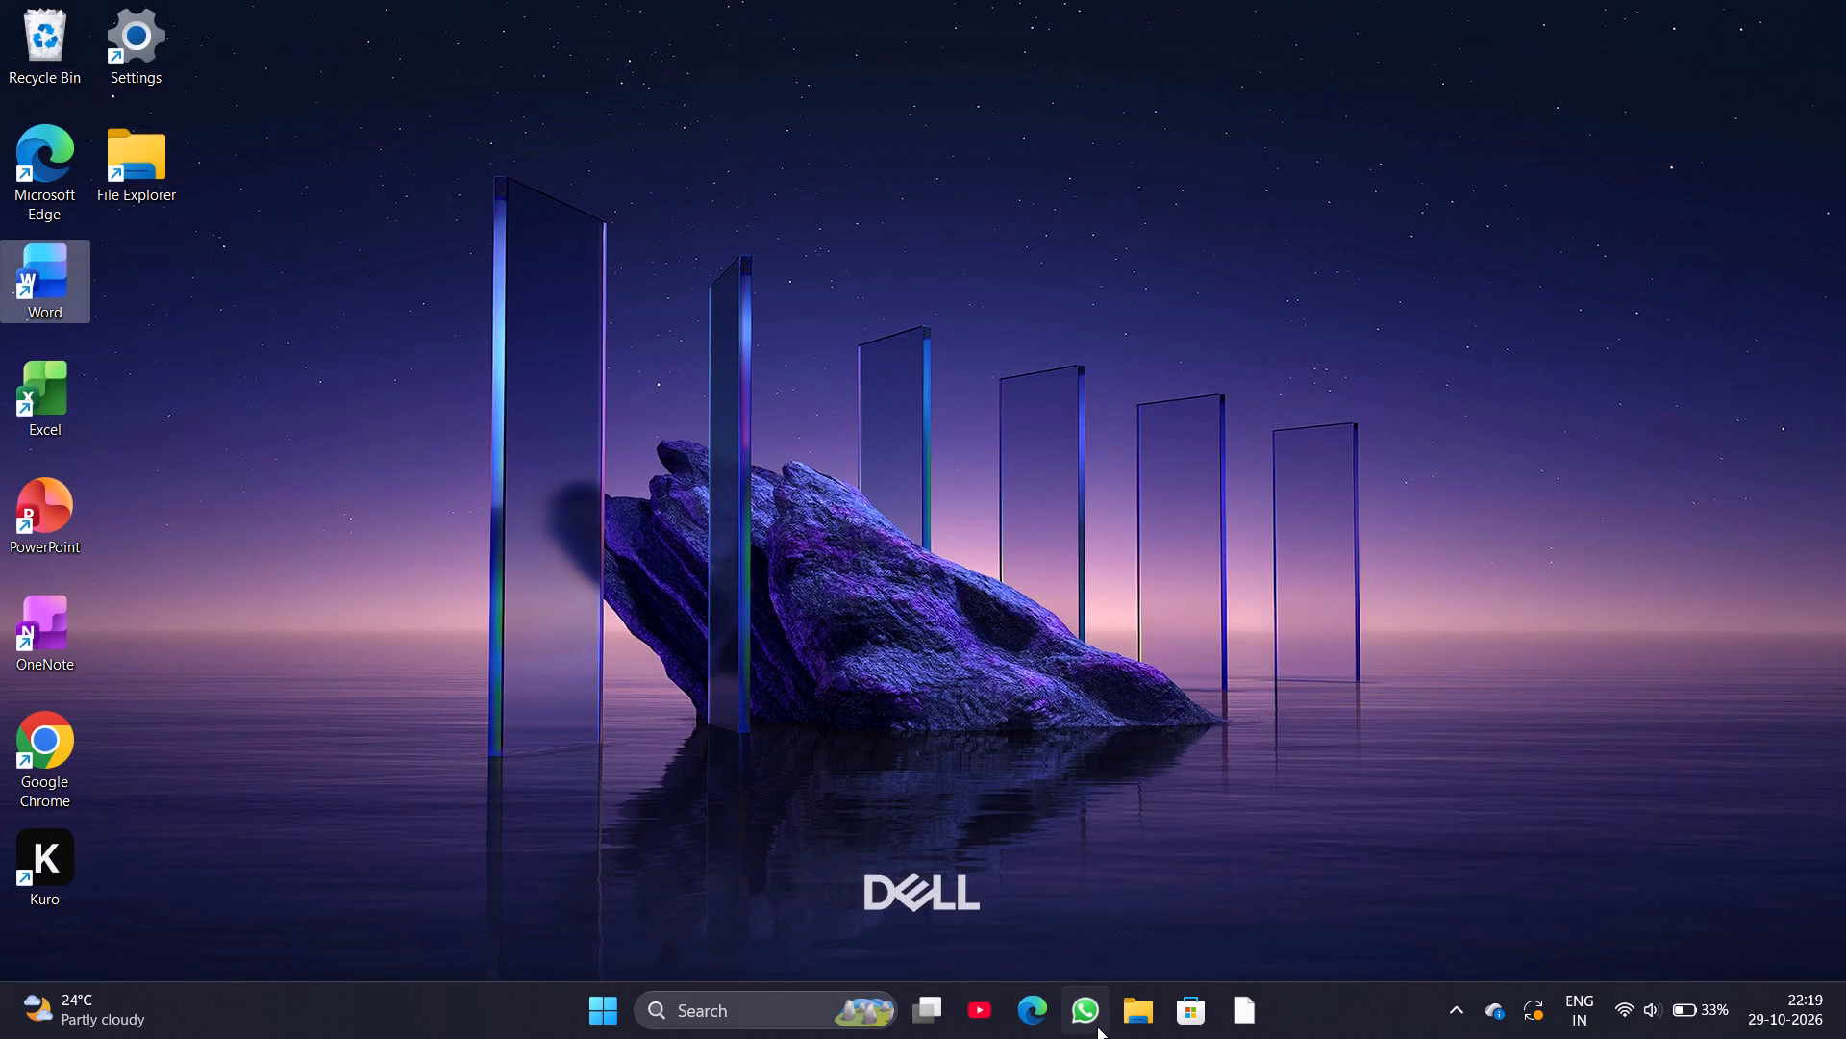
Open the recent document tejas survey project (1) in Word and maximize its window.
click(42, 297)
double_click(42, 297)
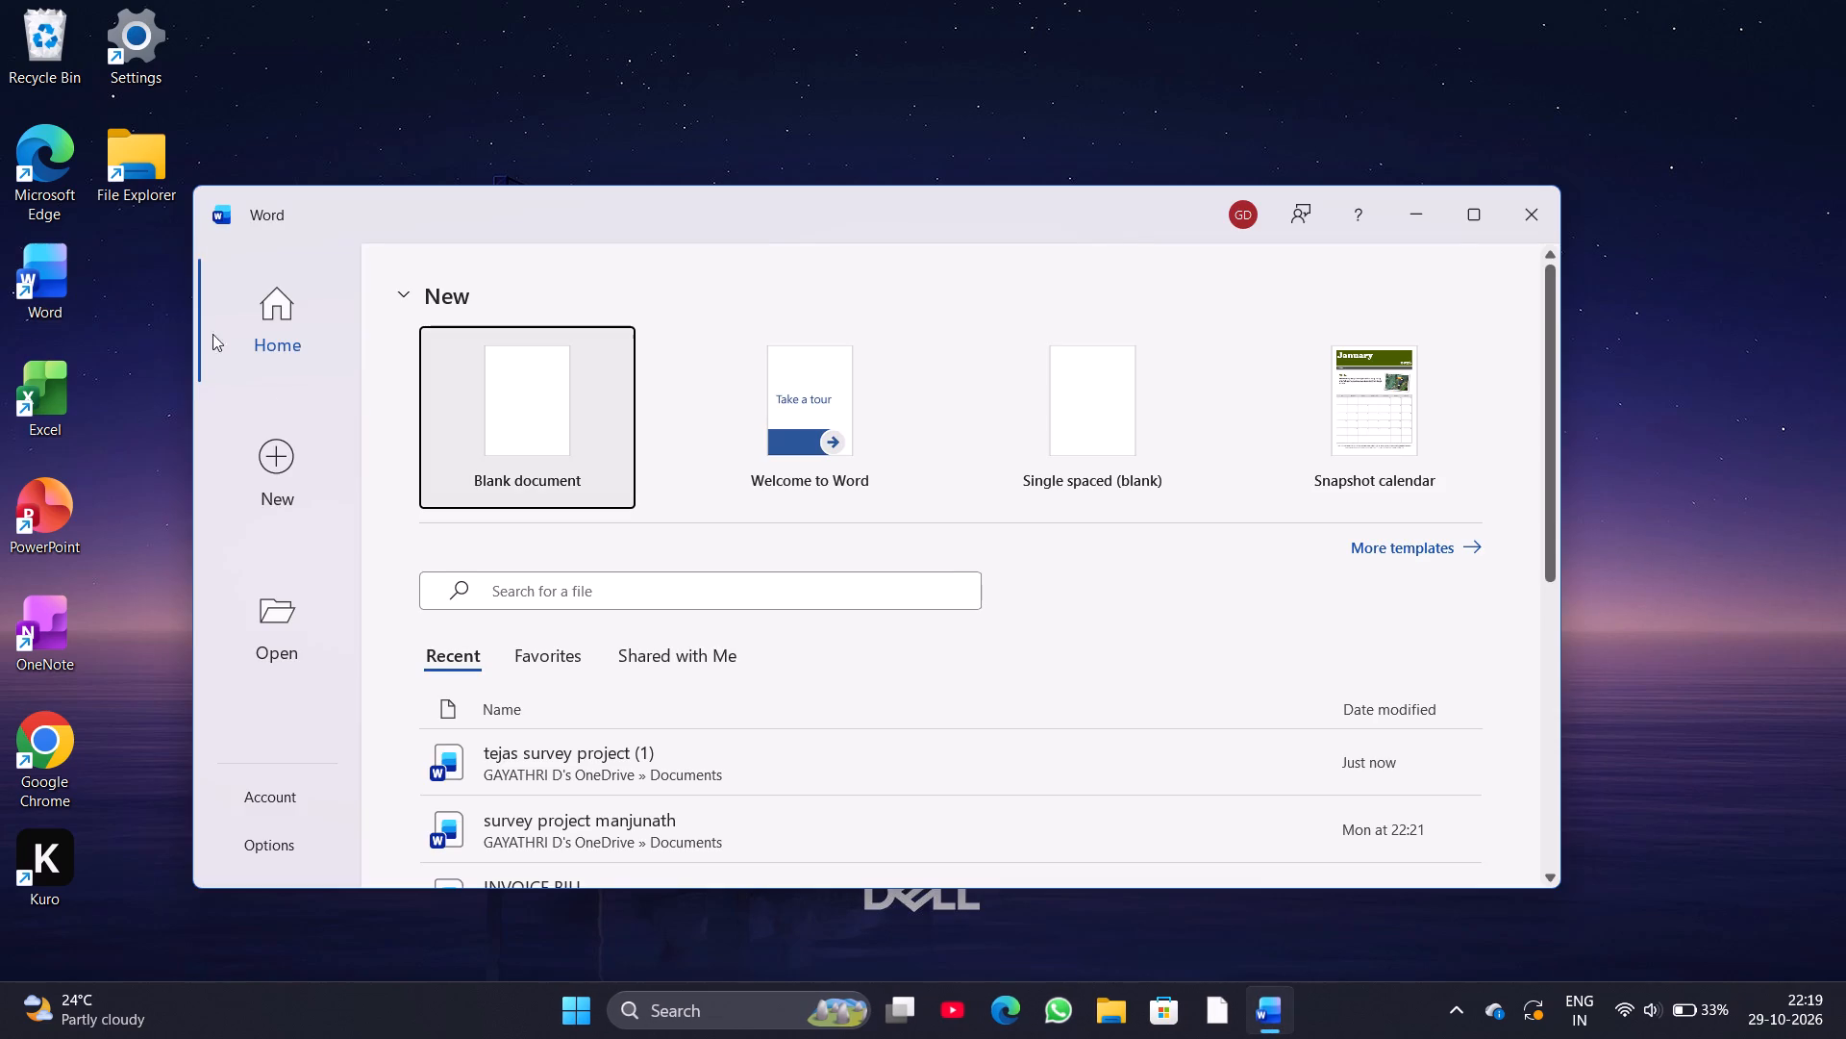
double_click(546, 756)
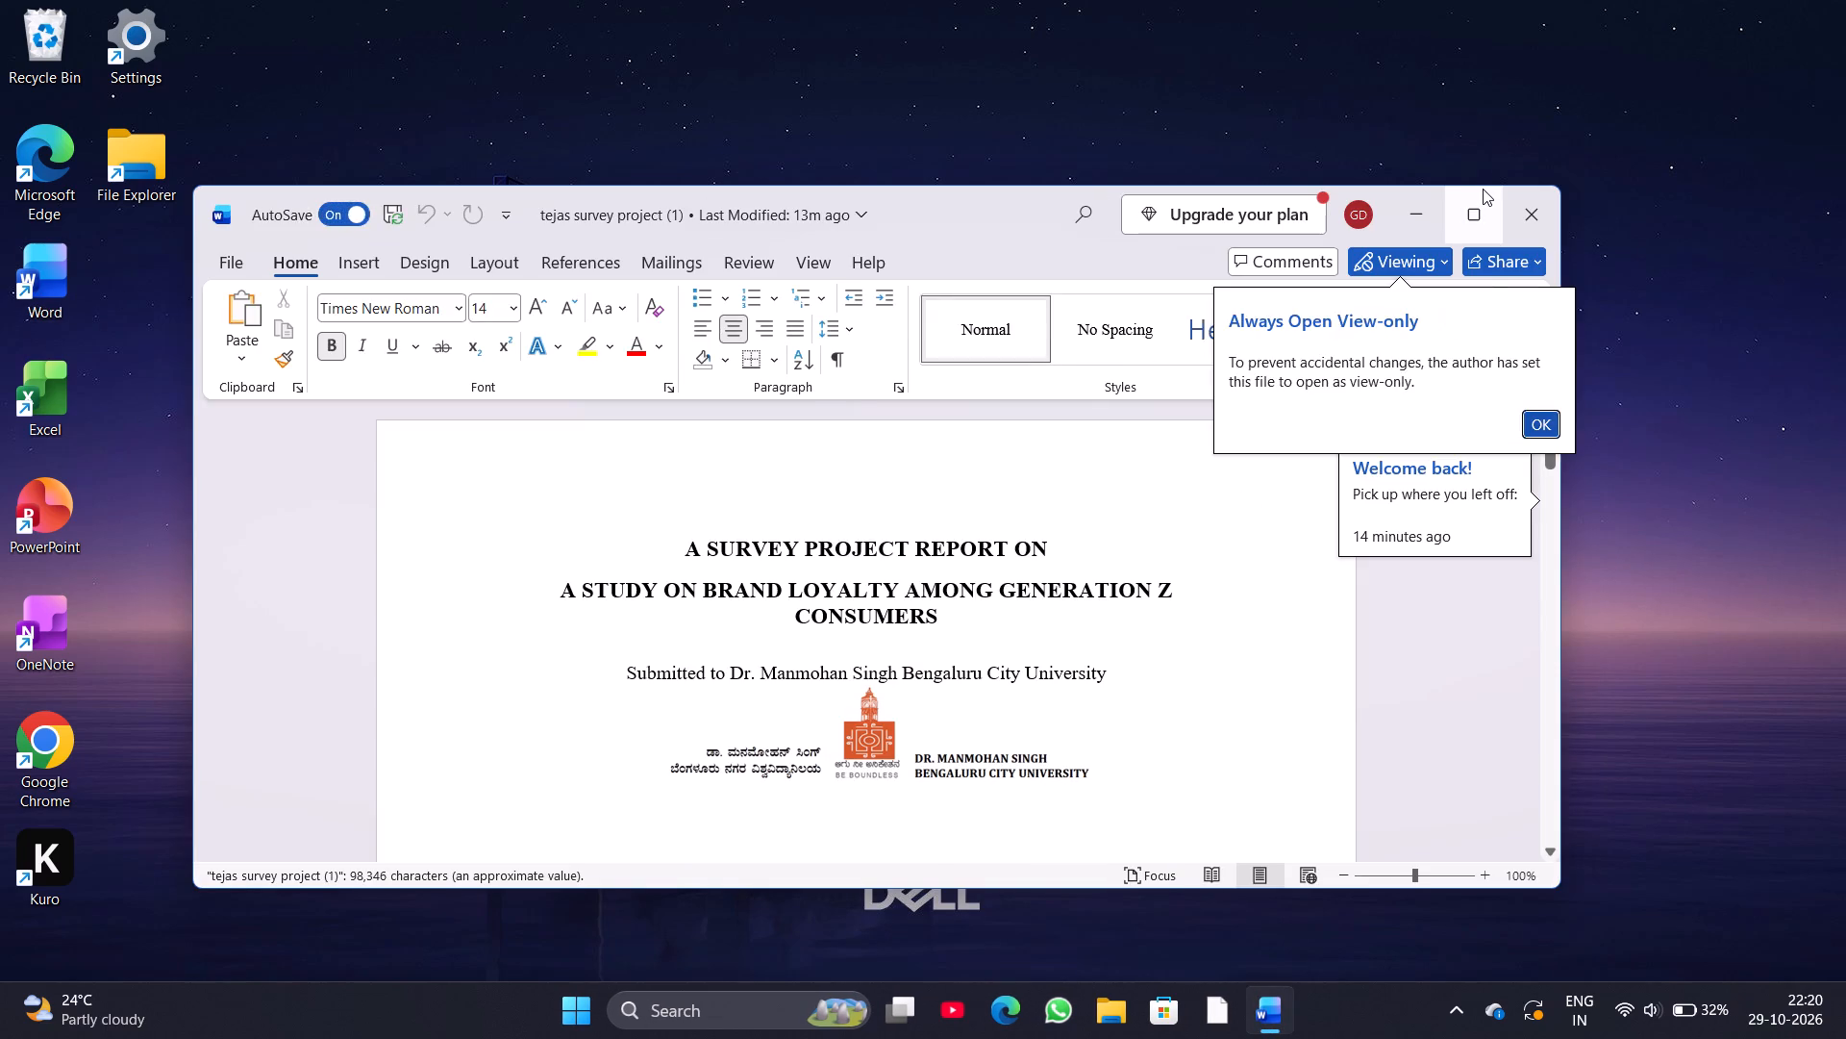
click(1483, 189)
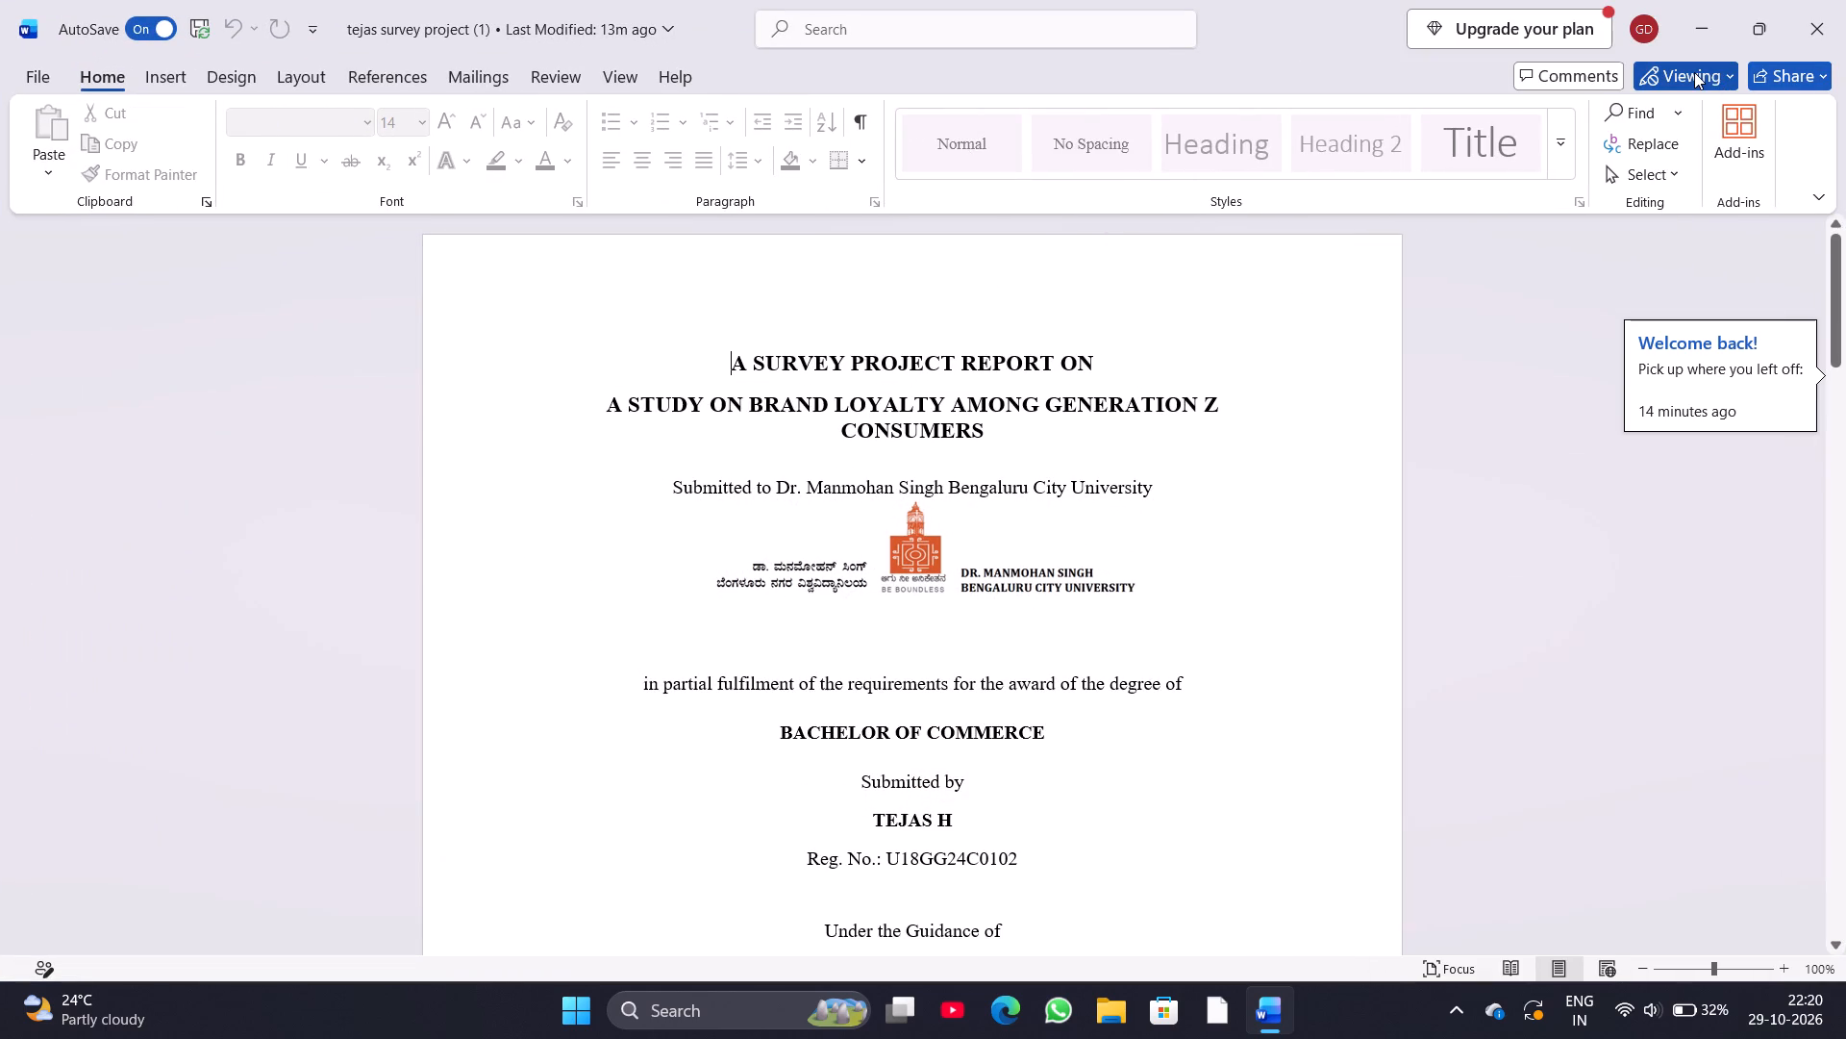
Switch the survey report from Viewing to Editing mode.
click(1694, 72)
click(1694, 117)
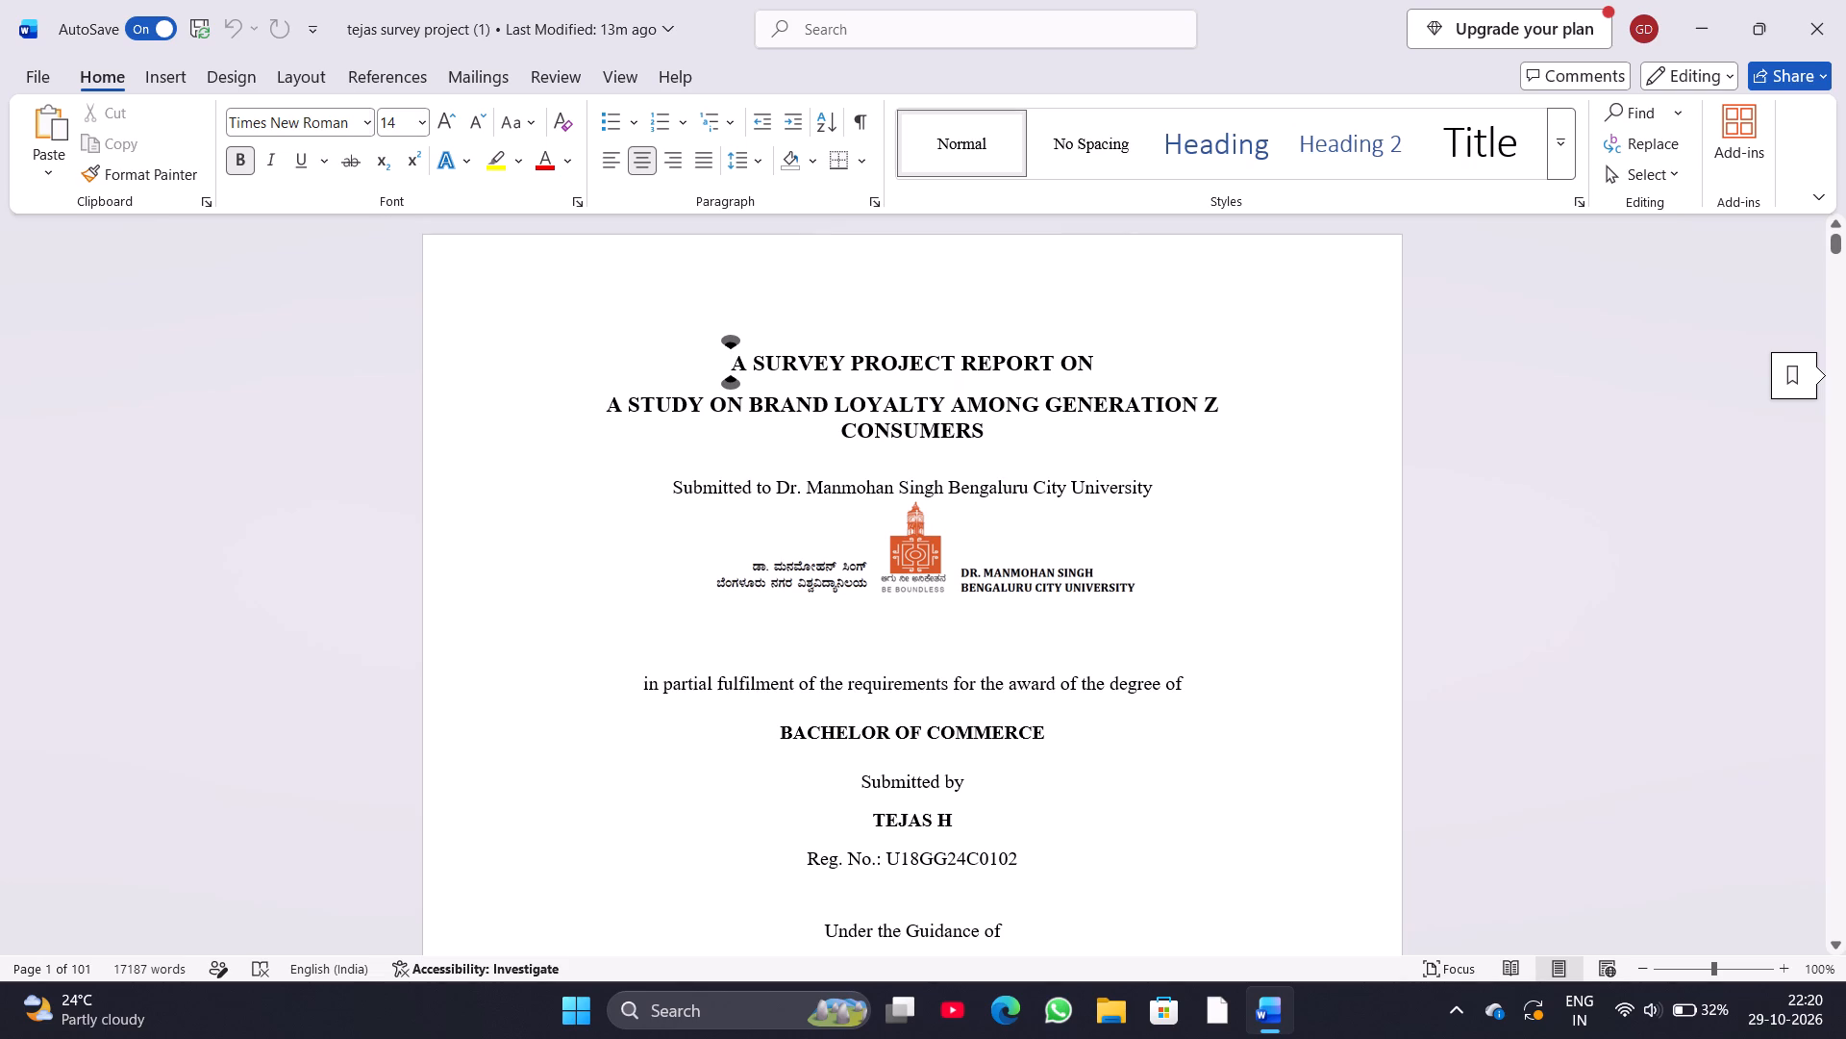
Bring up the commands for inserting content on page 1 of the survey report.
click(169, 77)
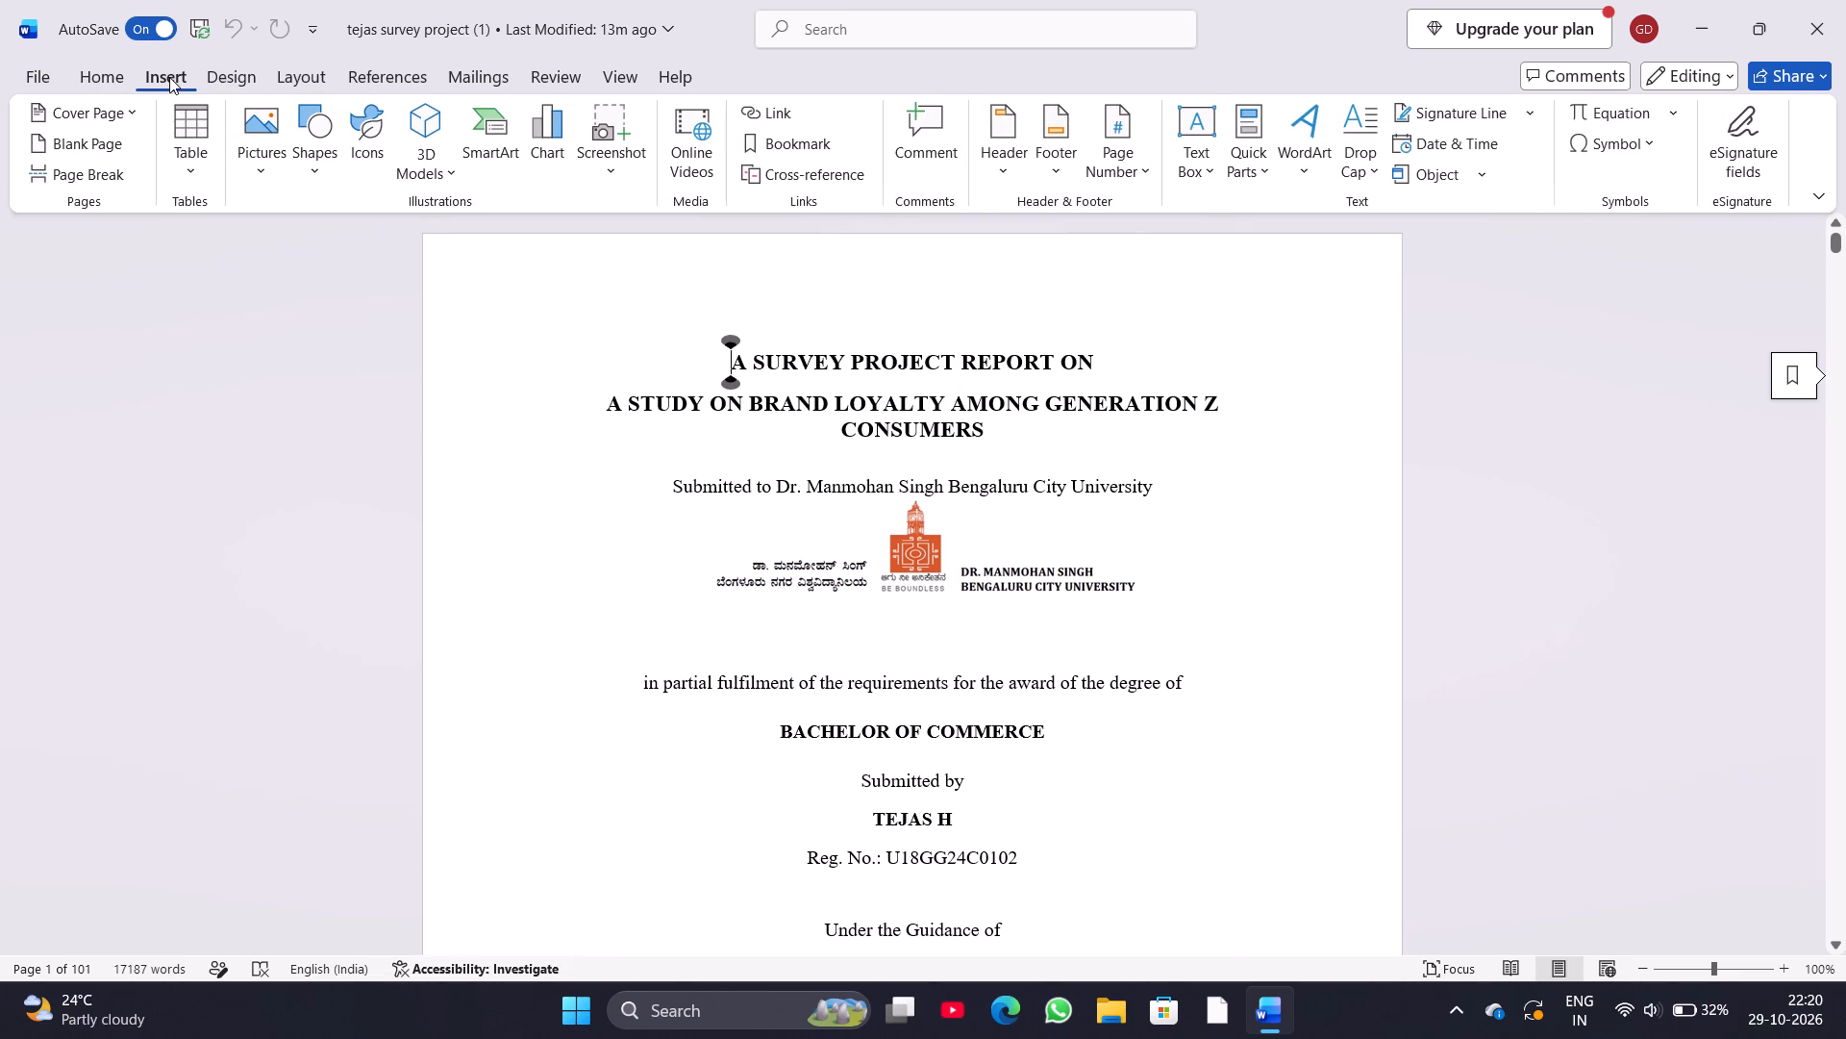
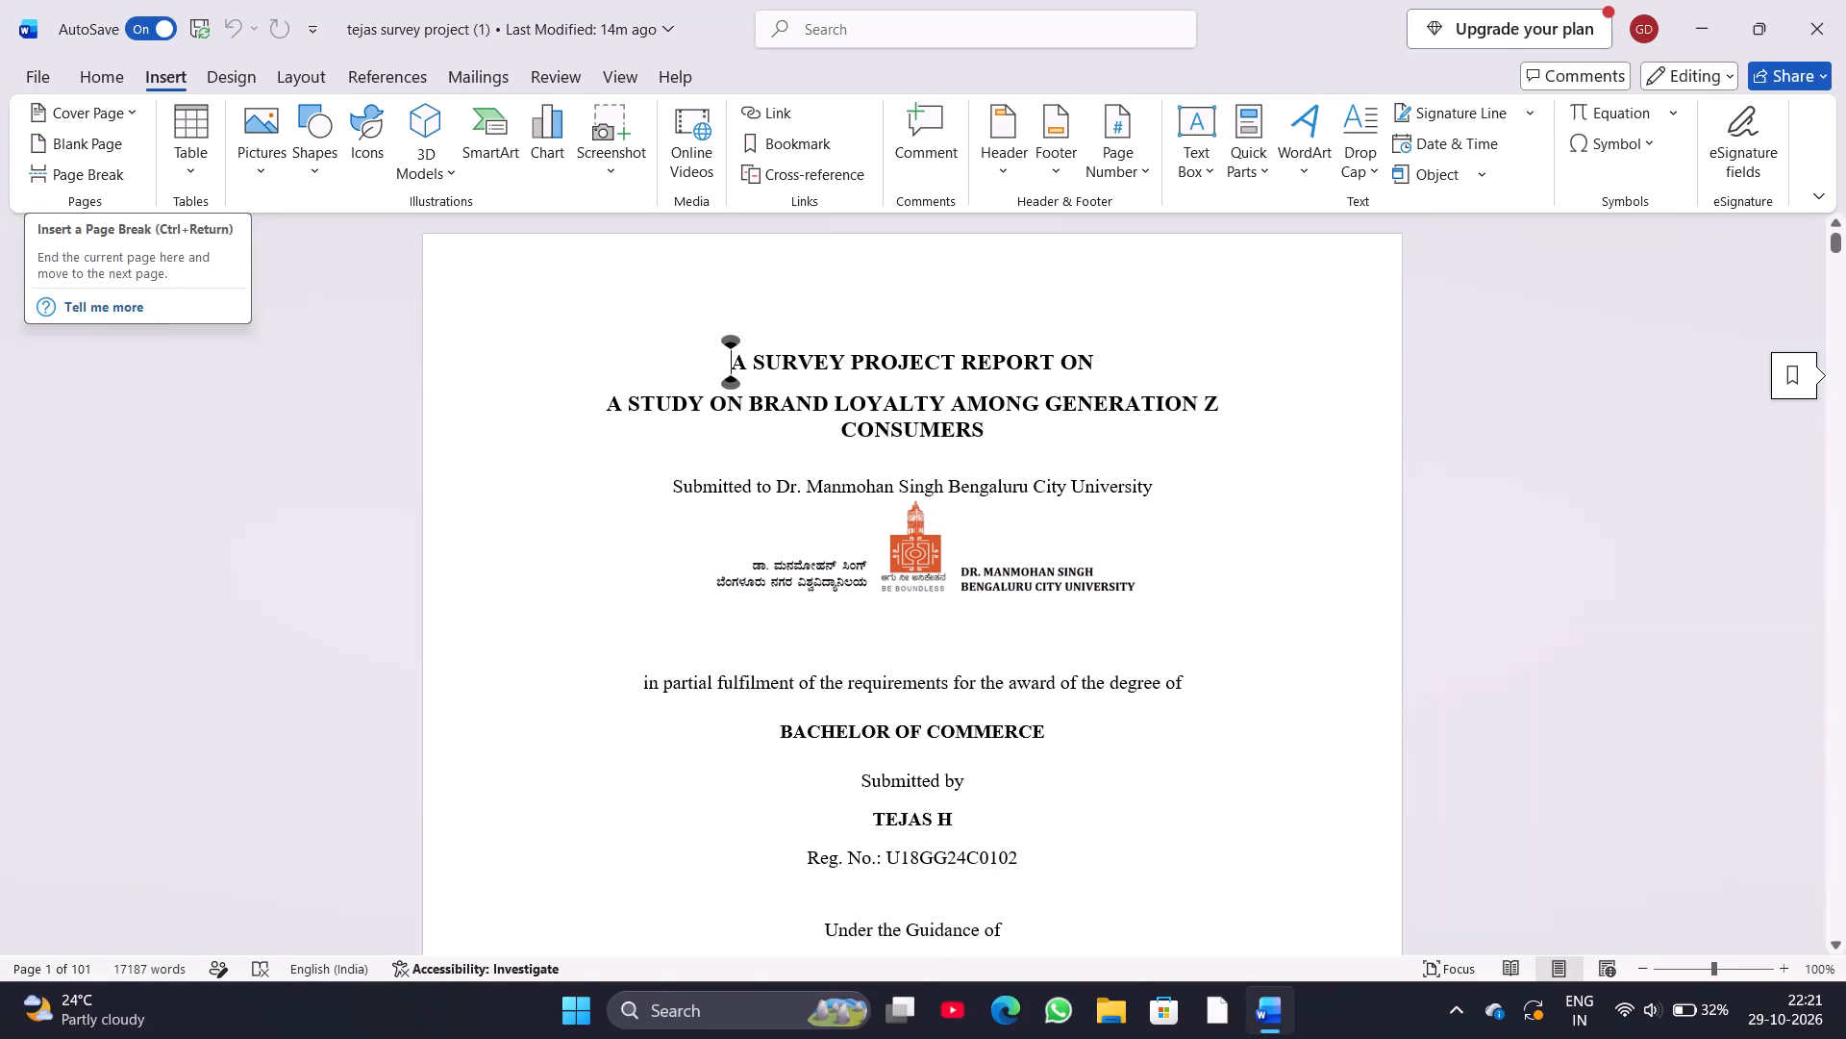
Open the page header at the start of Chapter 01 (Section 2) and unlink it from the previous section.
click(342, 379)
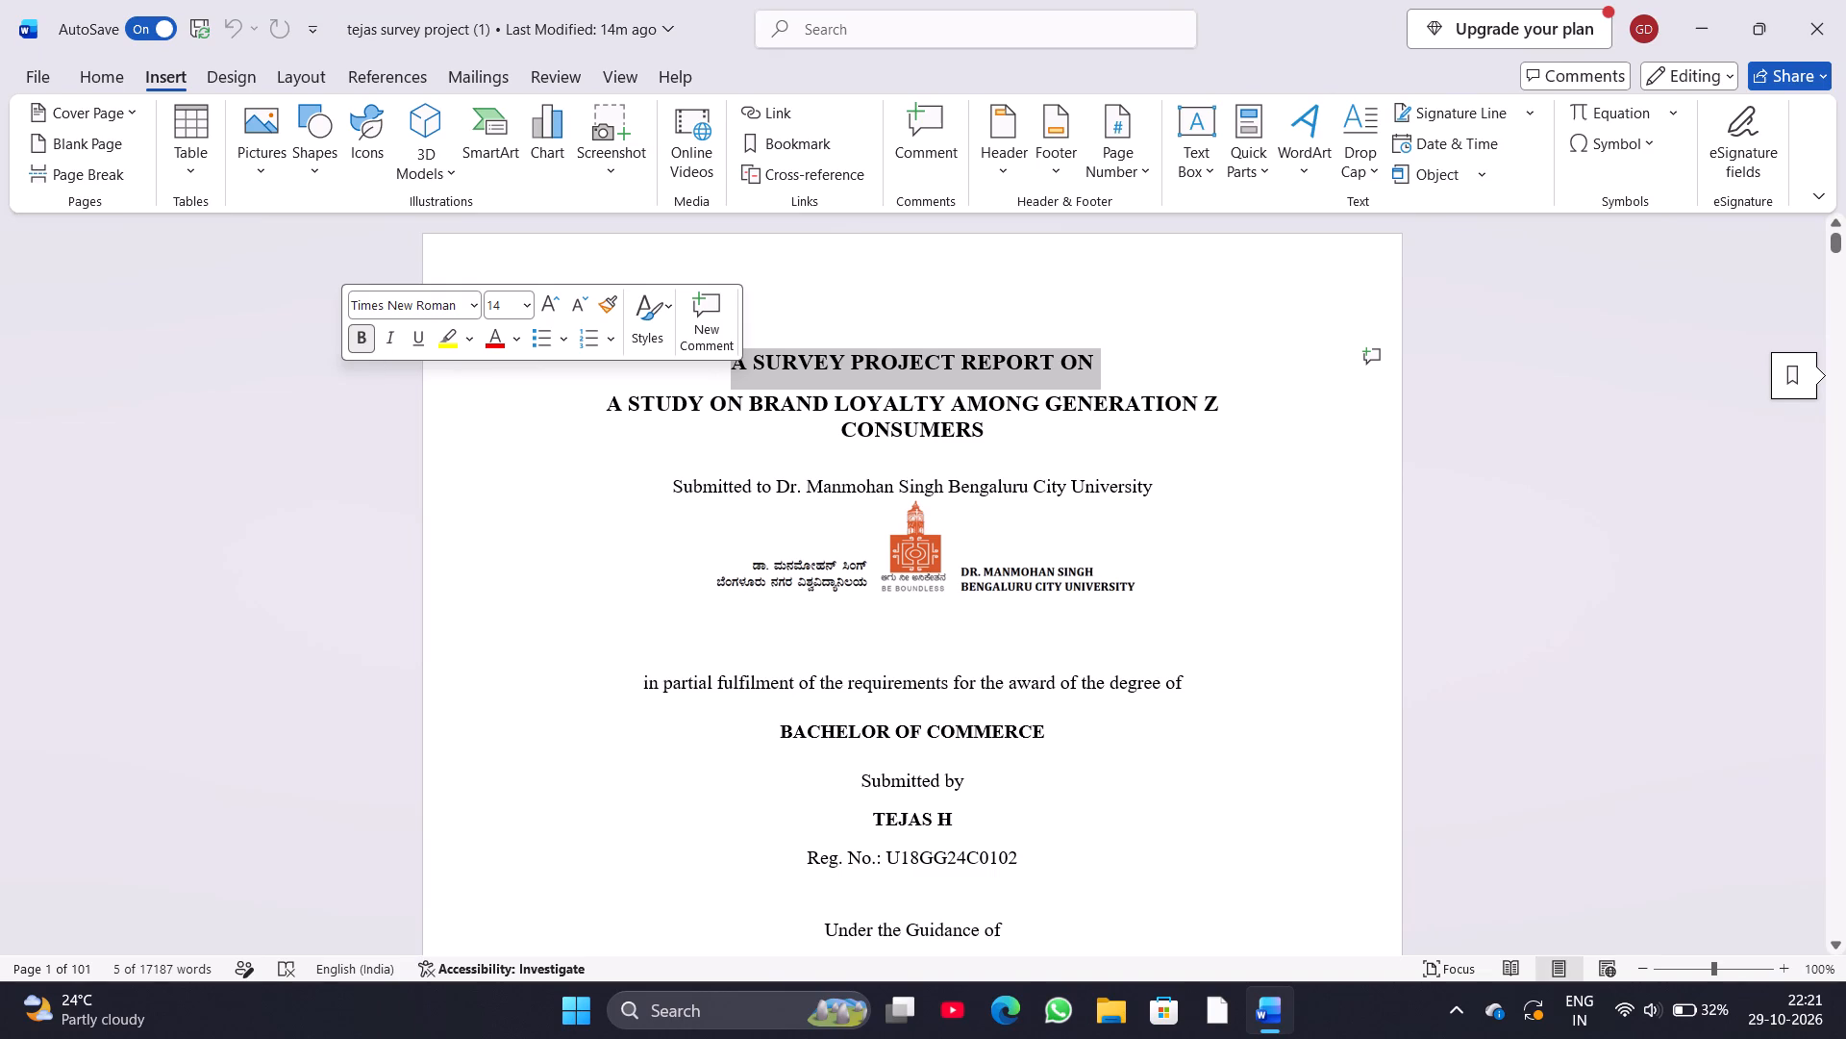
scroll(687, 814, down, 7)
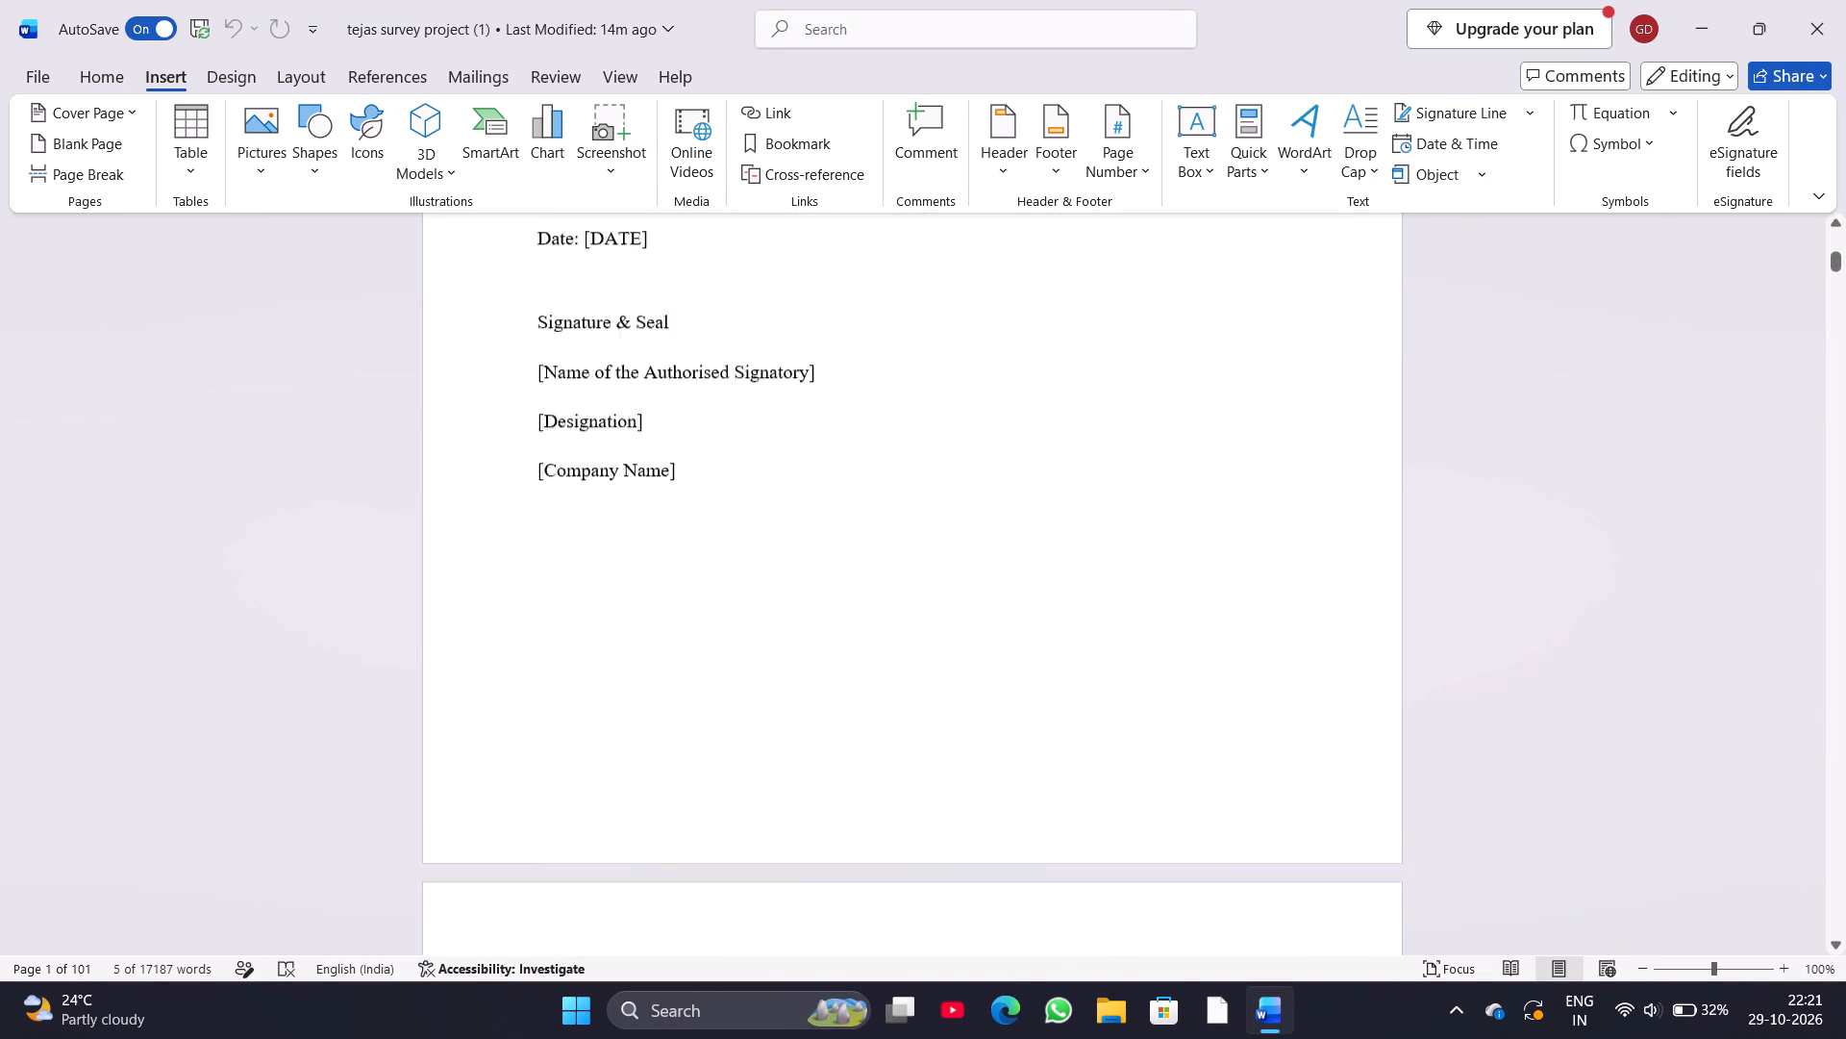
scroll(687, 814, down, 4)
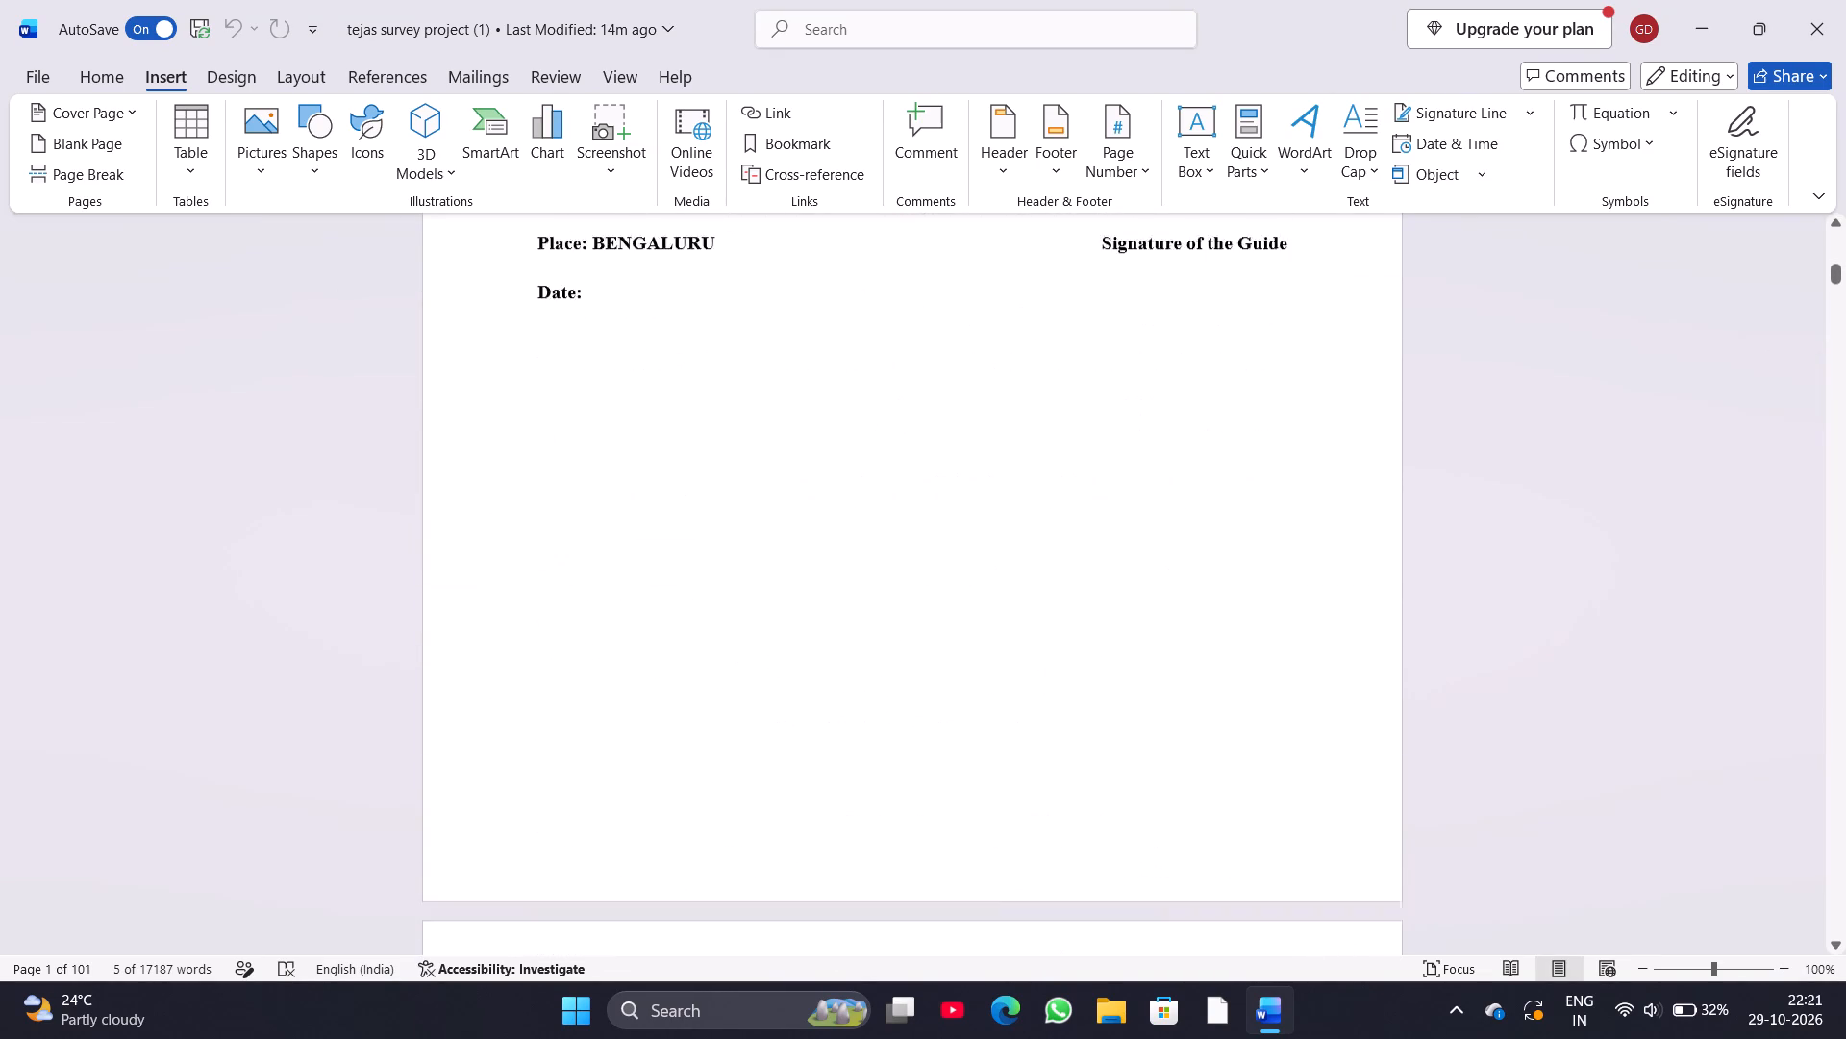
scroll(687, 814, down, 4)
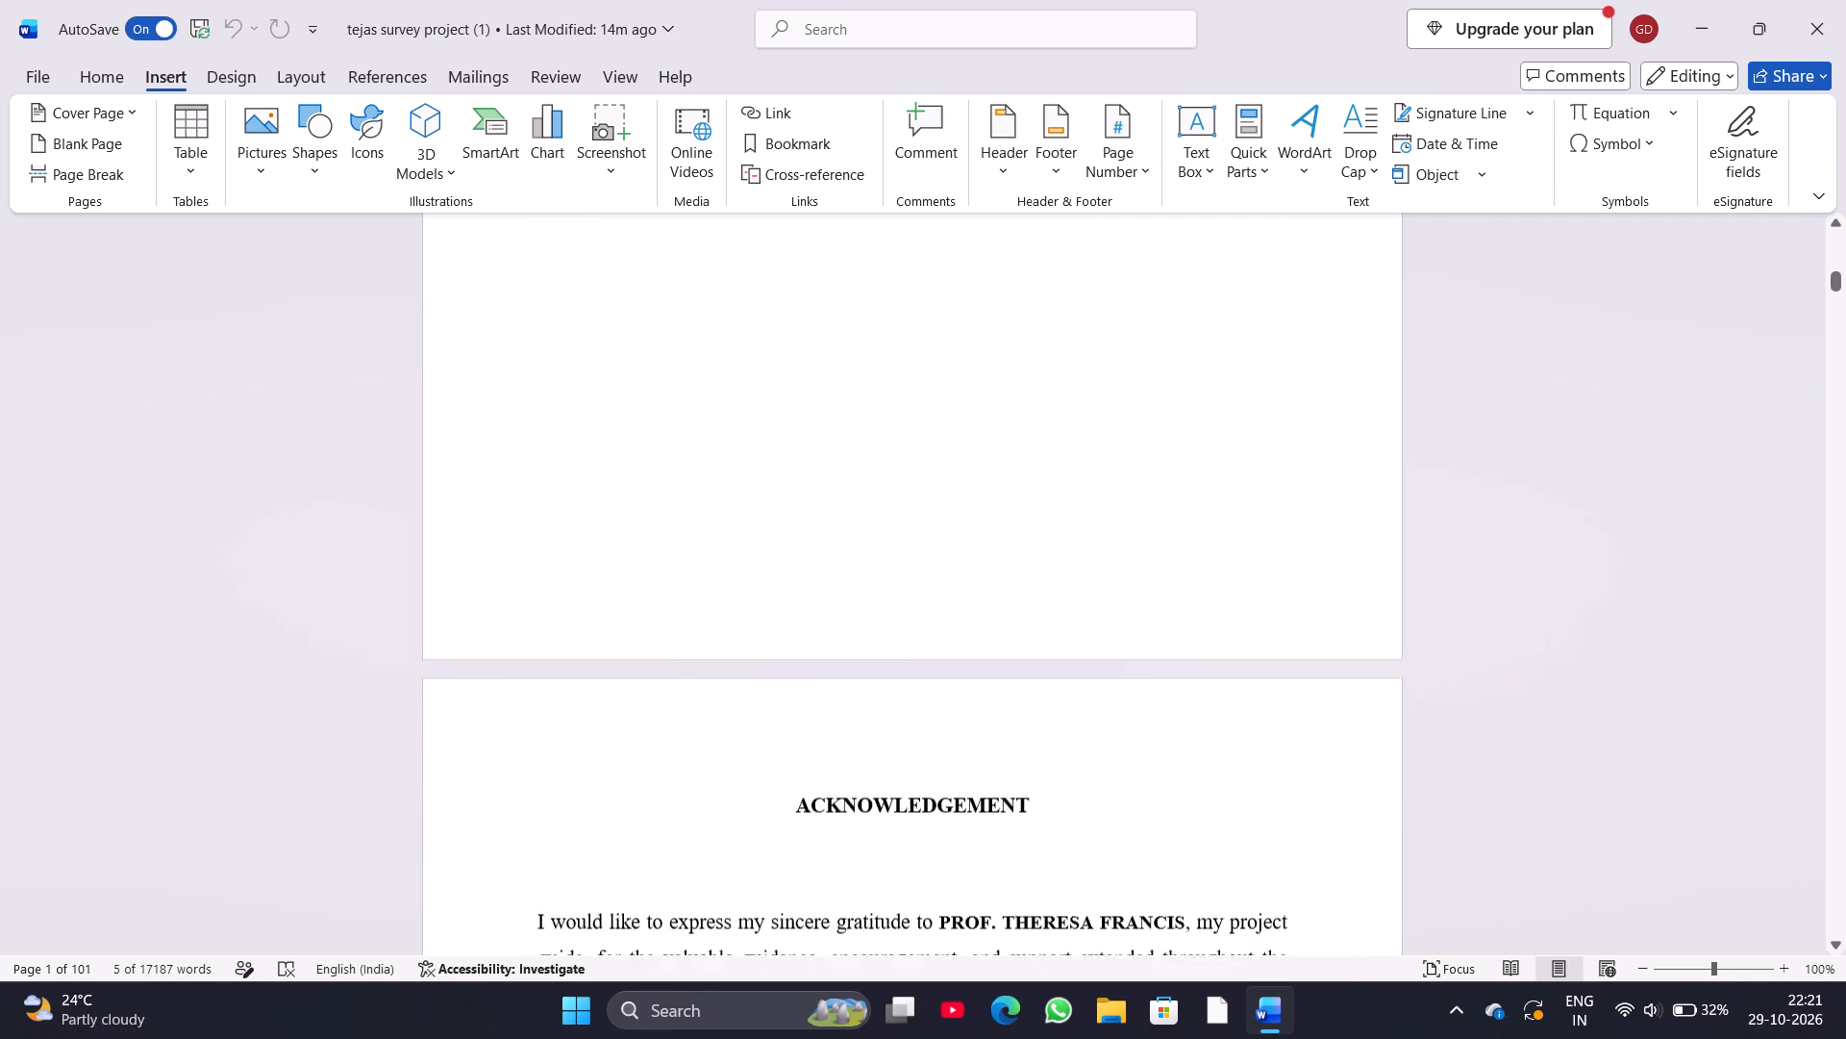
scroll(687, 814, down, 4)
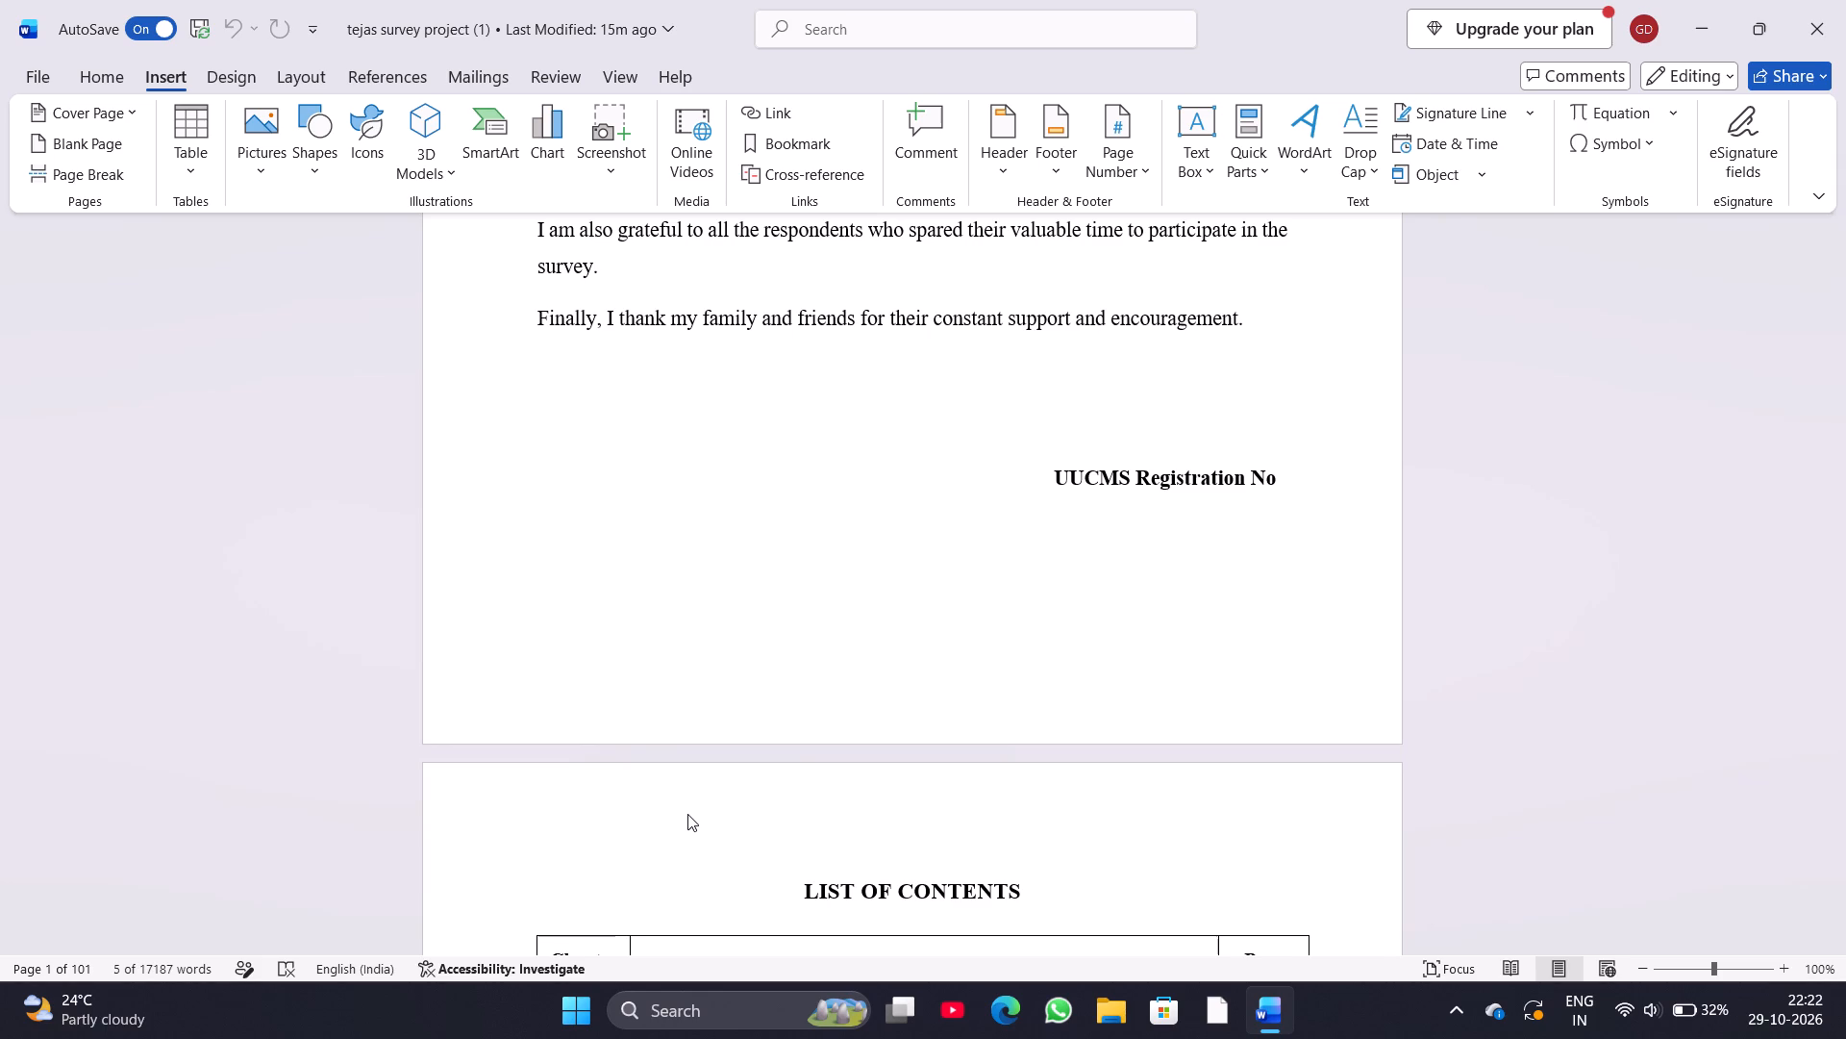
scroll(687, 814, down, 7)
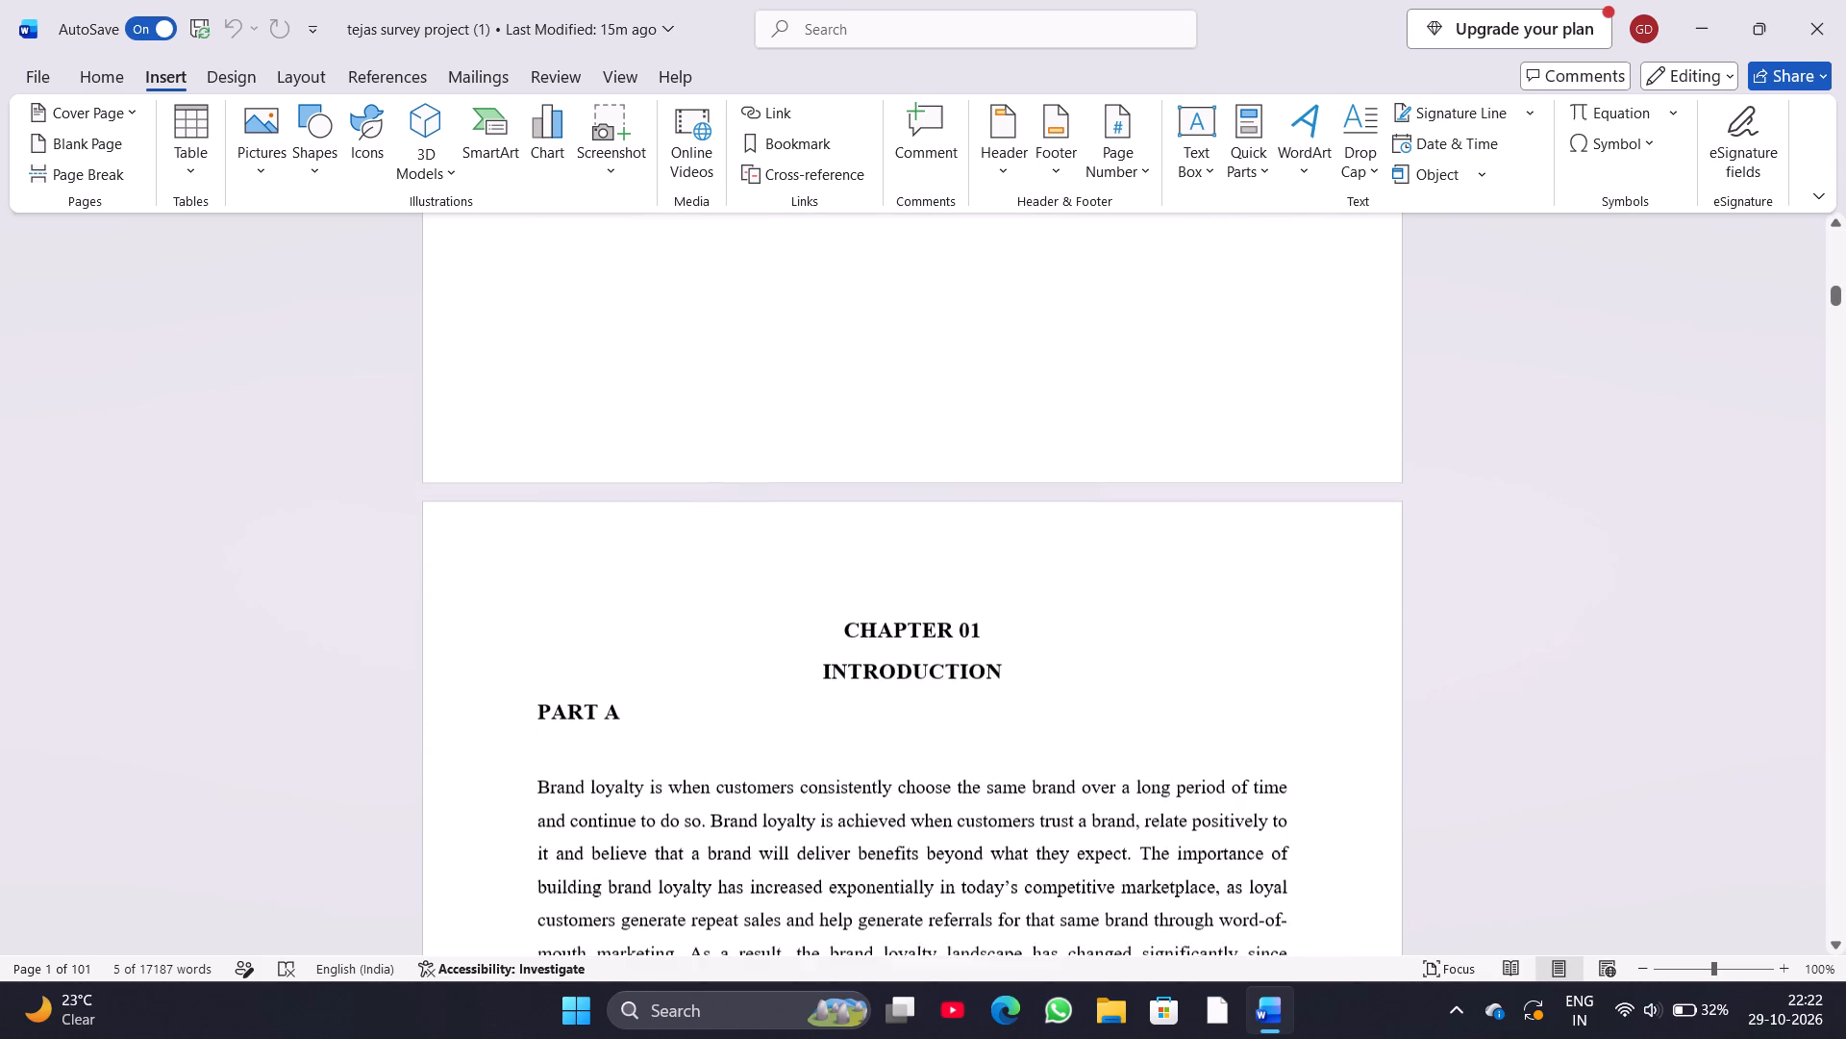
scroll(687, 814, down, 1)
double_click(953, 554)
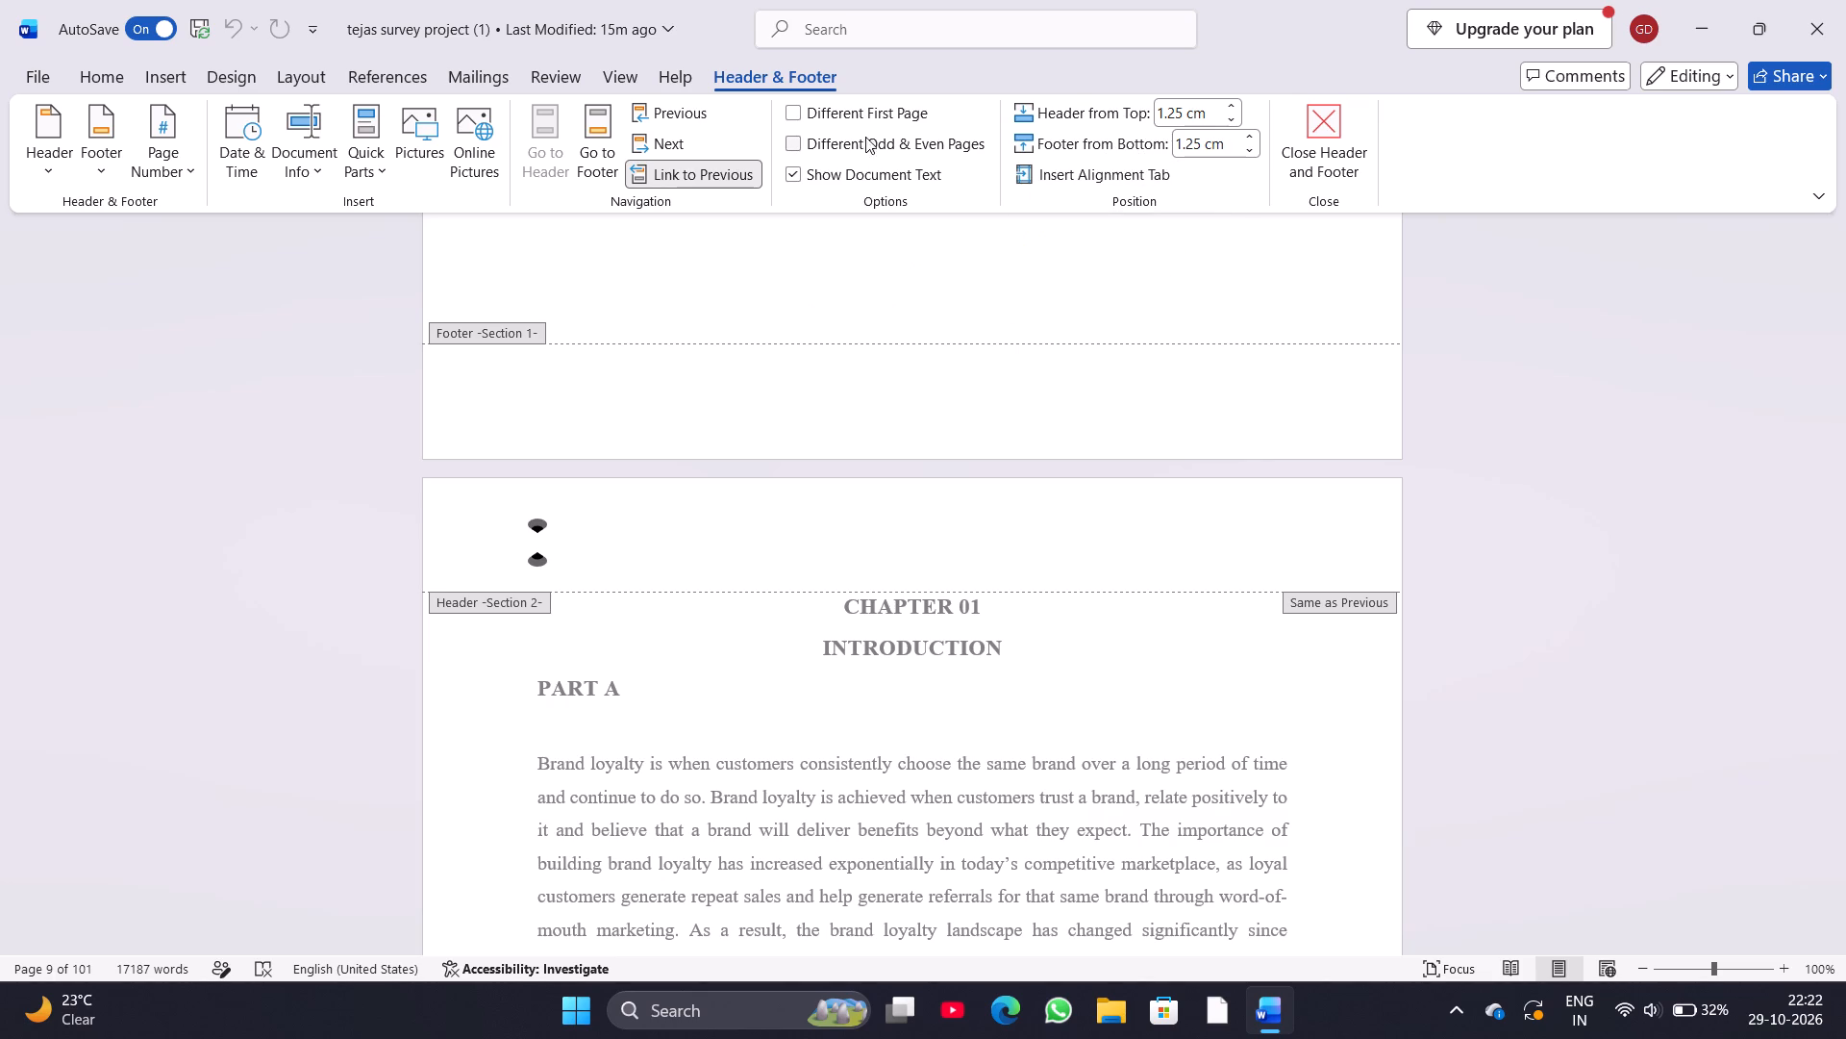
click(798, 170)
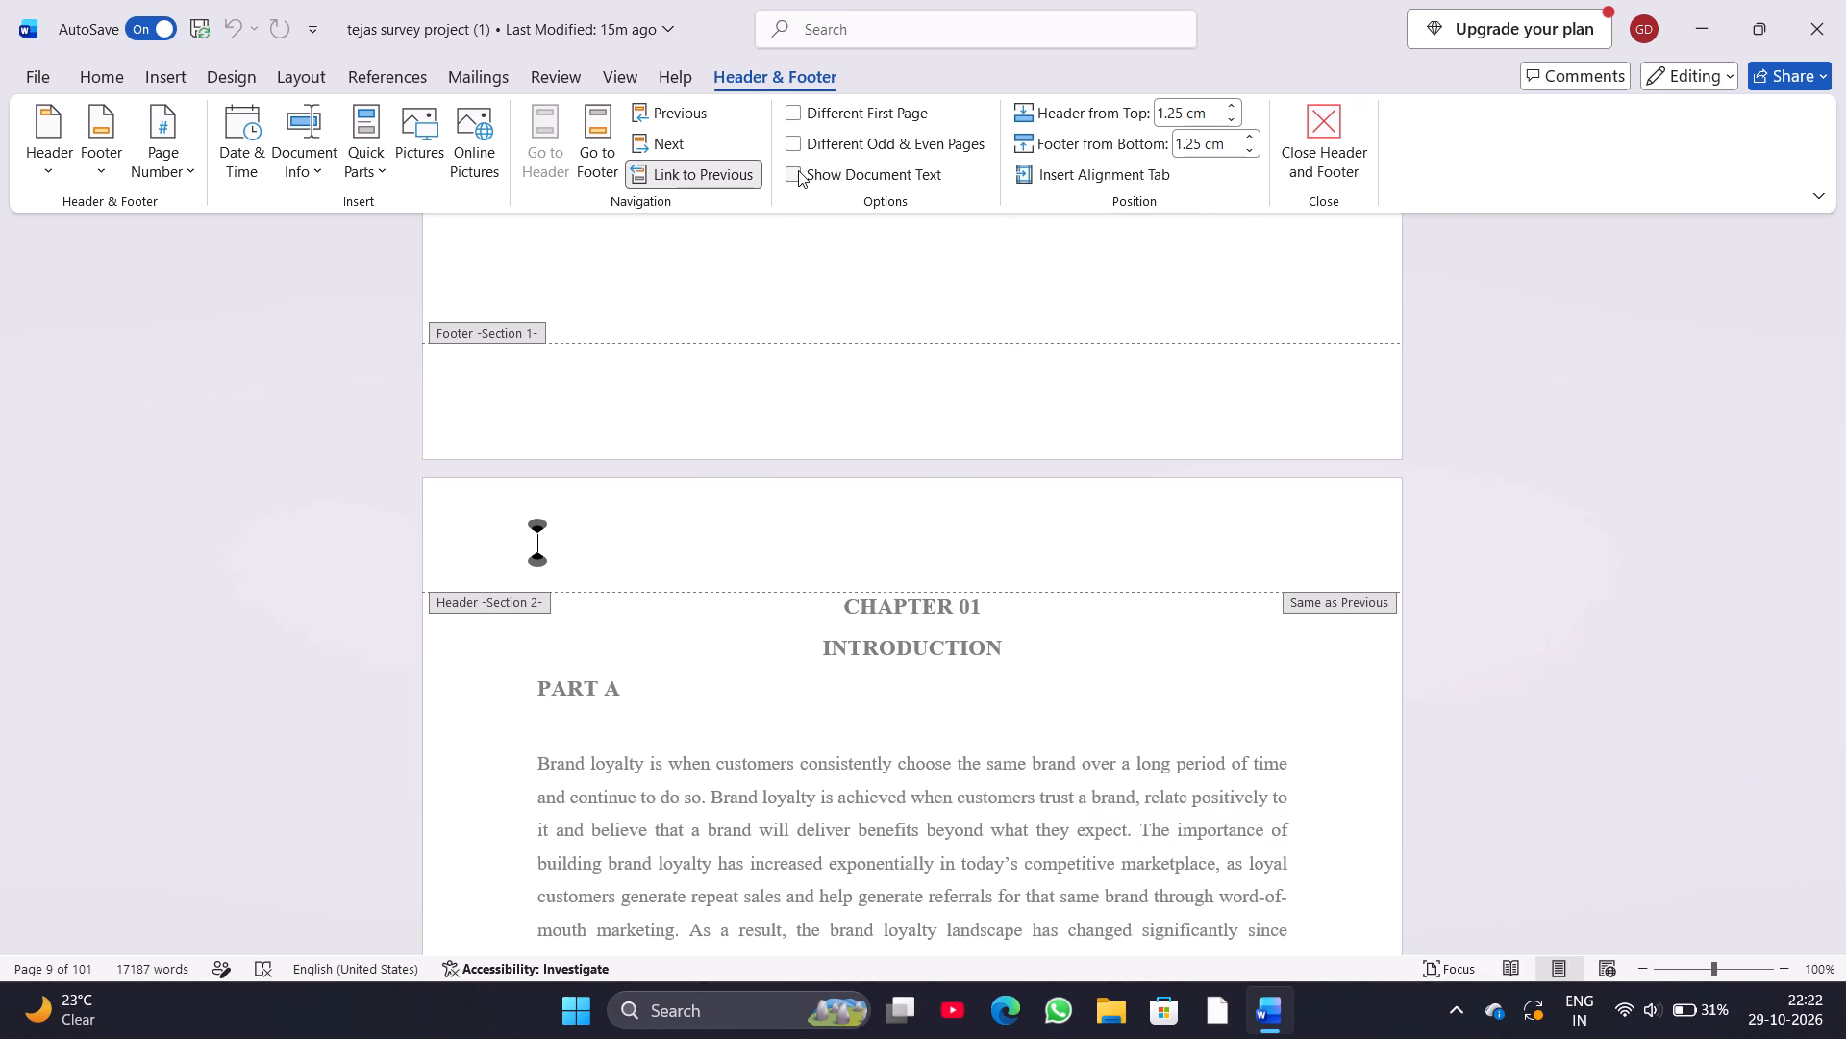
click(798, 170)
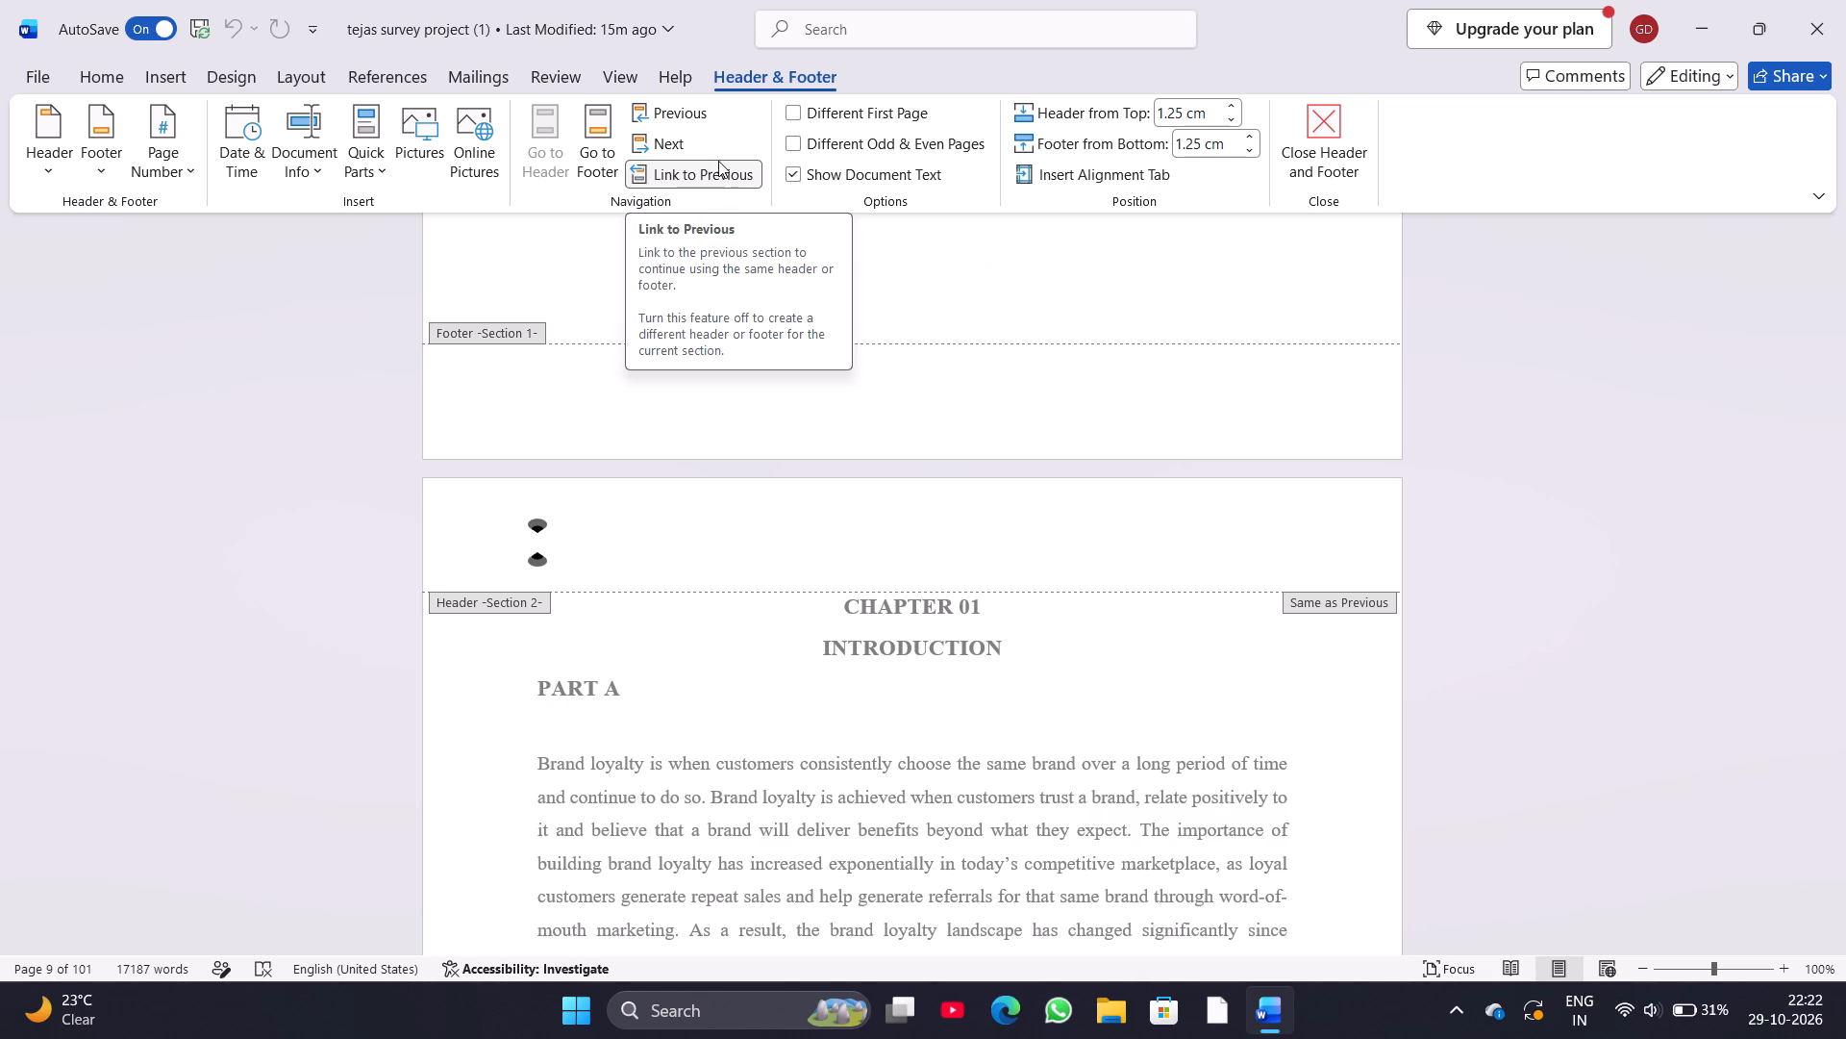
click(702, 142)
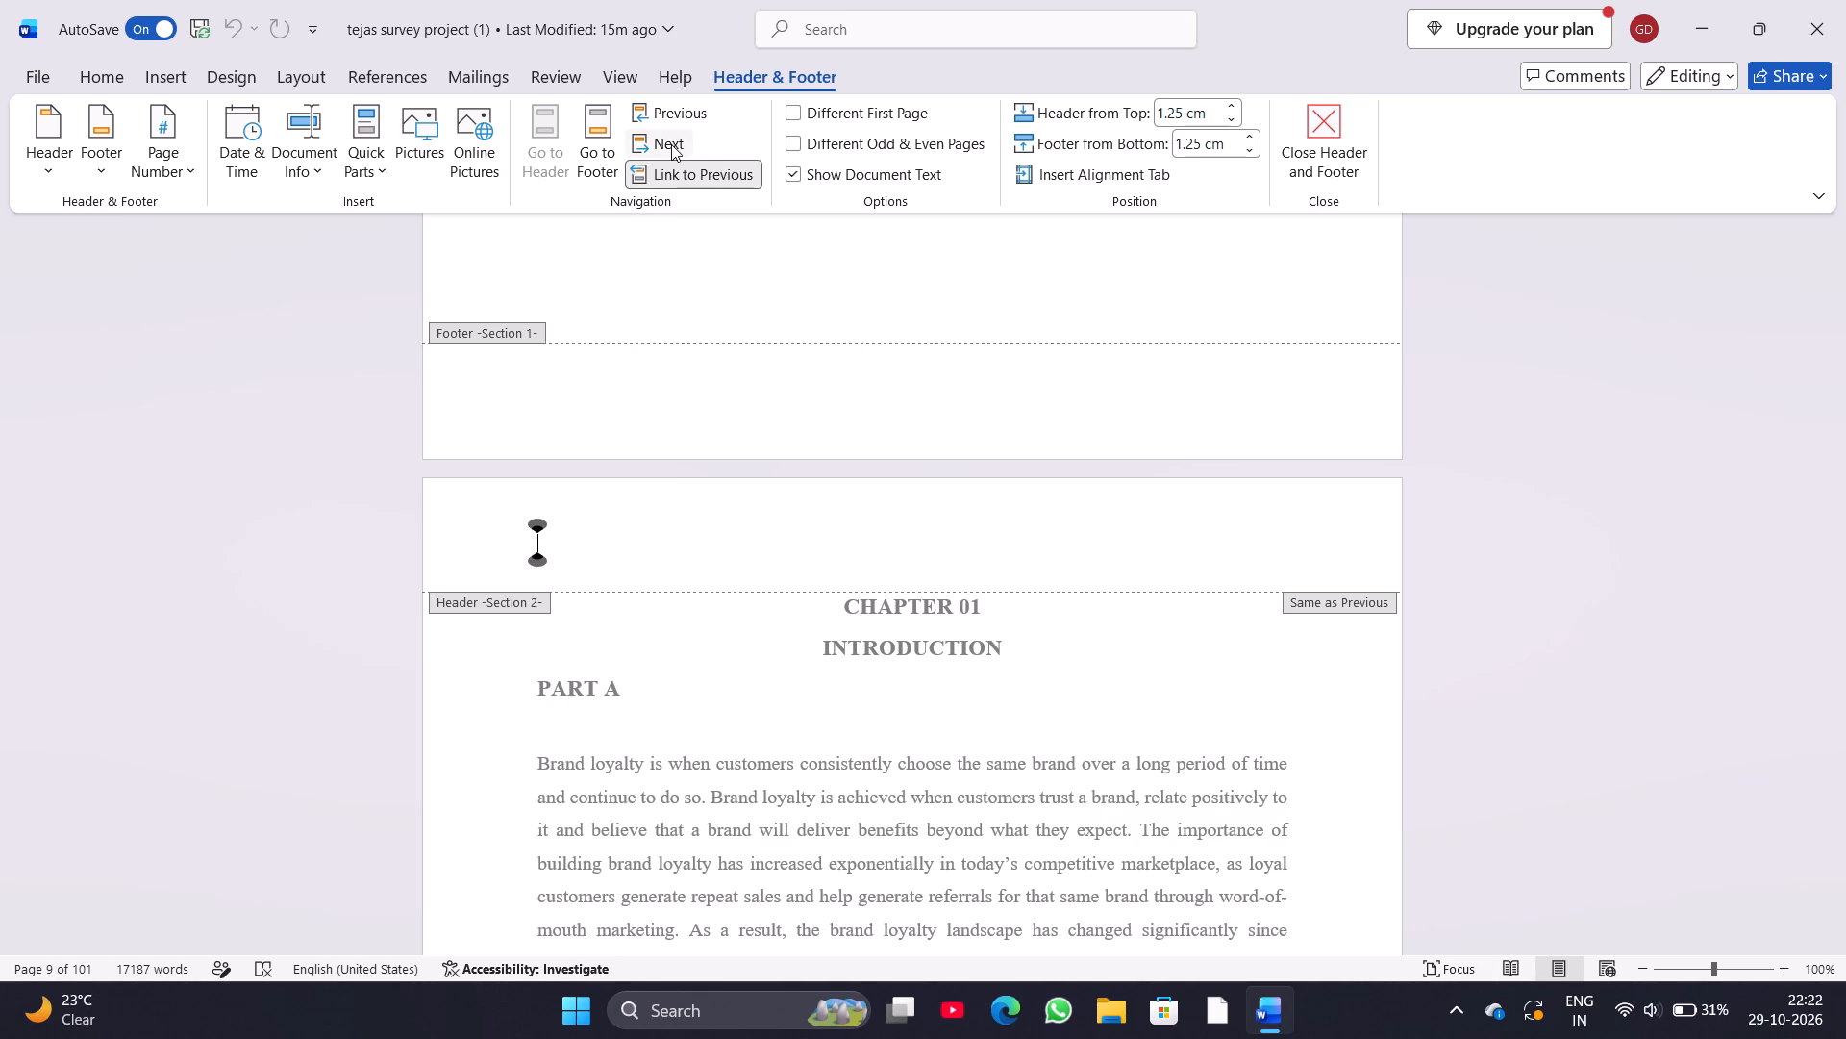
click(671, 144)
click(678, 176)
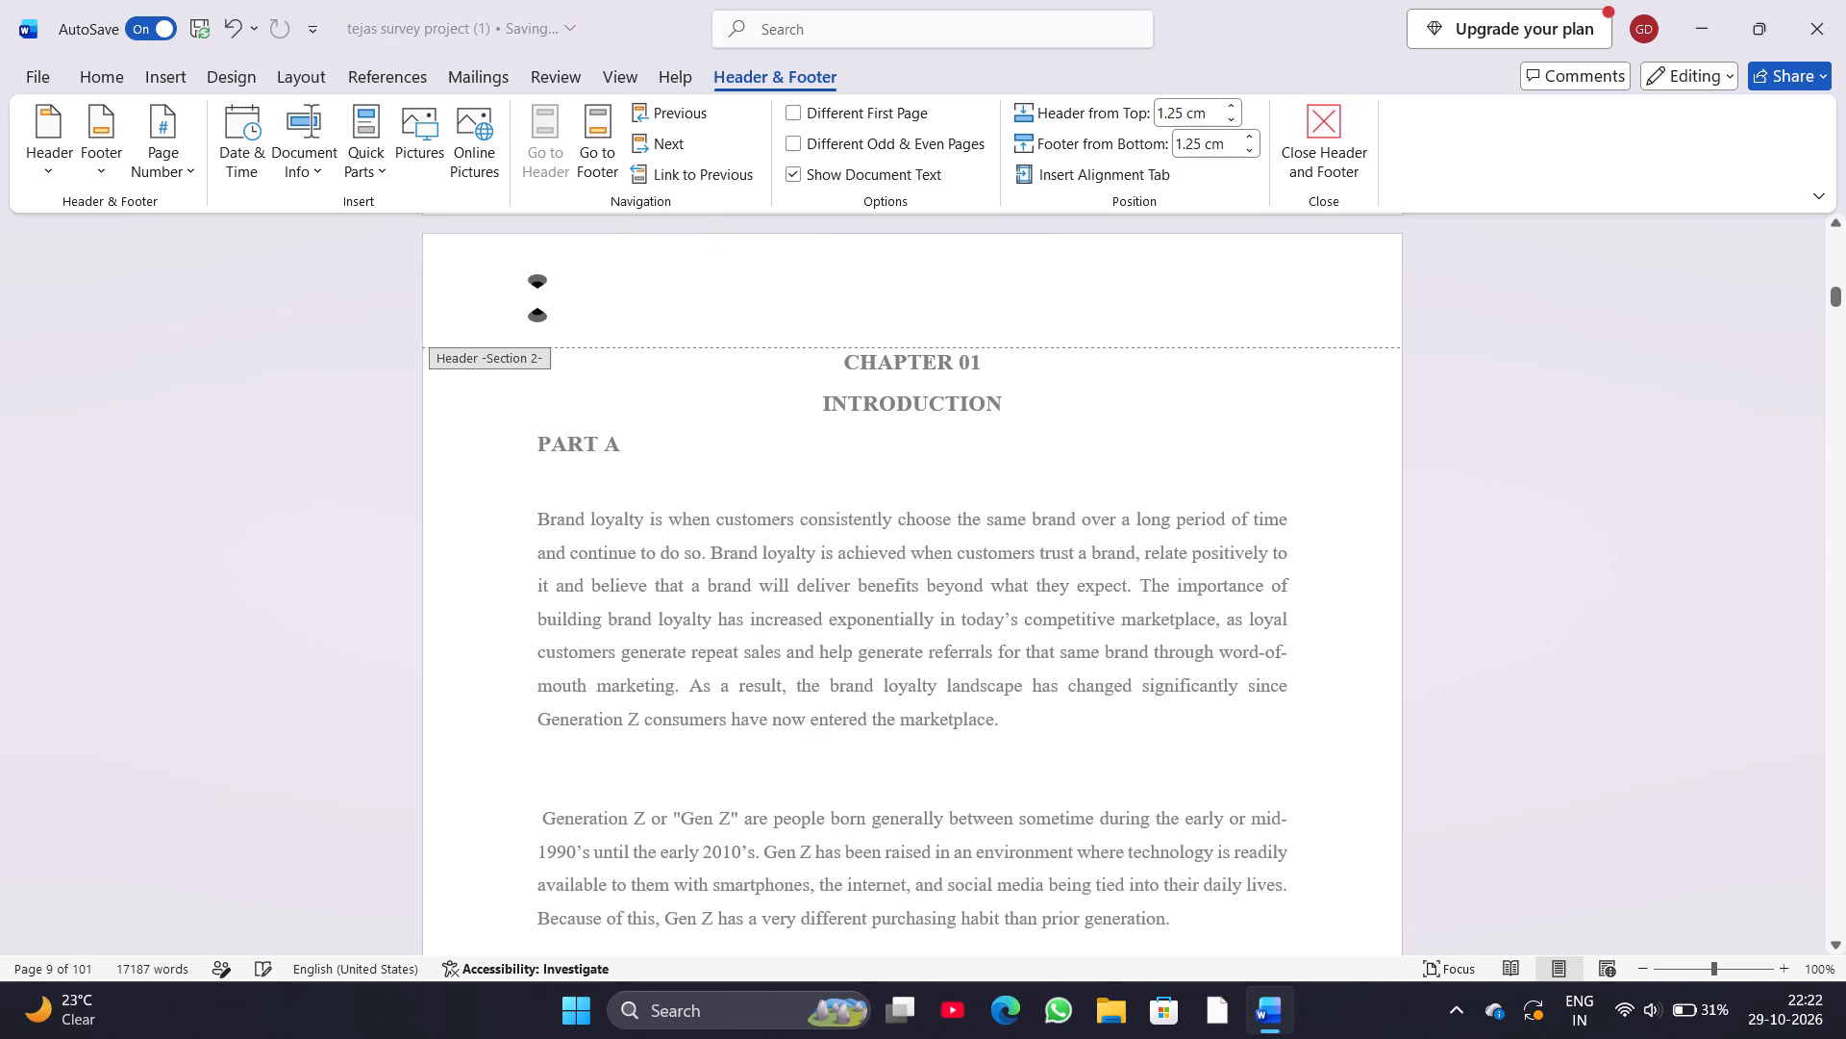
Insert the picture WhatsApp Image 2026-10-14 at 11.22.12 AM from the Downloads folder into the Section 2 header.
scroll(729, 299, up, 4)
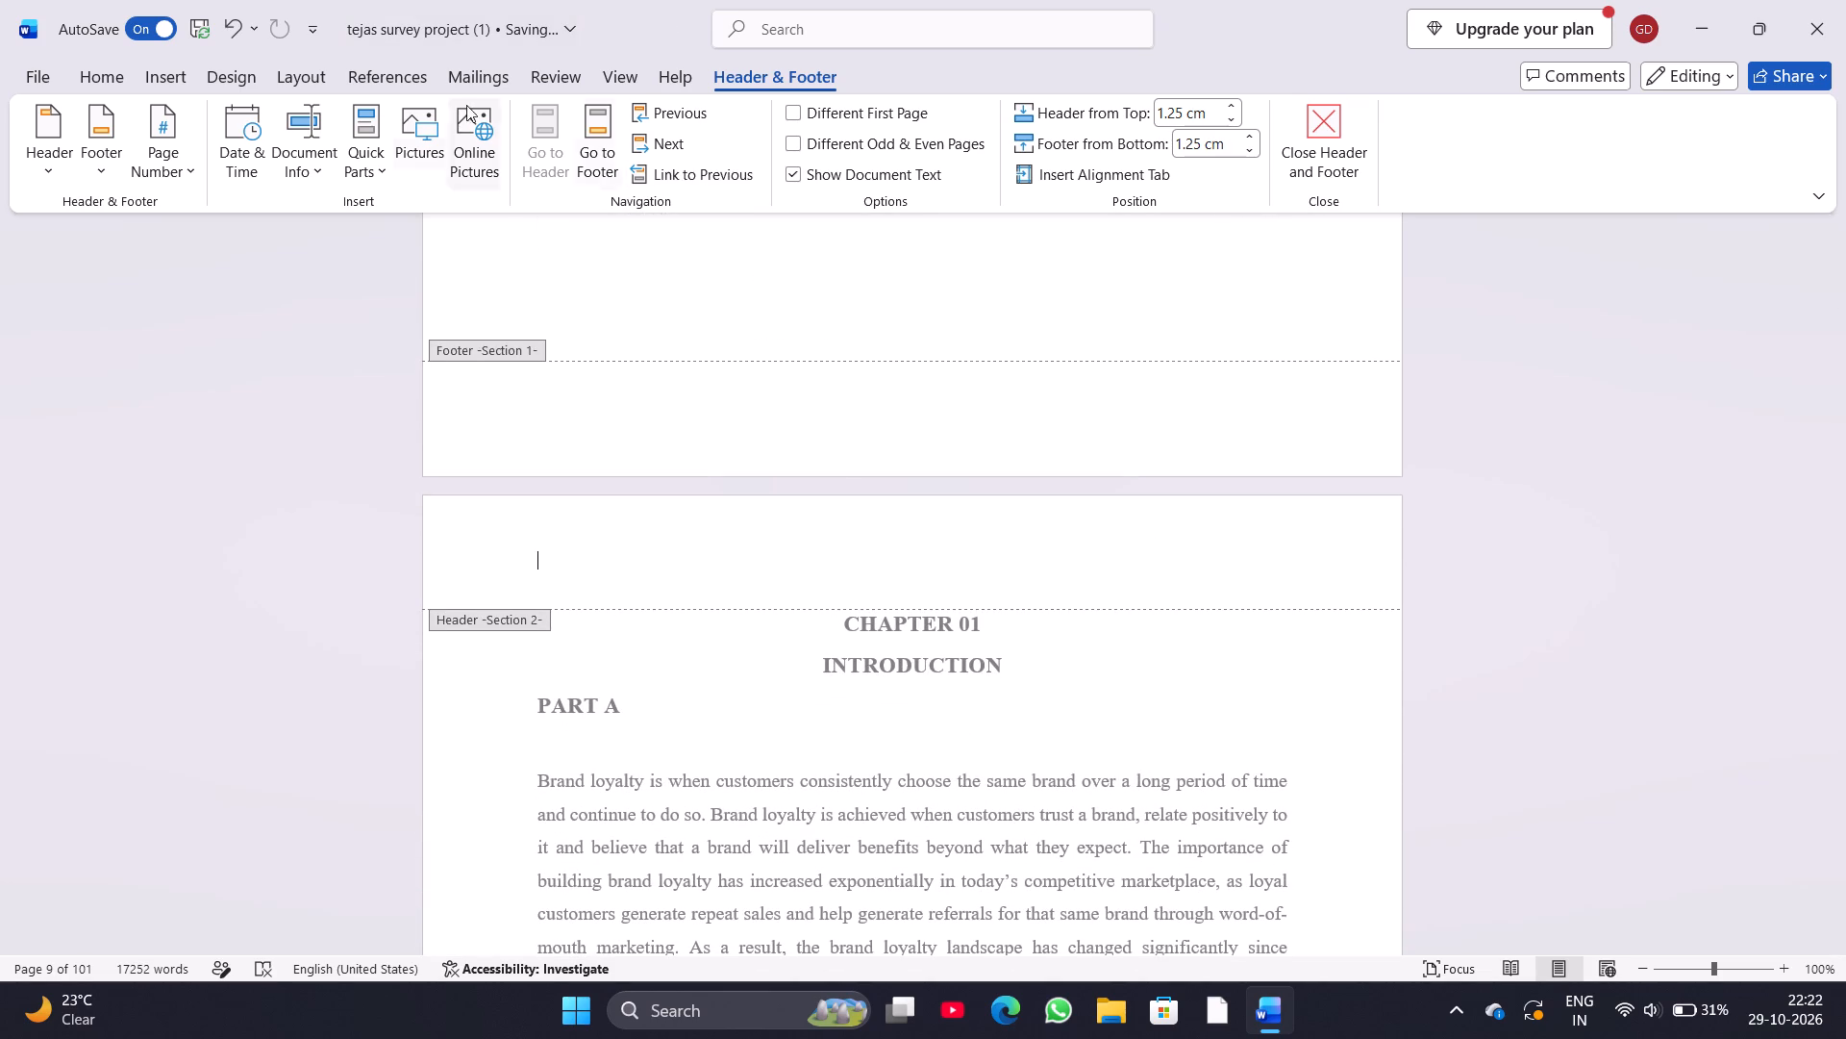
click(164, 78)
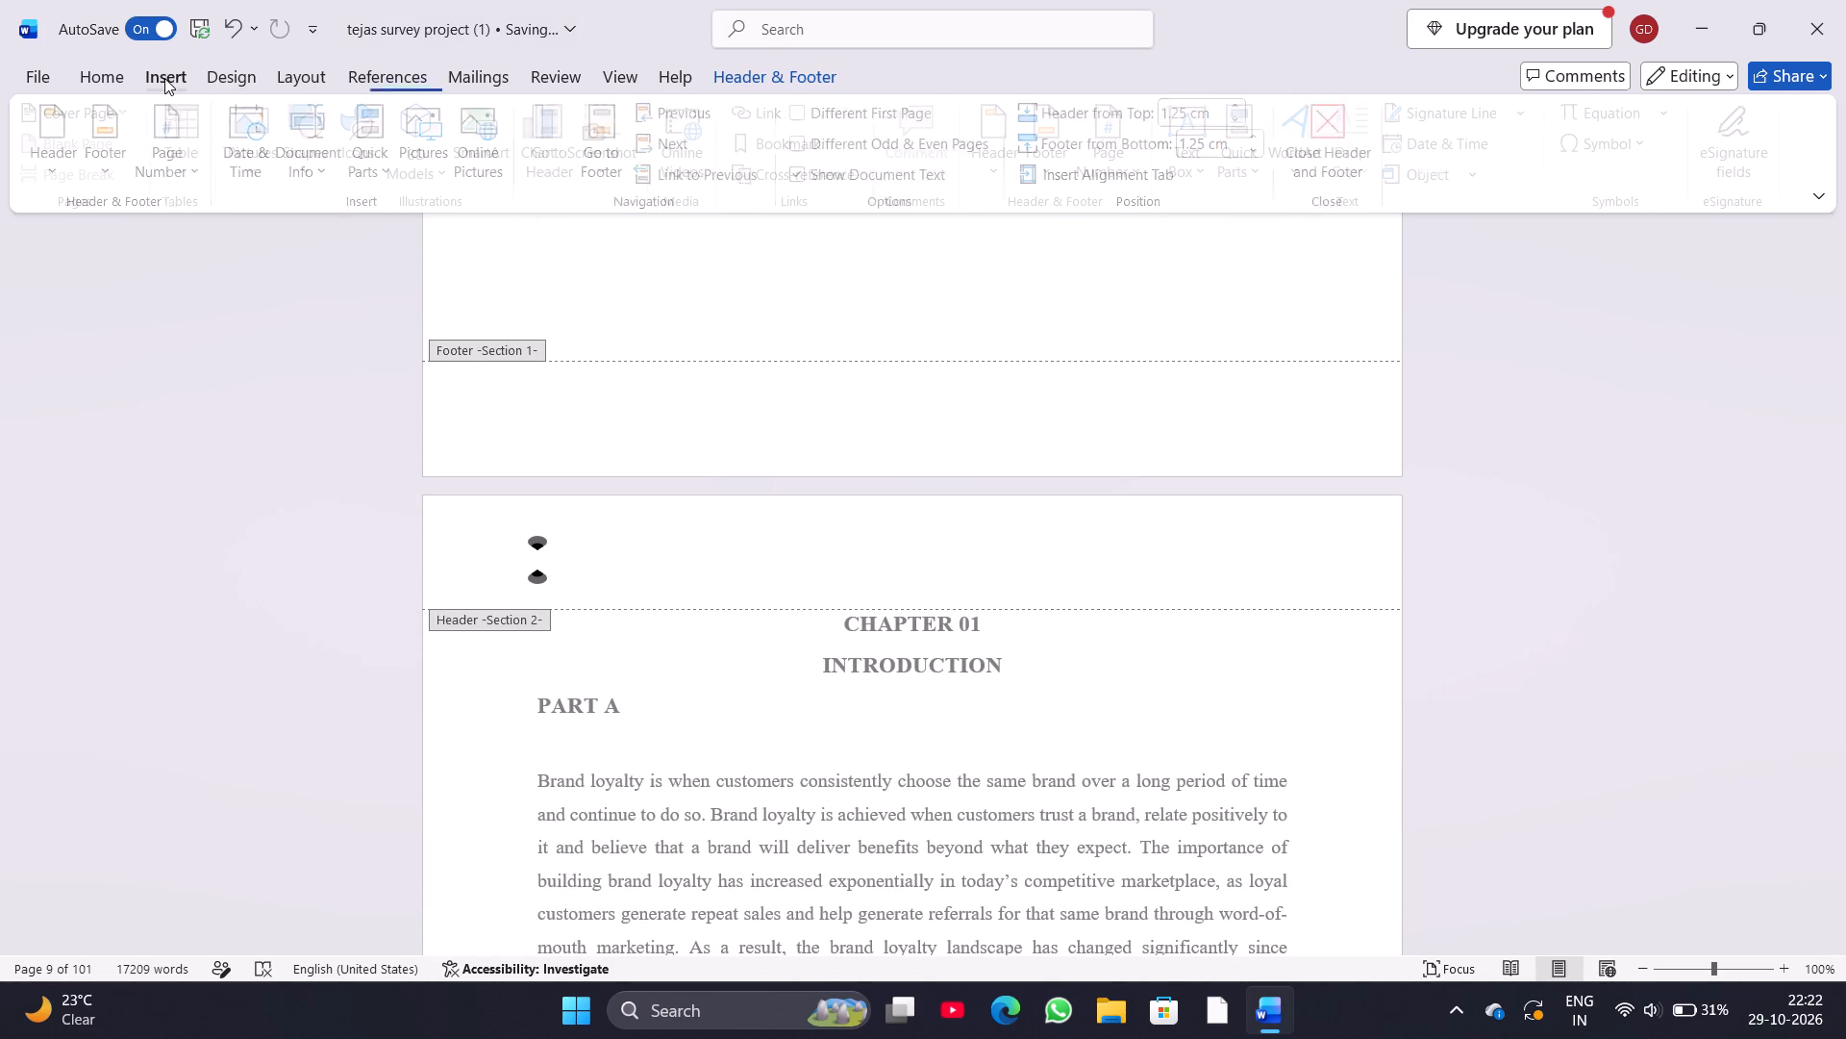
click(278, 129)
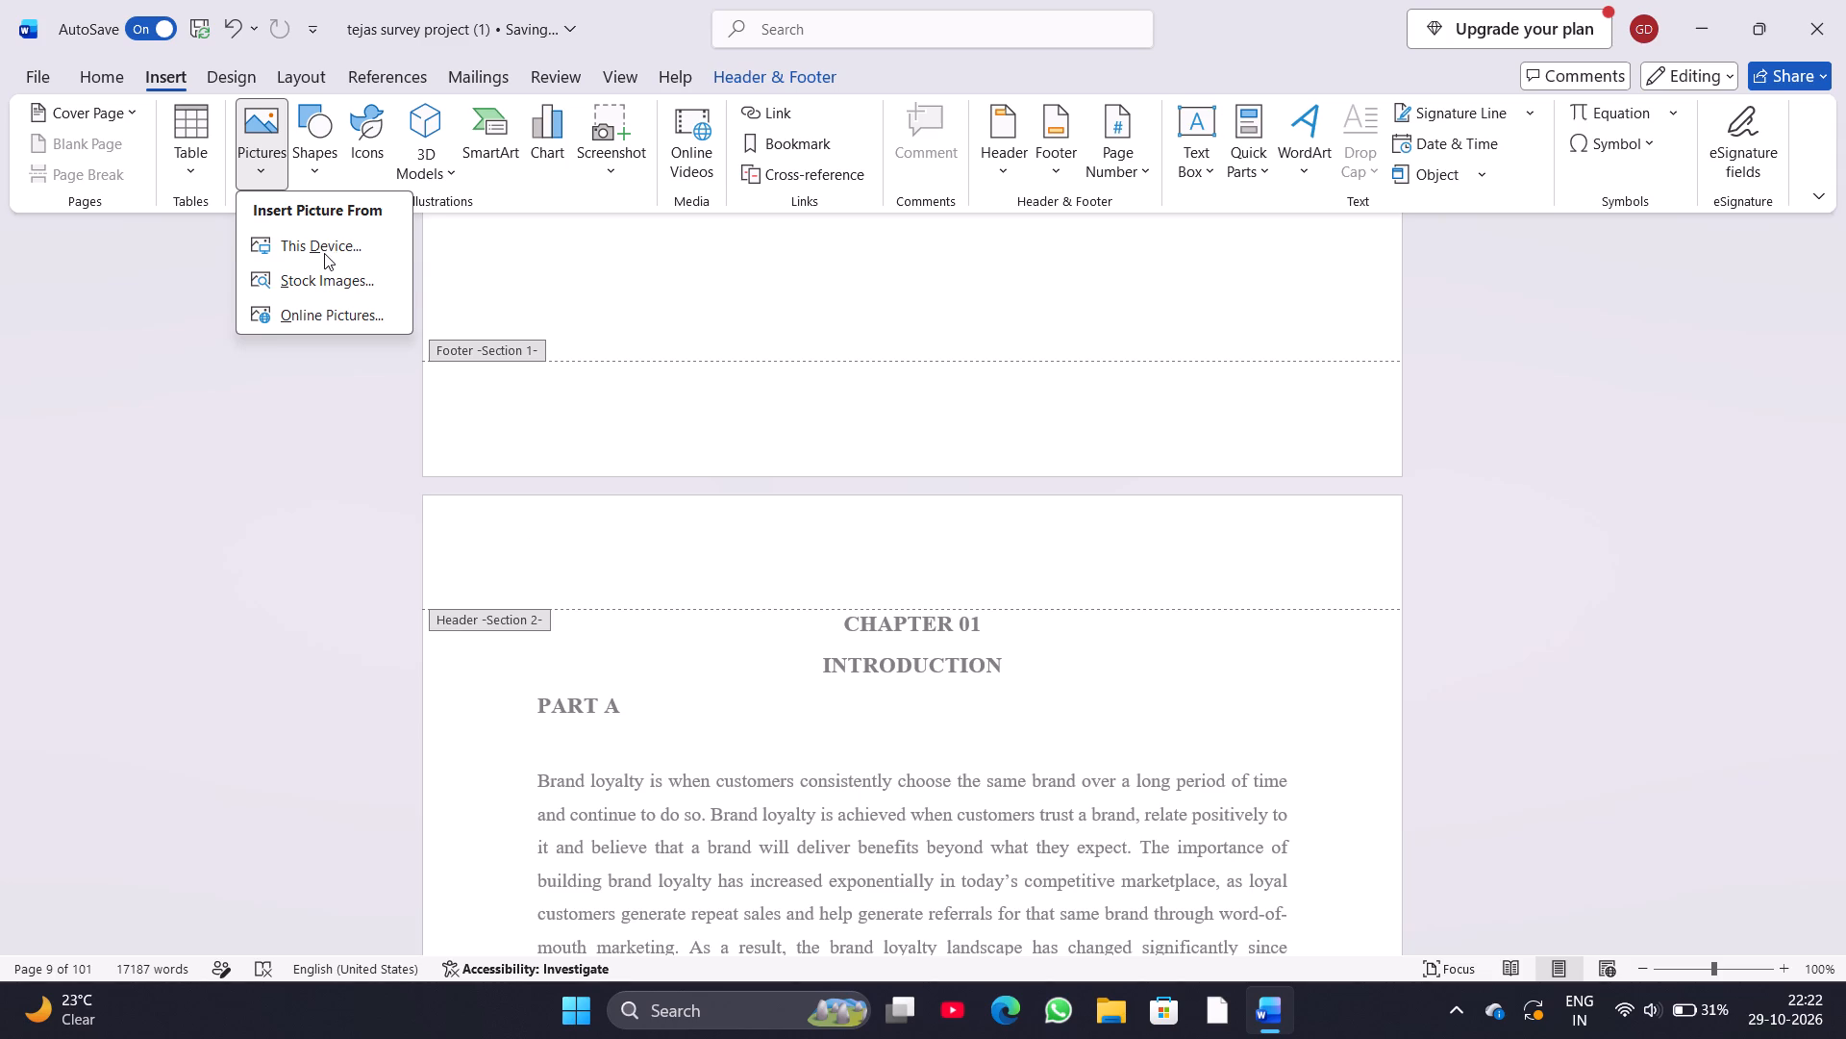
click(324, 253)
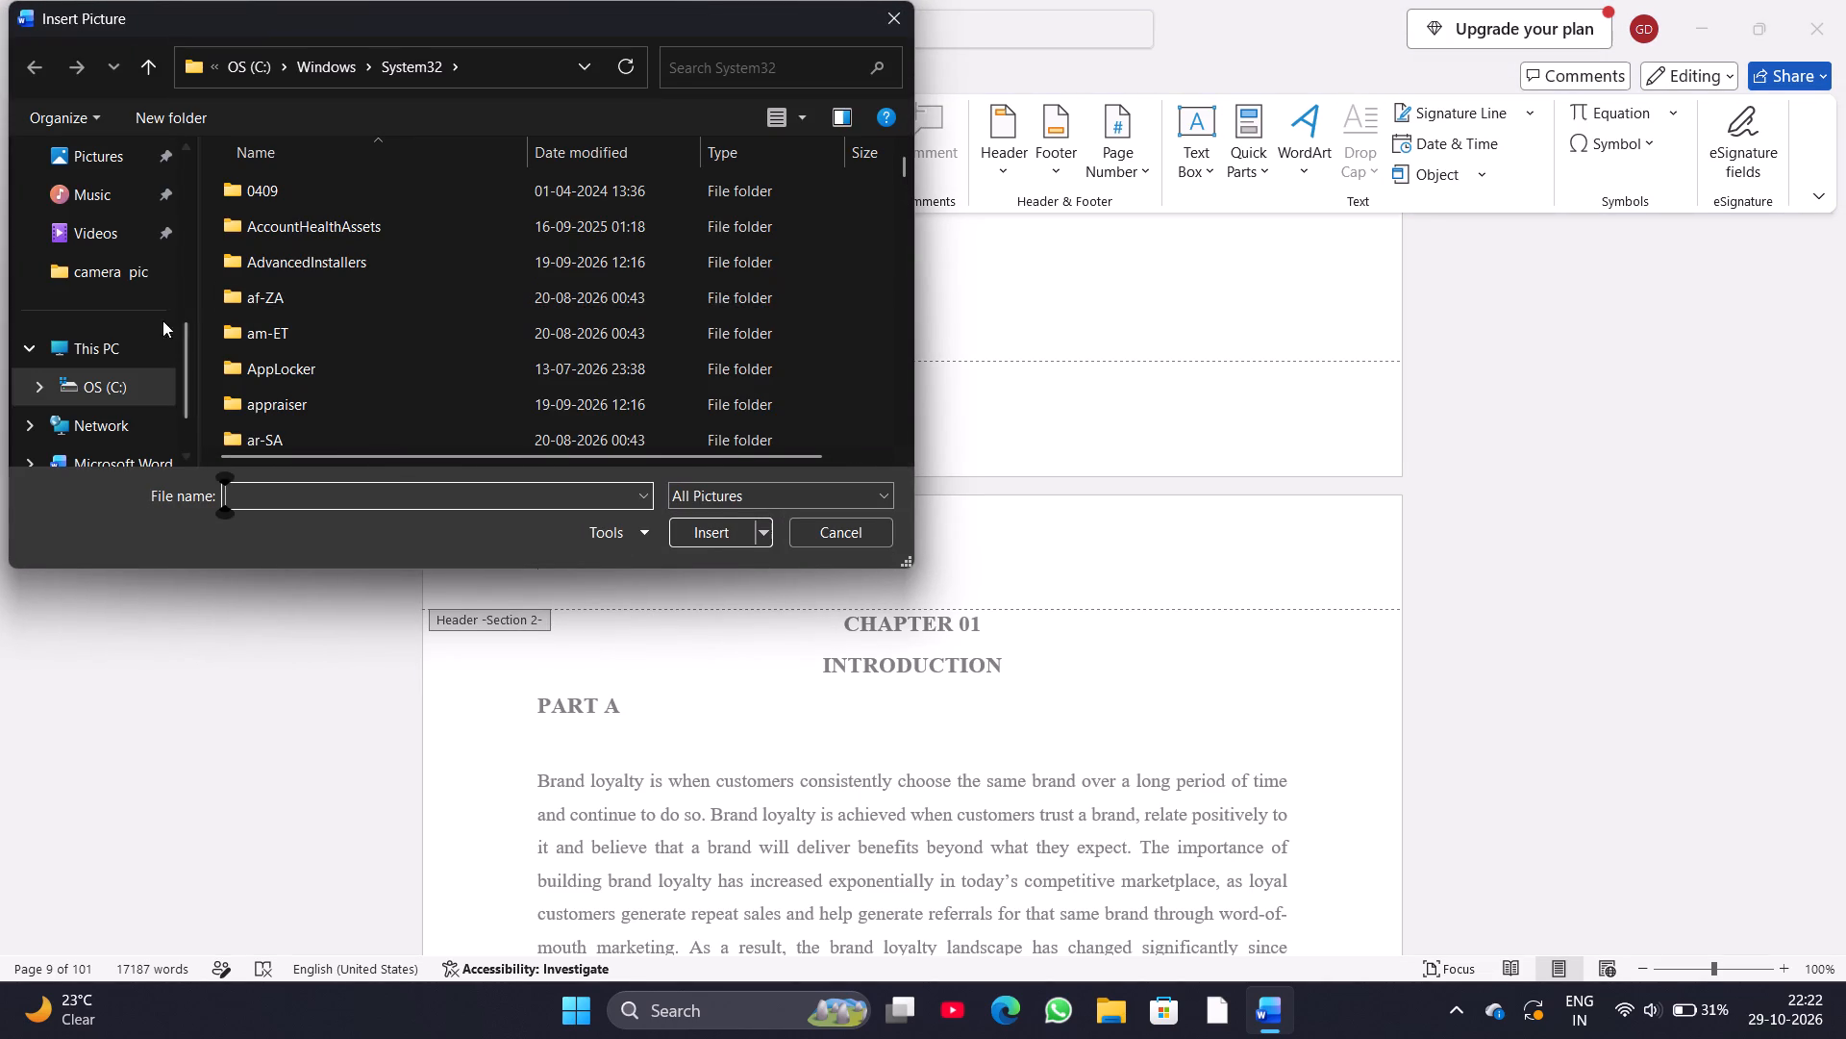
scroll(101, 373, up, 1)
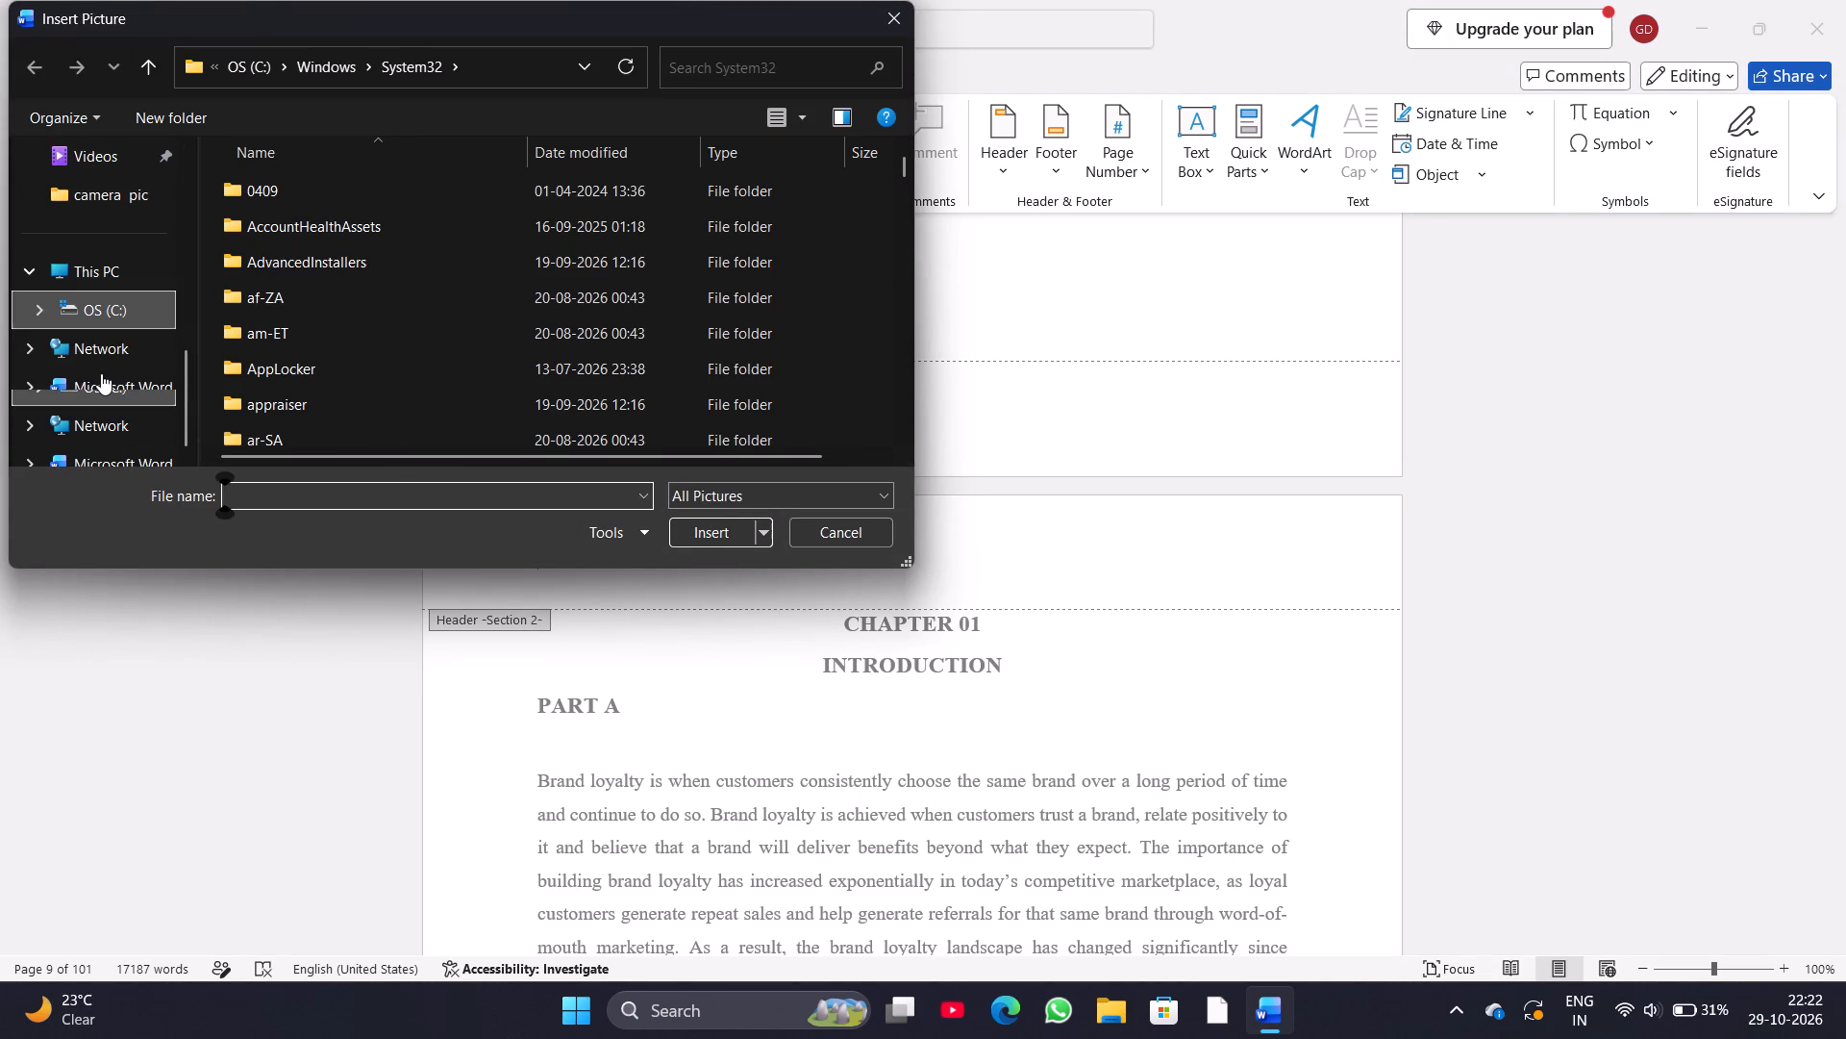
scroll(101, 373, up, 1)
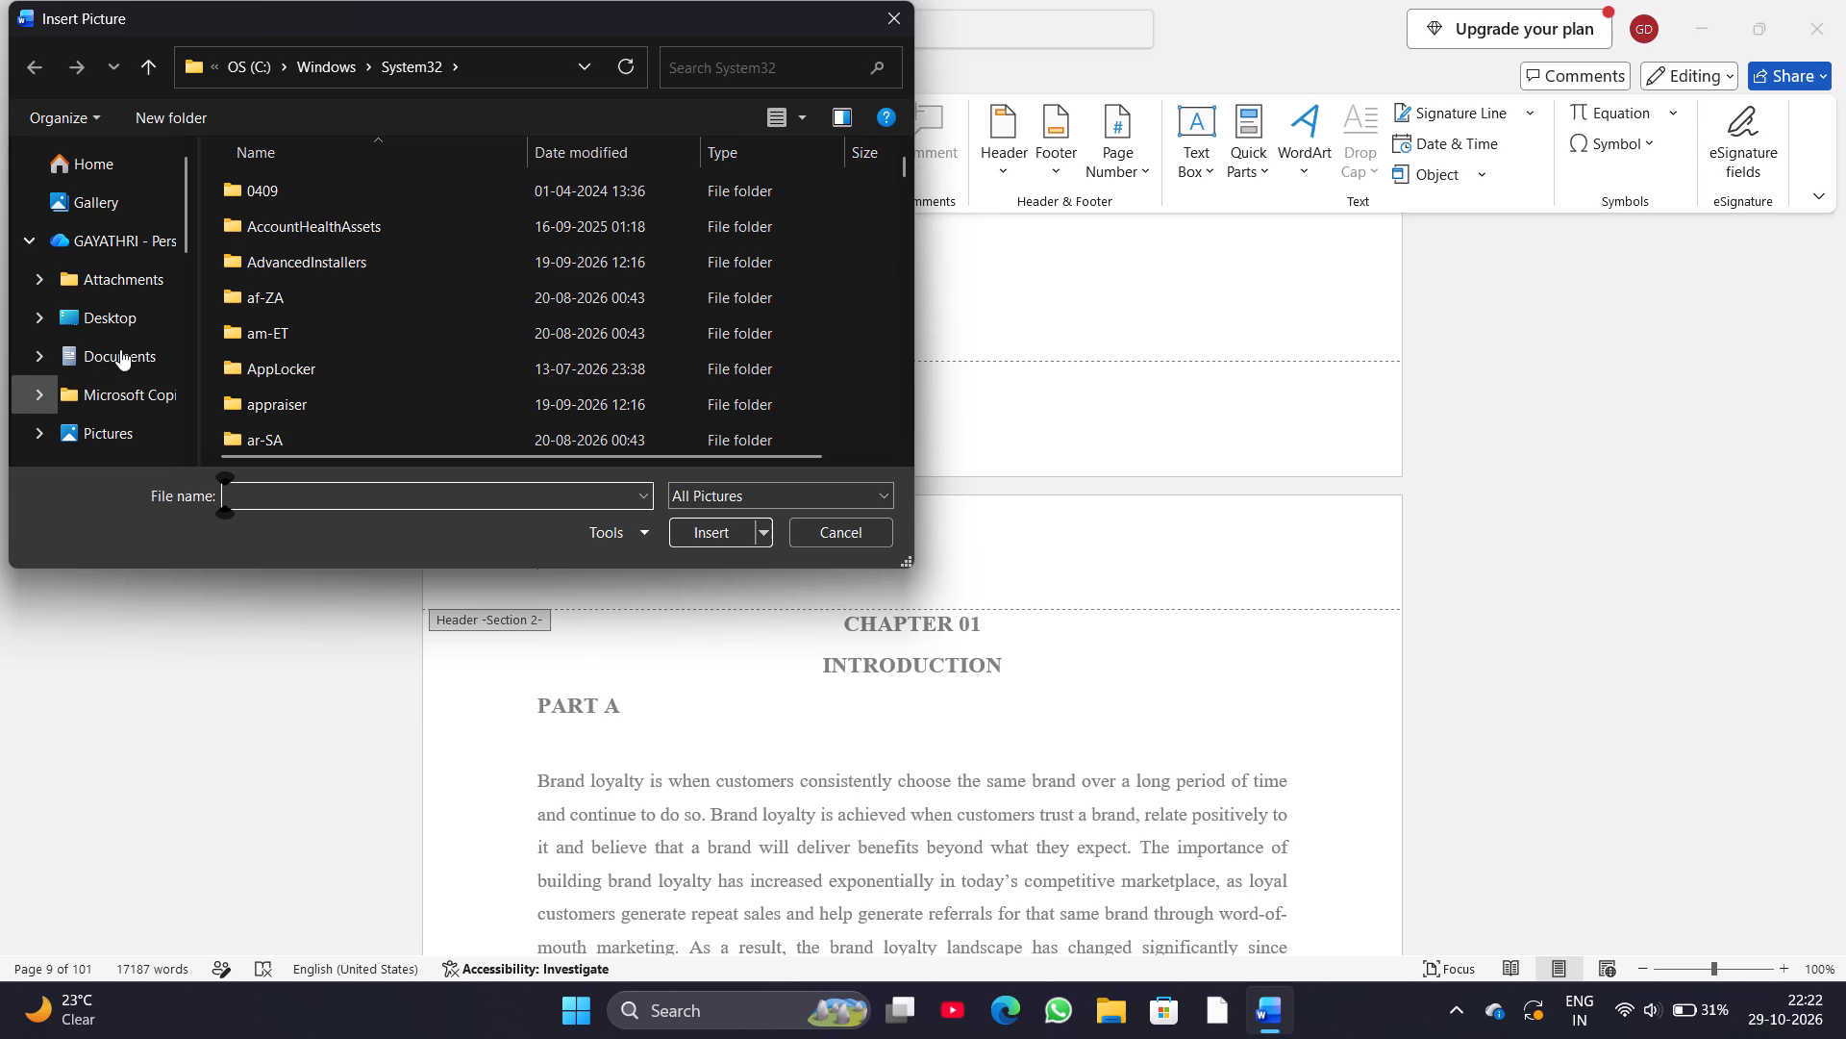
scroll(120, 348, up, 1)
scroll(120, 348, down, 1)
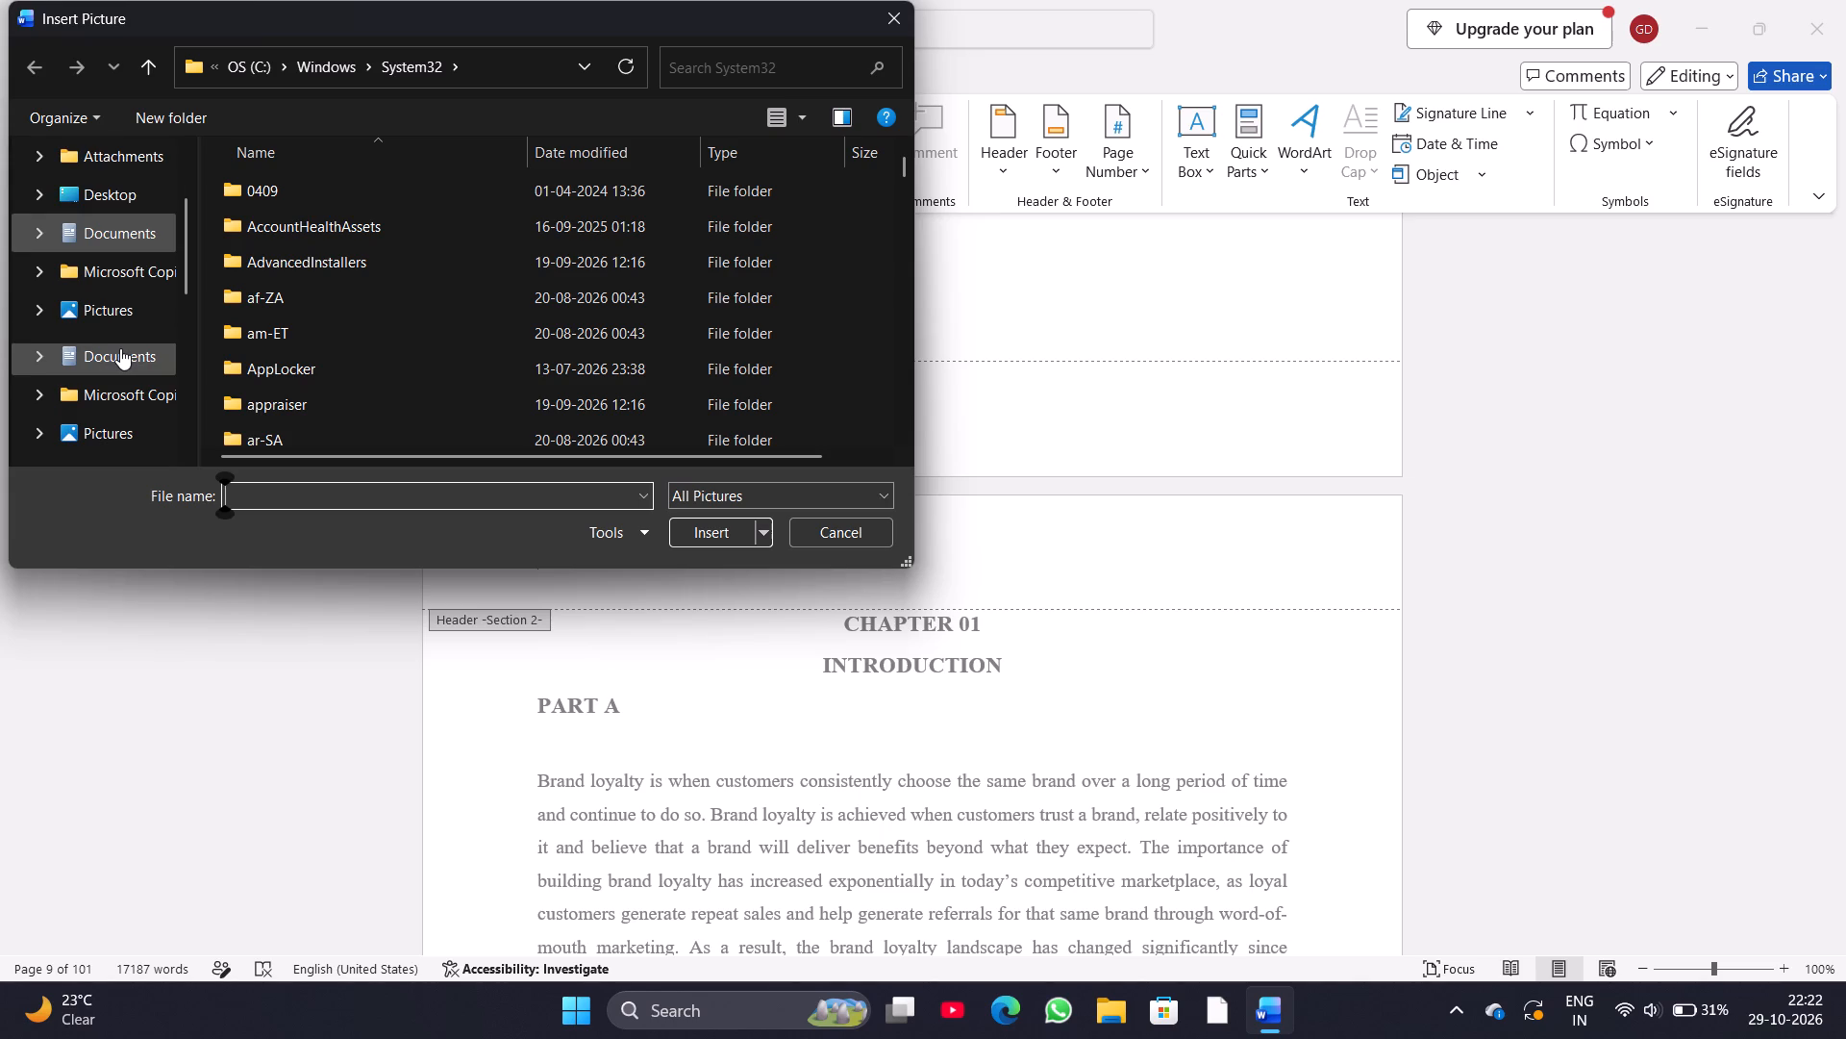
scroll(120, 348, down, 2)
click(114, 438)
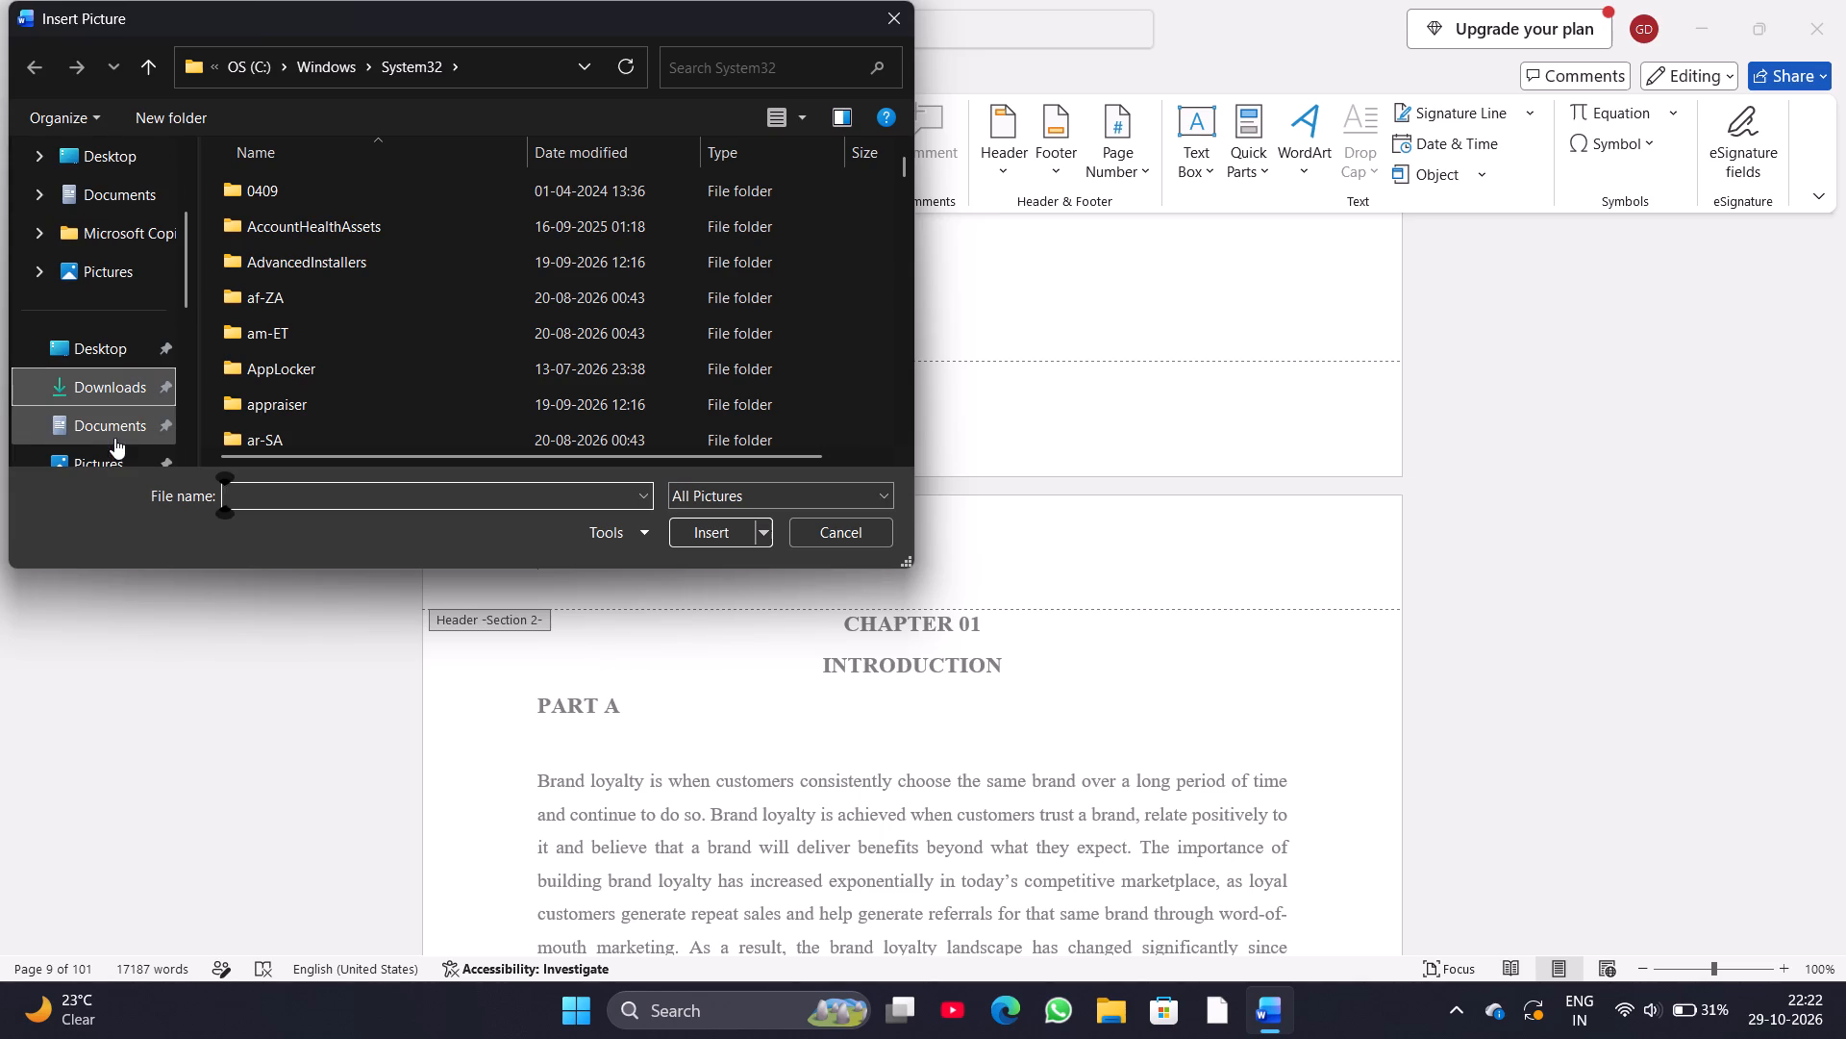
click(396, 294)
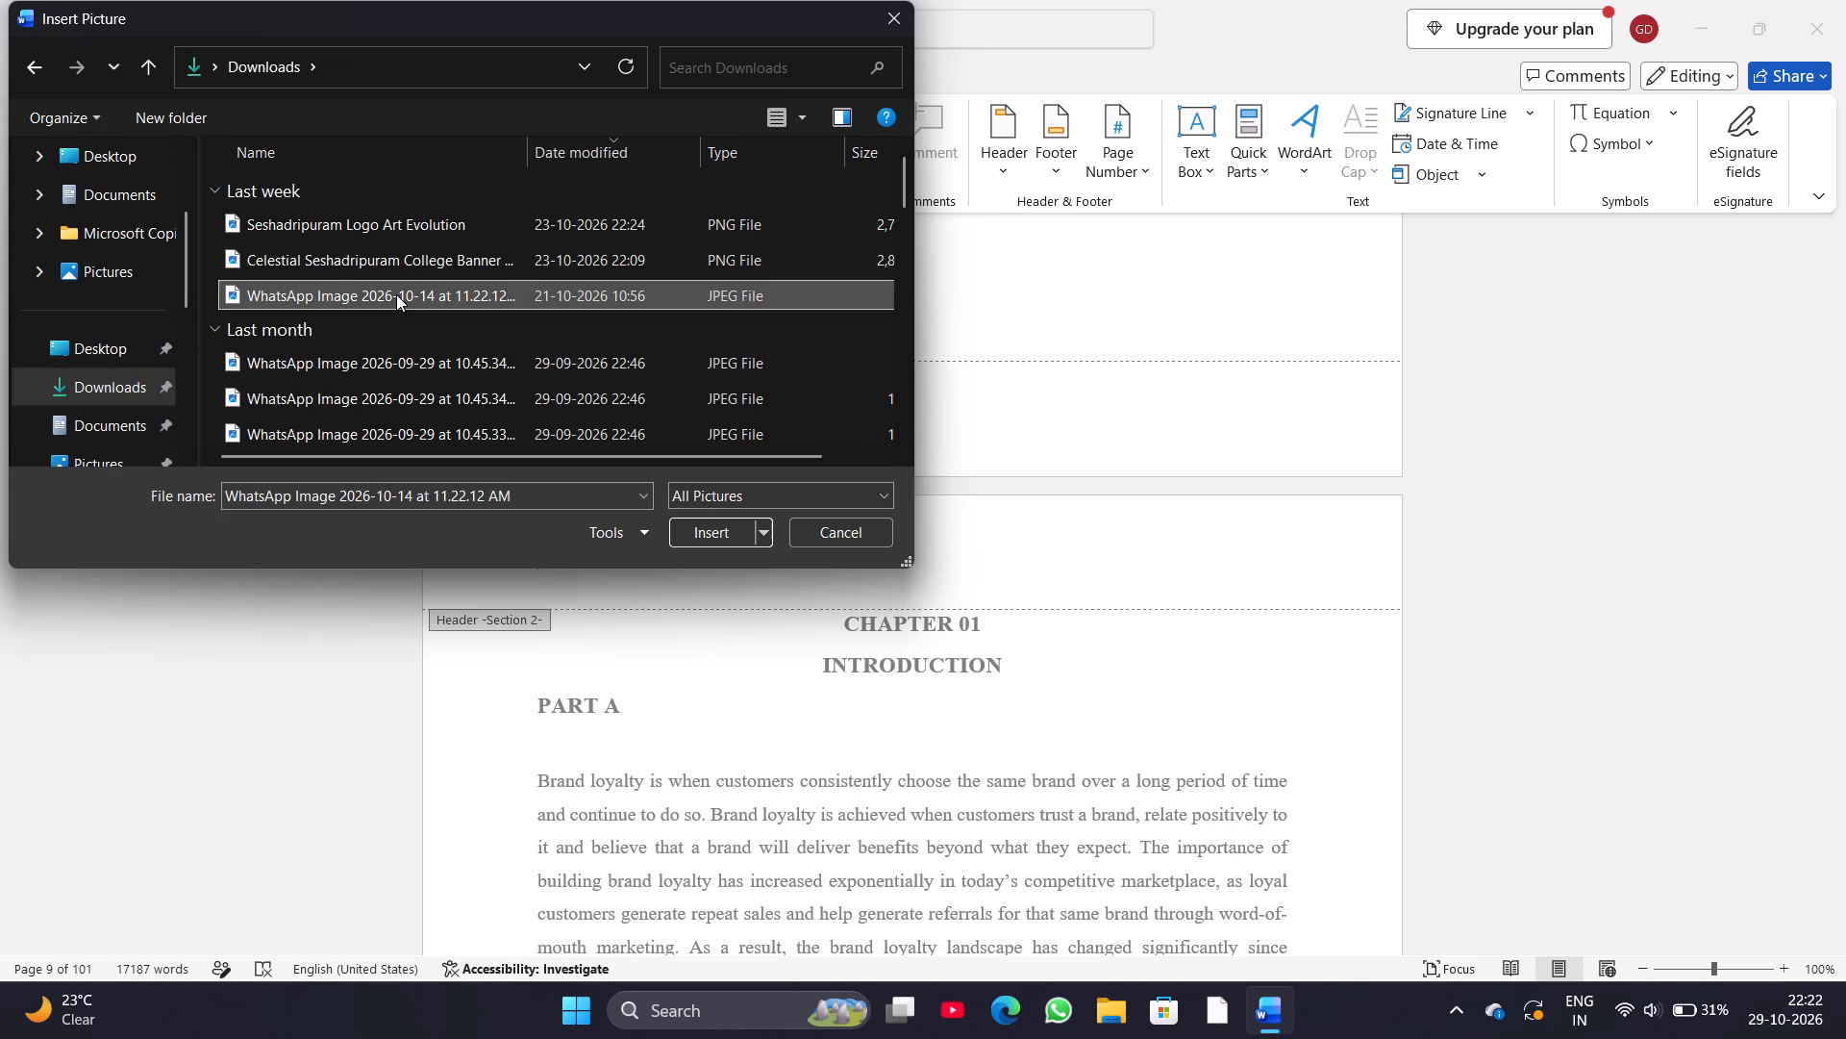
click(715, 522)
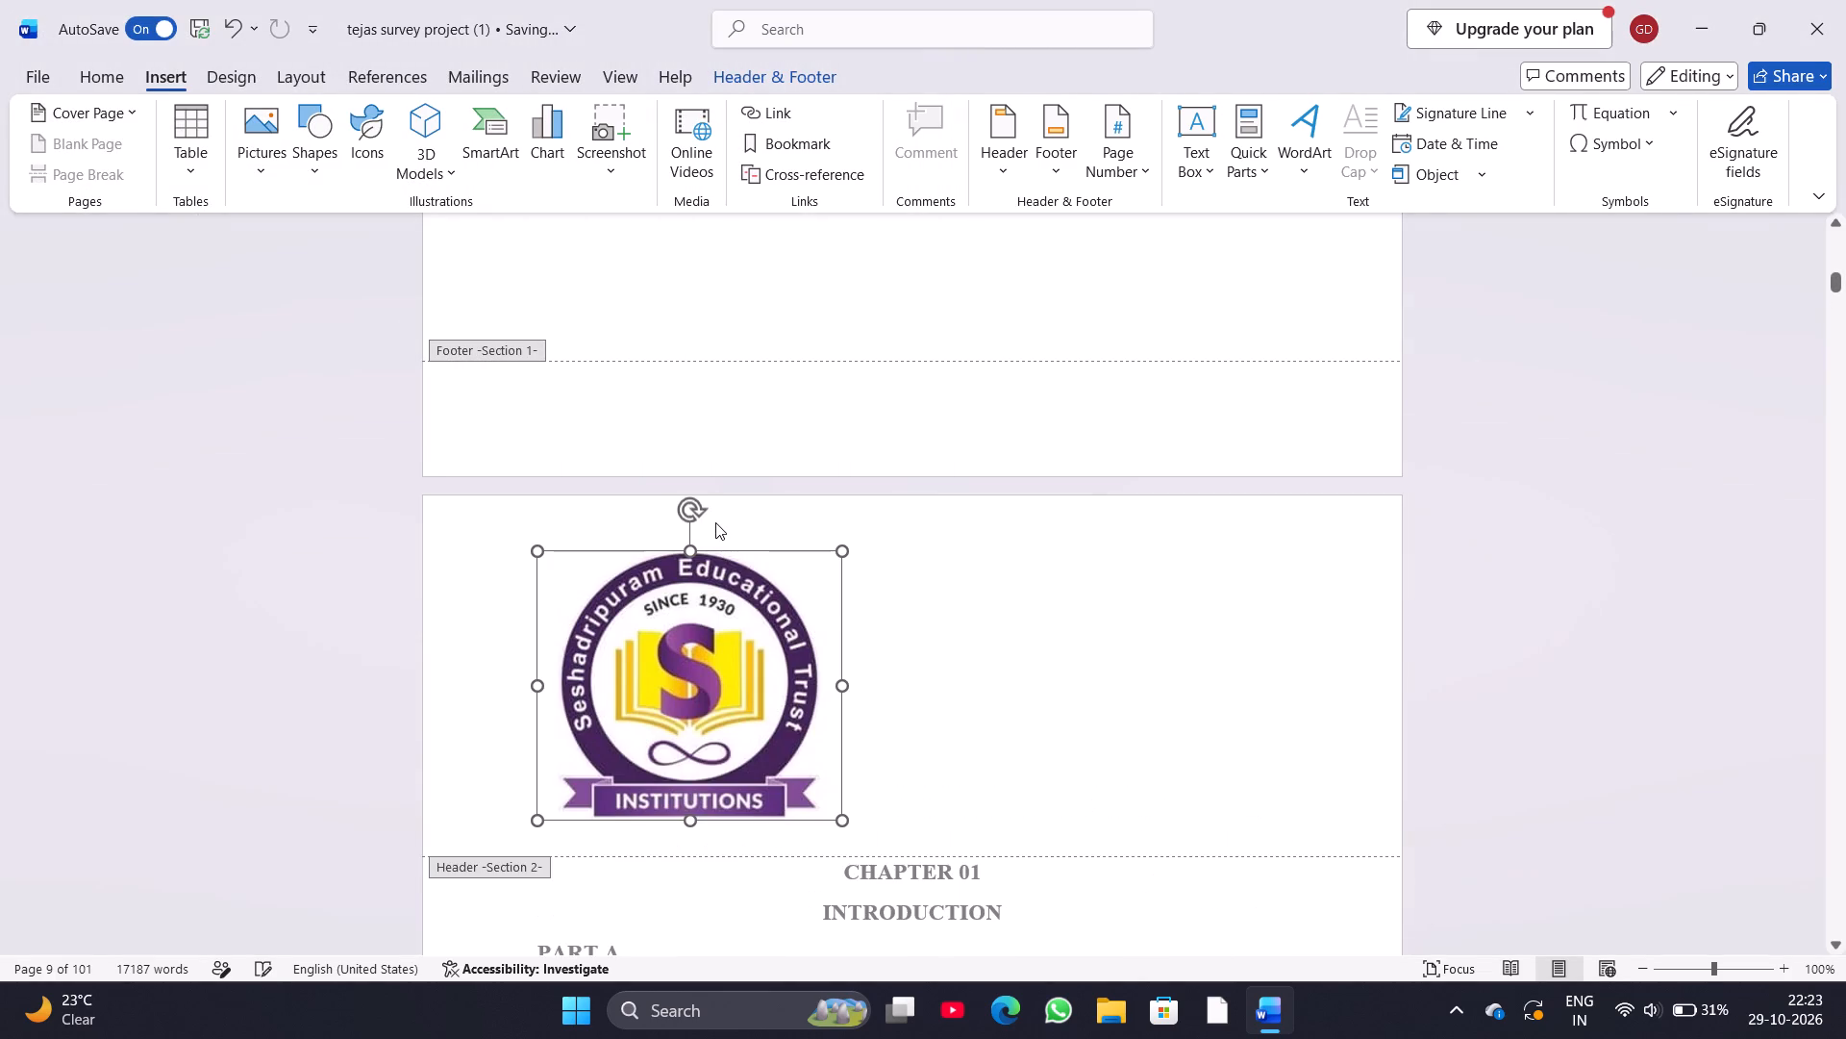
Shrink the Seshadripuram logo in the Section 2 header to about 1.4 cm high and 1.58 cm wide.
drag(839, 820, 598, 578)
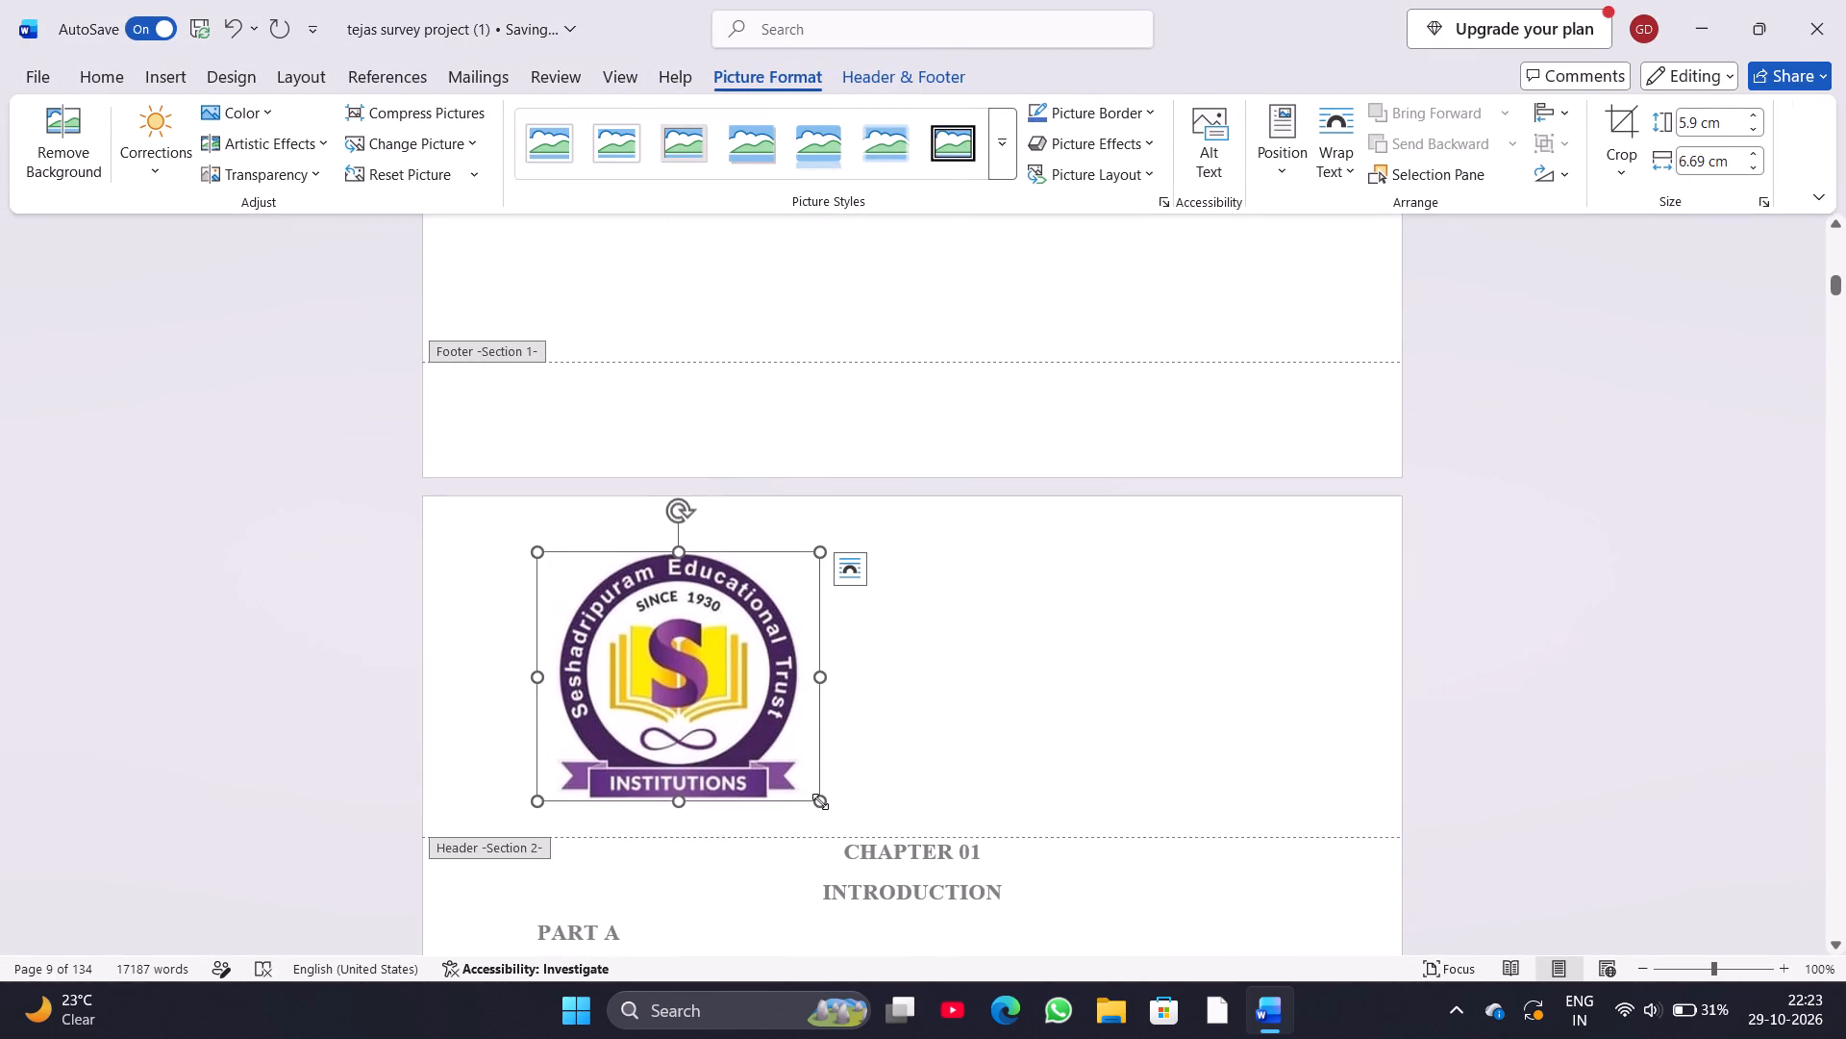
drag(820, 801, 685, 681)
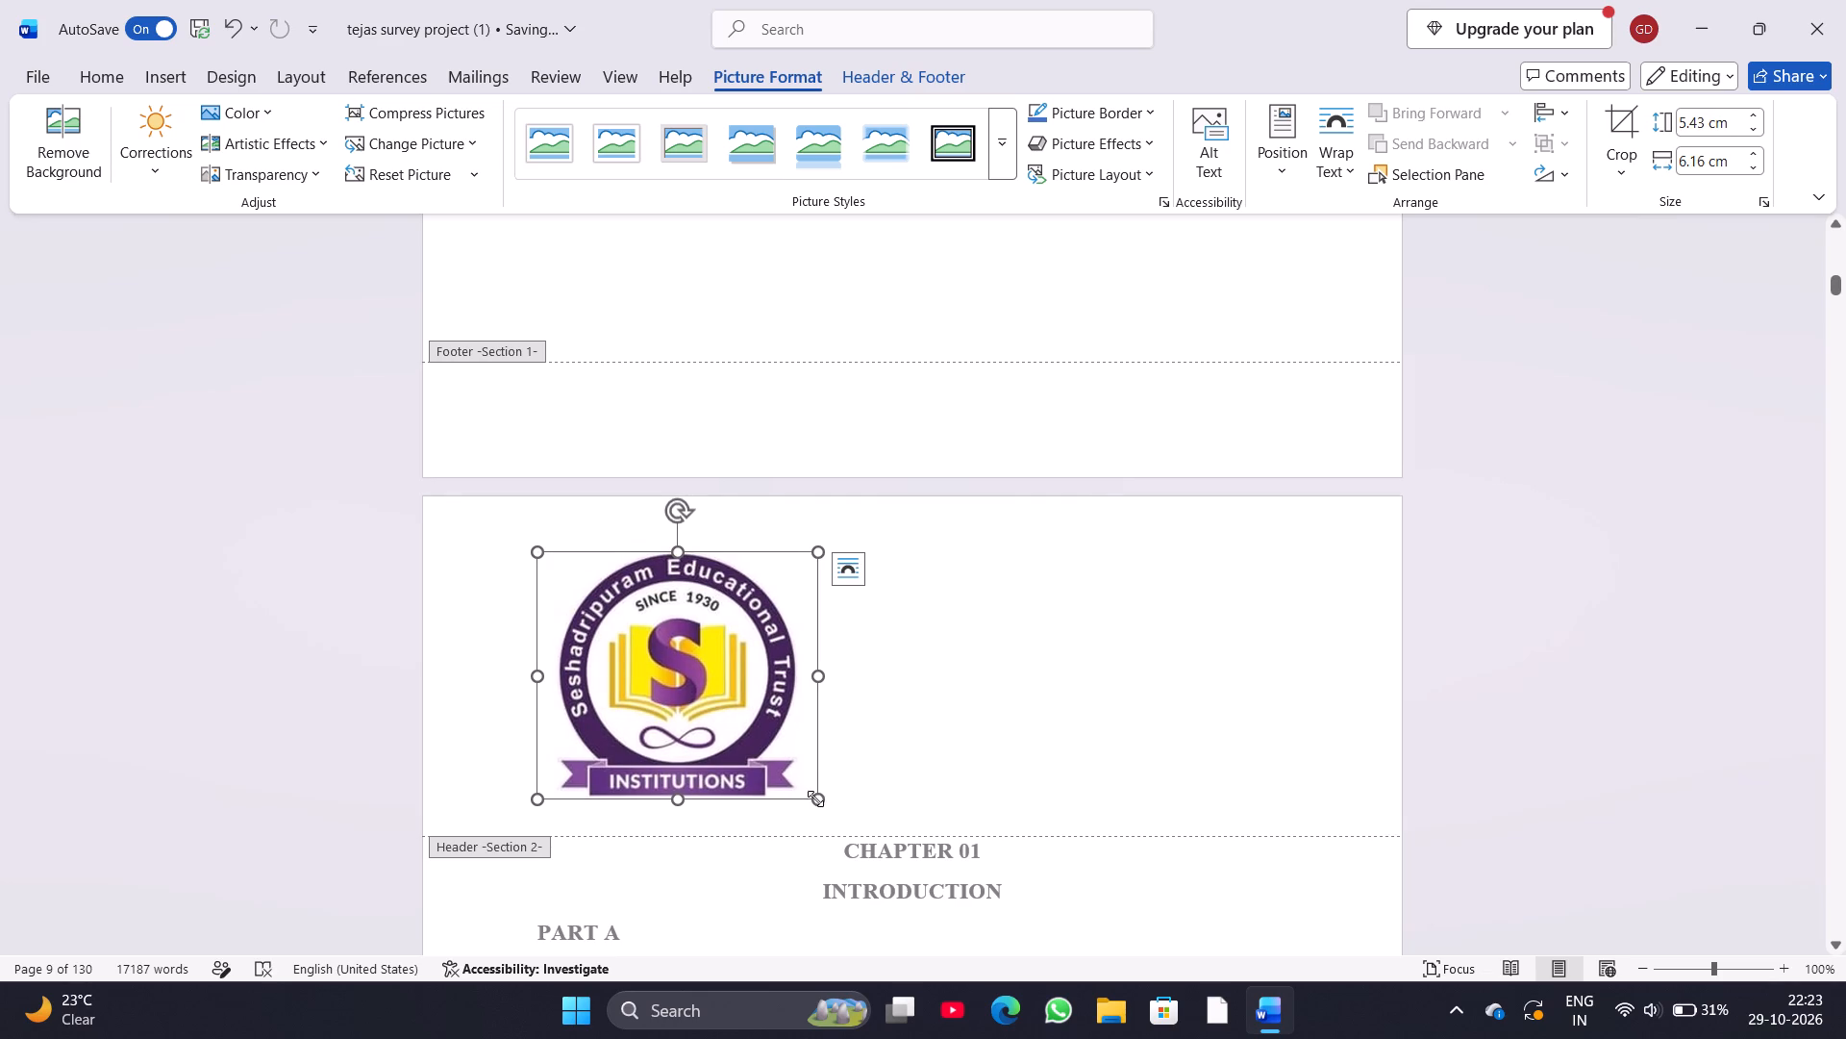
drag(819, 801, 653, 672)
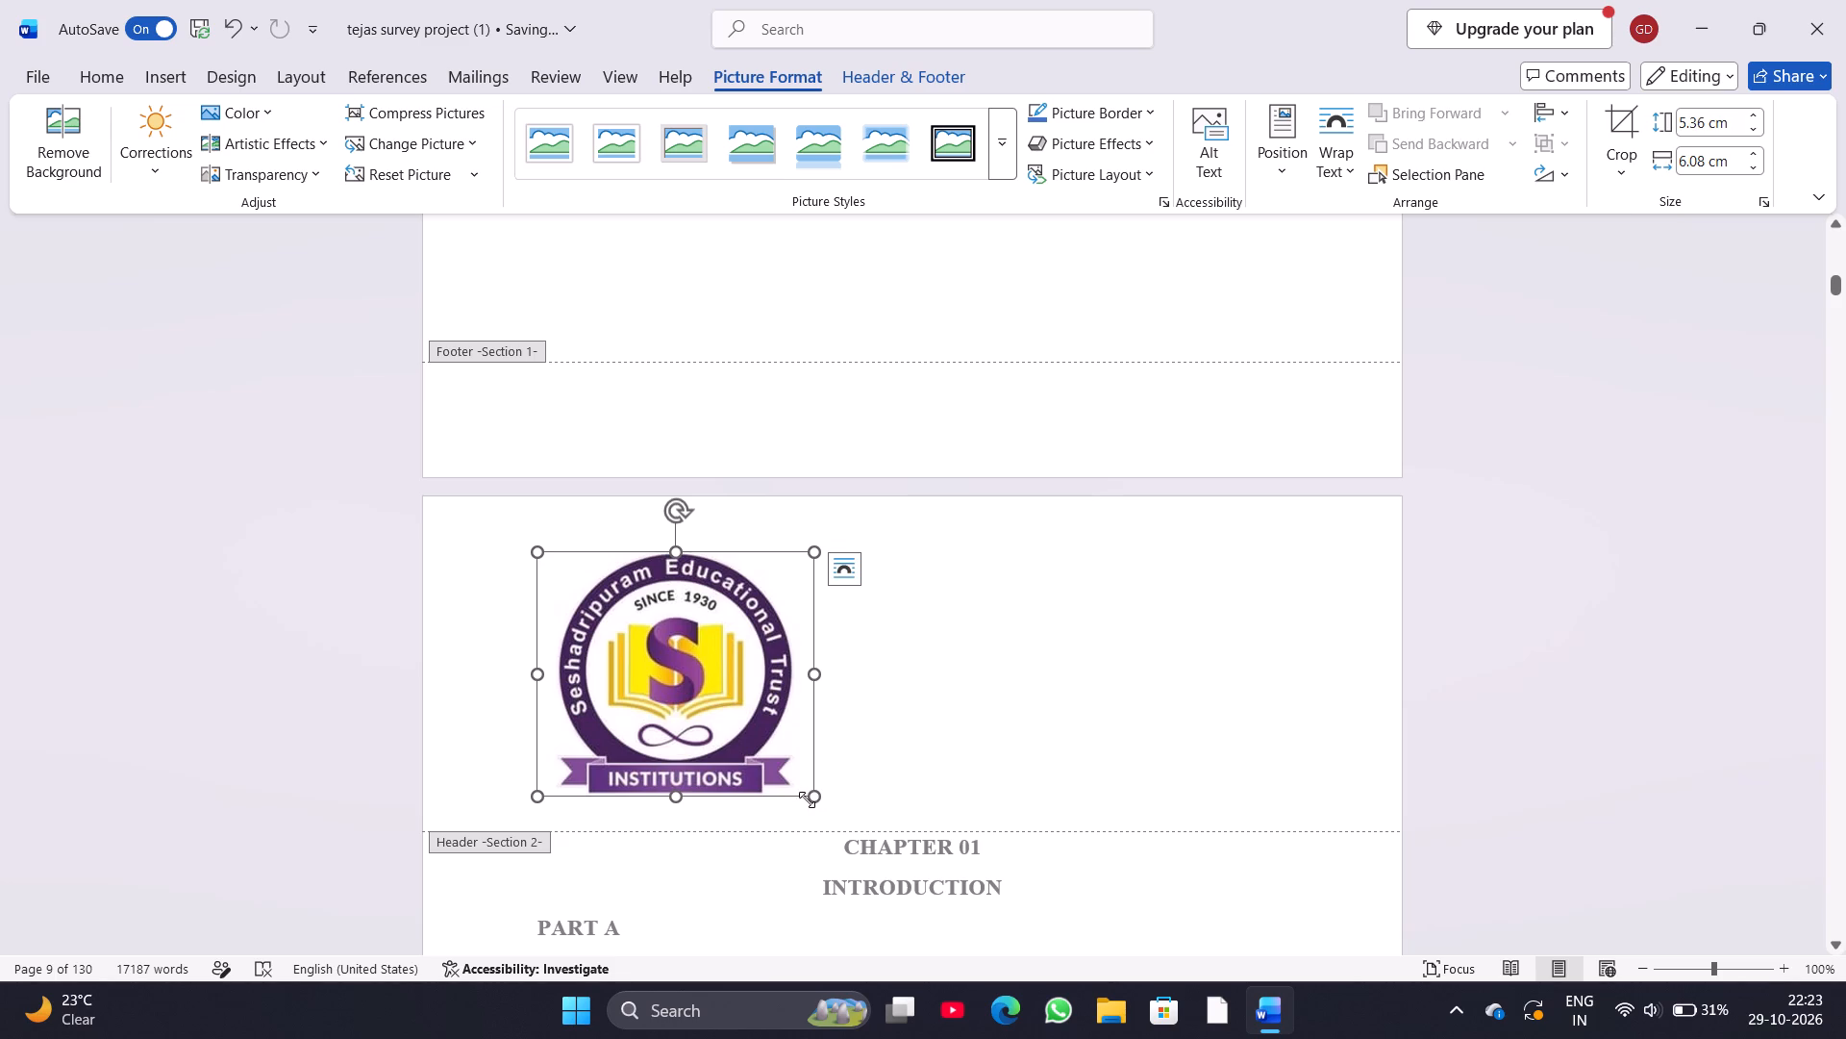
drag(809, 796, 620, 643)
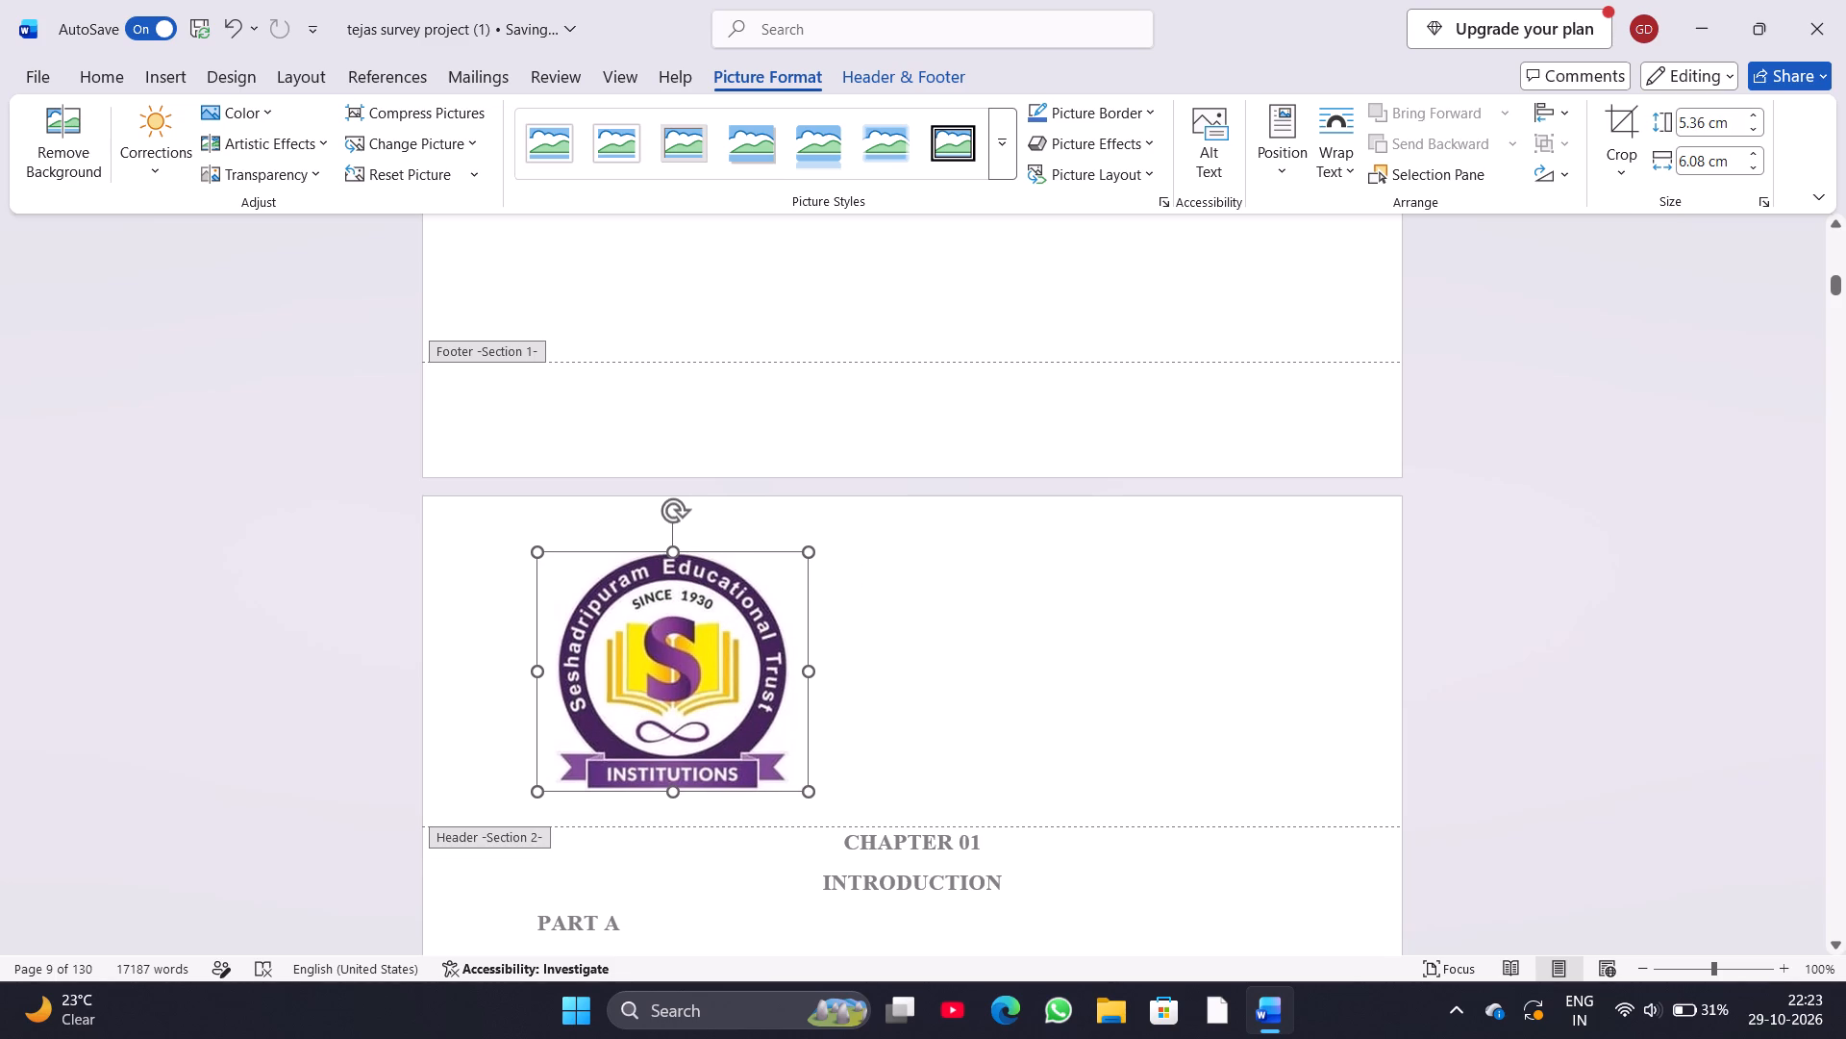
double_click(810, 789)
click(805, 791)
right_drag(805, 791, 632, 656)
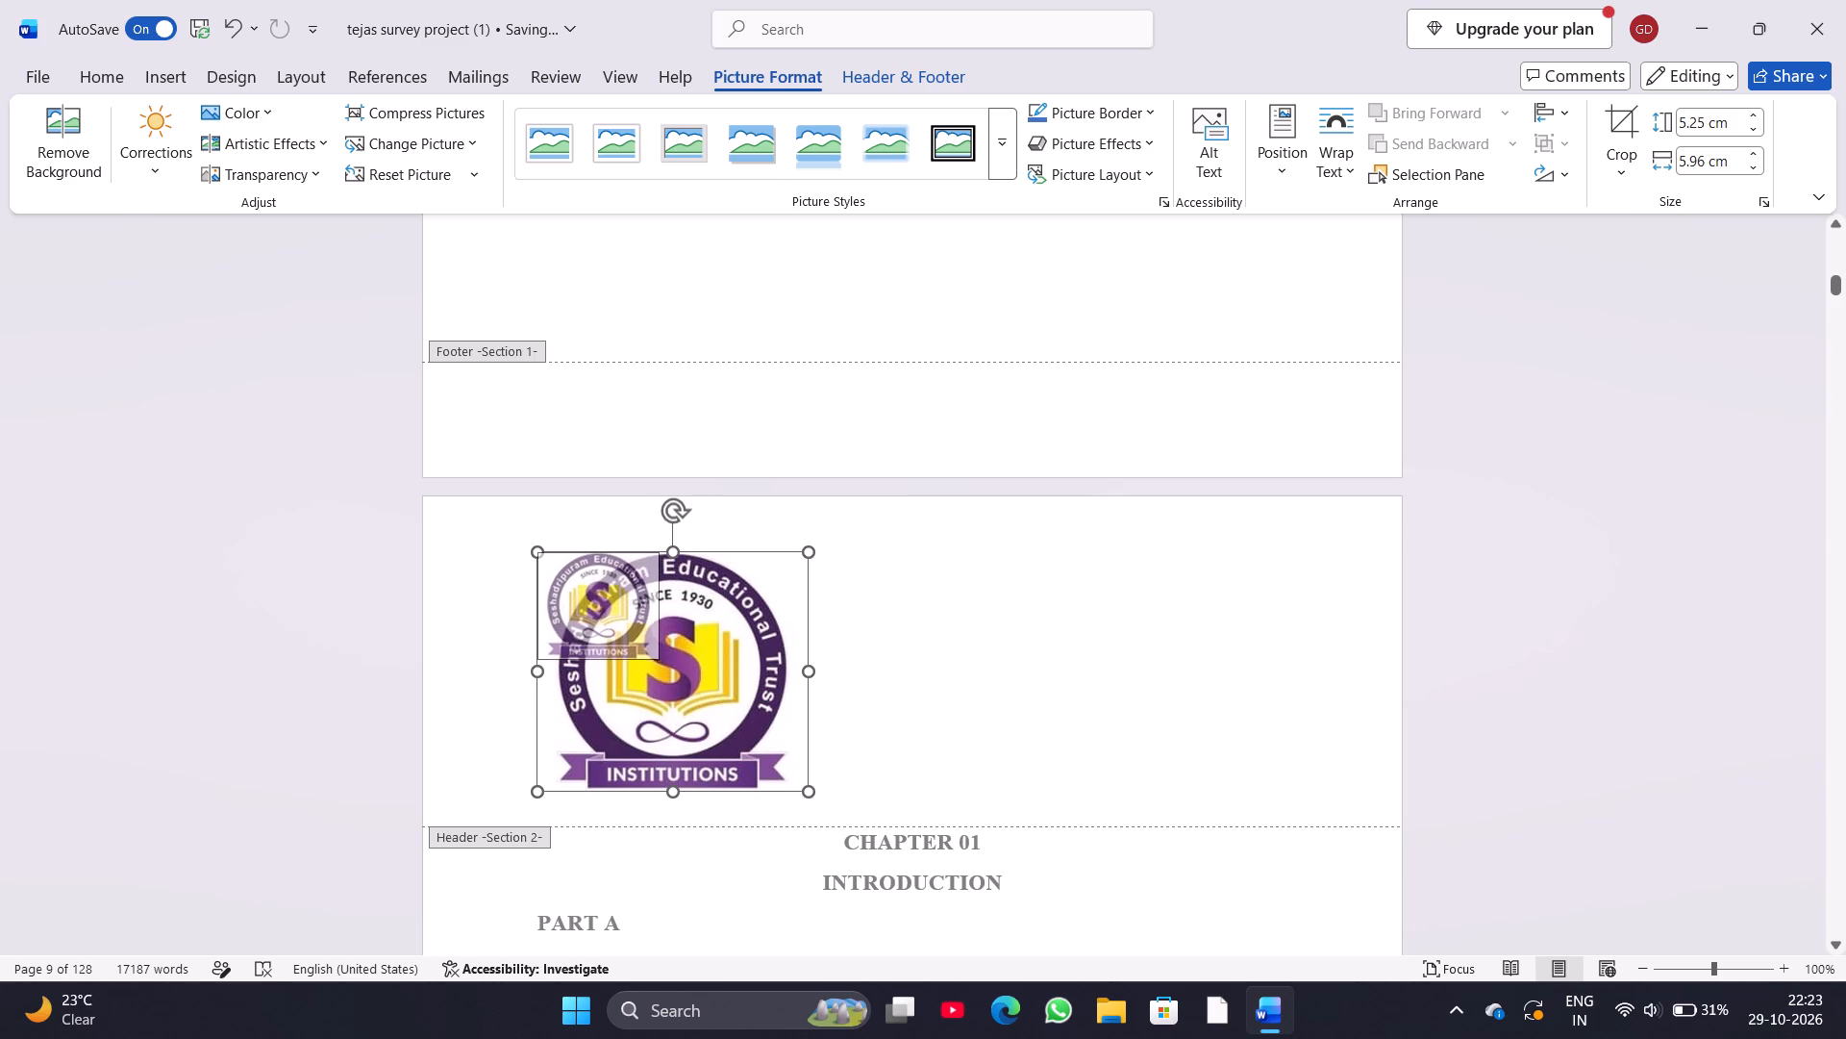
right_drag(632, 656, 586, 616)
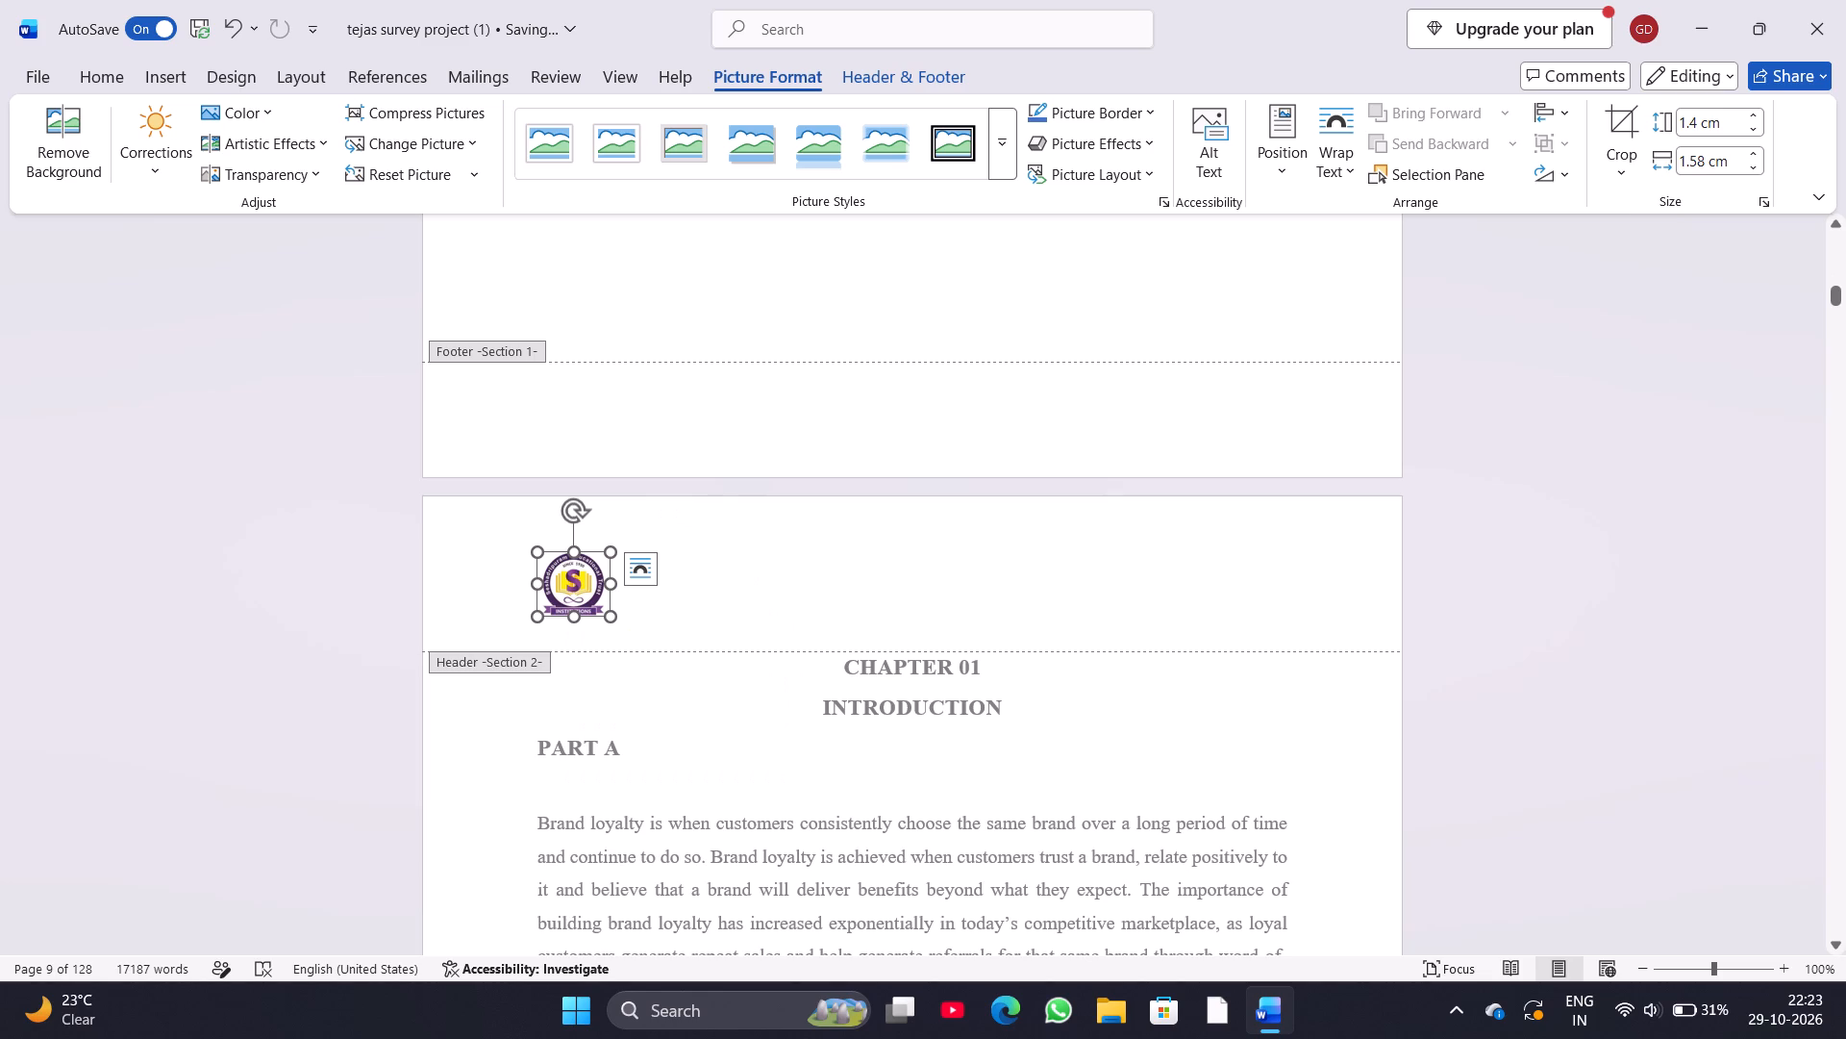
Check the headers on the pages before and after the start of Chapter 01 for the logo's placement.
scroll(680, 609, up, 6)
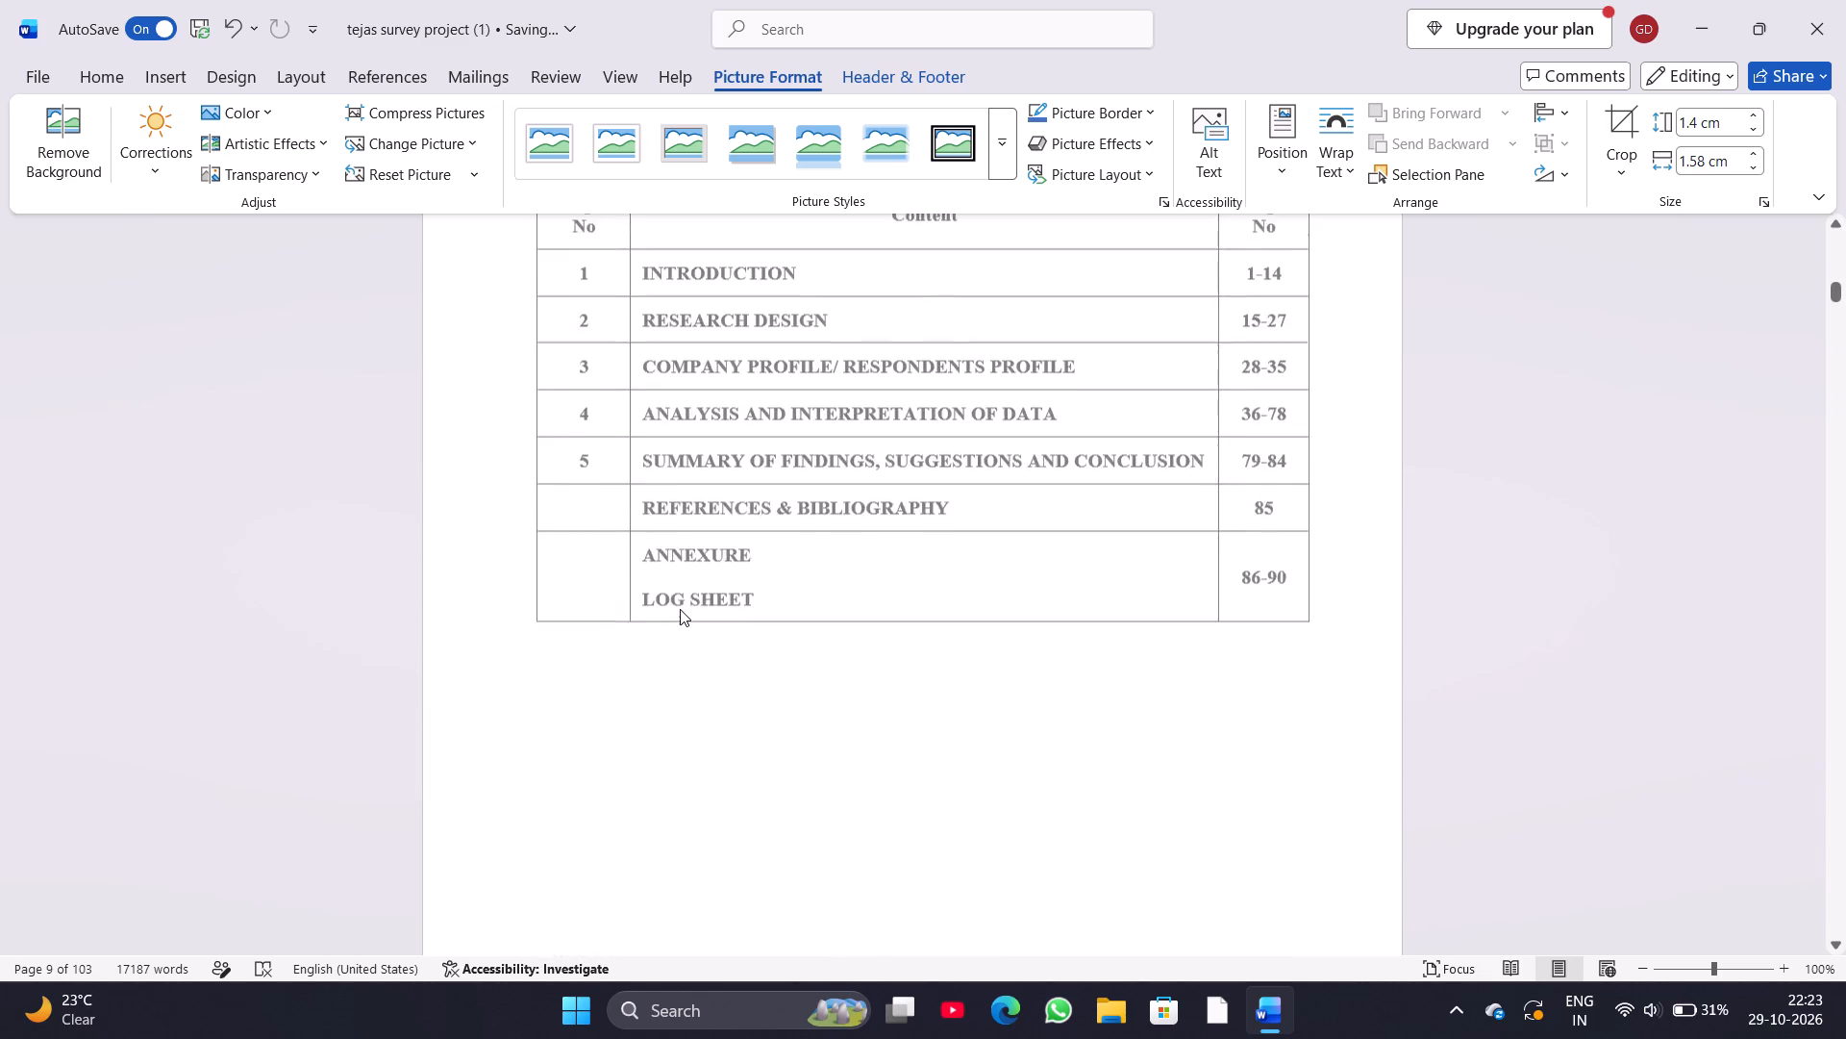
scroll(680, 609, up, 4)
scroll(680, 609, down, 1)
scroll(680, 609, up, 1)
scroll(680, 609, down, 1)
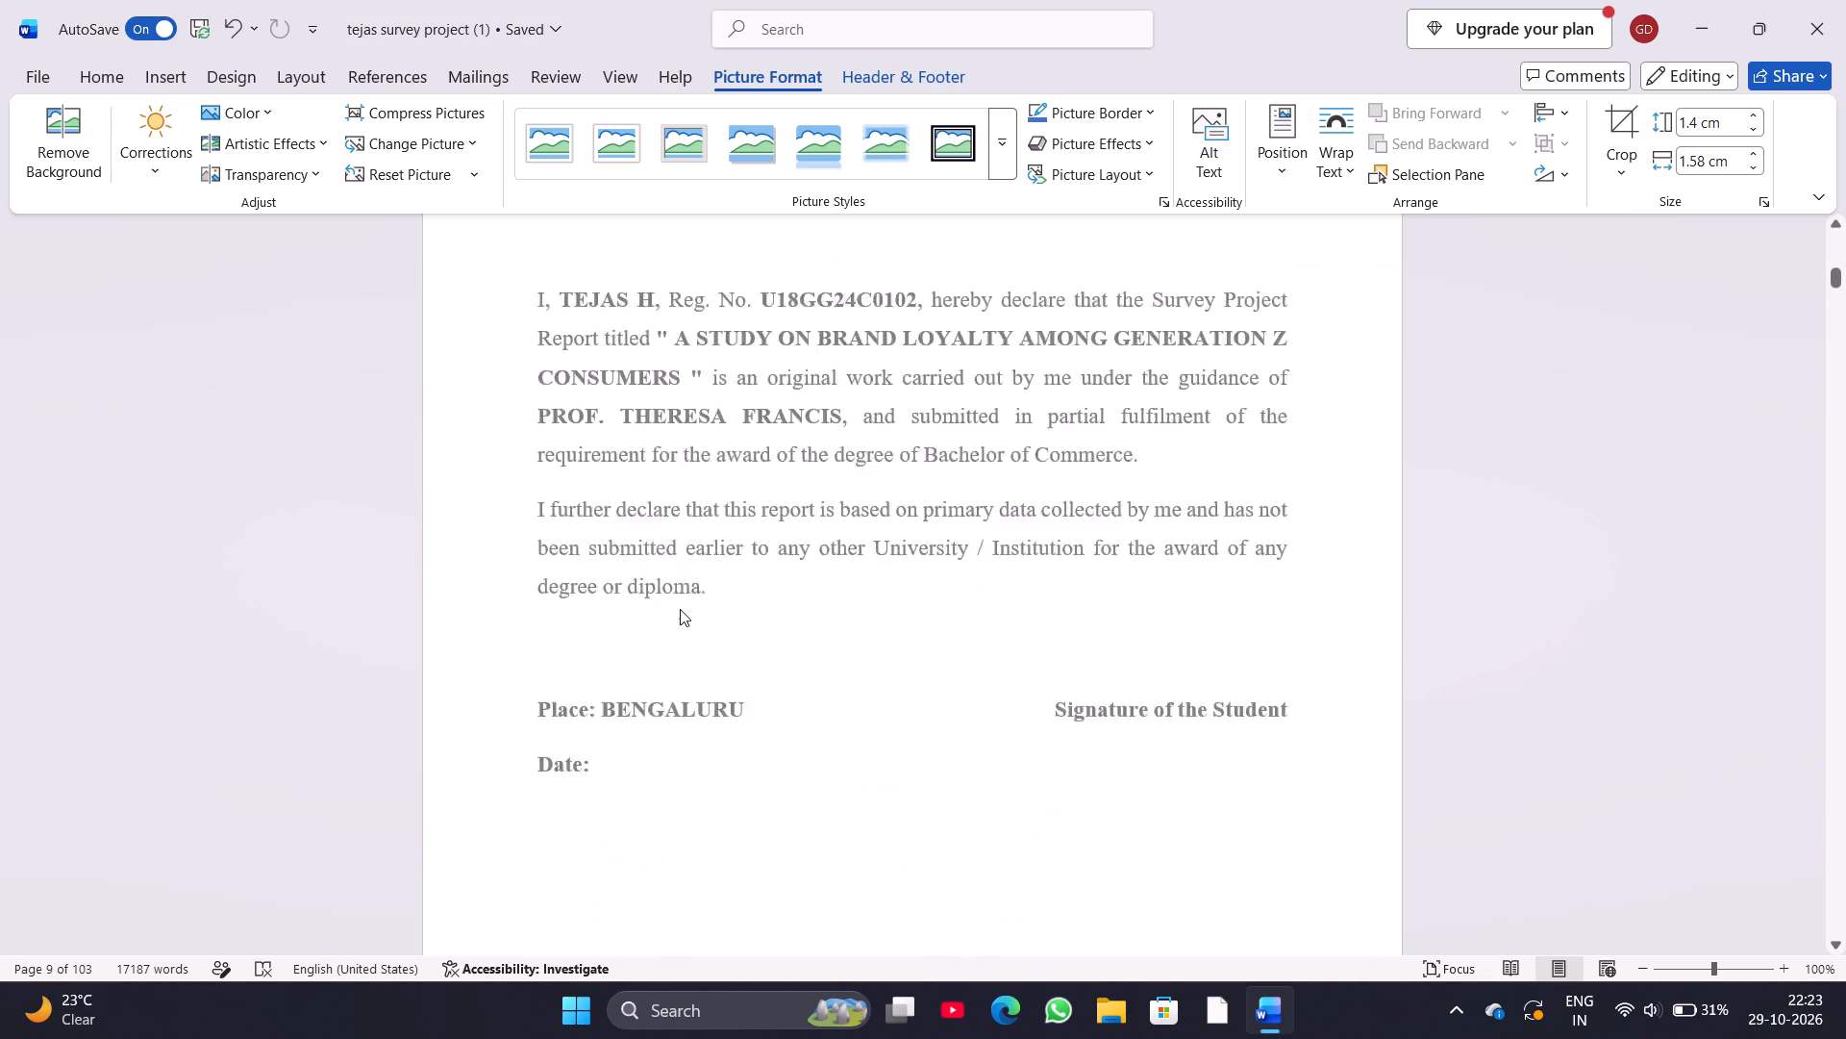
scroll(680, 609, down, 5)
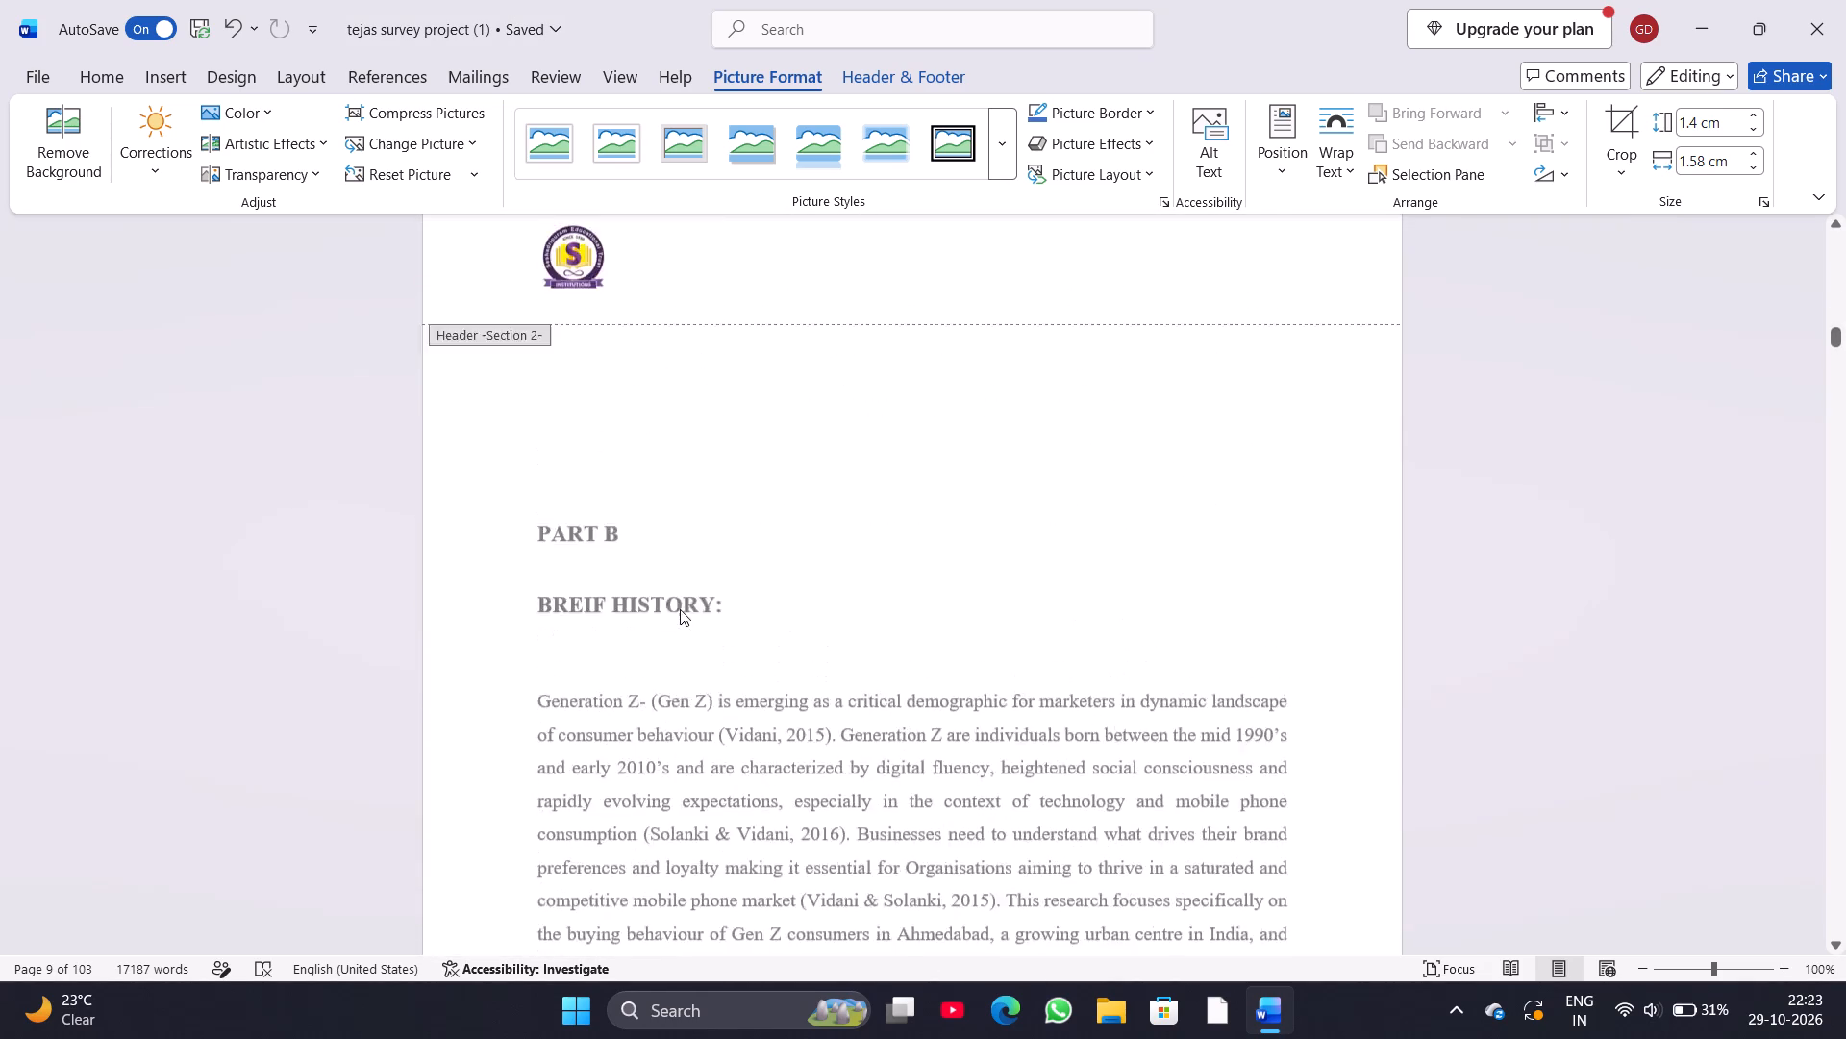
scroll(680, 609, down, 2)
scroll(680, 609, up, 6)
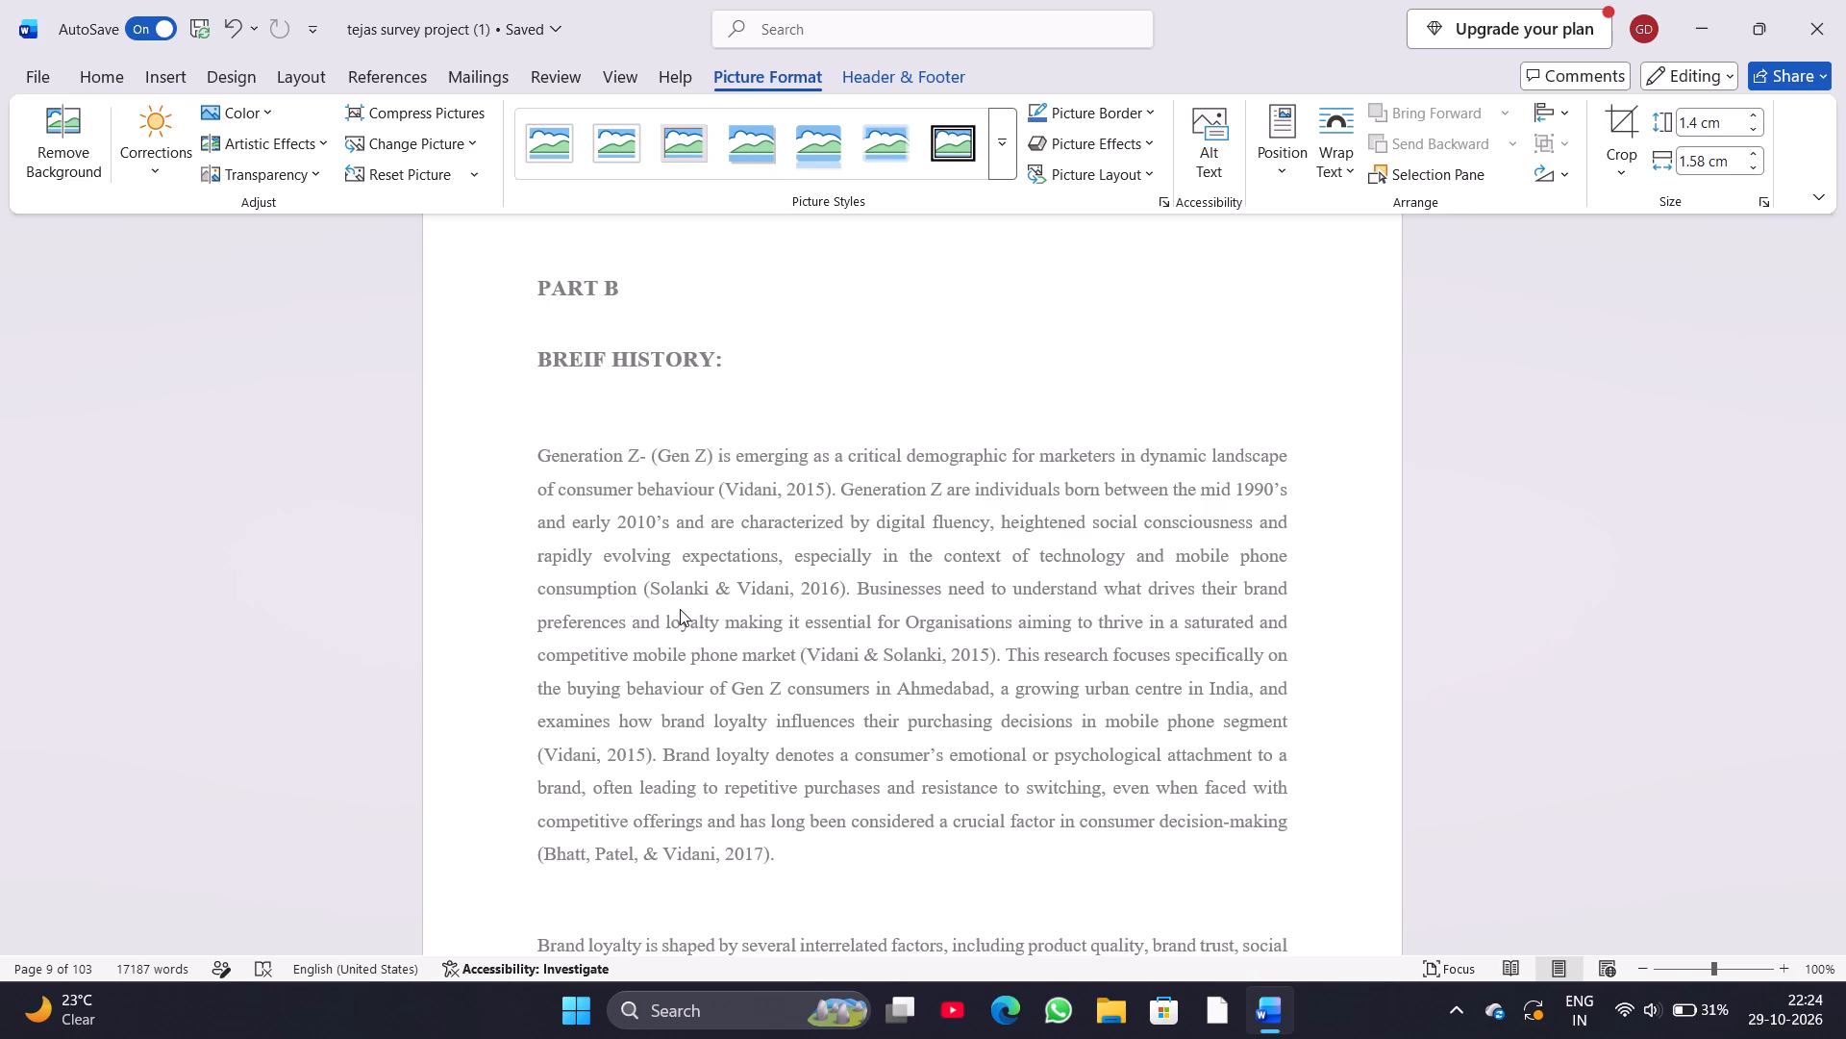
scroll(680, 609, up, 2)
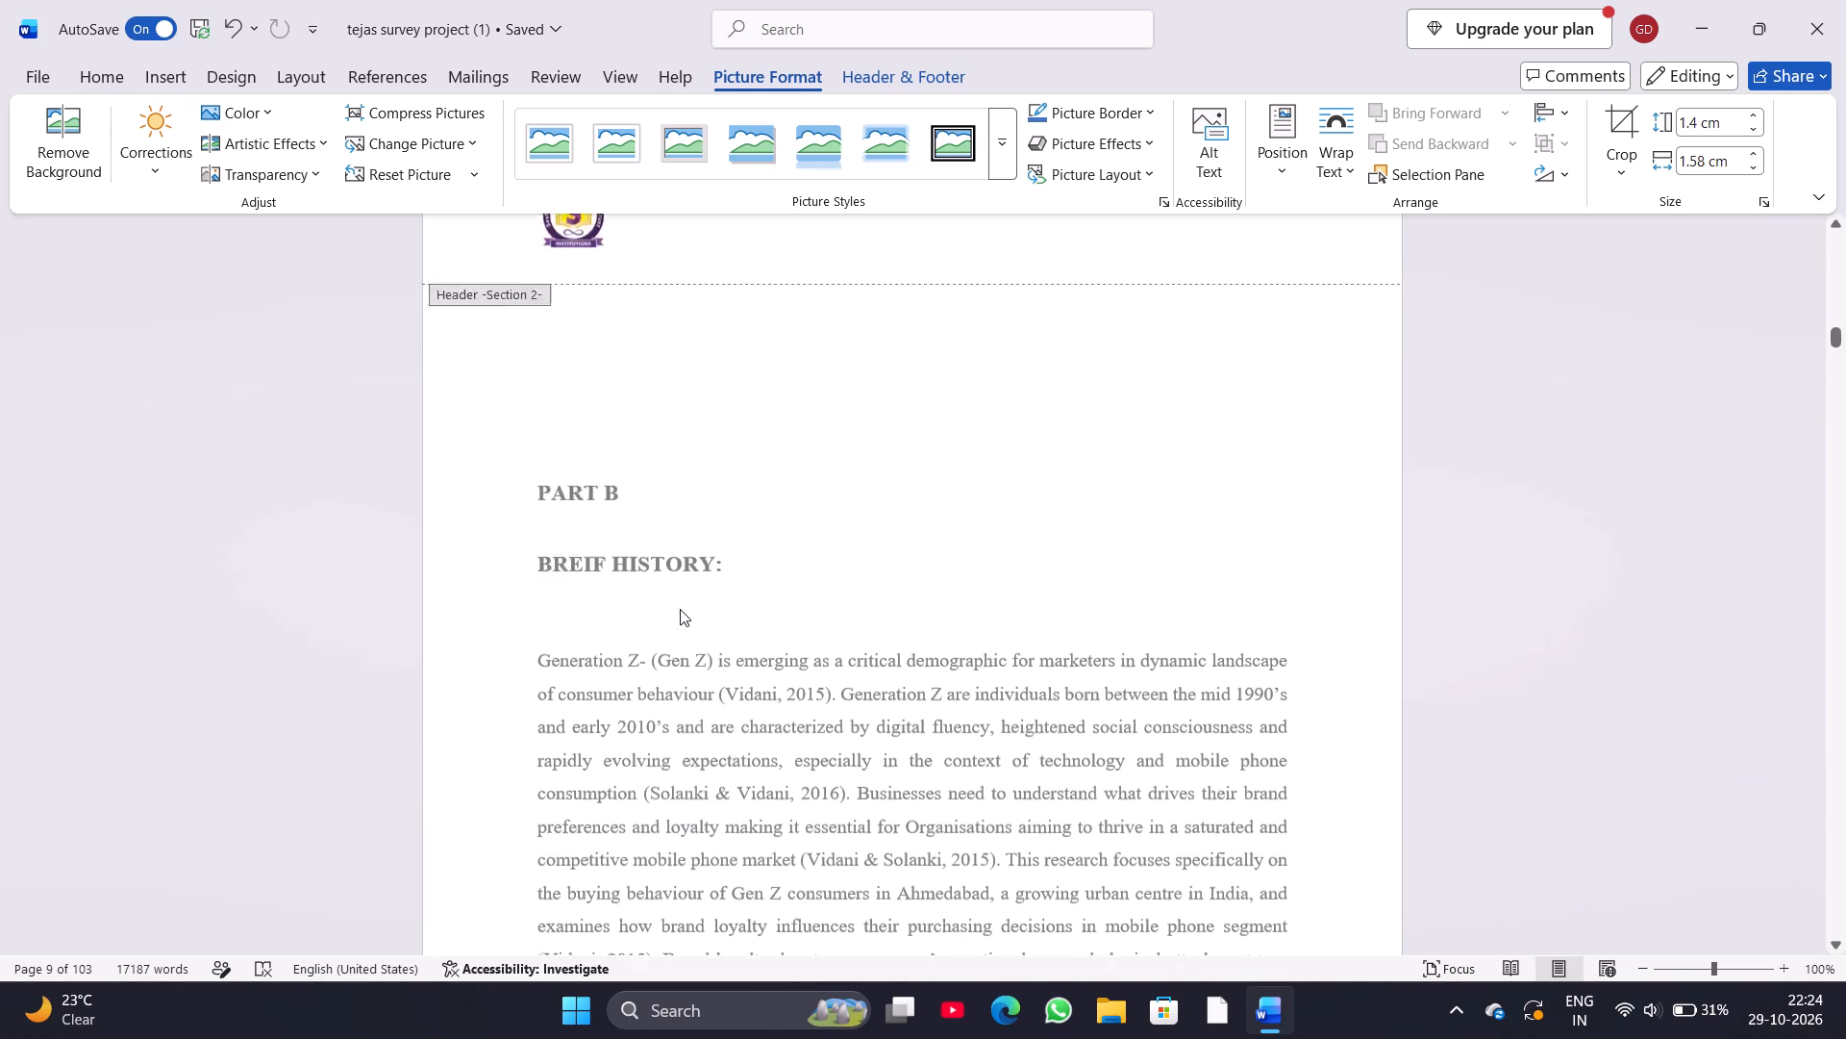
scroll(680, 609, up, 3)
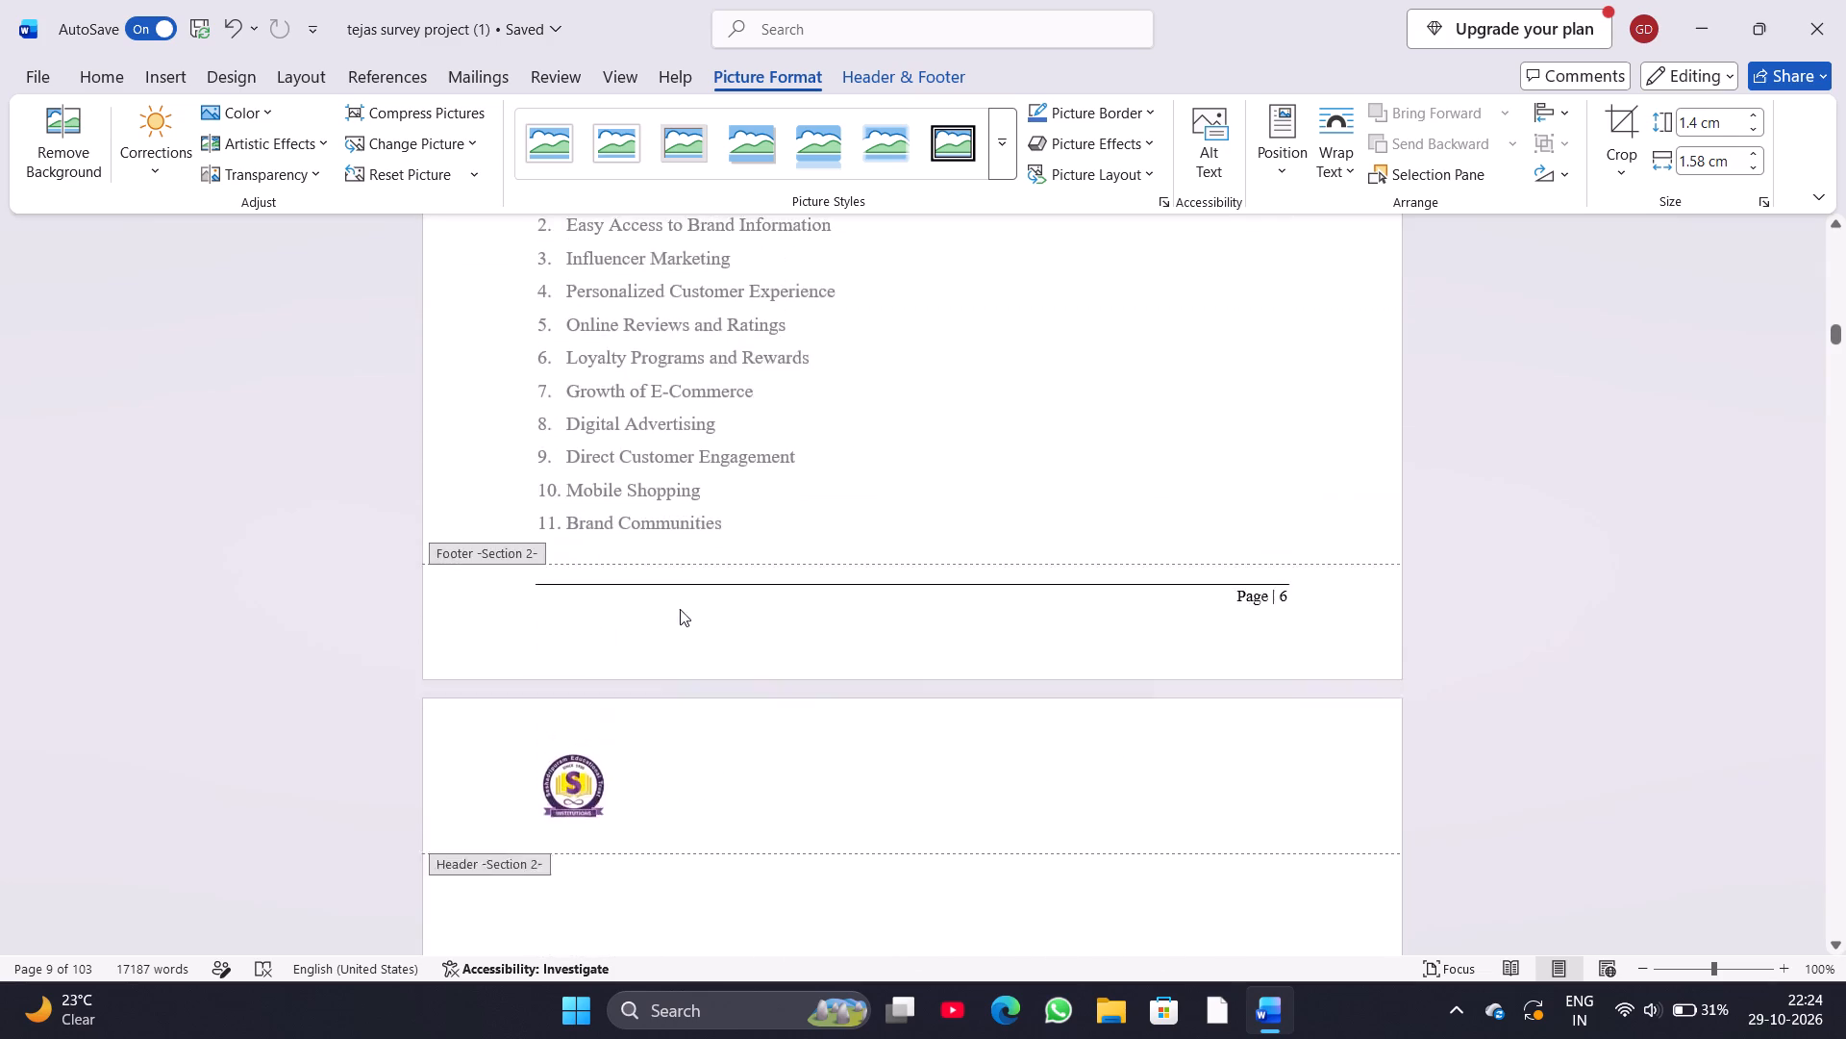
scroll(680, 609, up, 7)
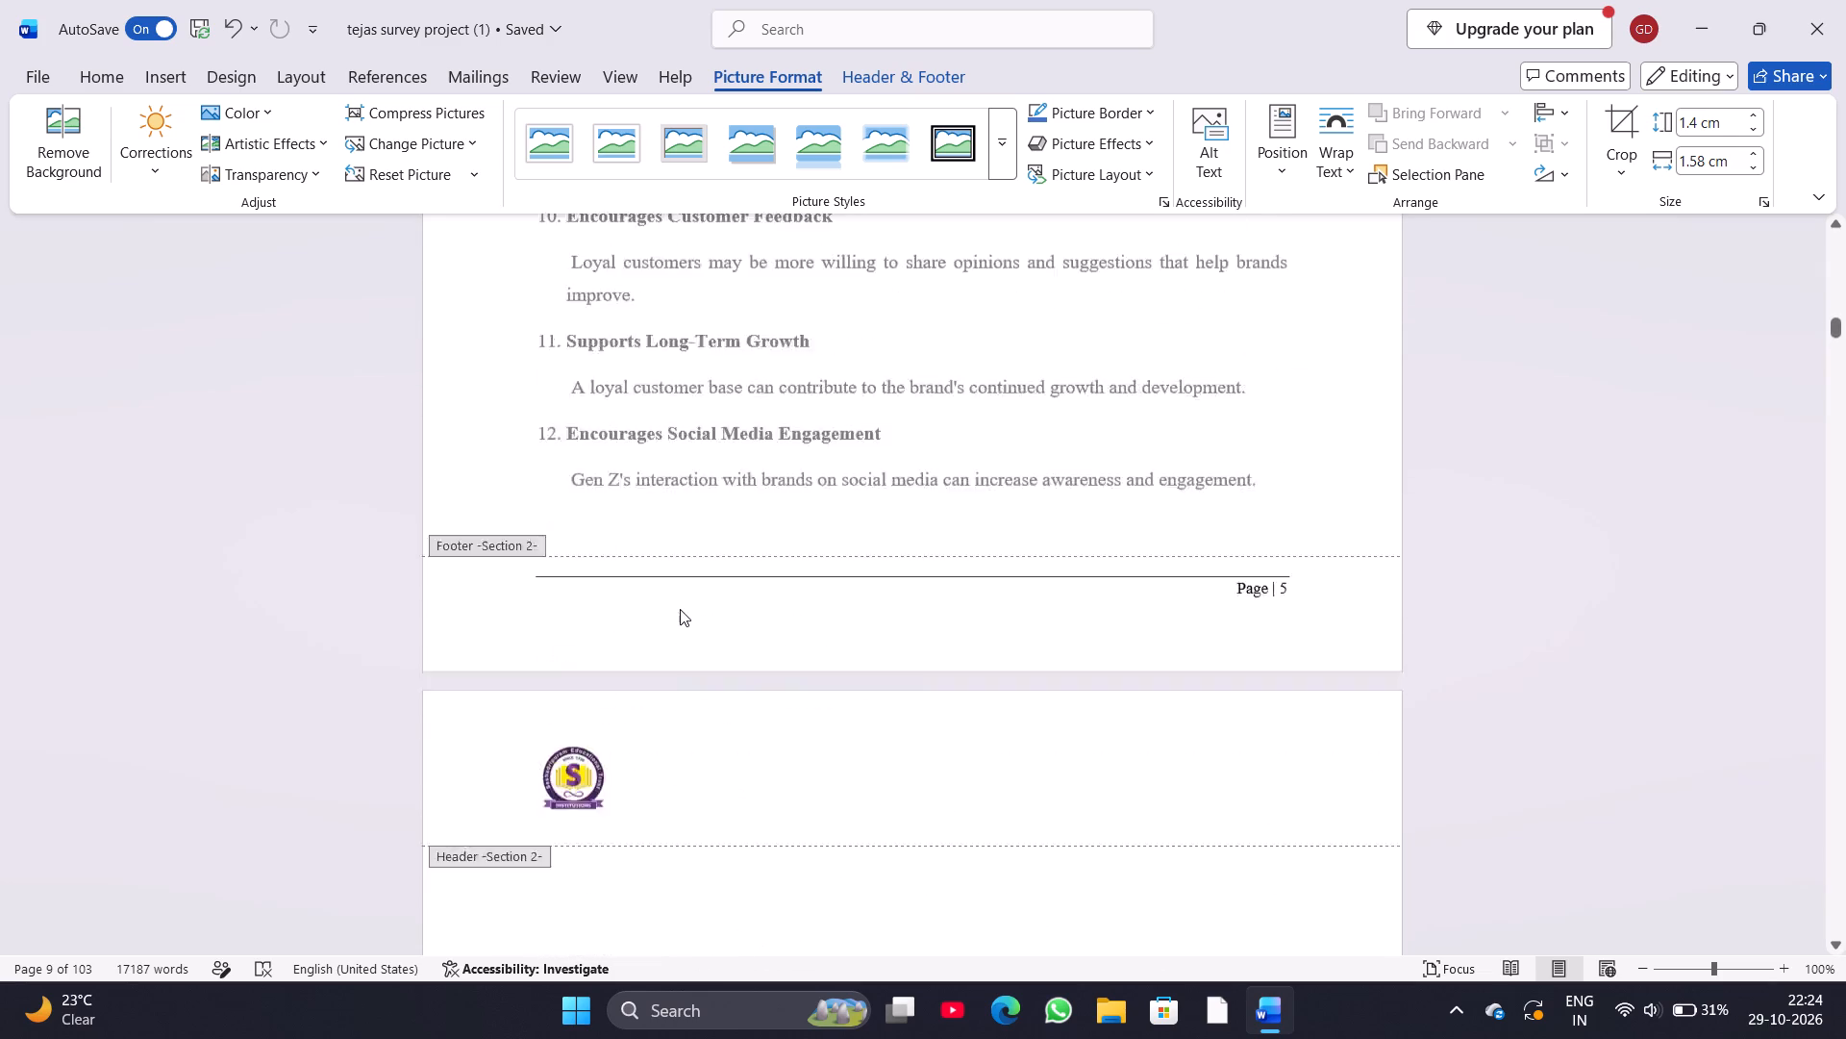
Check the logo in the Section 2 page headers back to the start of Chapter 01.
scroll(680, 609, up, 7)
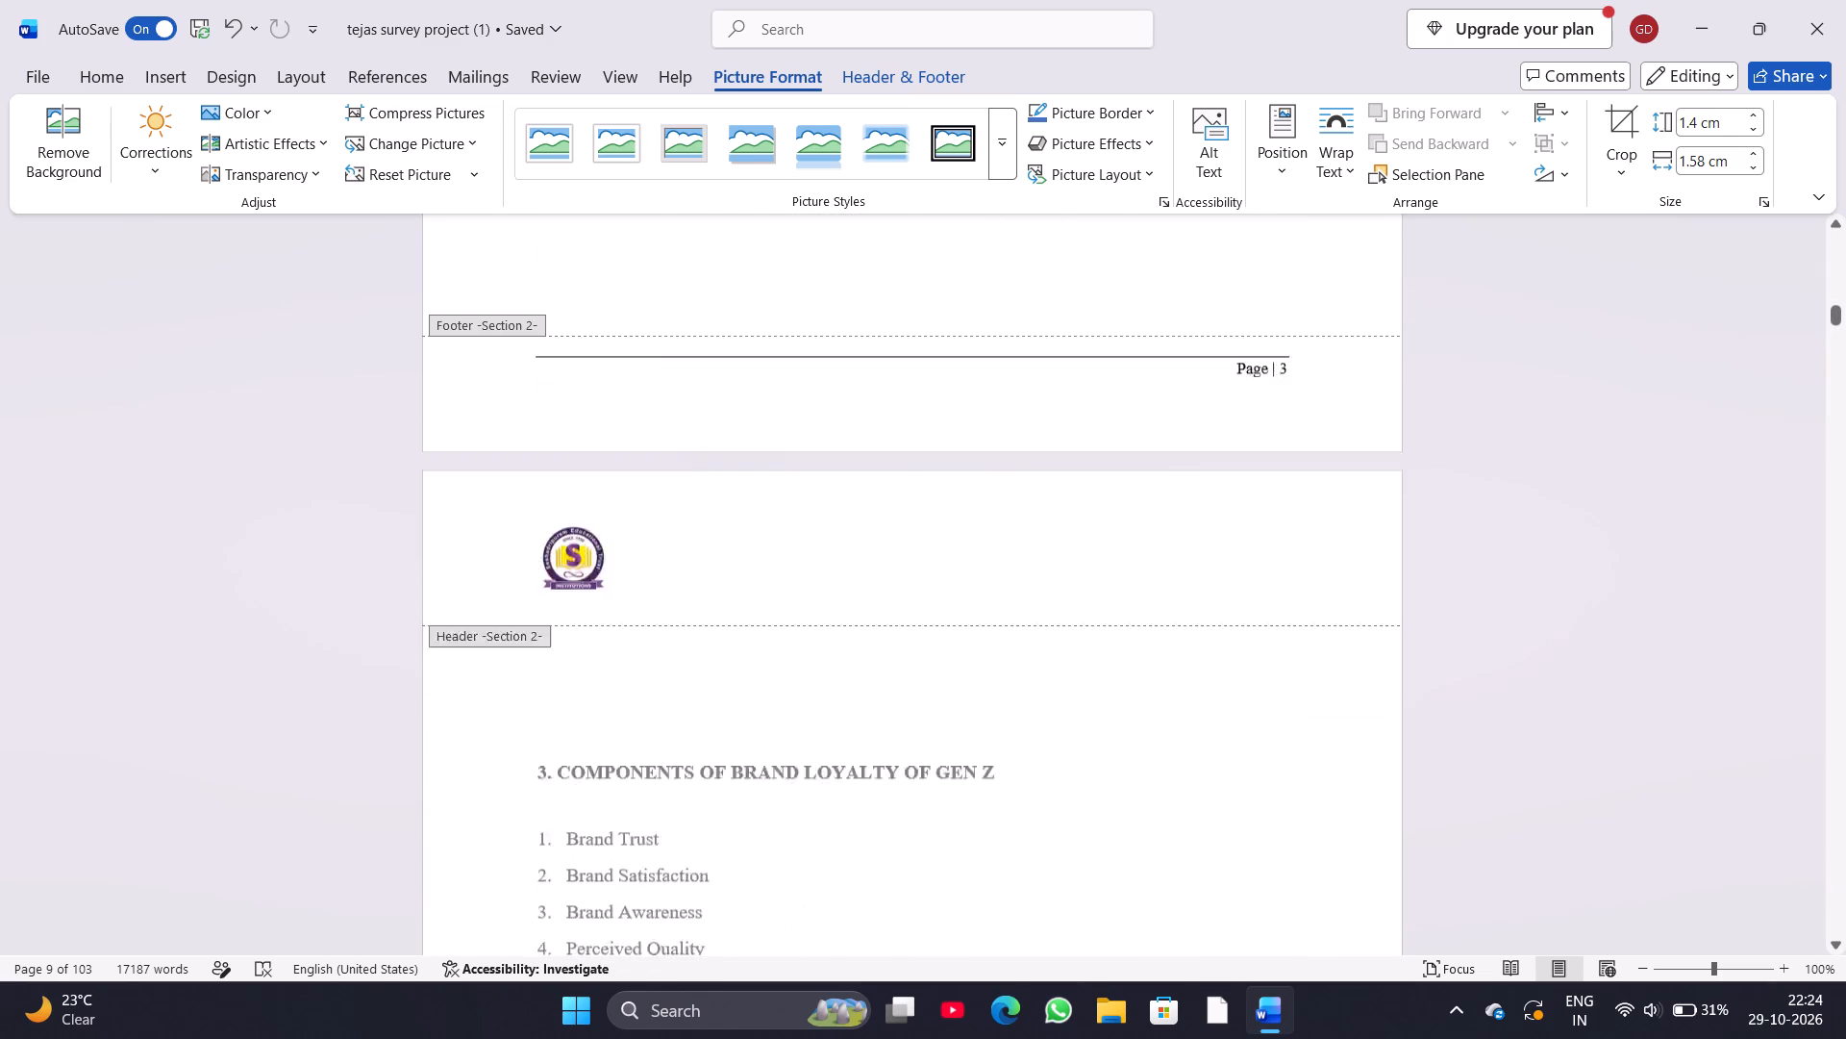
scroll(680, 609, up, 2)
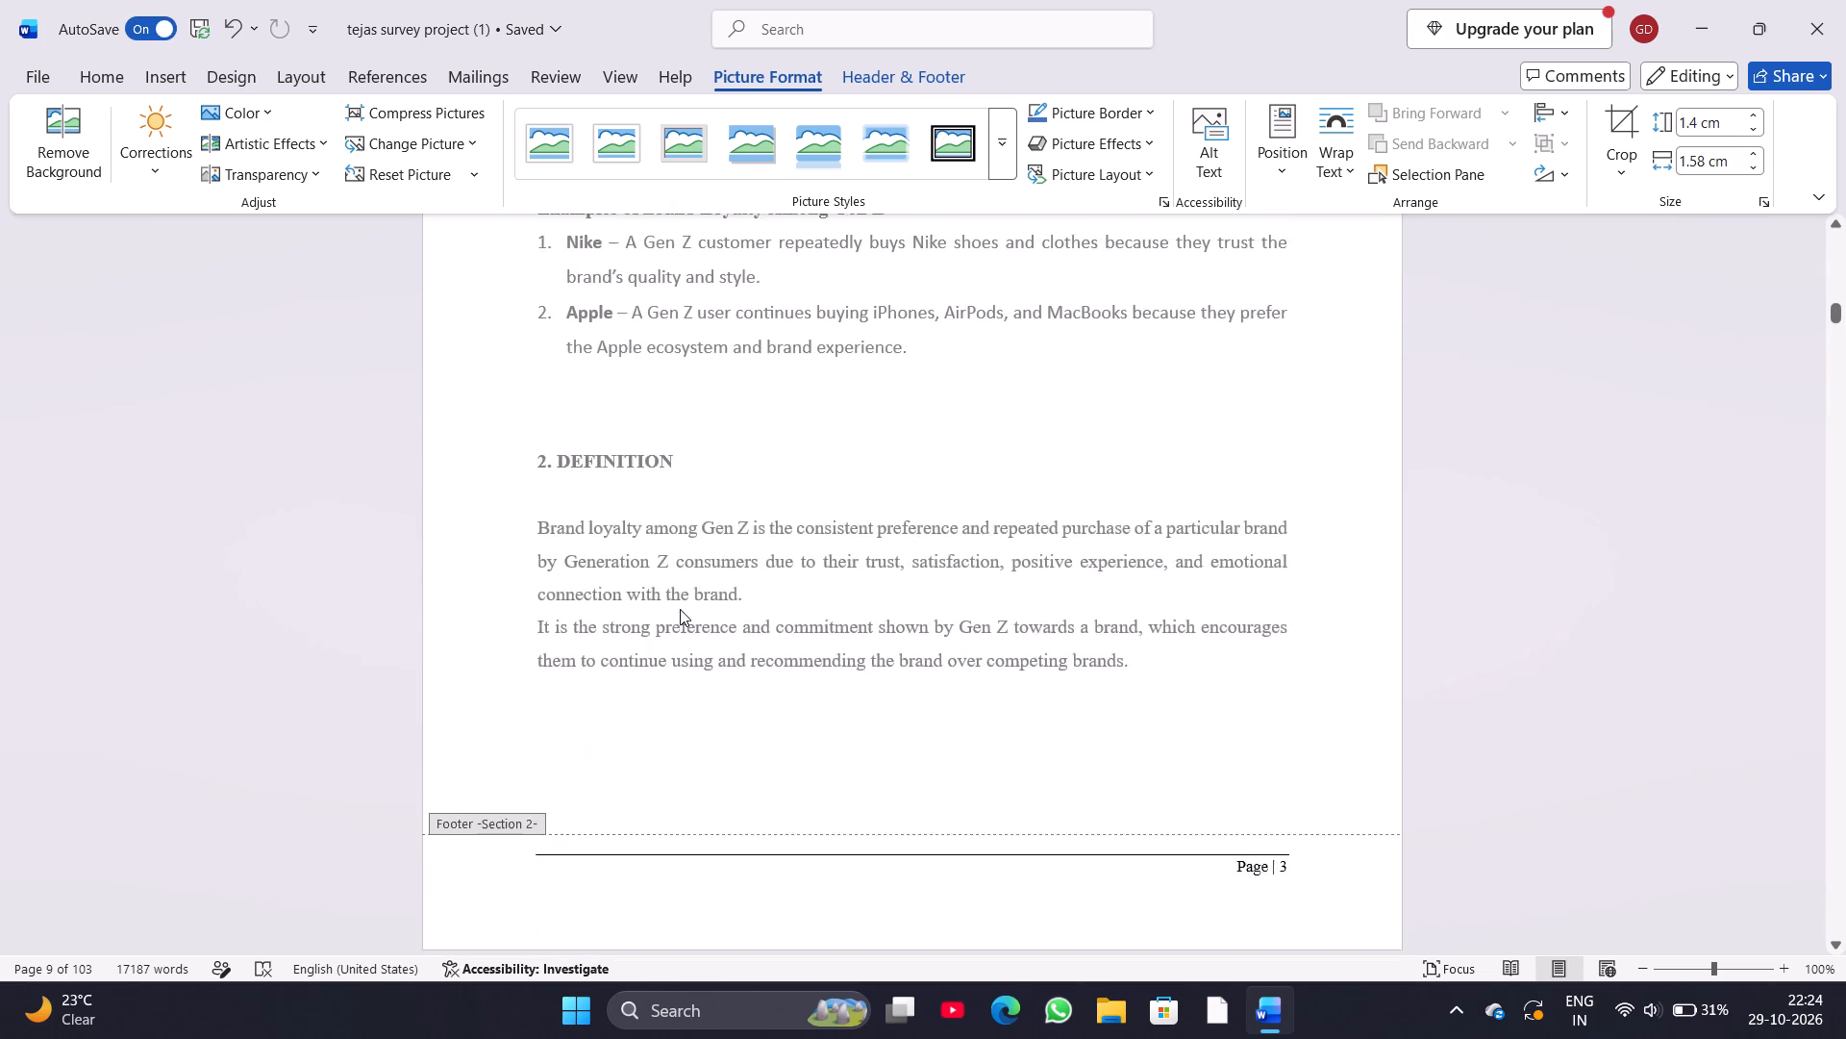
scroll(680, 609, up, 7)
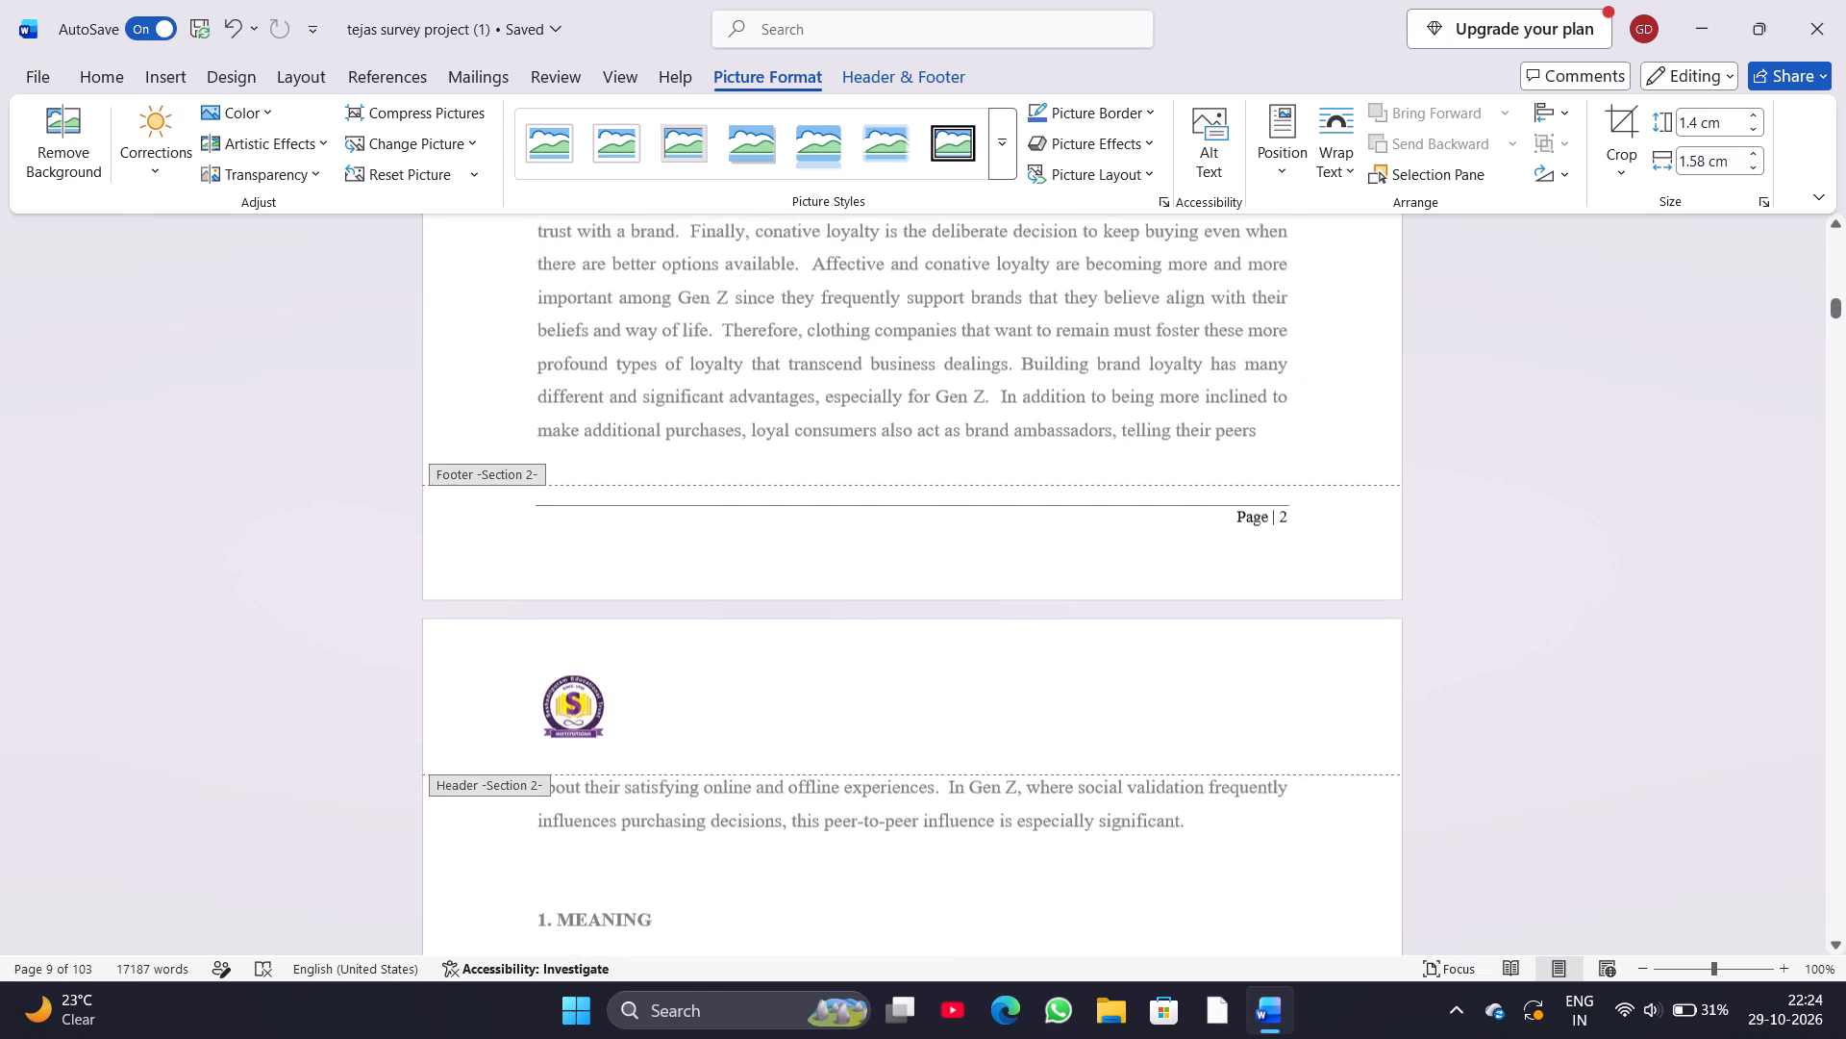
scroll(680, 609, up, 5)
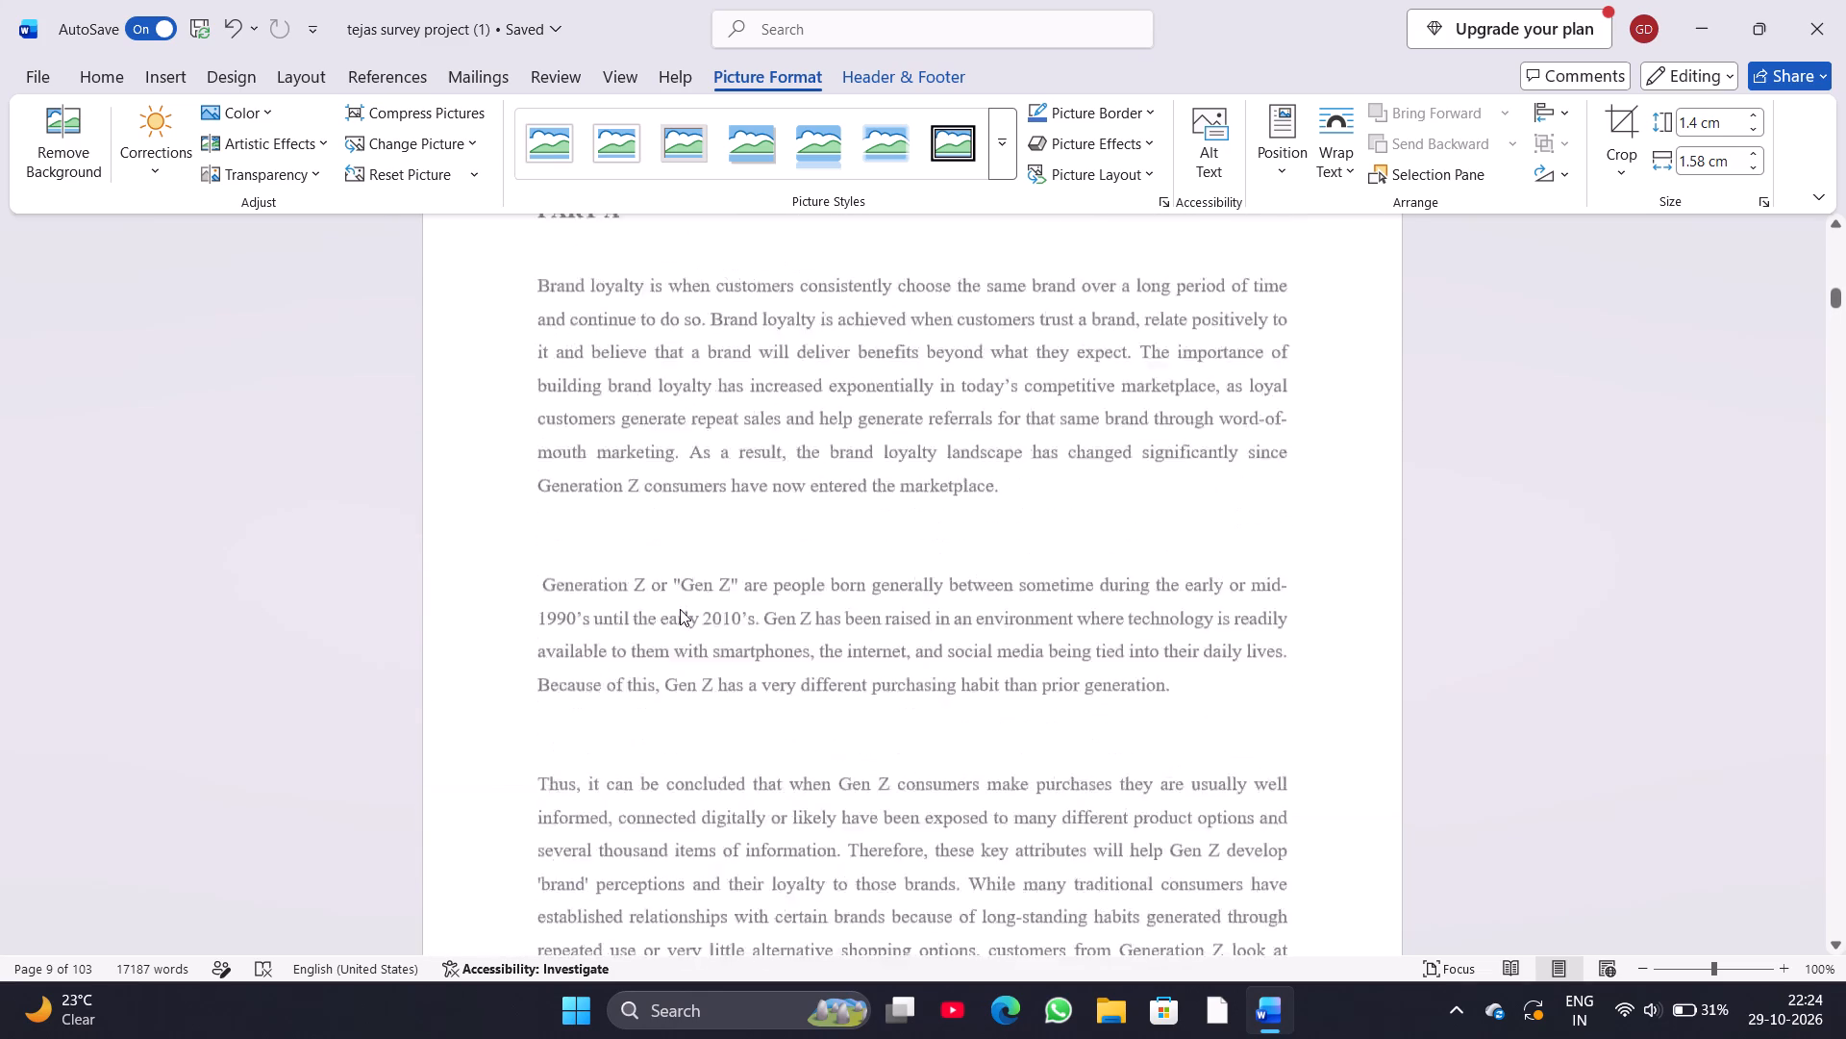
scroll(680, 609, up, 1)
scroll(680, 609, down, 1)
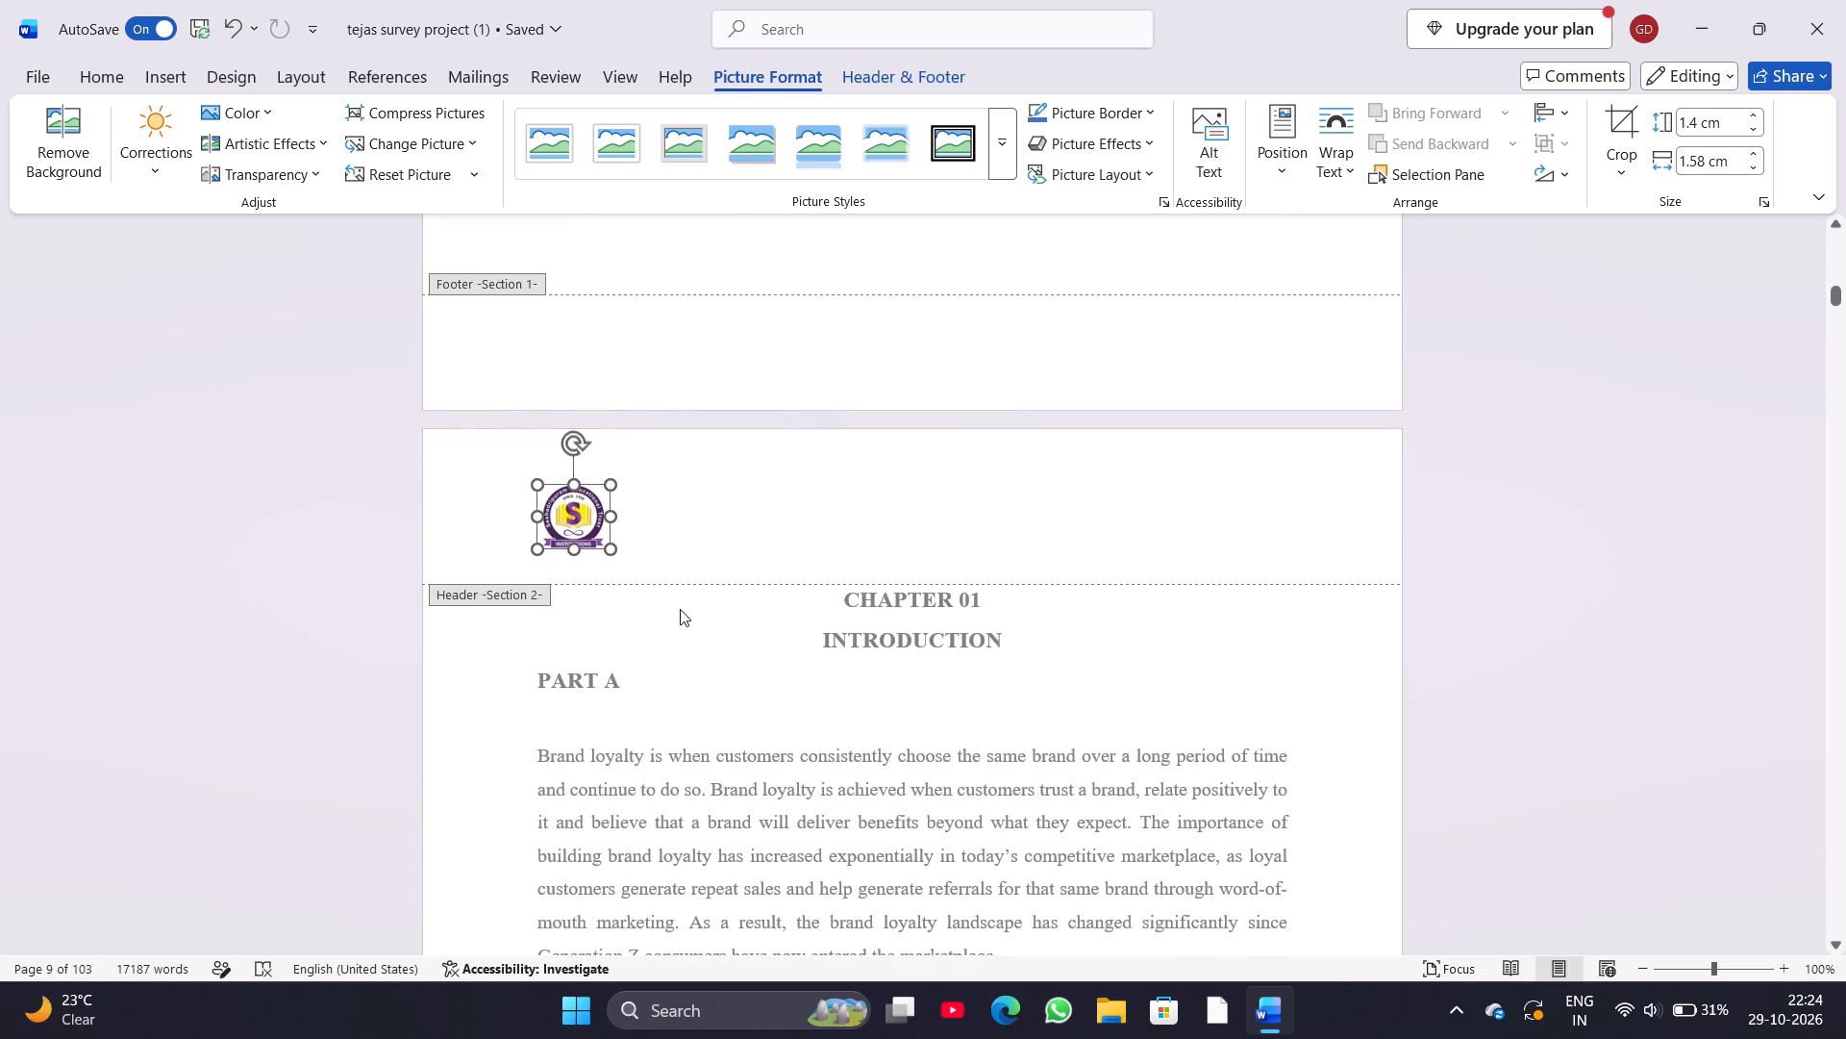
scroll(680, 609, down, 1)
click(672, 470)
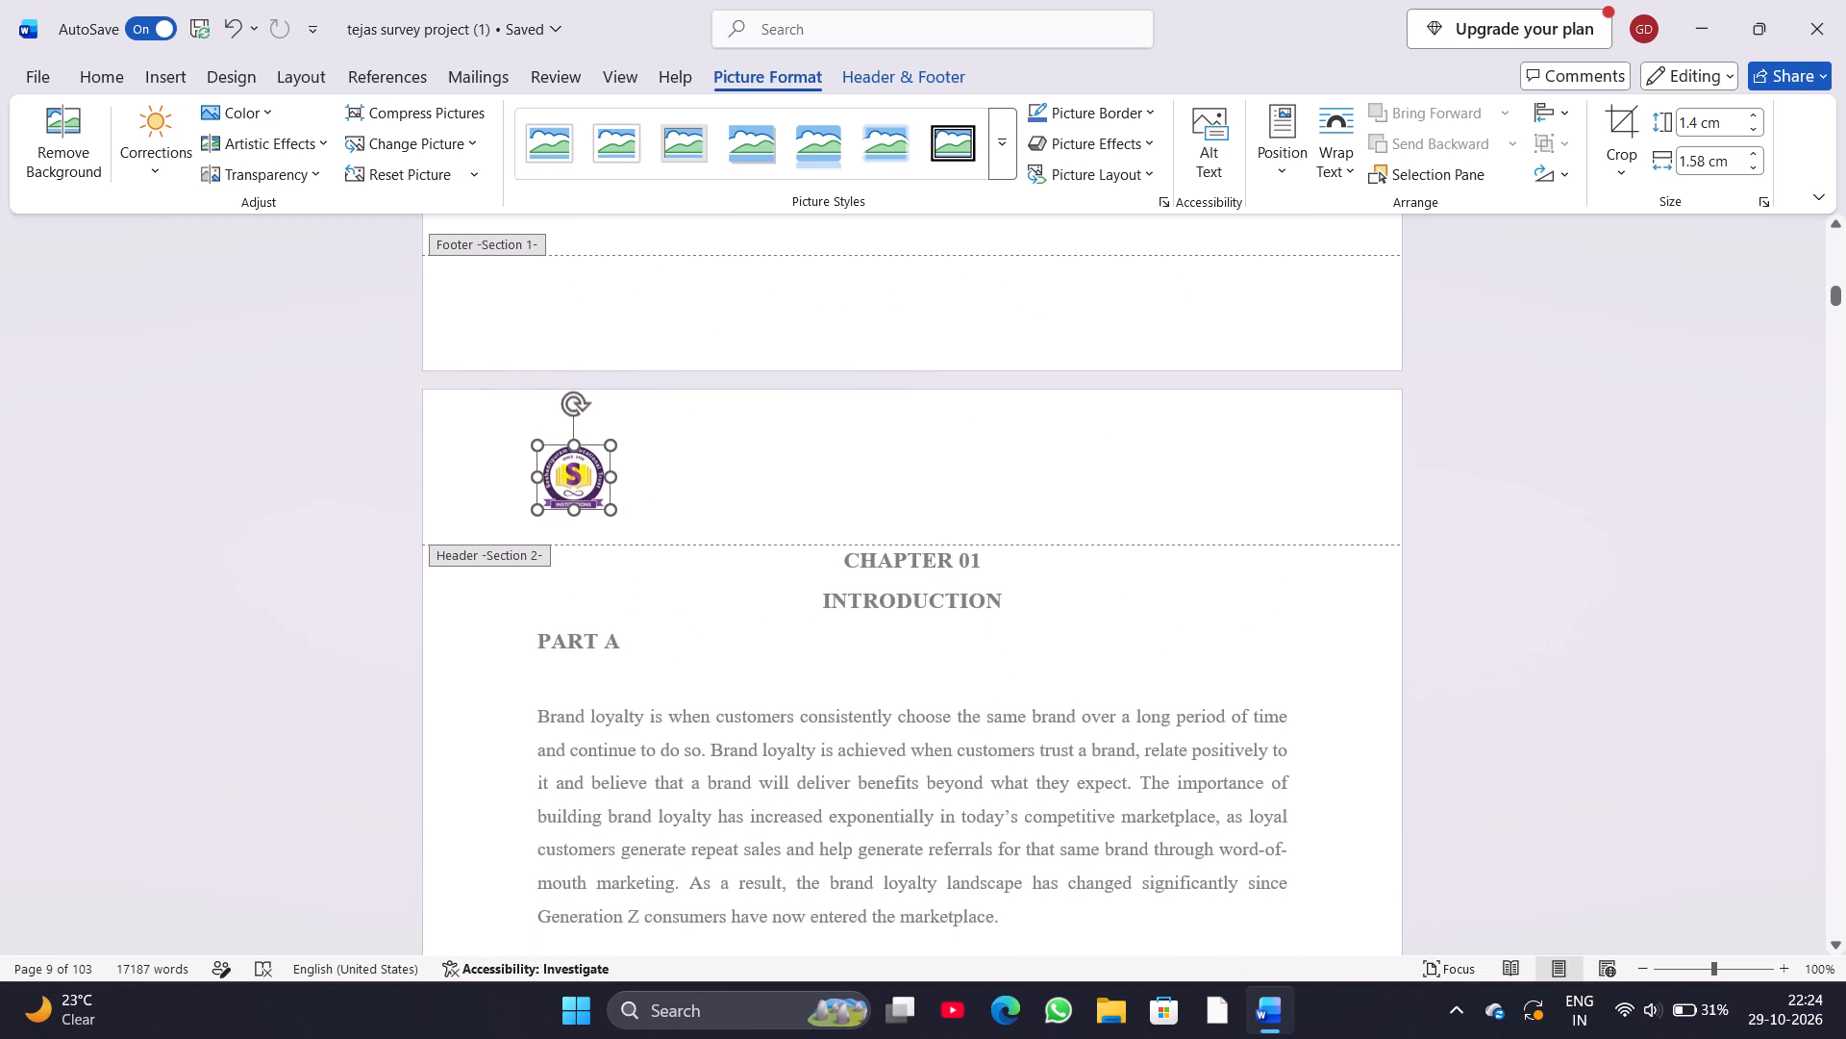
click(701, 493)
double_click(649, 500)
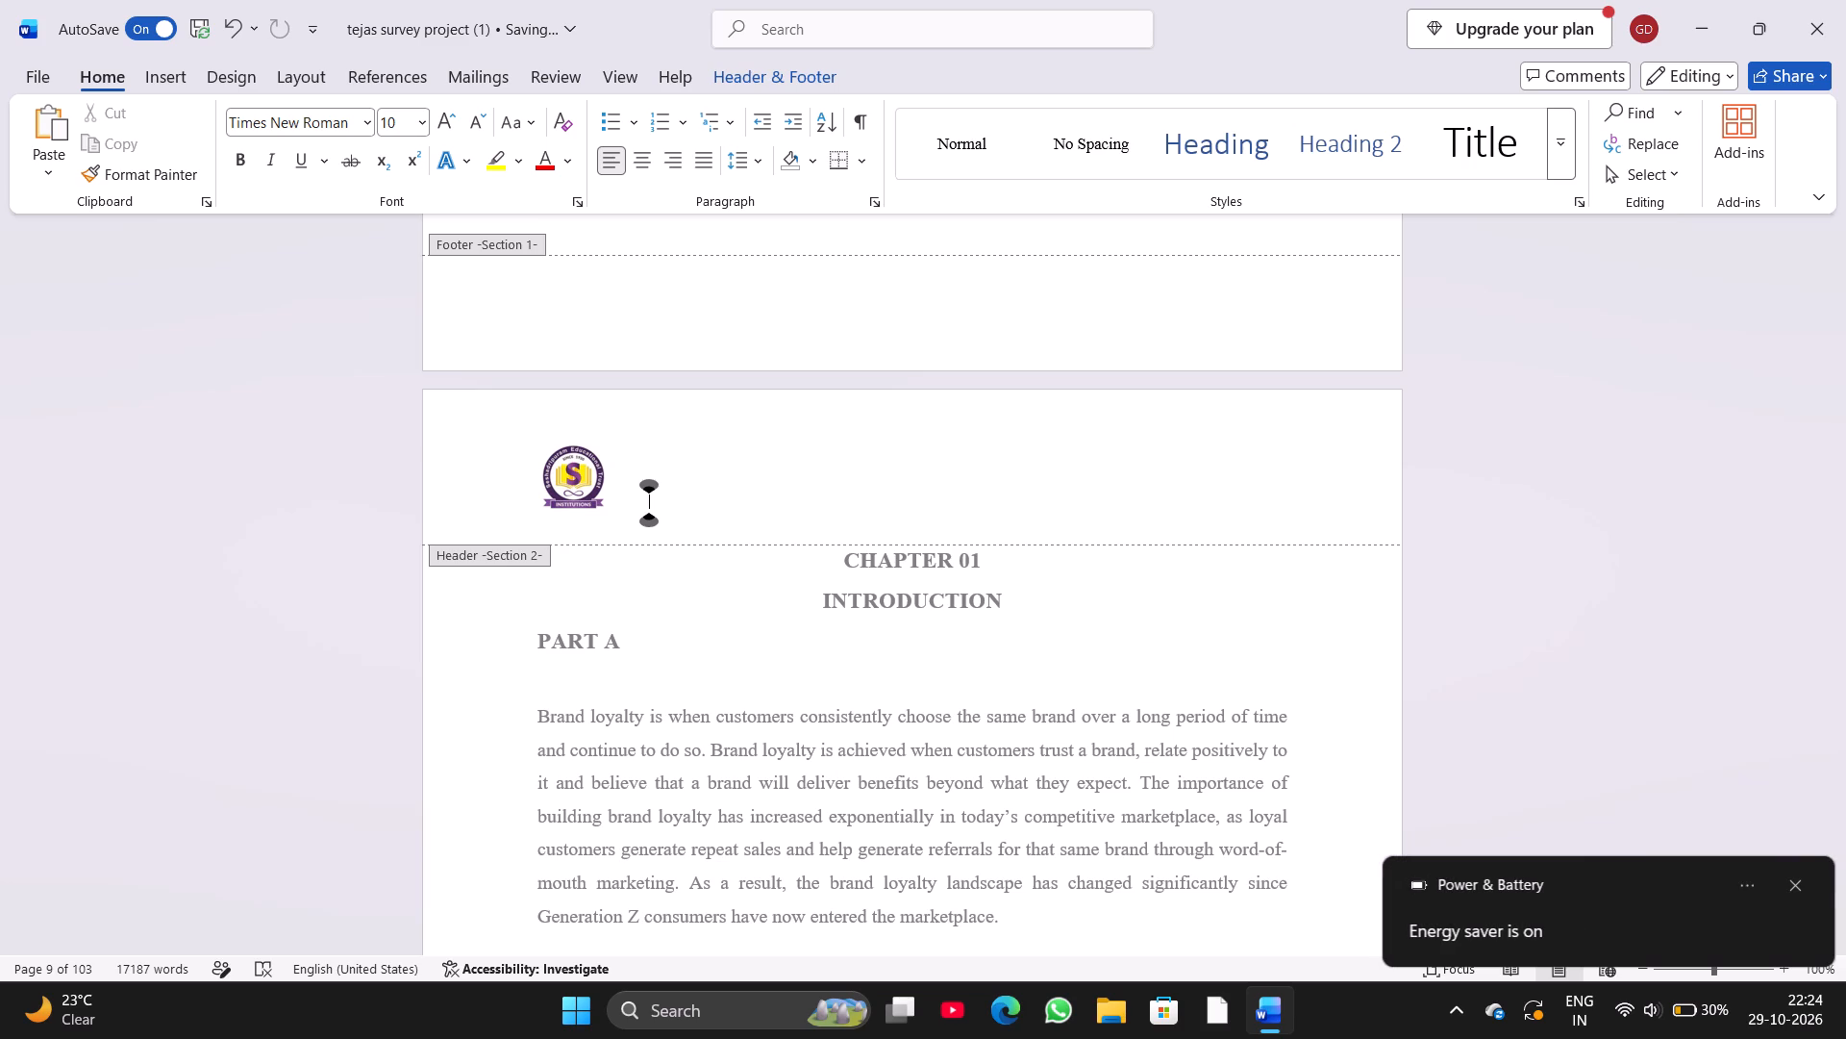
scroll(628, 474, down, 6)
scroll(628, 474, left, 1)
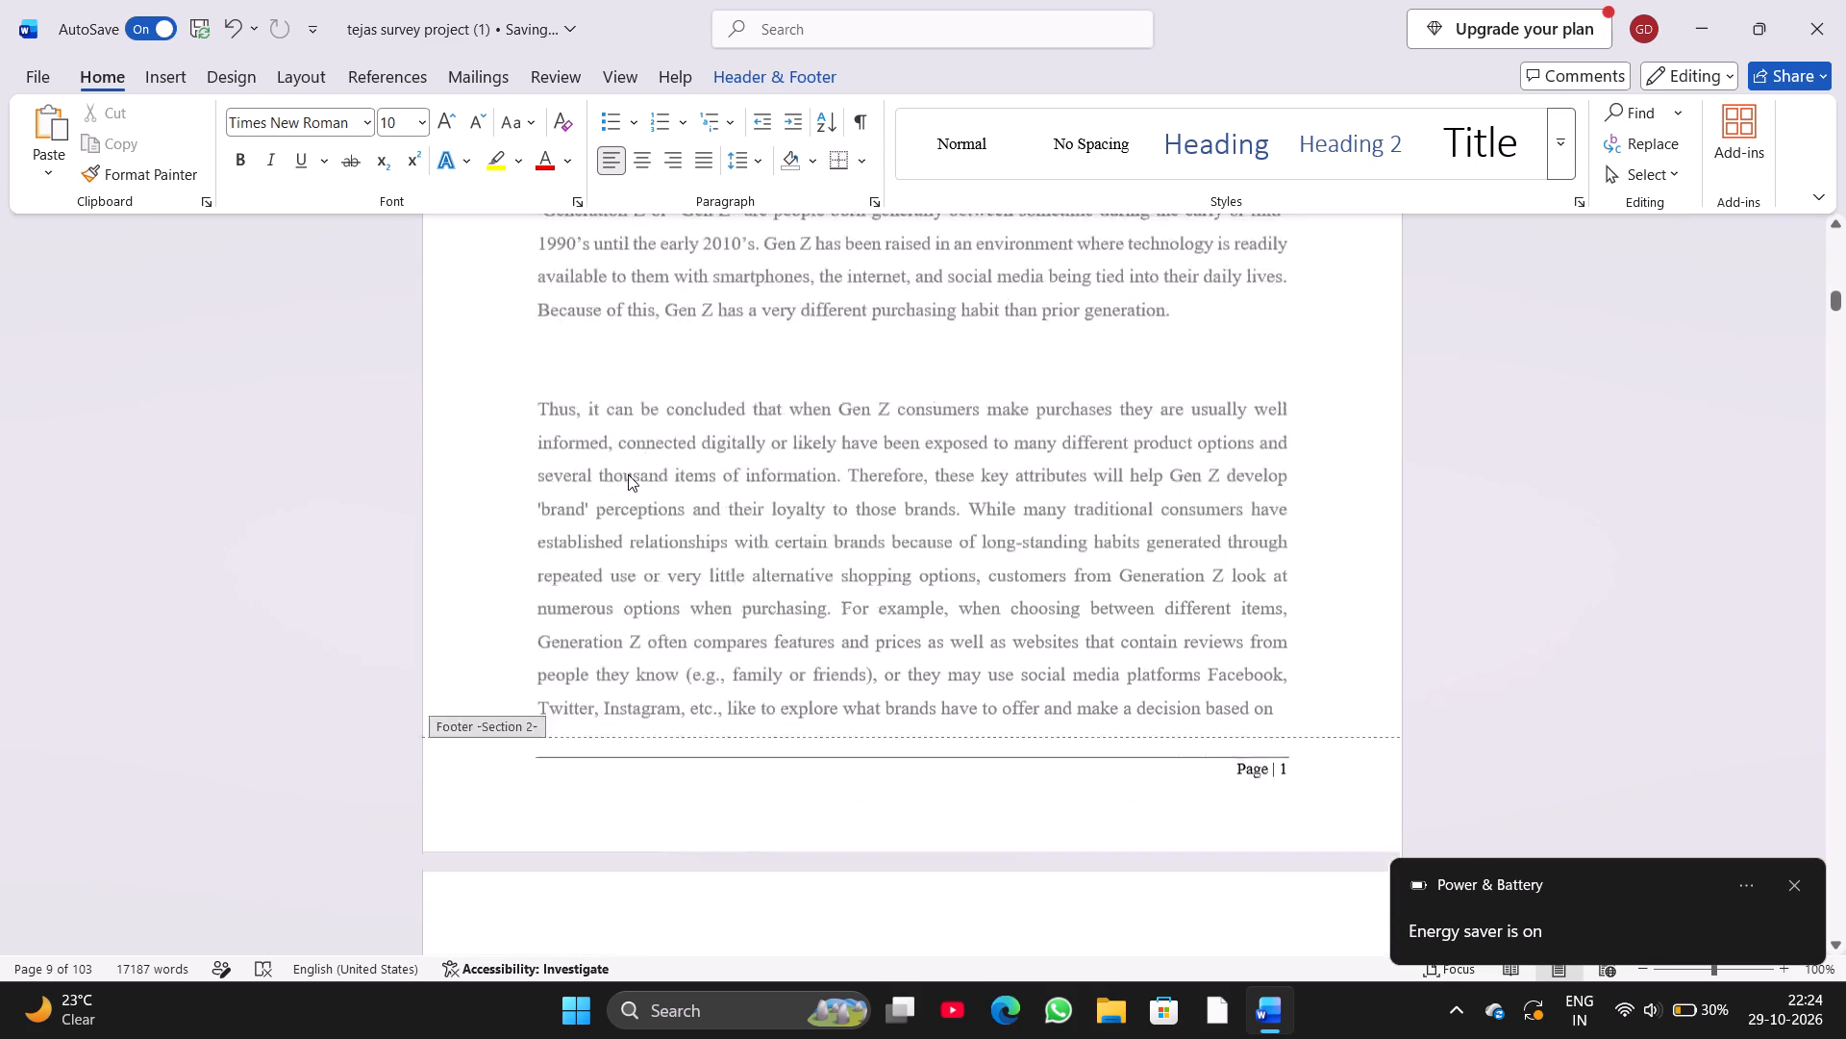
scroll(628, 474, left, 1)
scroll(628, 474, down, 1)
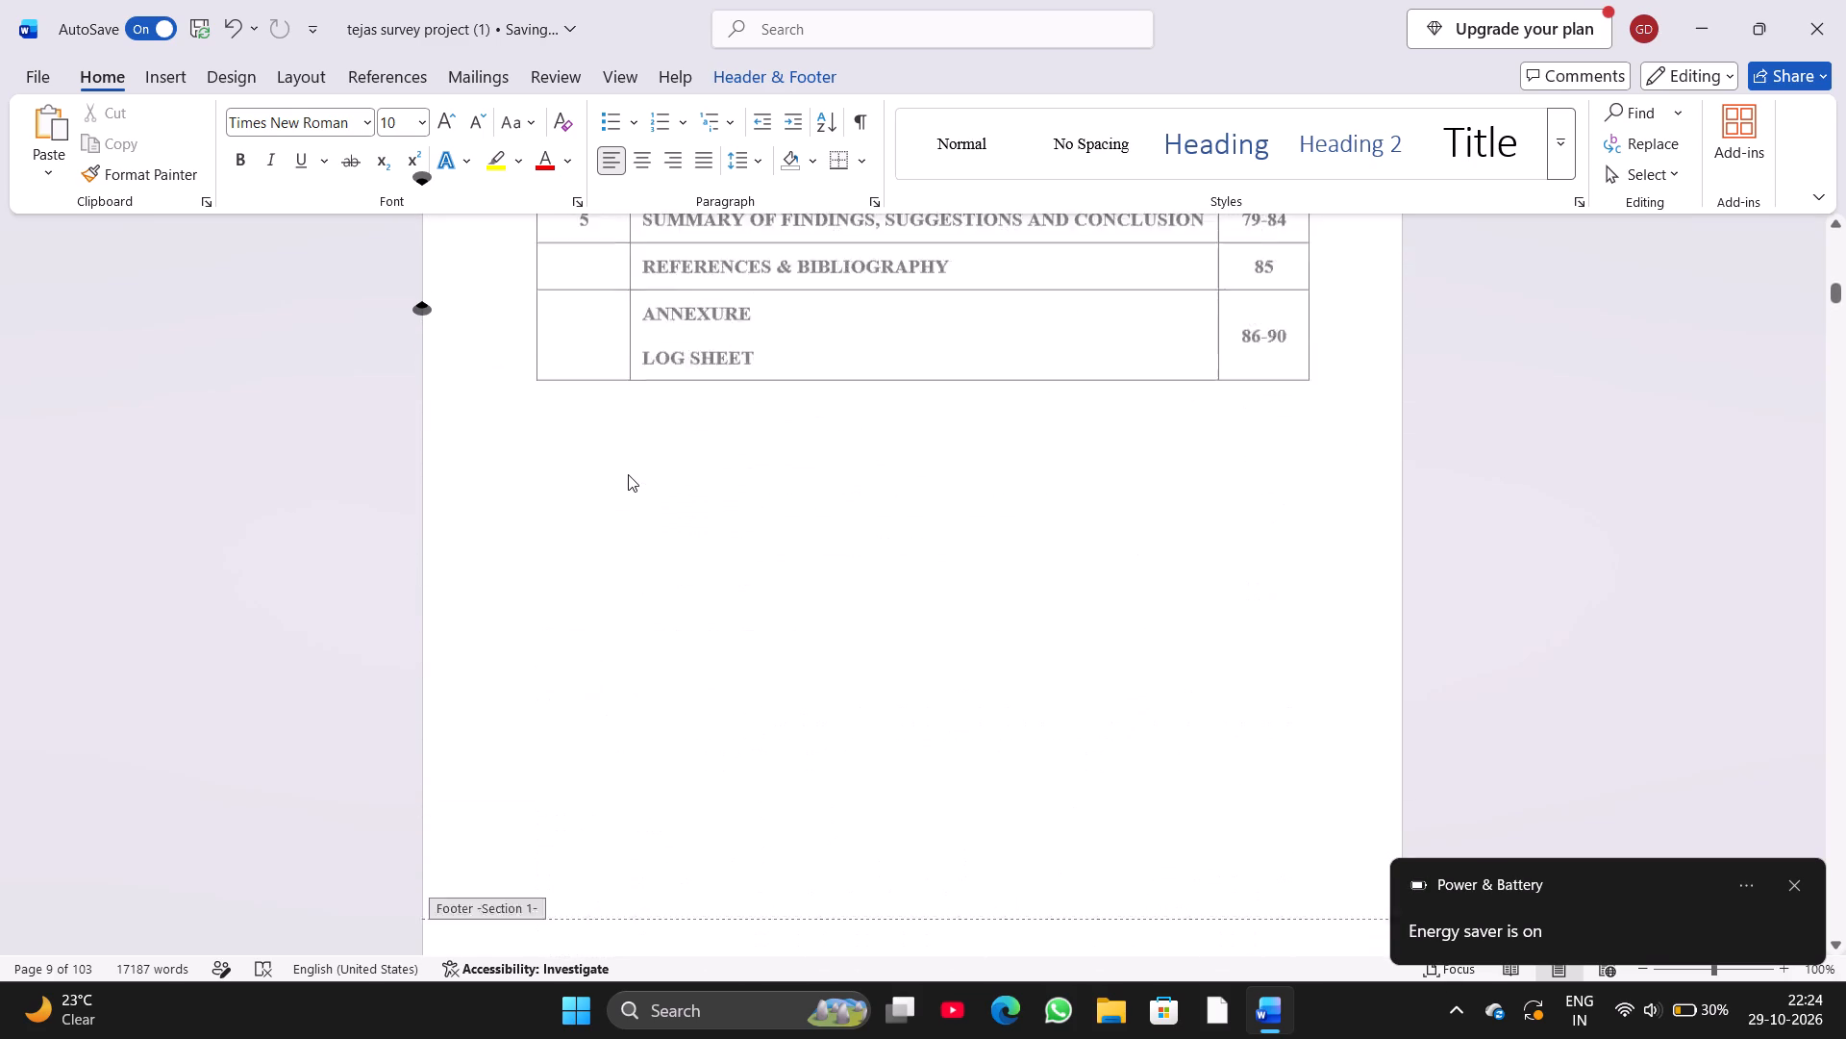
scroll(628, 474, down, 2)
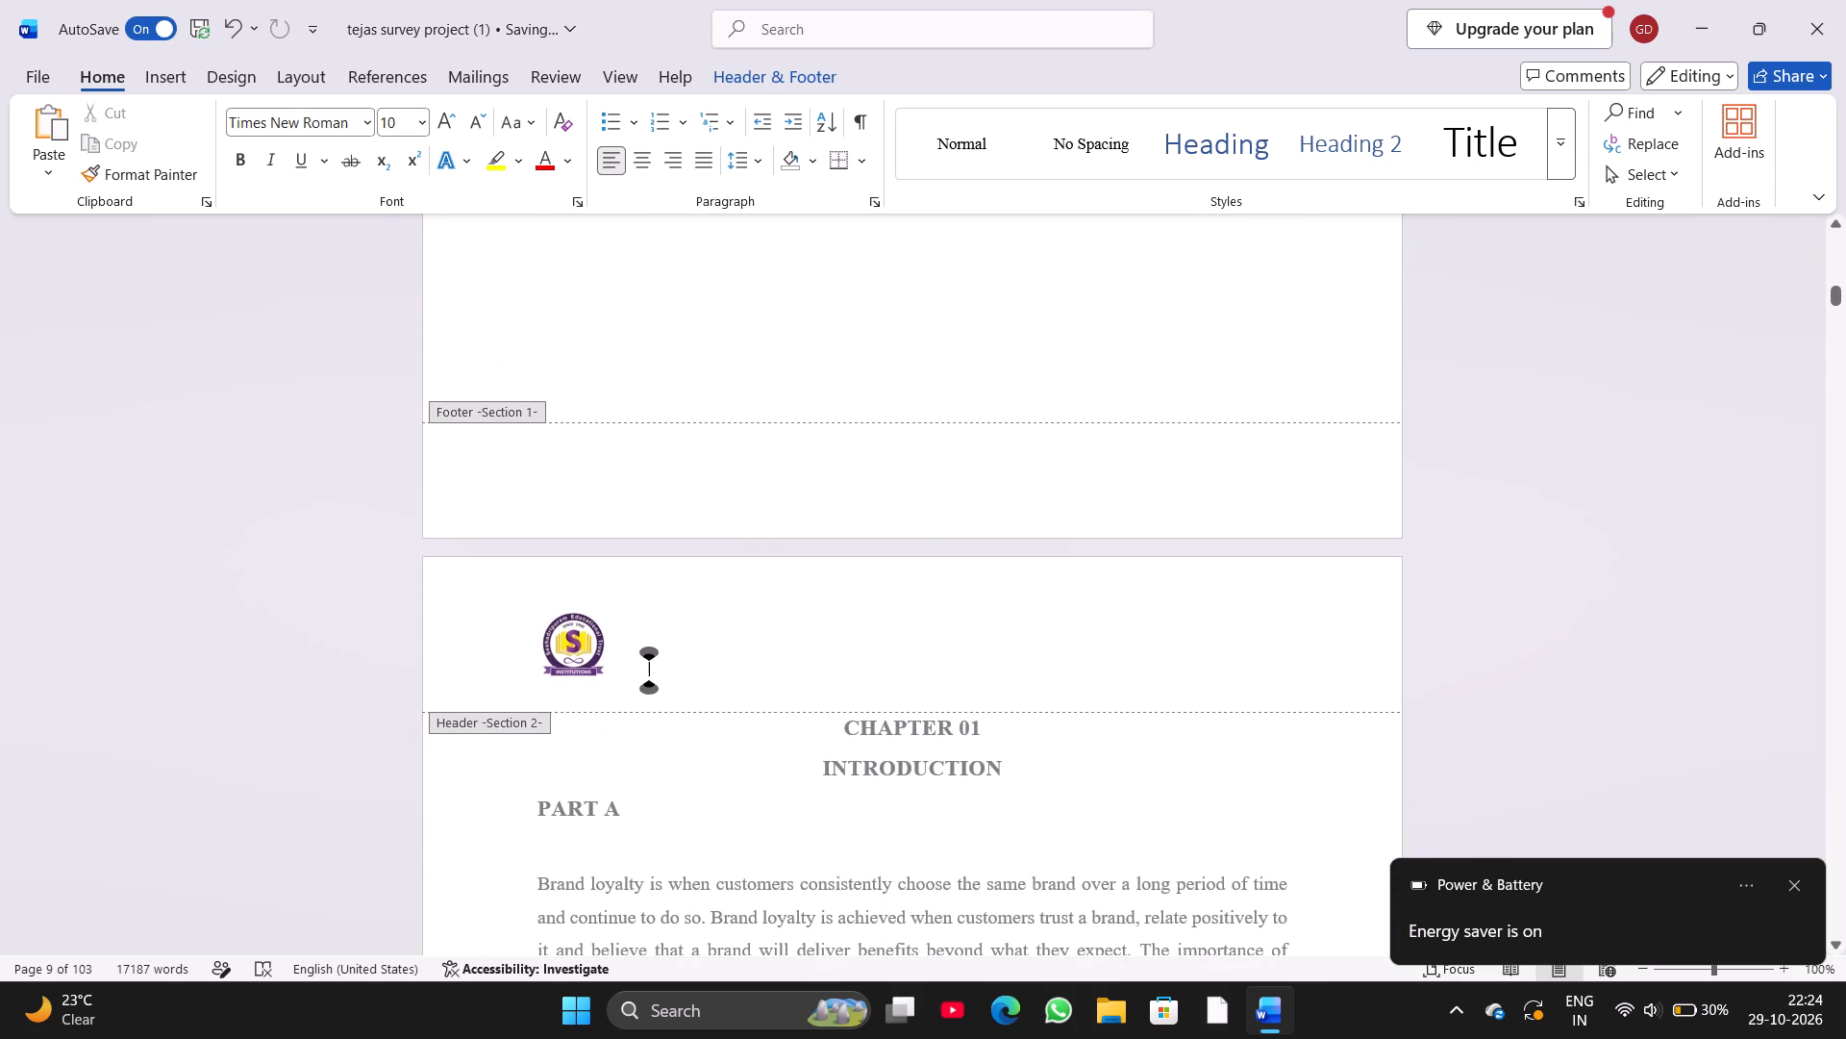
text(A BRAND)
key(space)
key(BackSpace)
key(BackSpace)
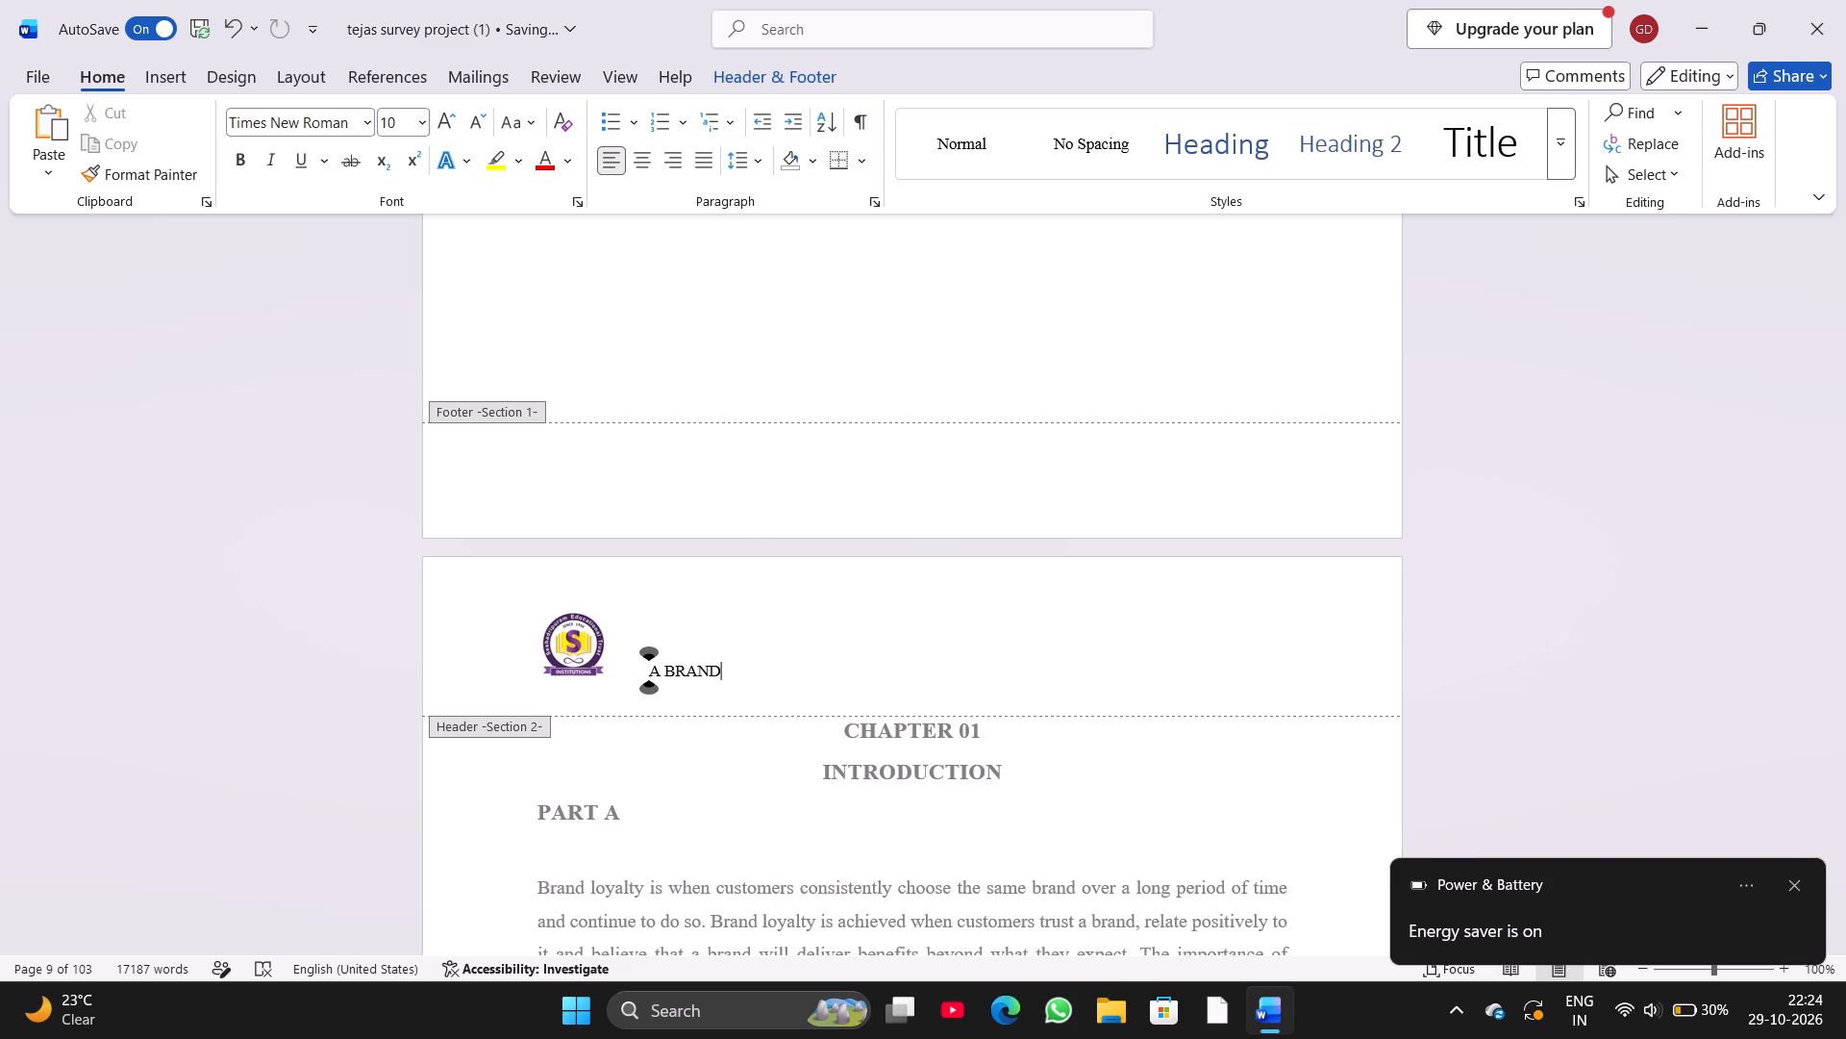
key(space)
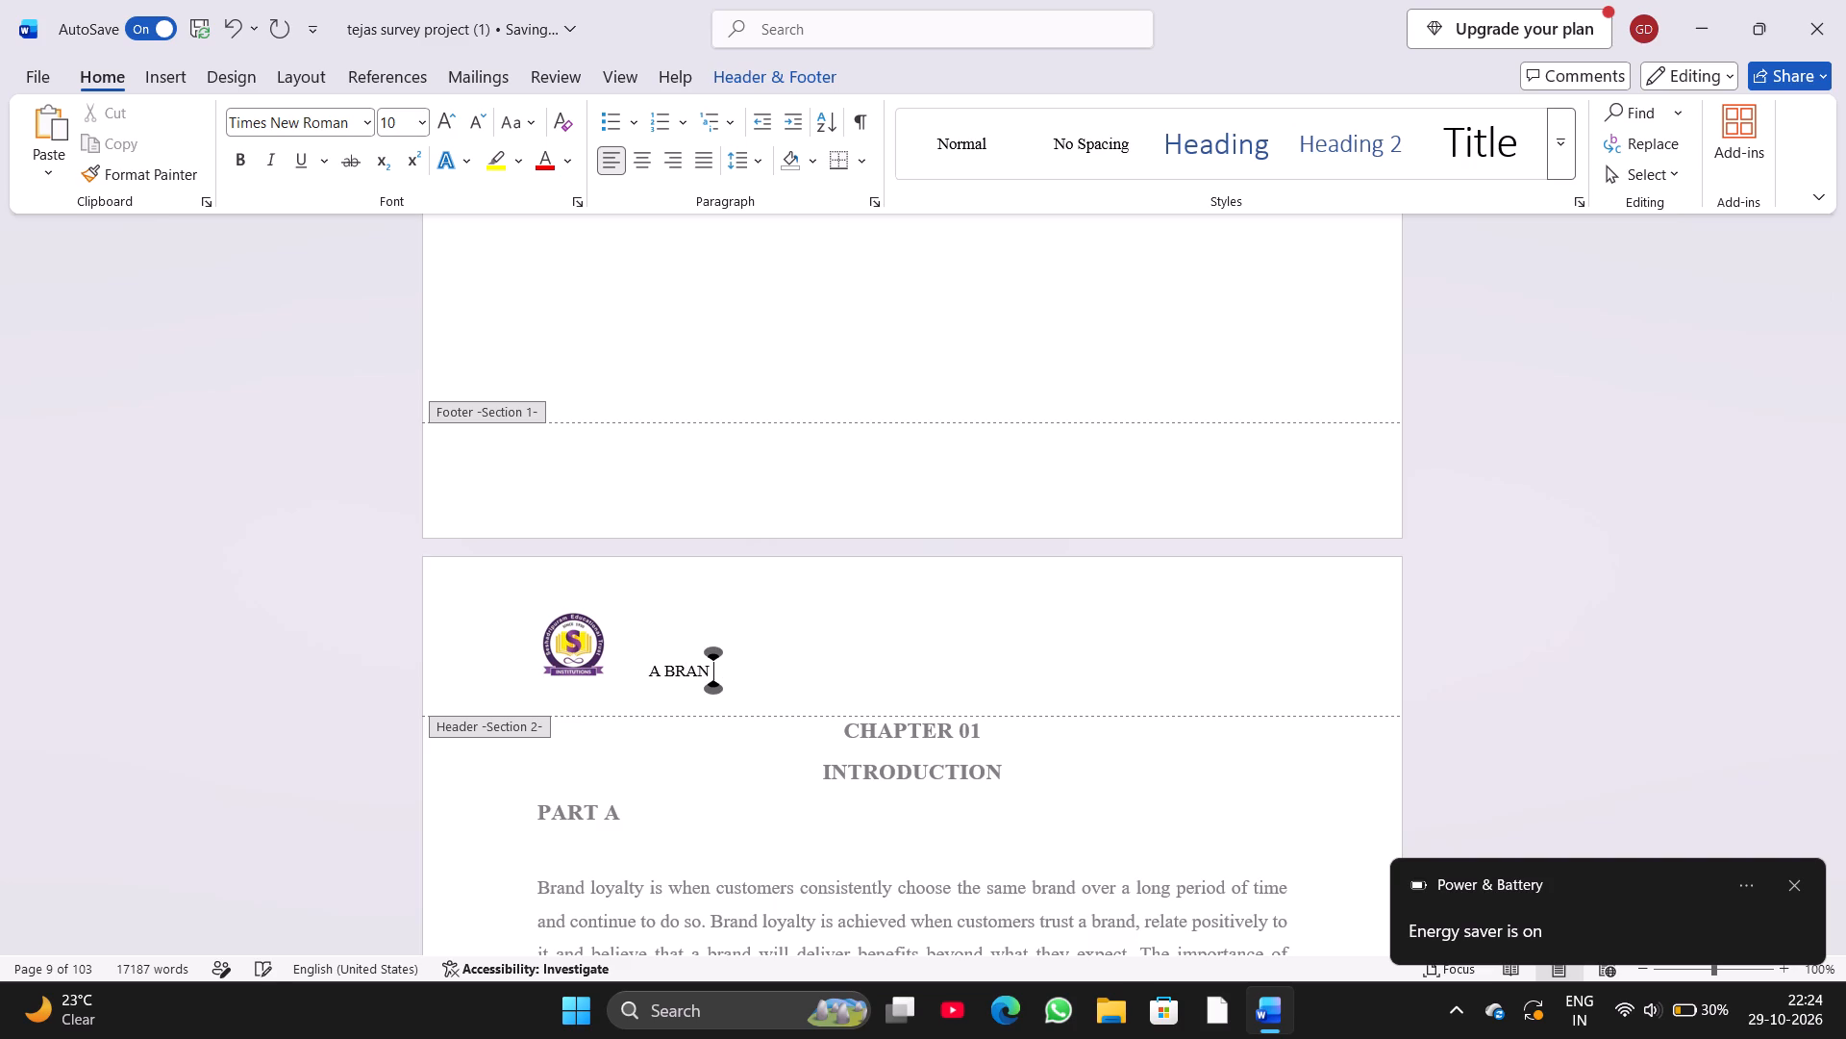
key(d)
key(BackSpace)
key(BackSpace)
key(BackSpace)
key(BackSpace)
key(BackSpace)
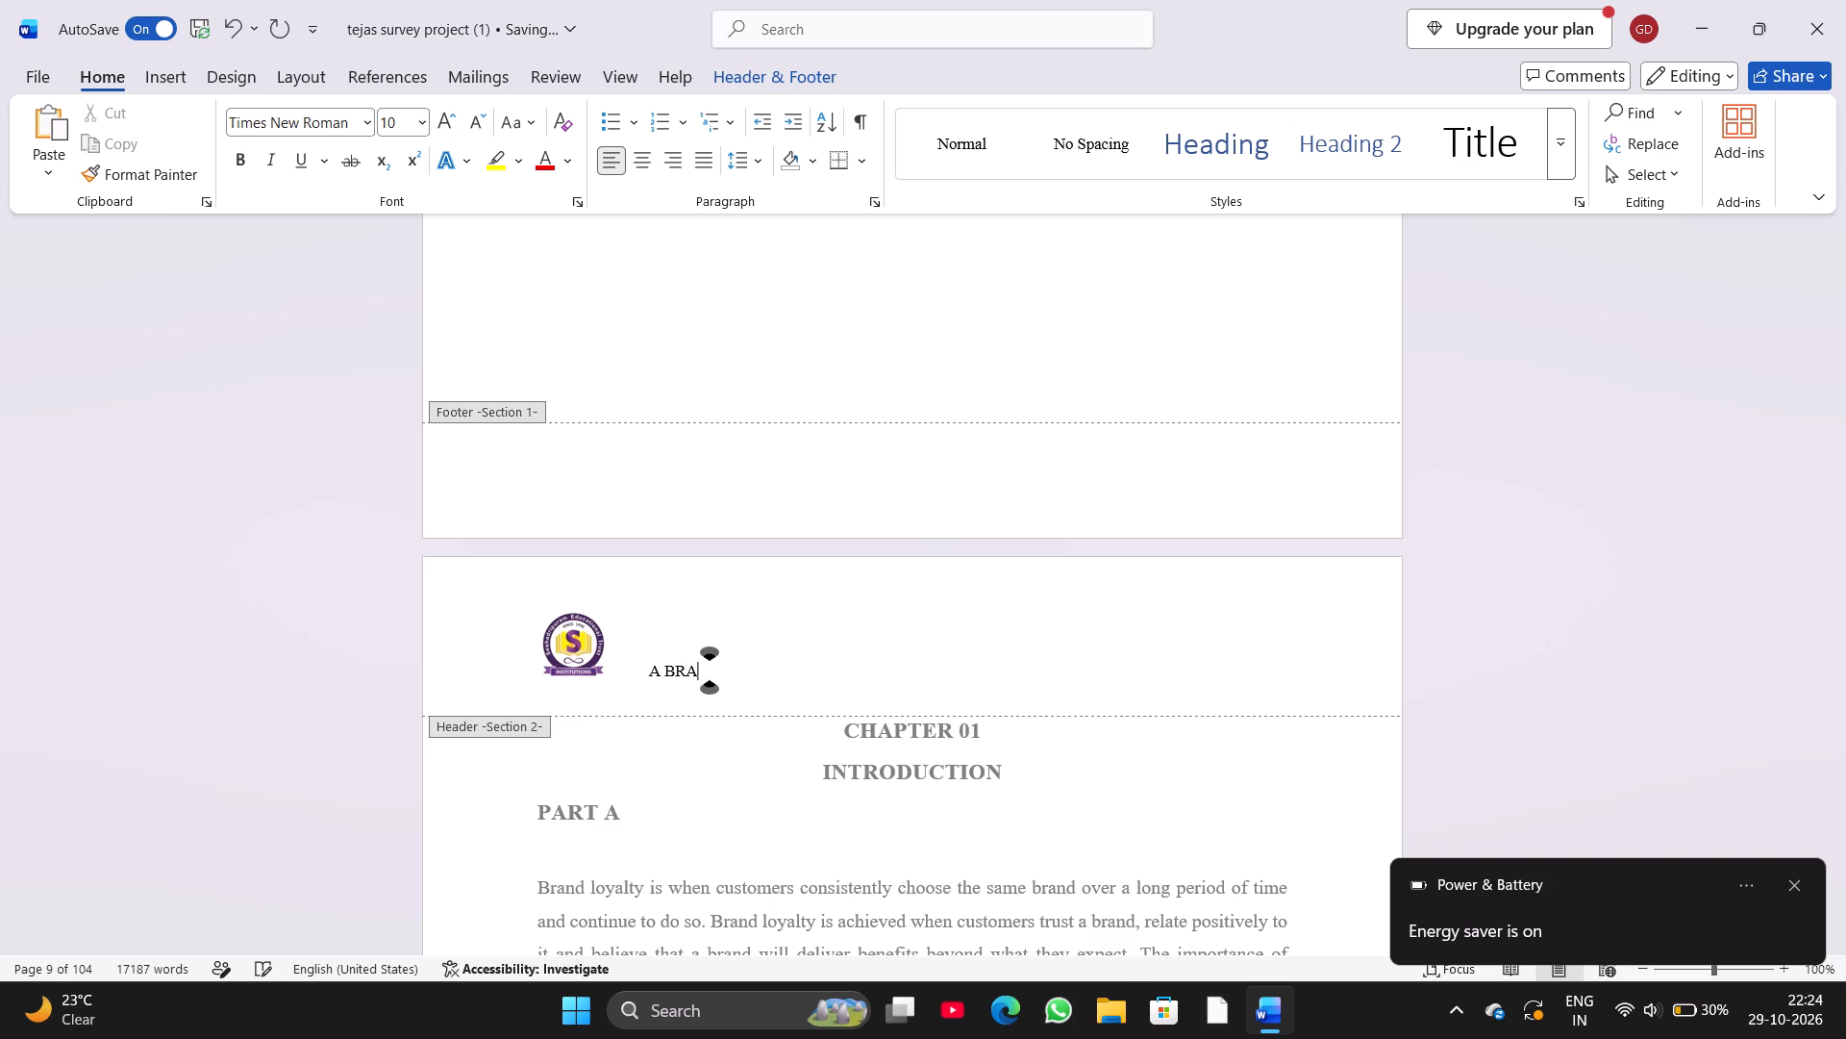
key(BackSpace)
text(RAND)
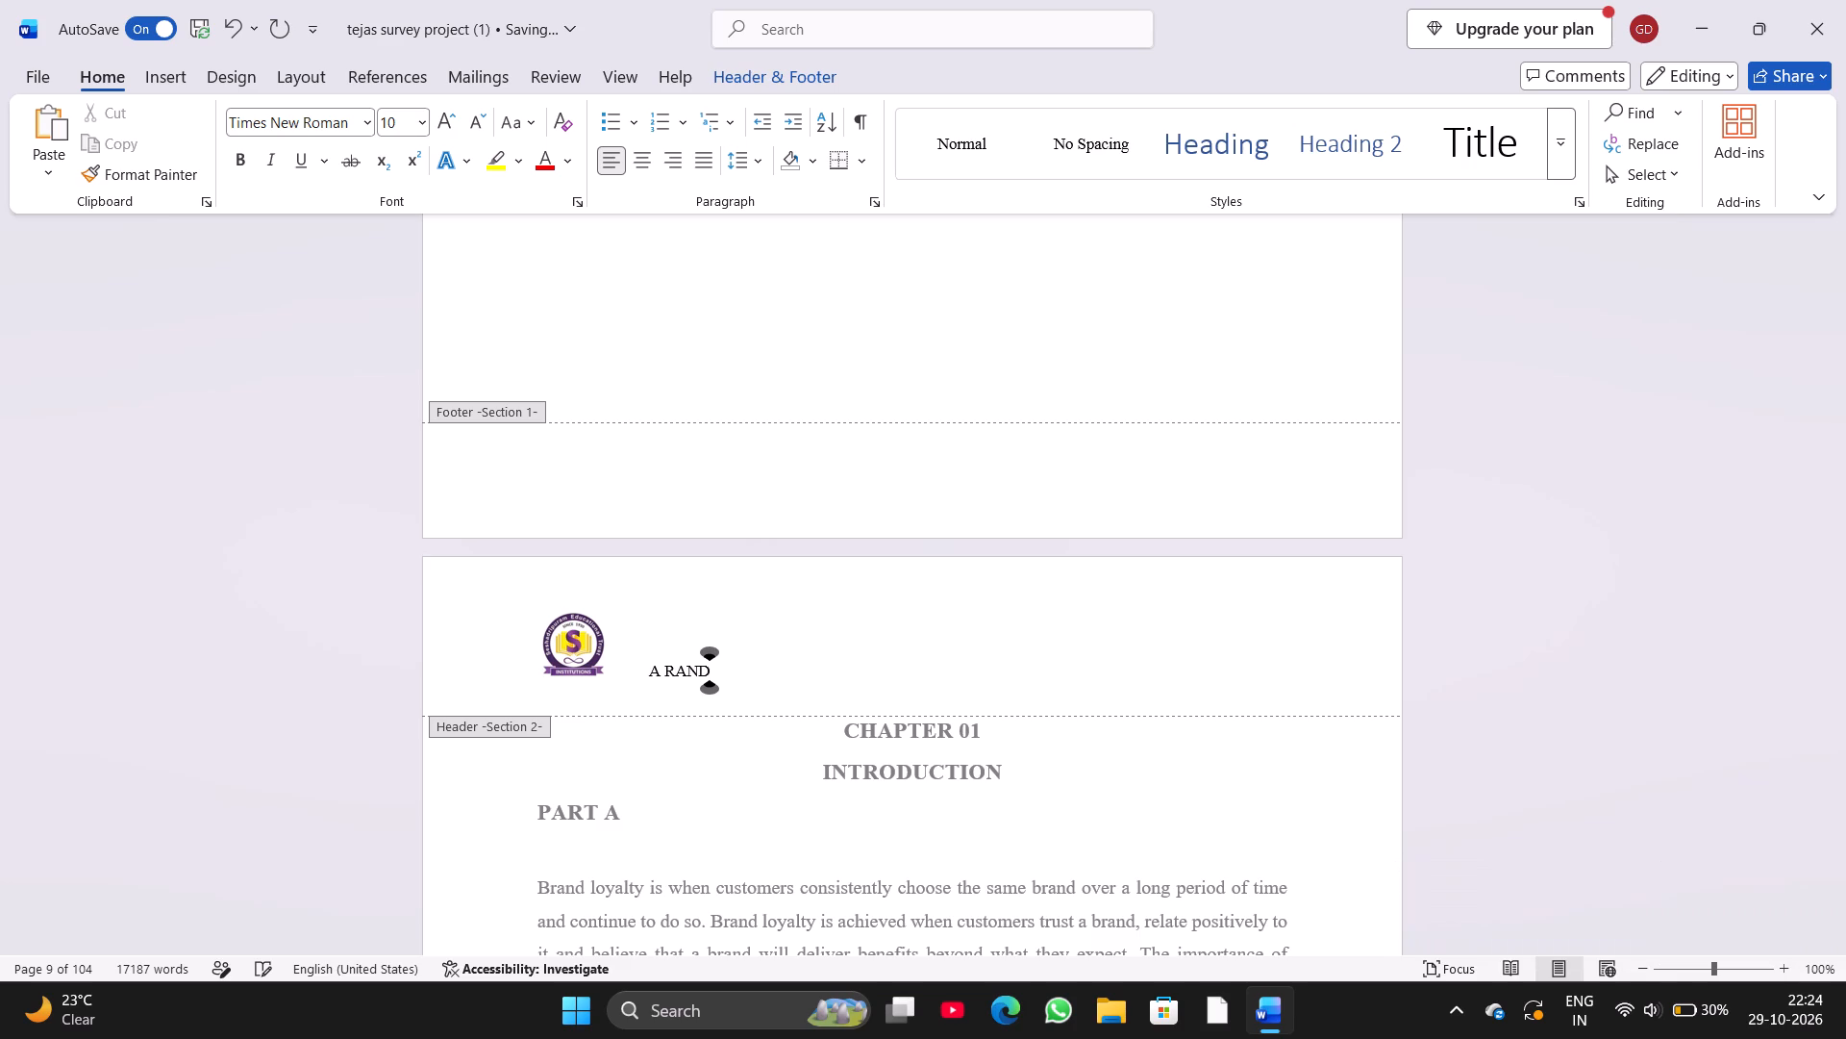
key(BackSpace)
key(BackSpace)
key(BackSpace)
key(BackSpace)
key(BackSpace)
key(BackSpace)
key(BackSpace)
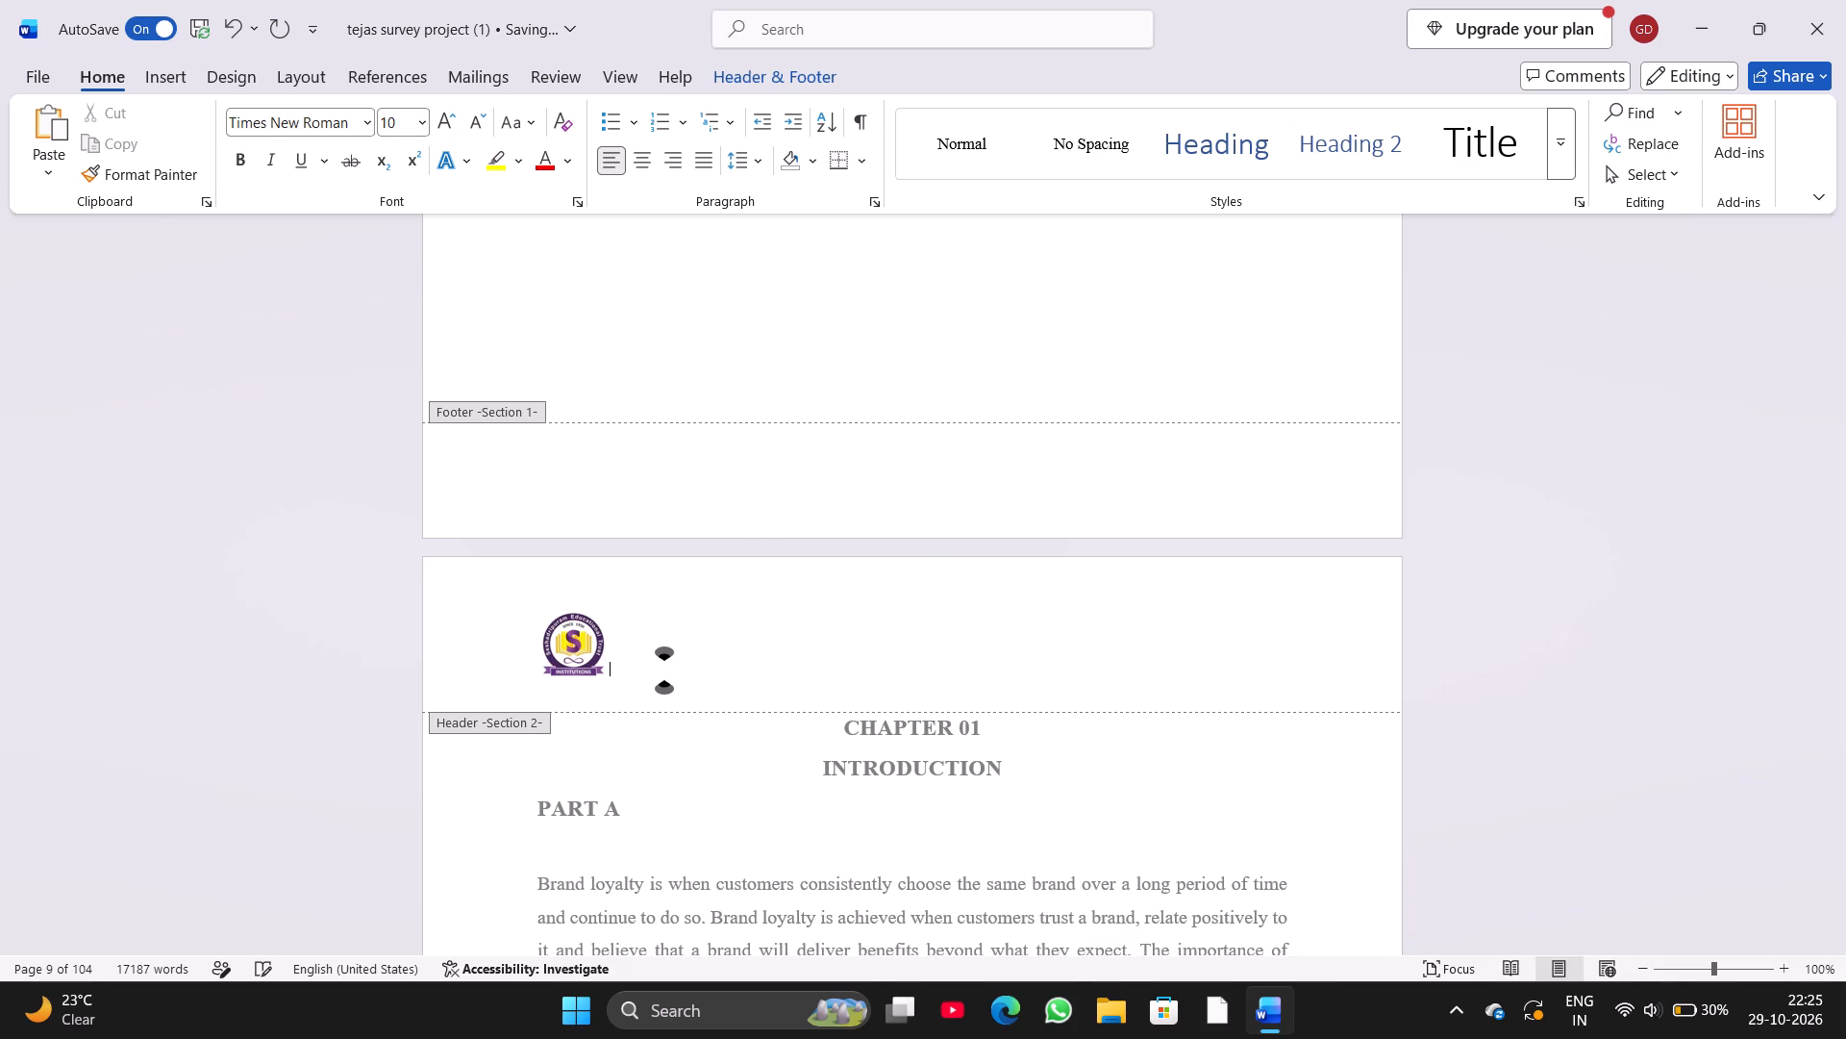
Enter the title "A BRAND LOYALTY AMONG GENERATION Z CONSUMERS" beside the logo in the Section 2 header.
key(space)
key(space)
text(A)
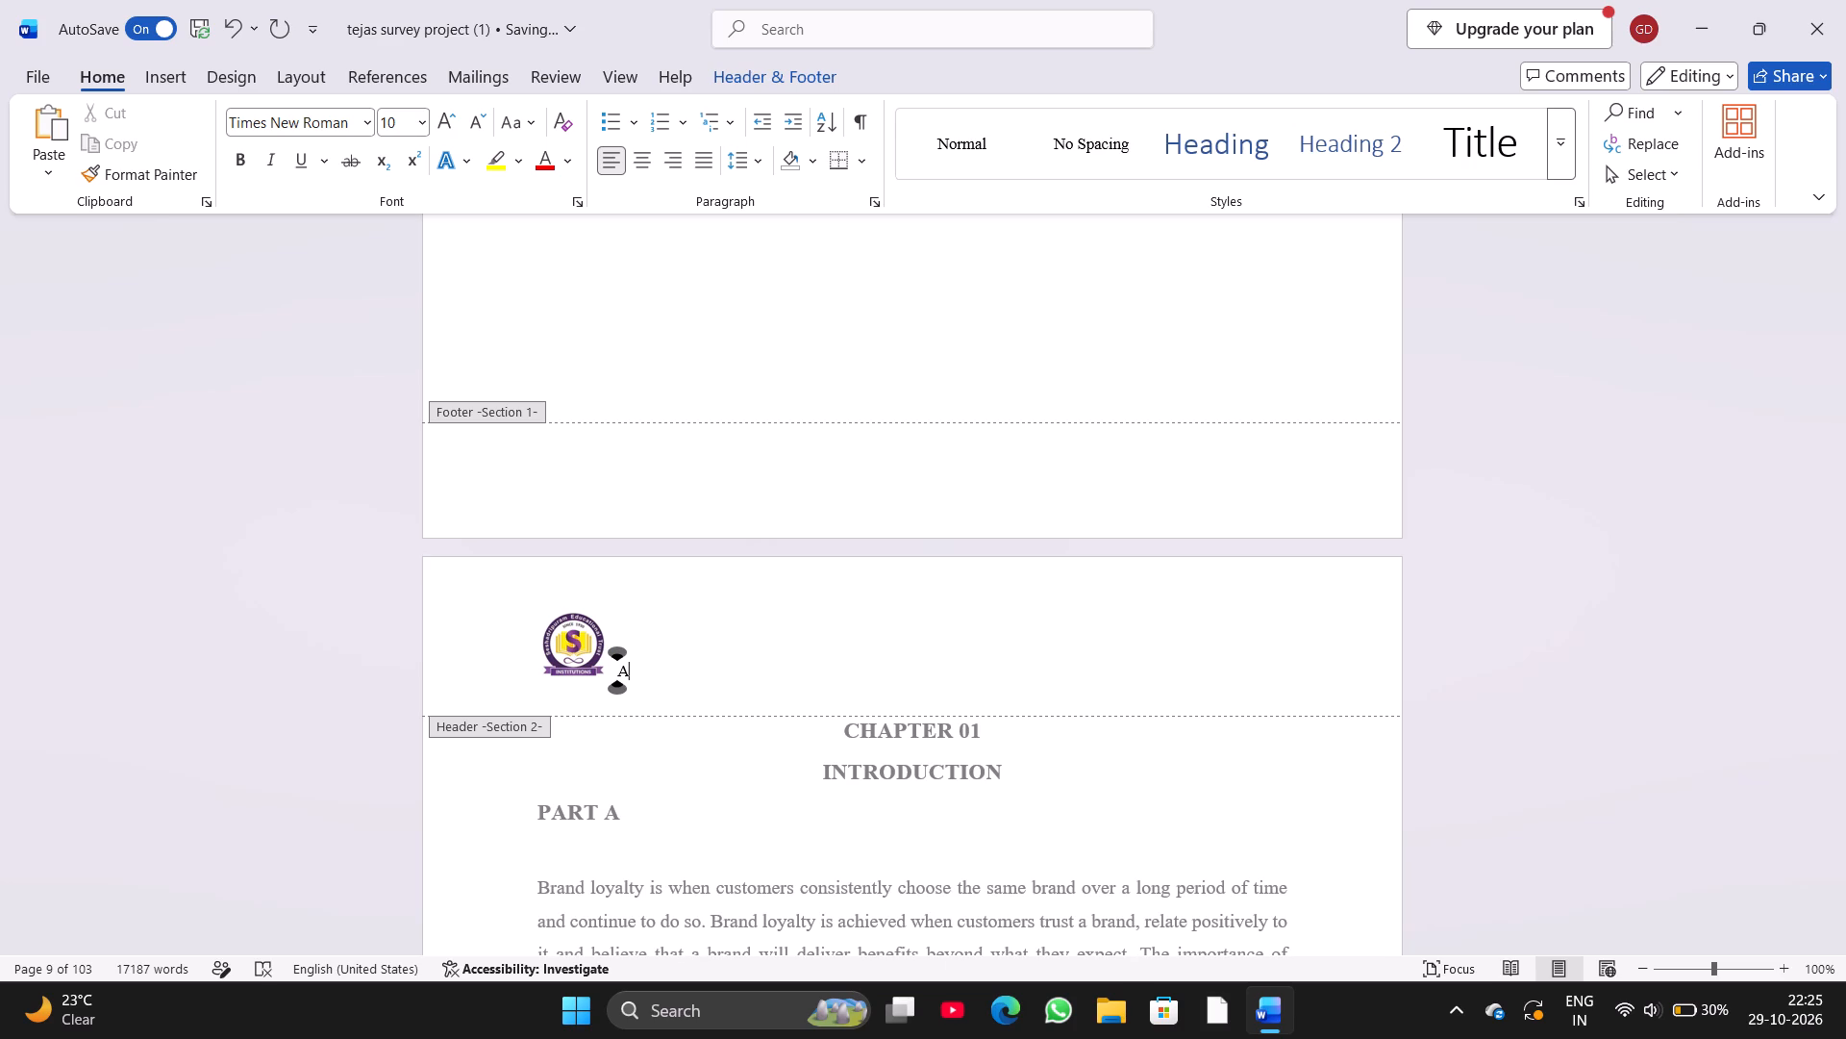
key(space)
text(BRA)
text(ND)
key(space)
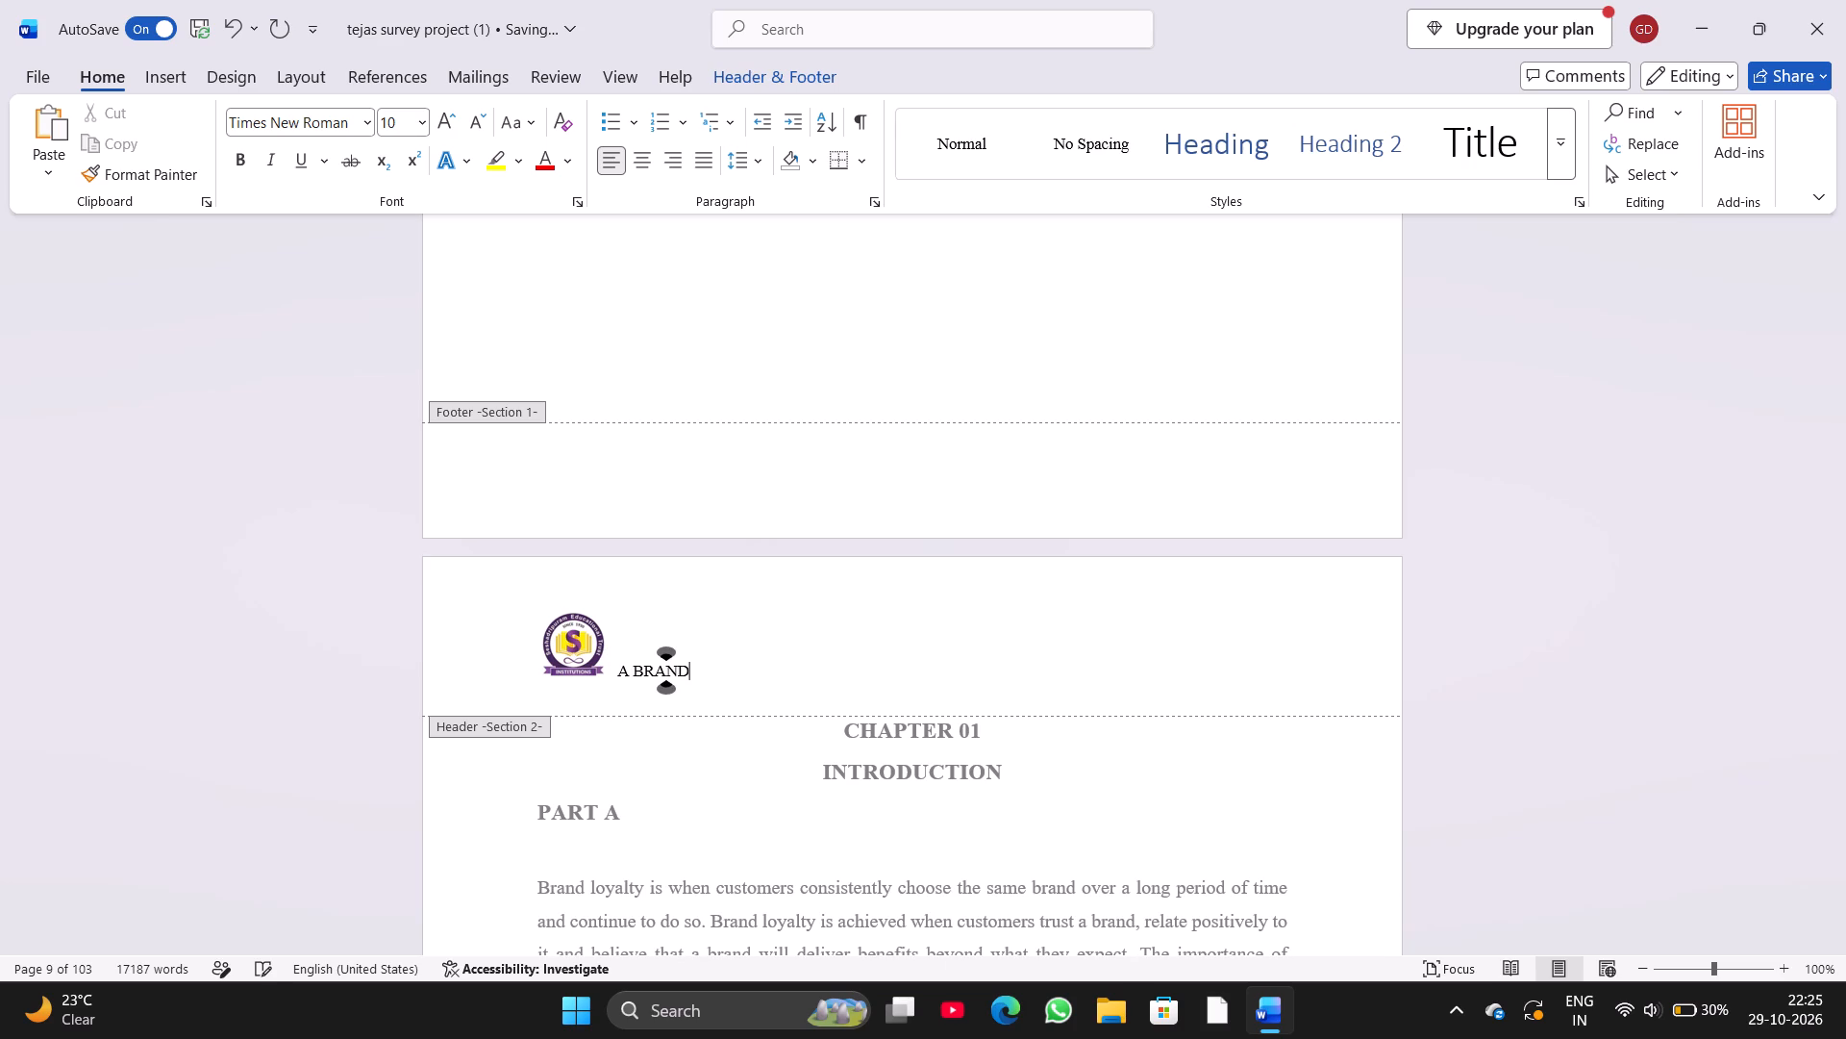
text(LOYALTY)
key(space)
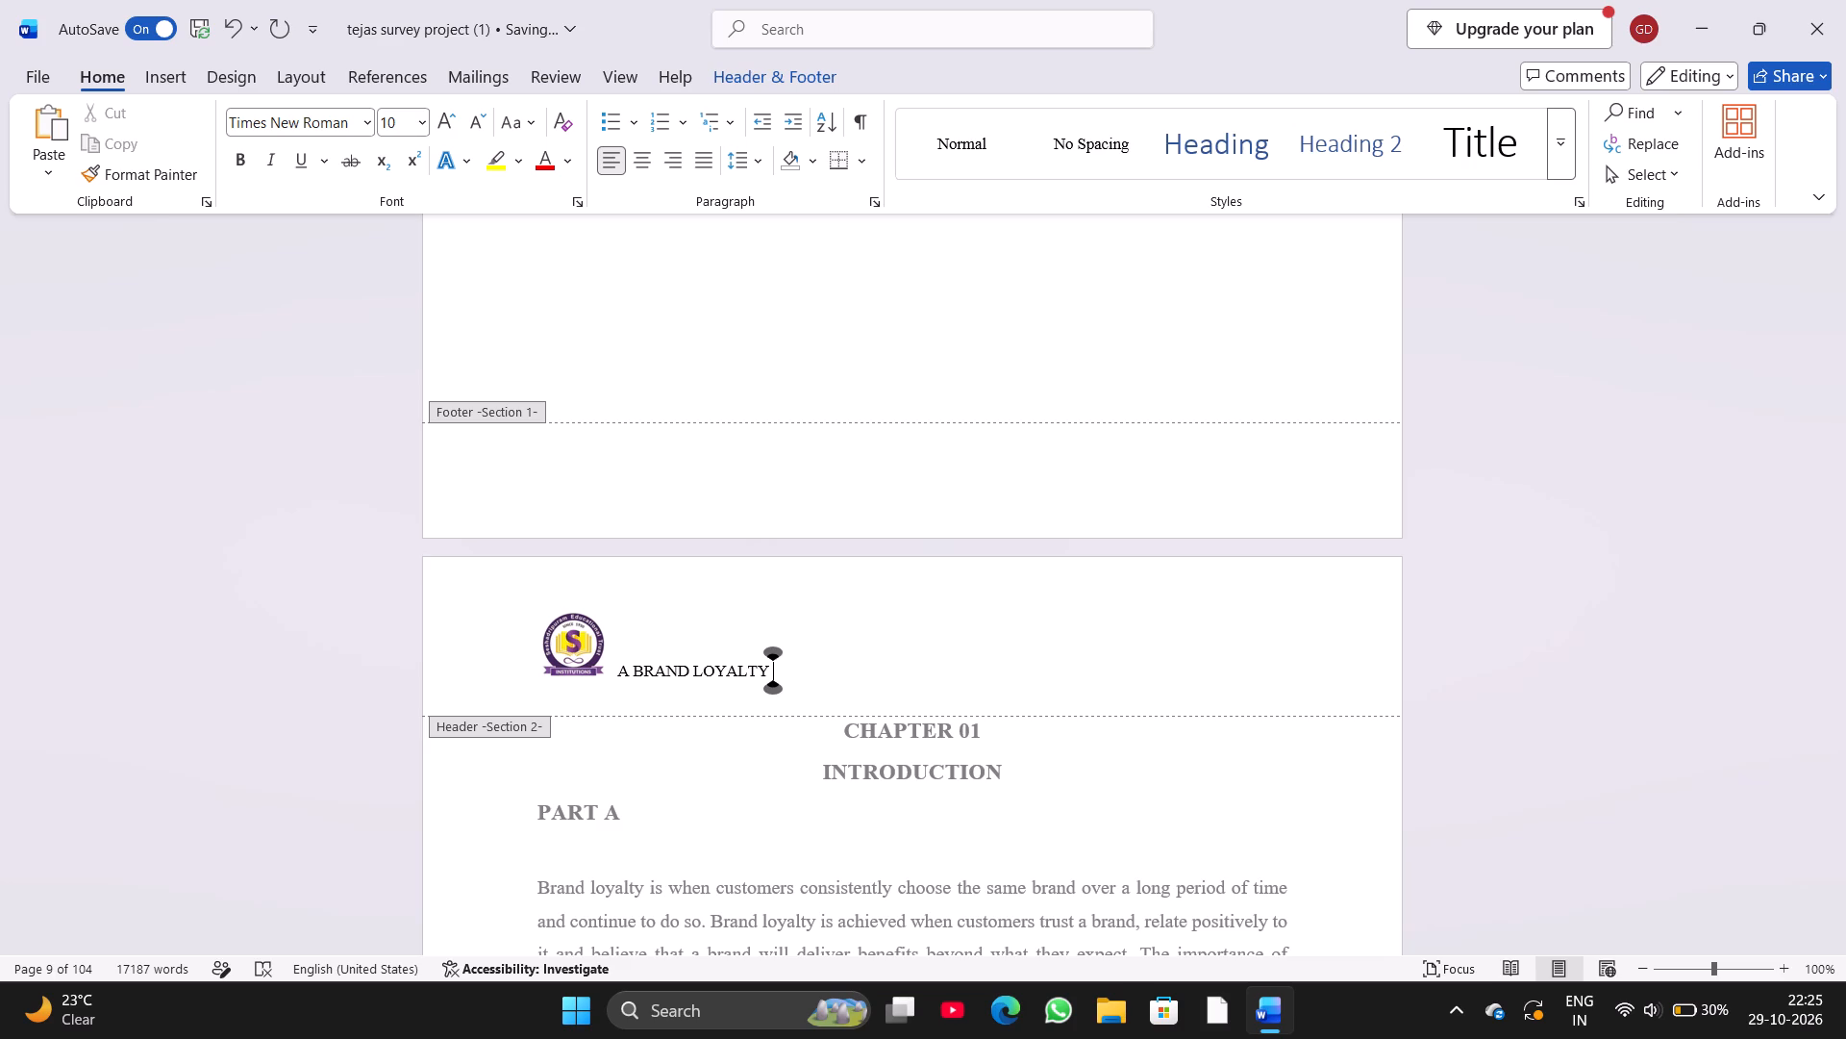
text(AMONG GENERA)
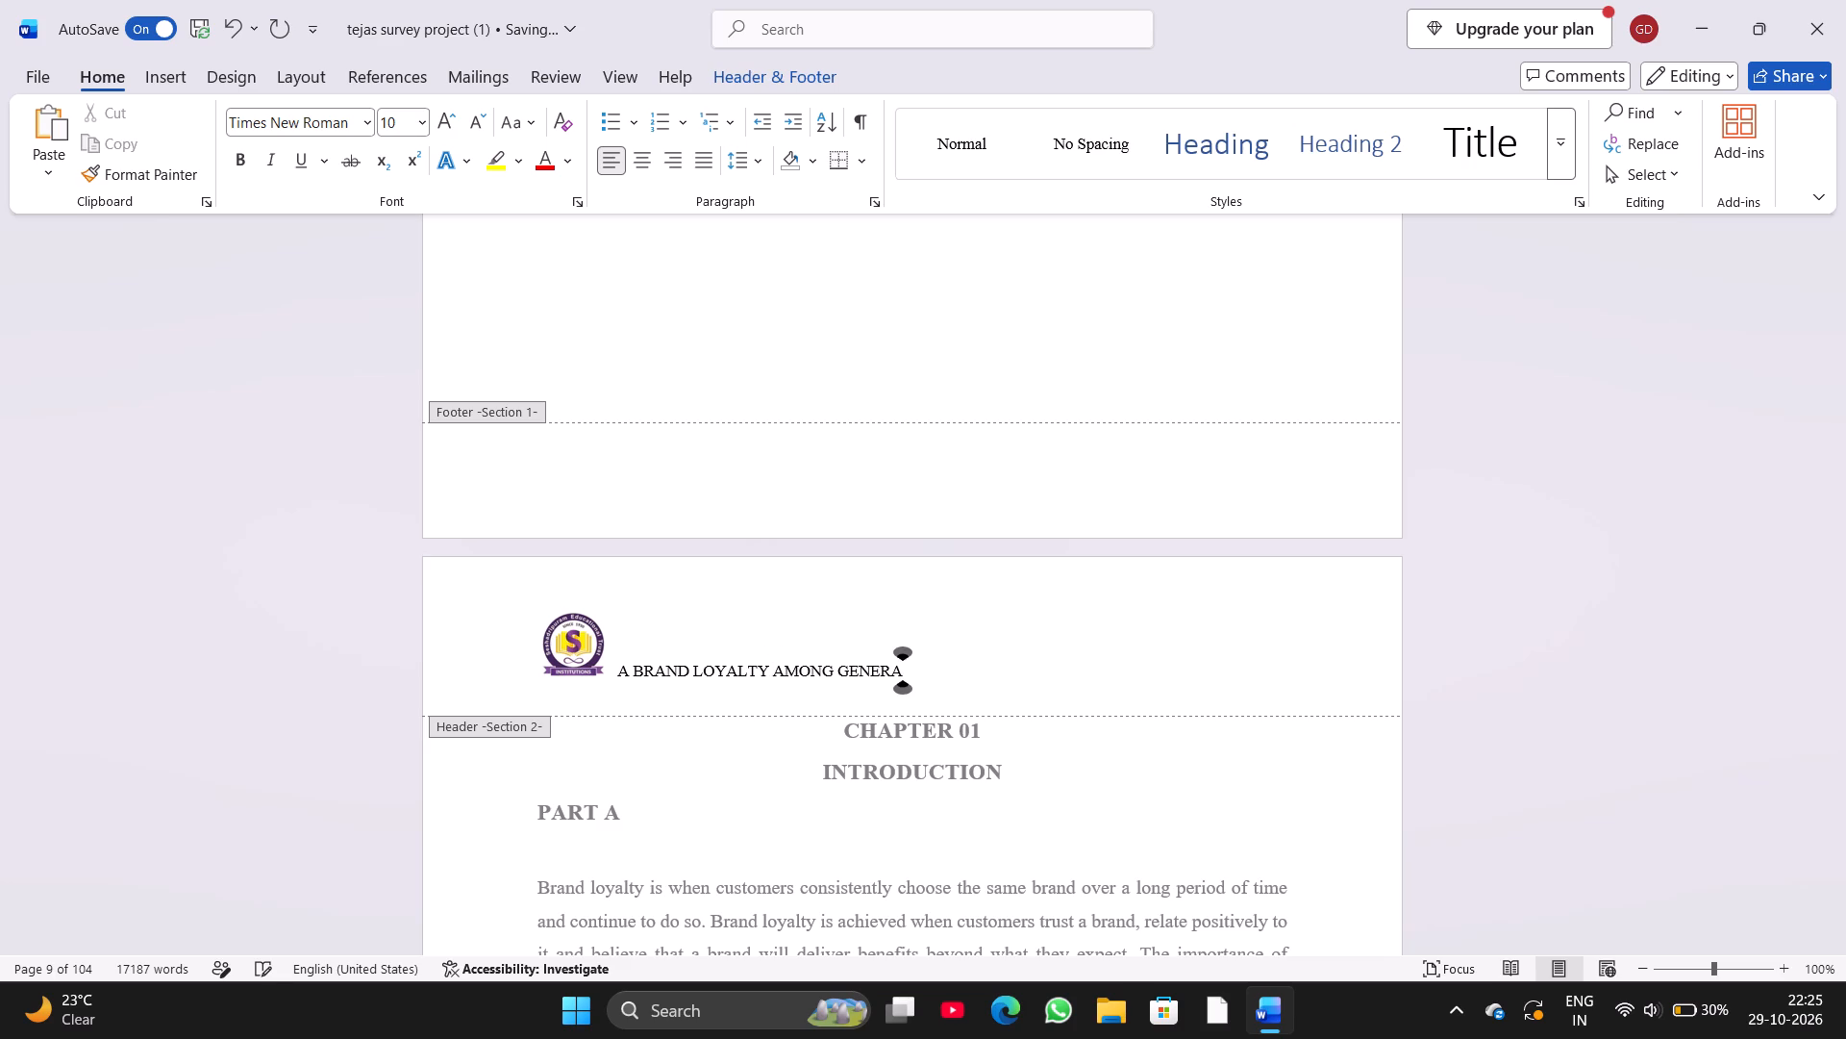
text(TION Z CONSUMERS)
key(space)
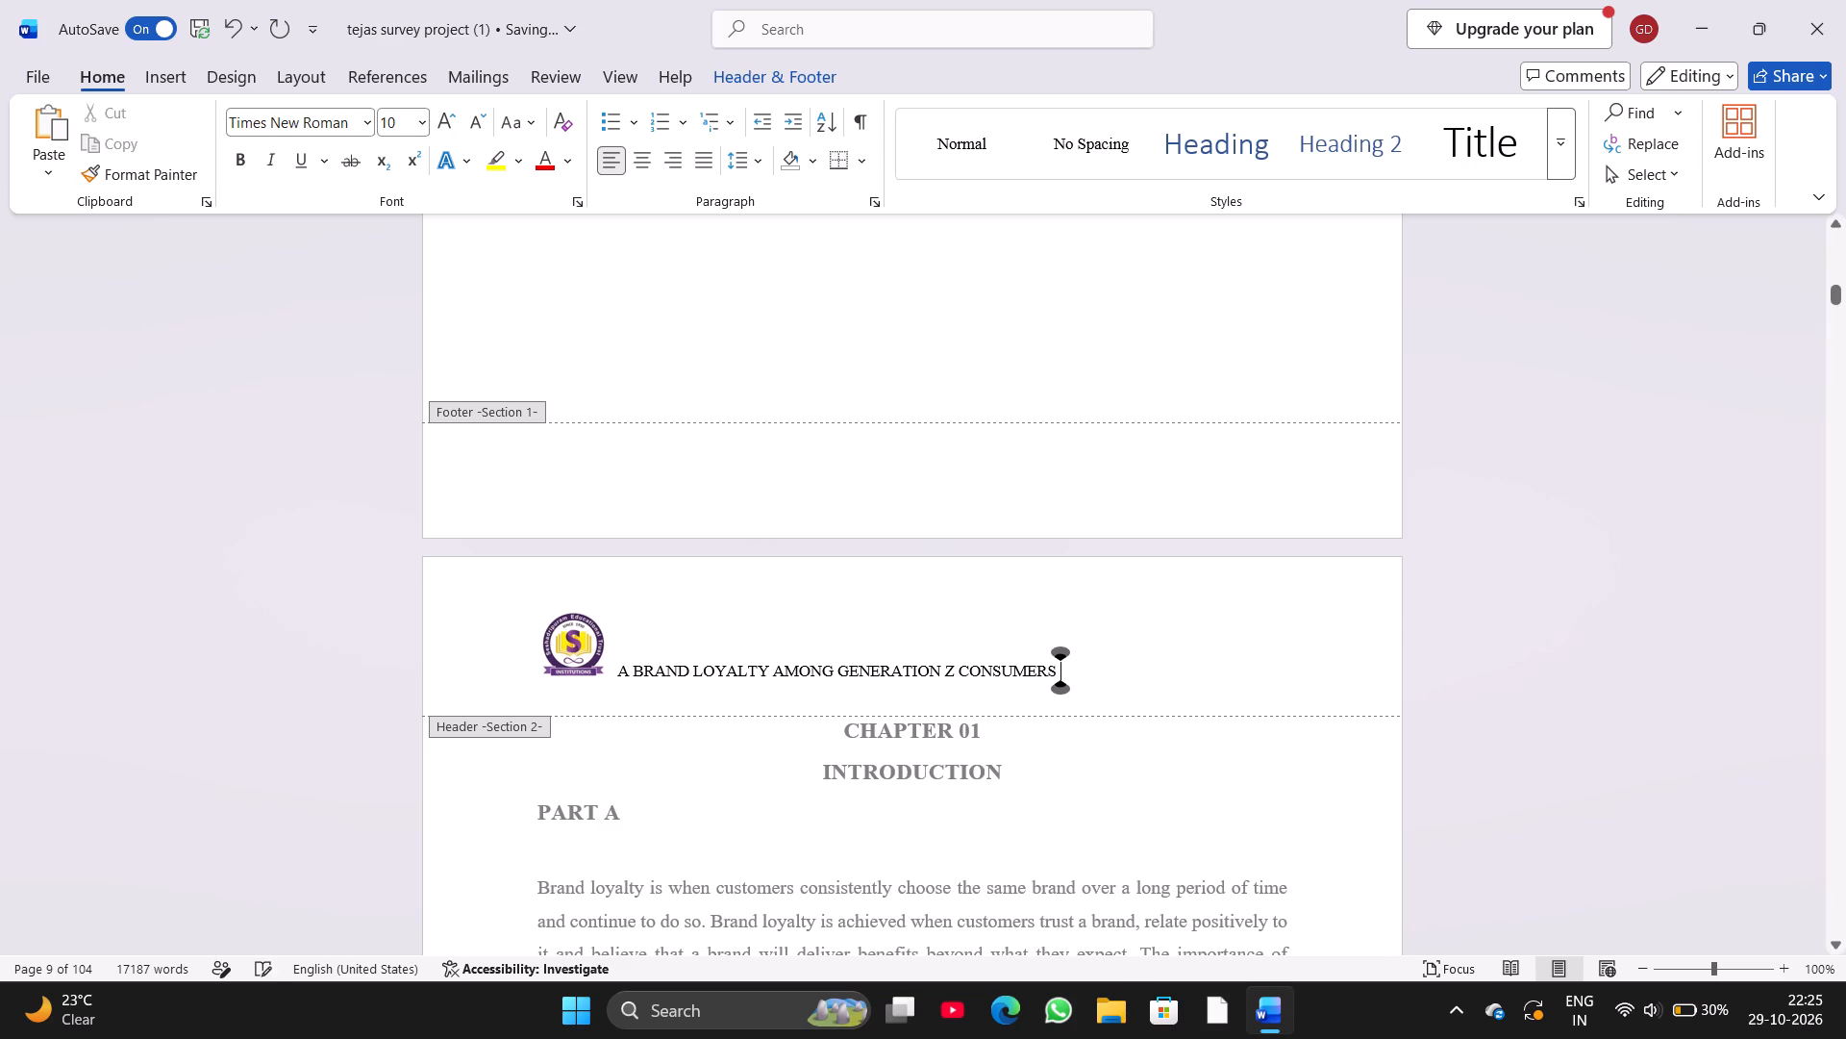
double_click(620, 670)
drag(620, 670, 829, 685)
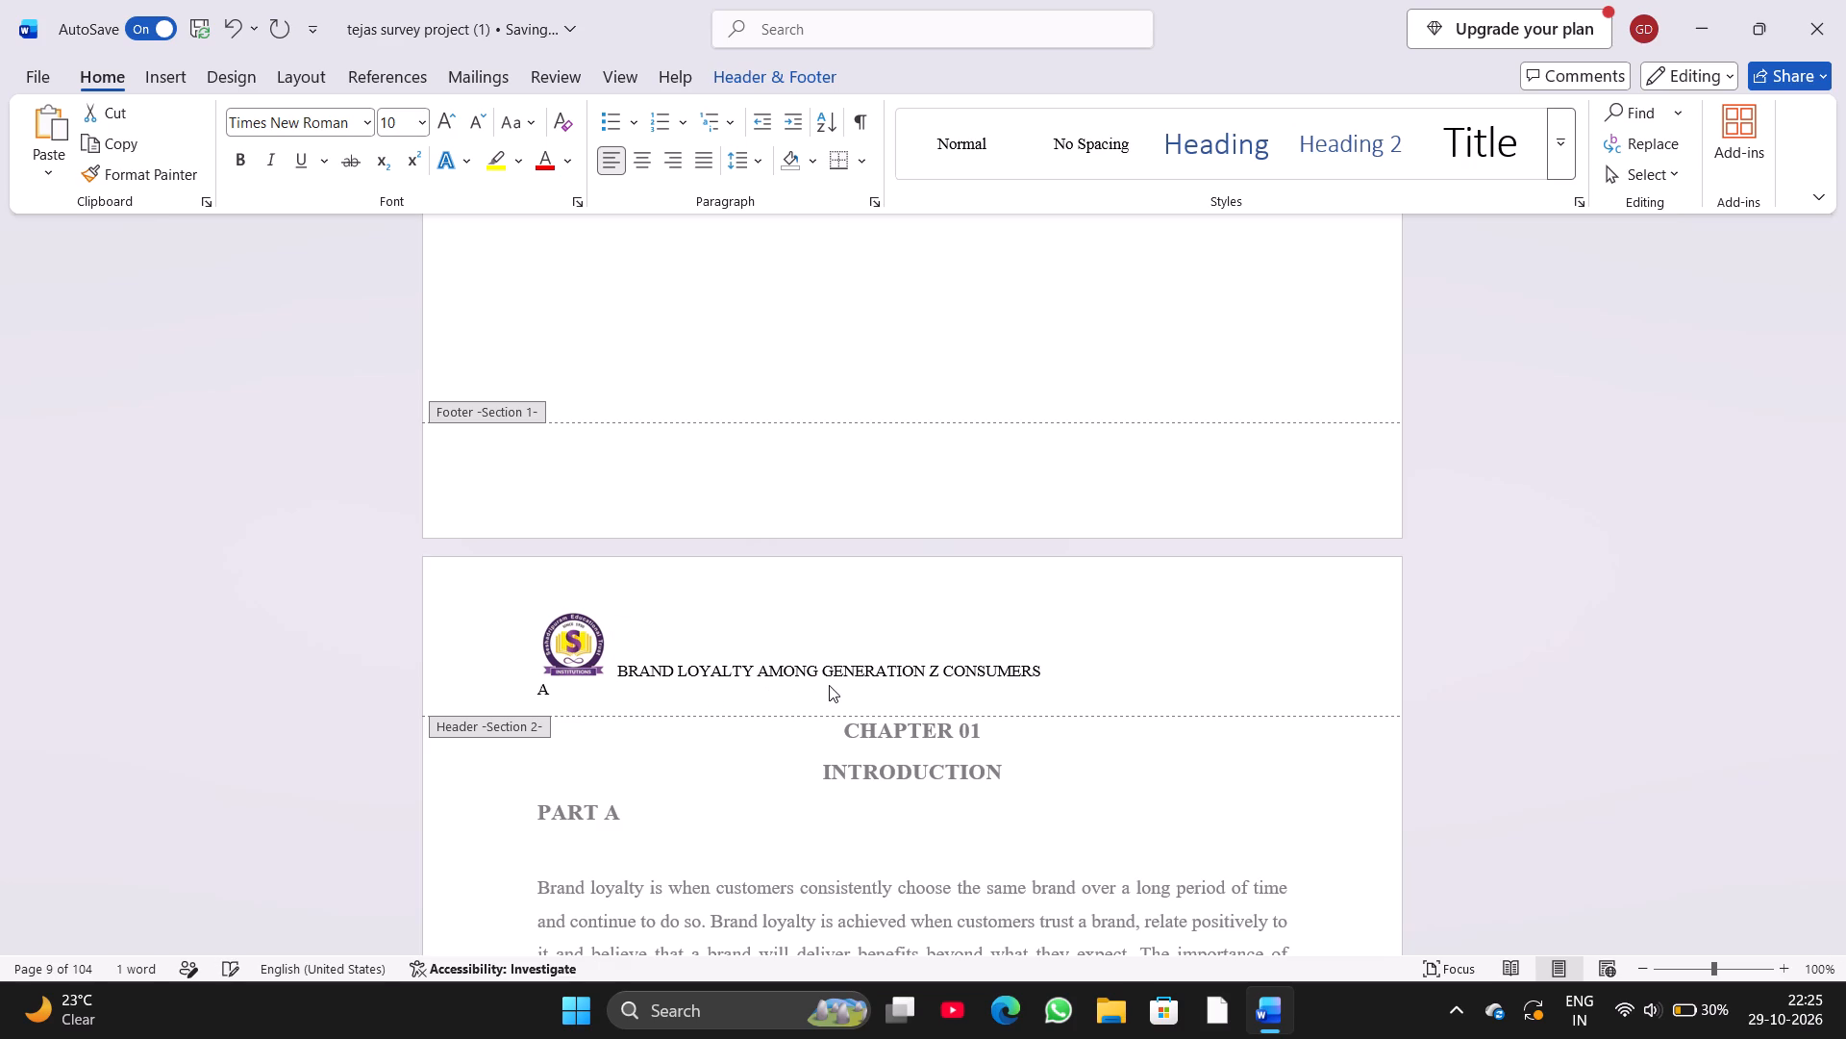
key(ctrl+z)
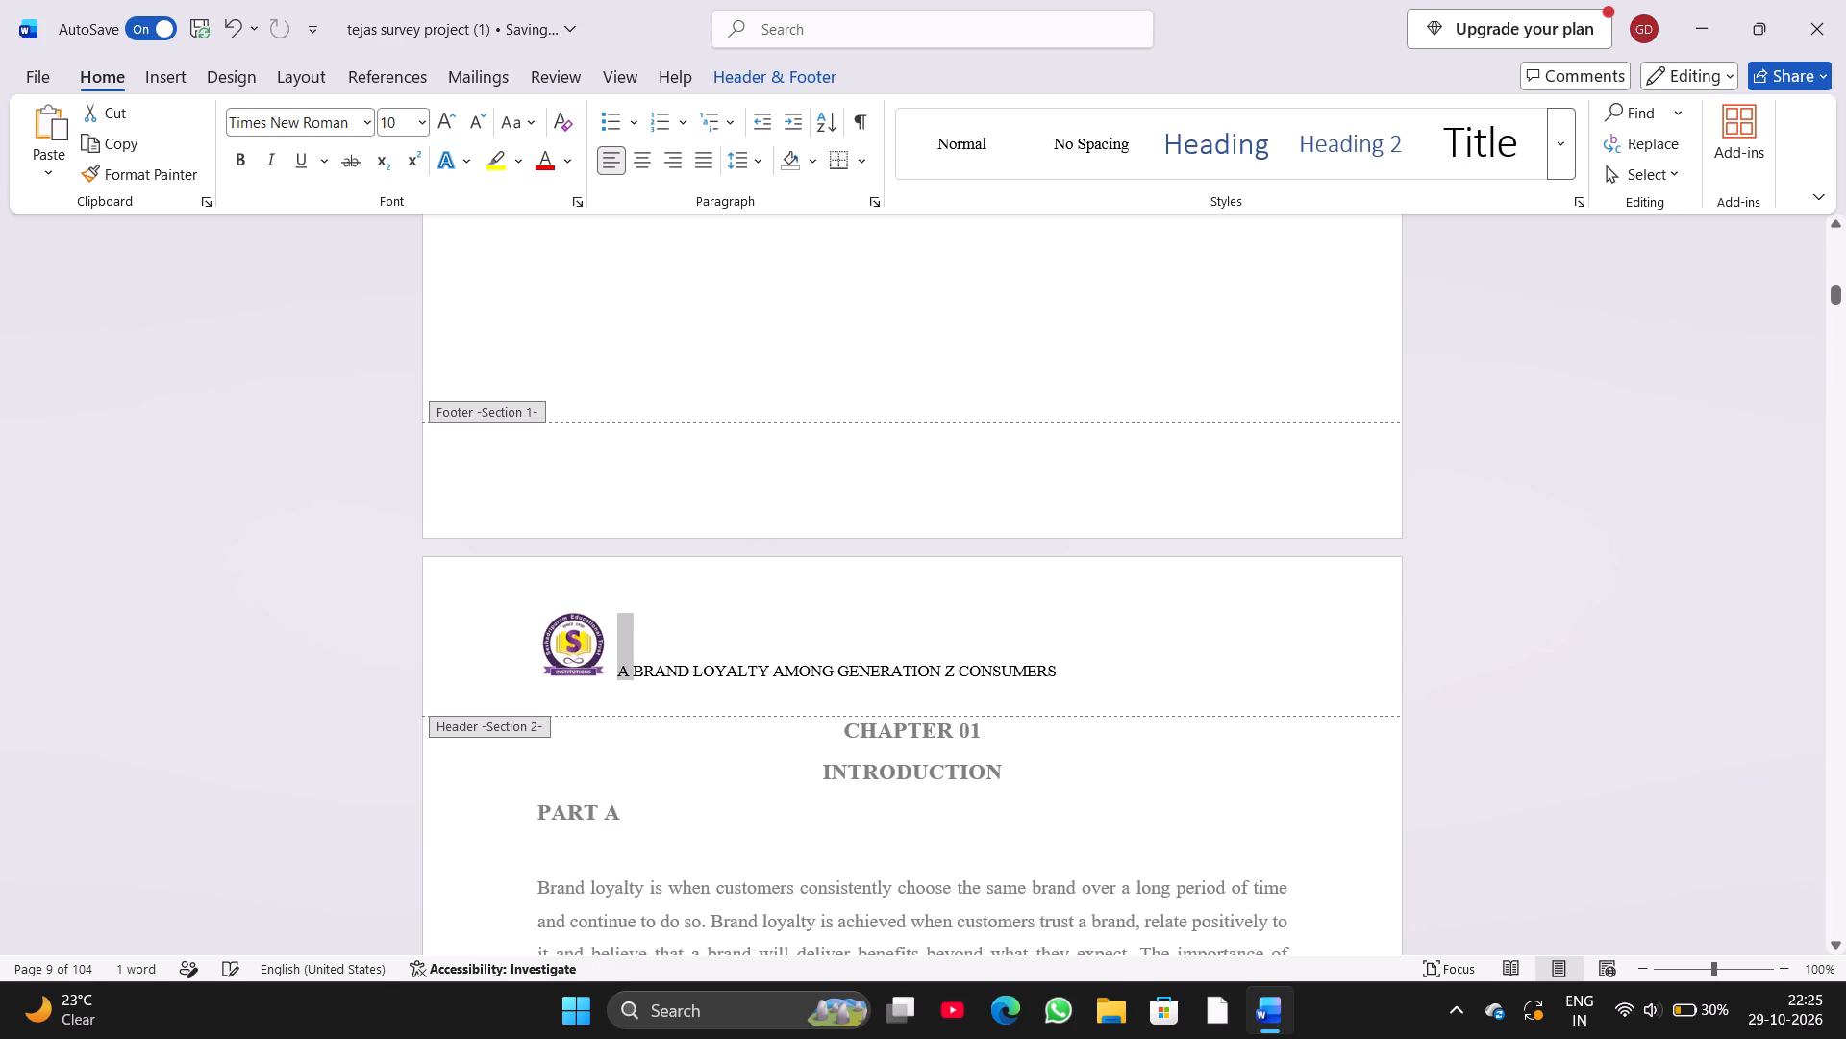
Make the brand loyalty title in the Section 2 header bold and set its font size to 12.
click(616, 672)
drag(616, 672, 911, 697)
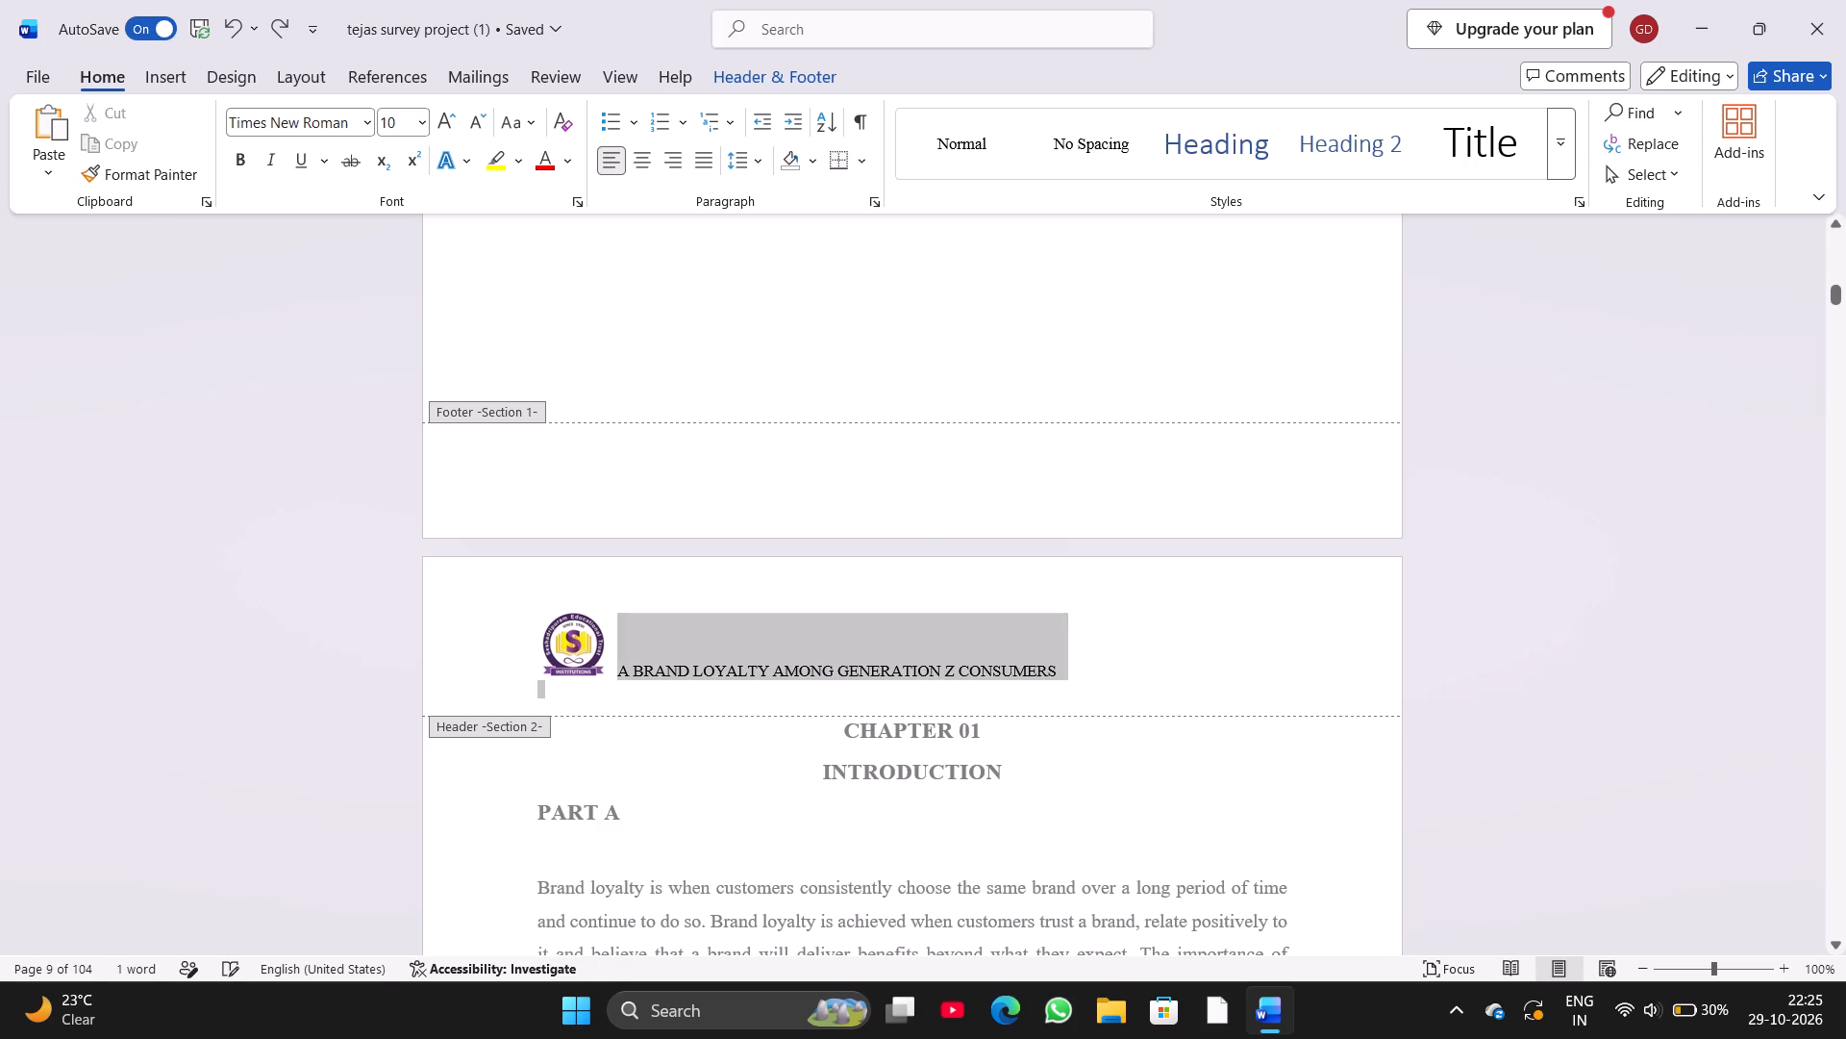
drag(911, 697, 914, 698)
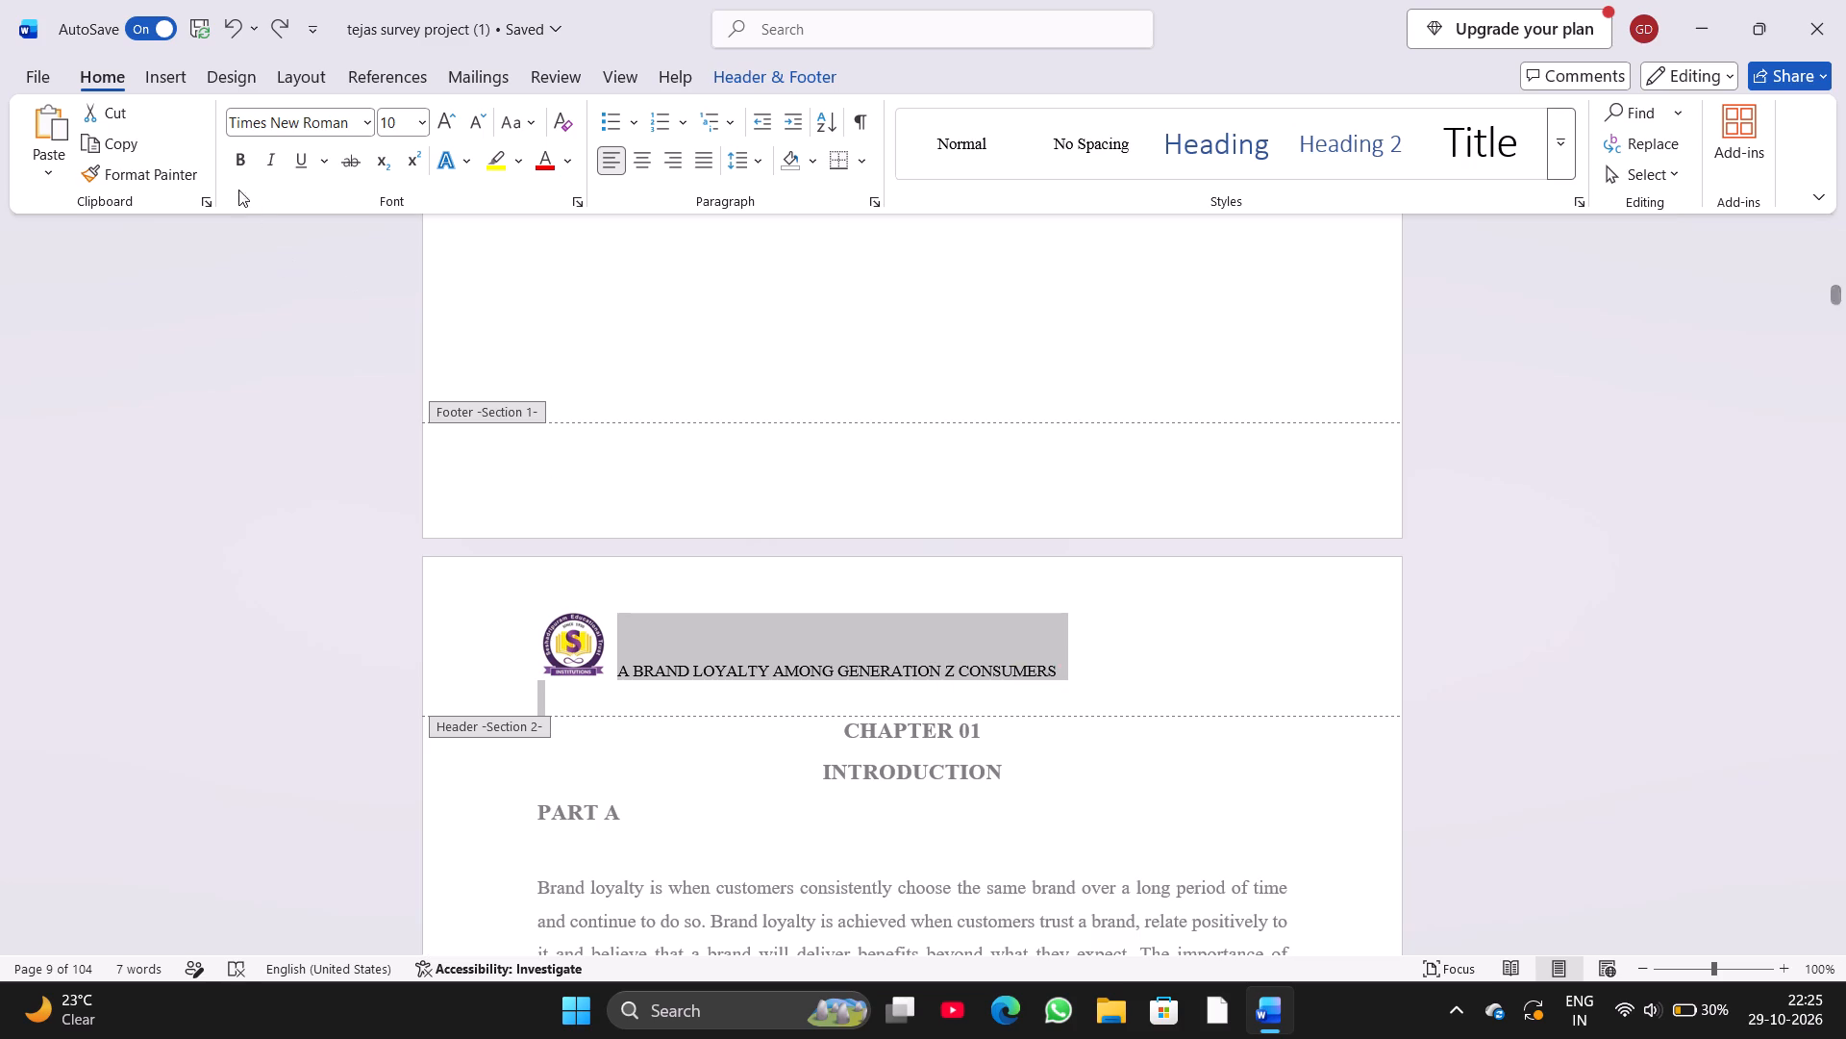
click(228, 163)
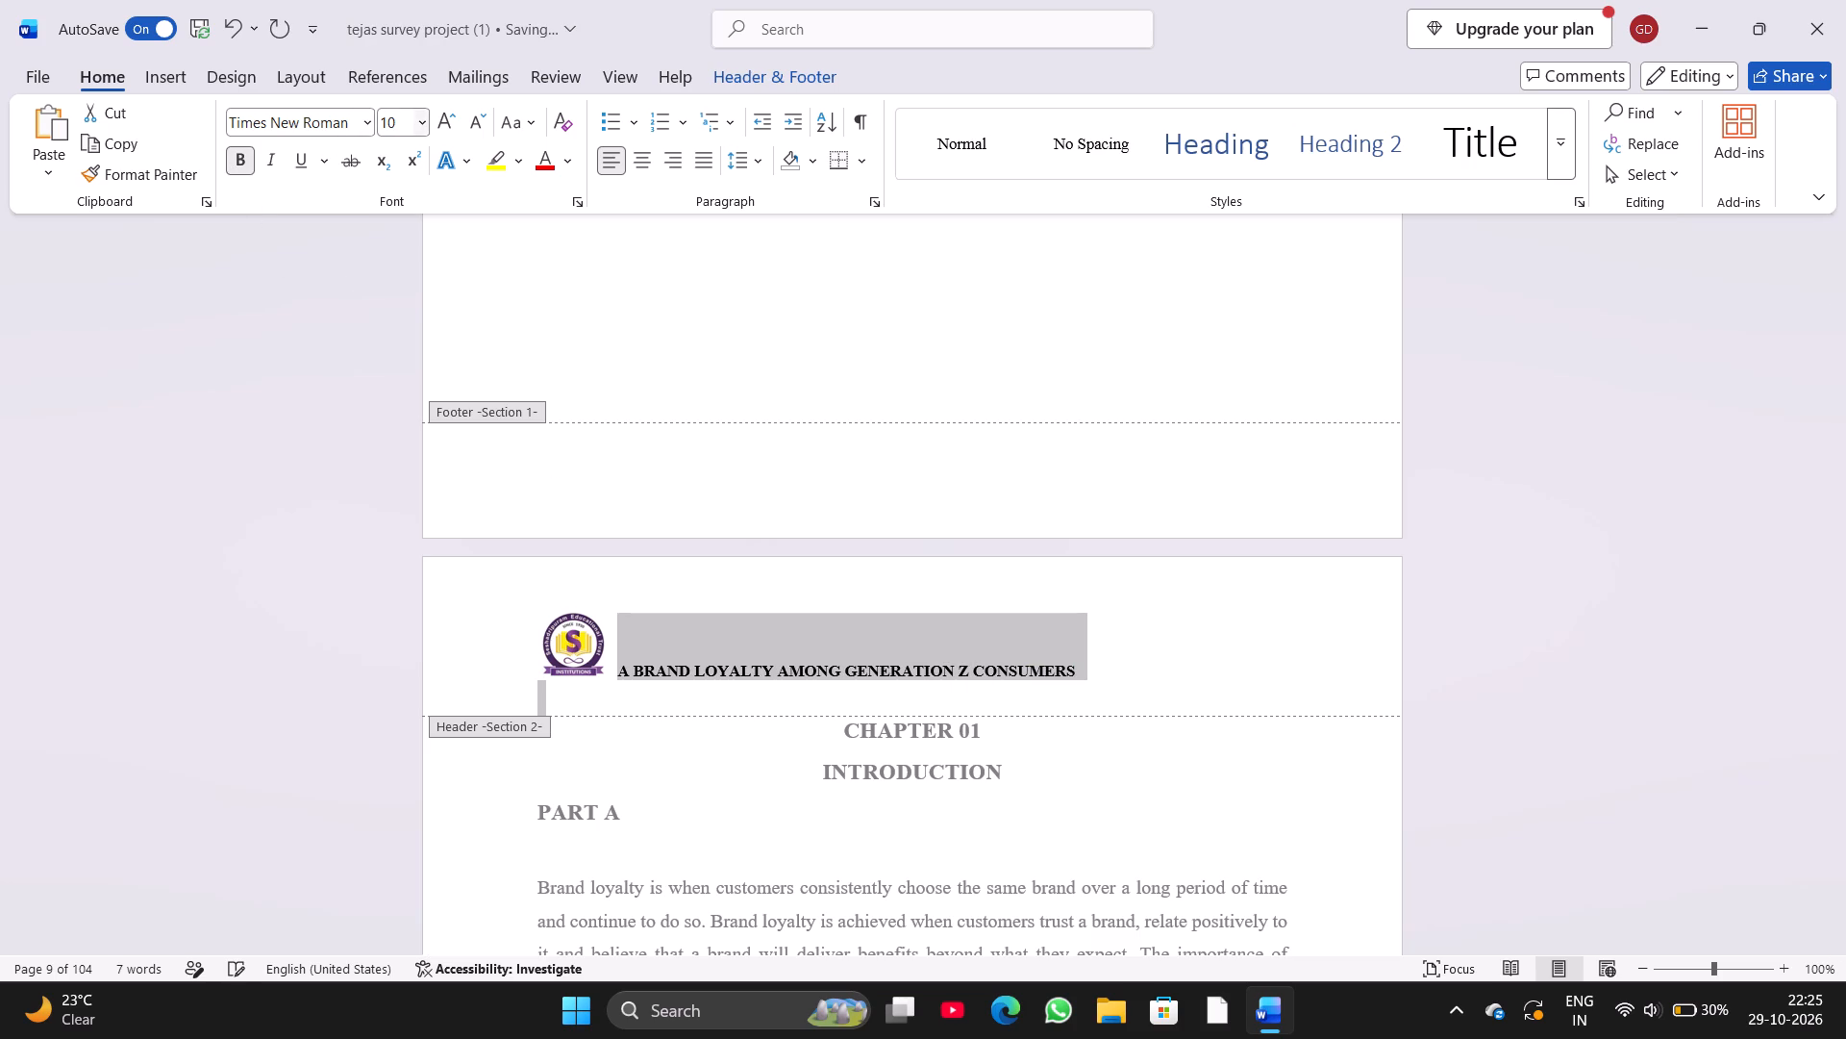
click(421, 125)
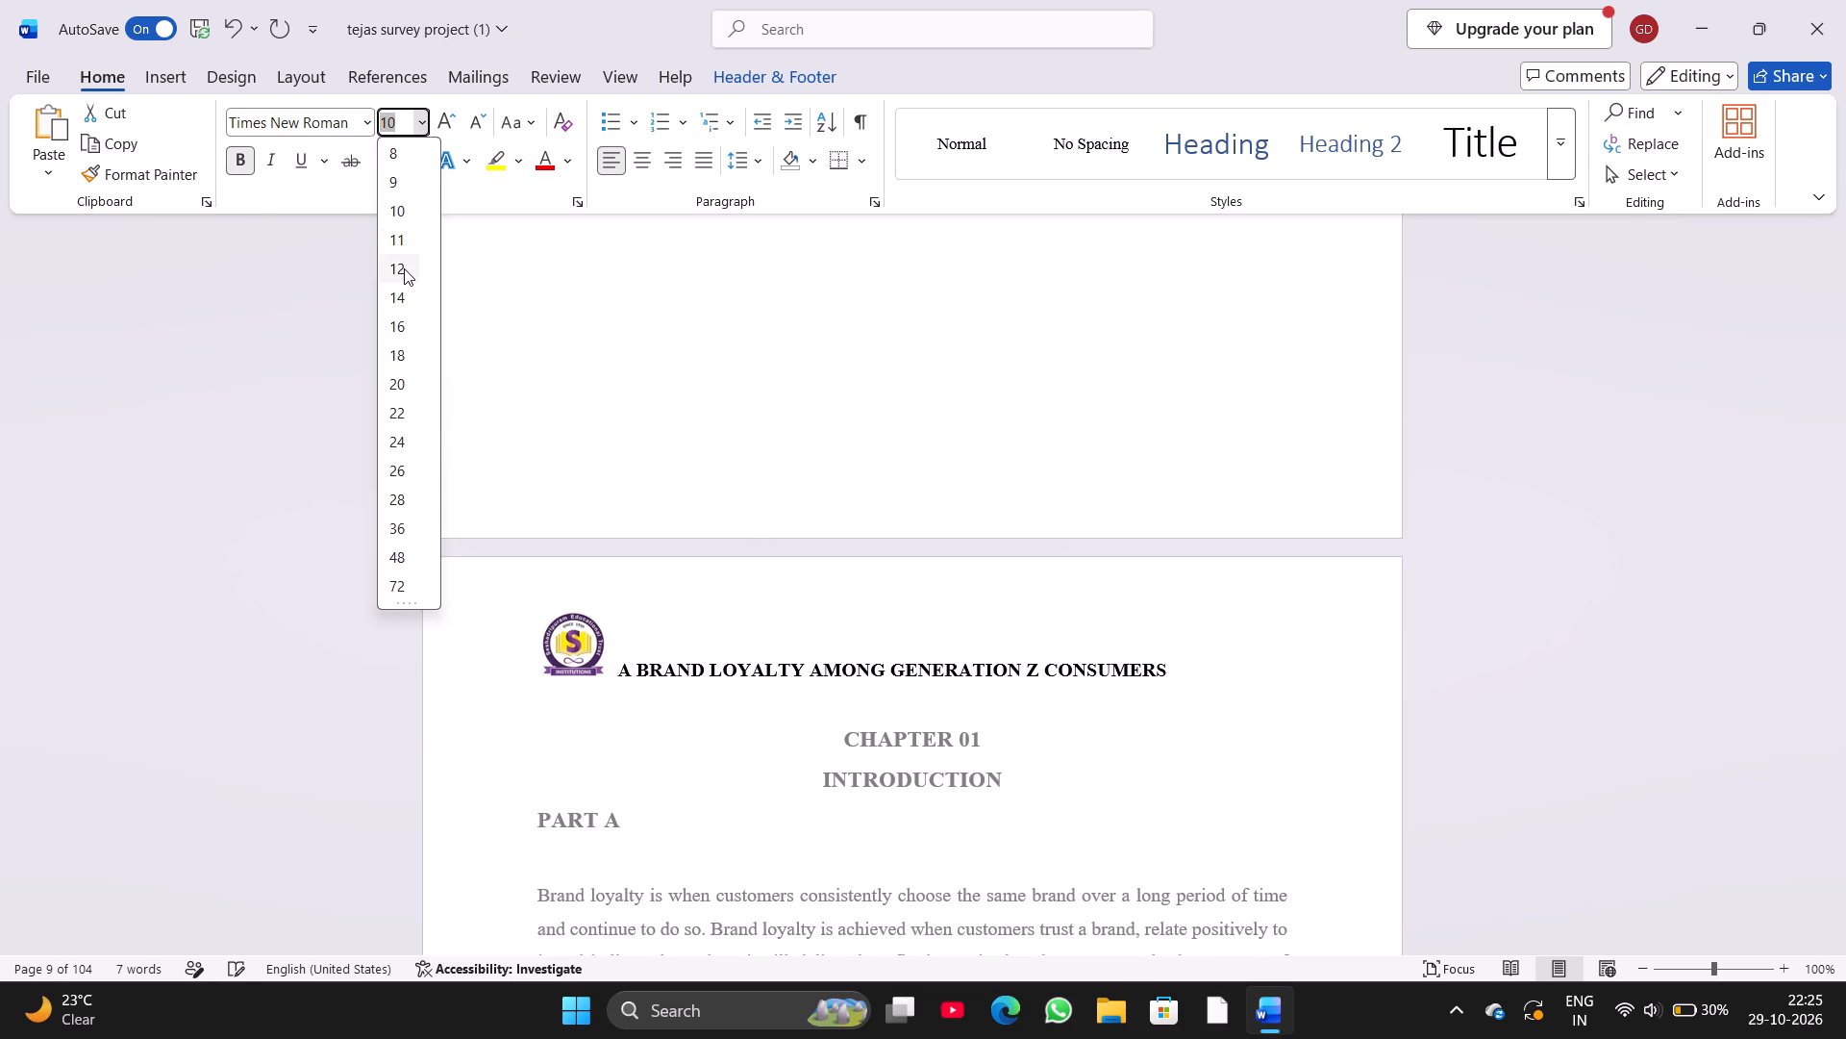
click(404, 268)
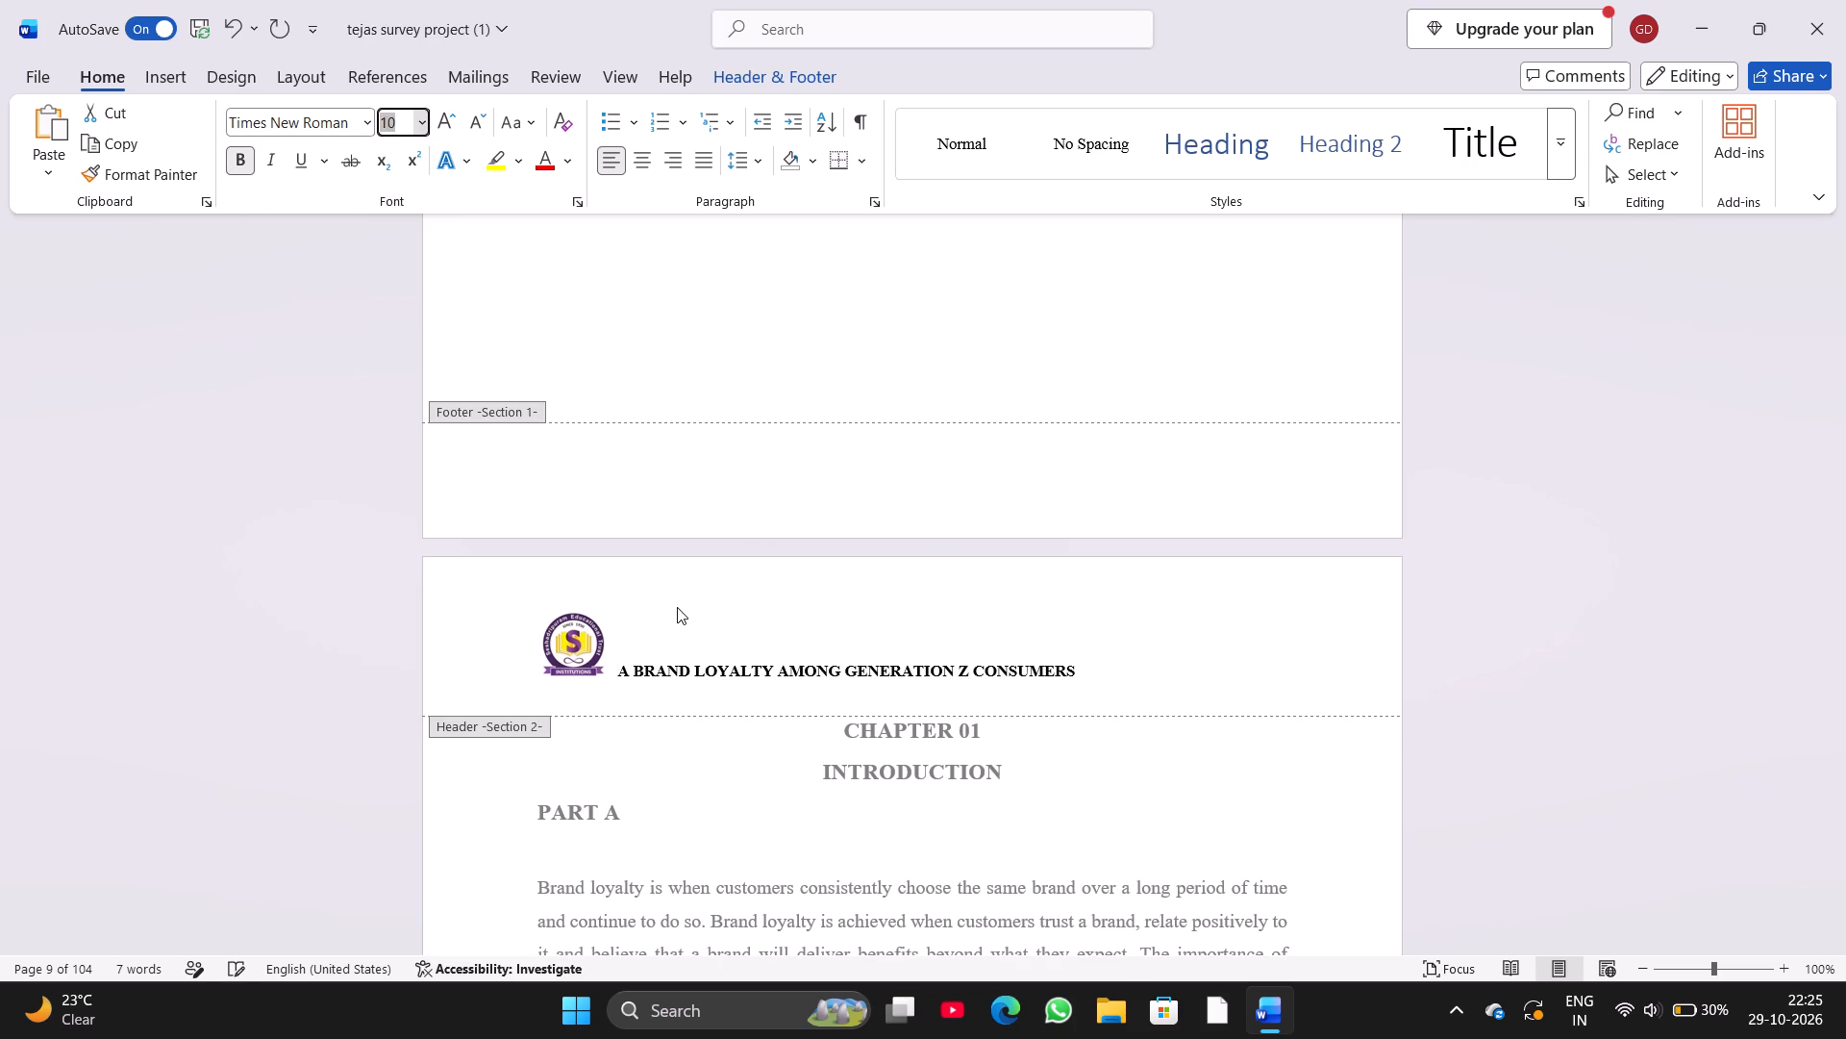
Add a top border to the empty line below the logo and brand loyalty title in the Section 2 header.
scroll(781, 672, down, 1)
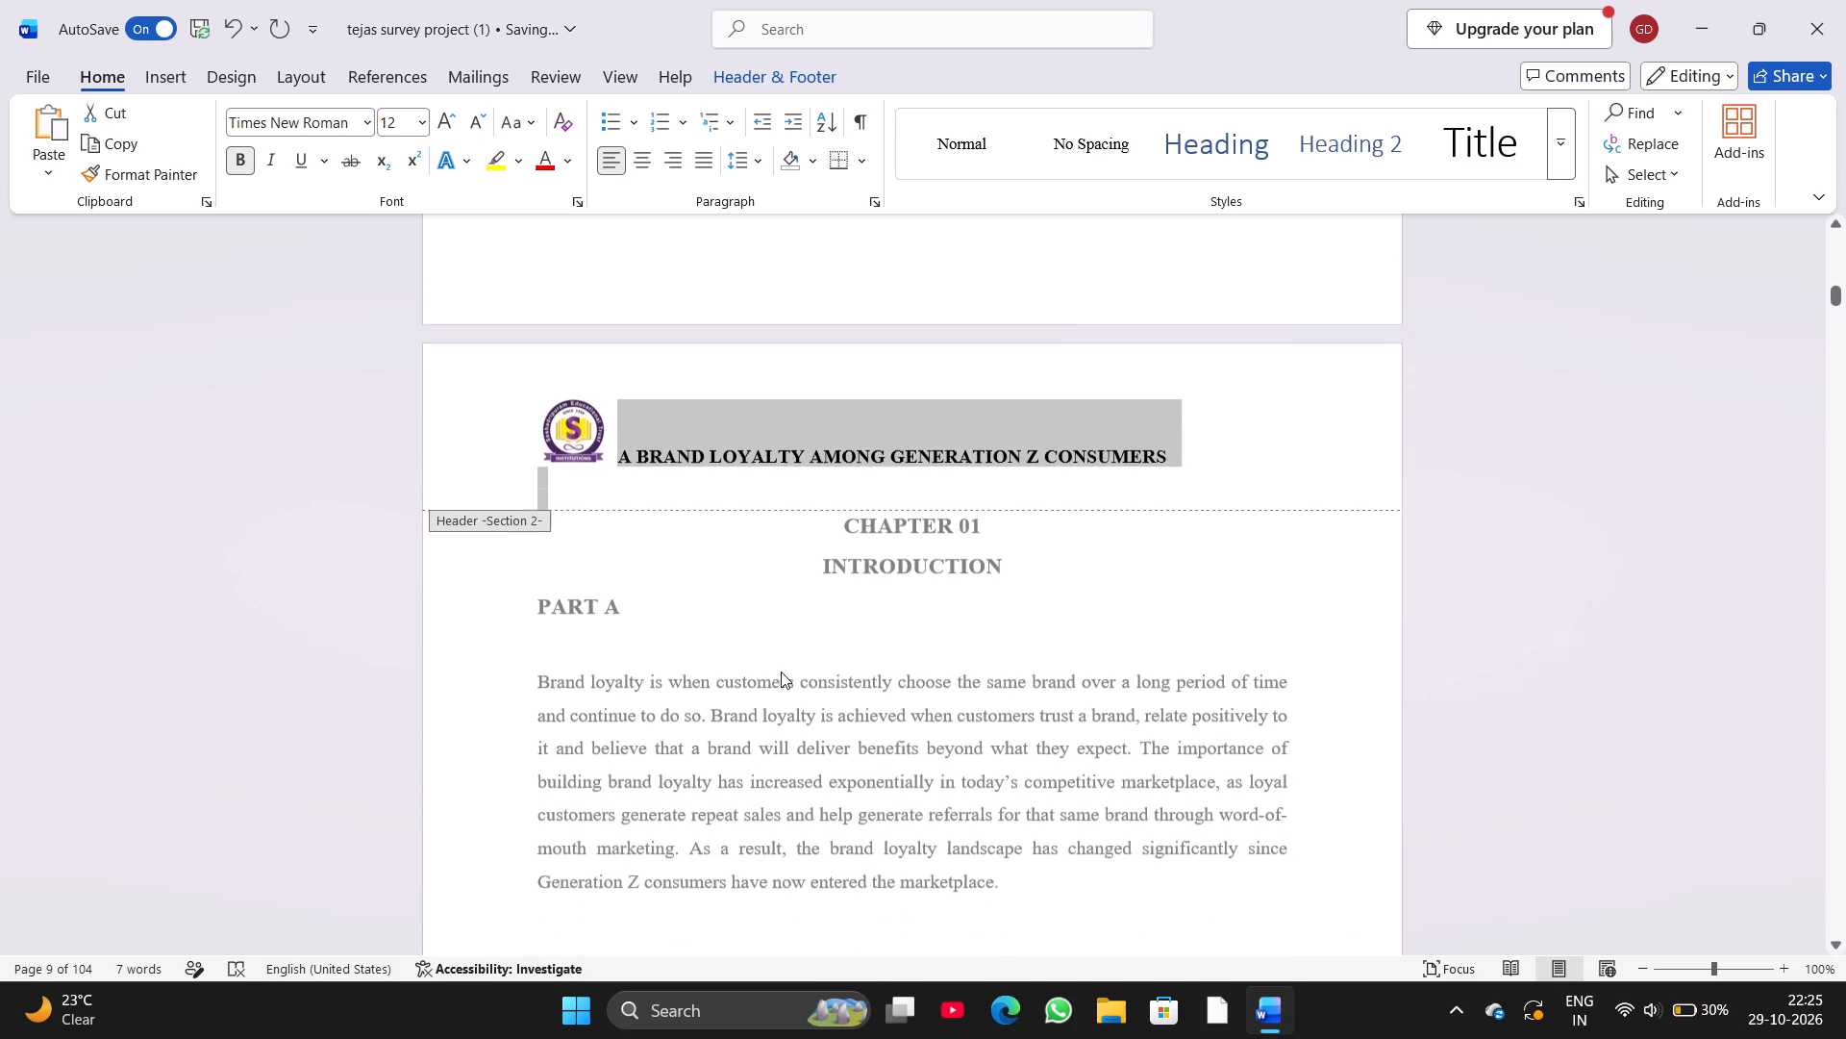
scroll(781, 672, down, 1)
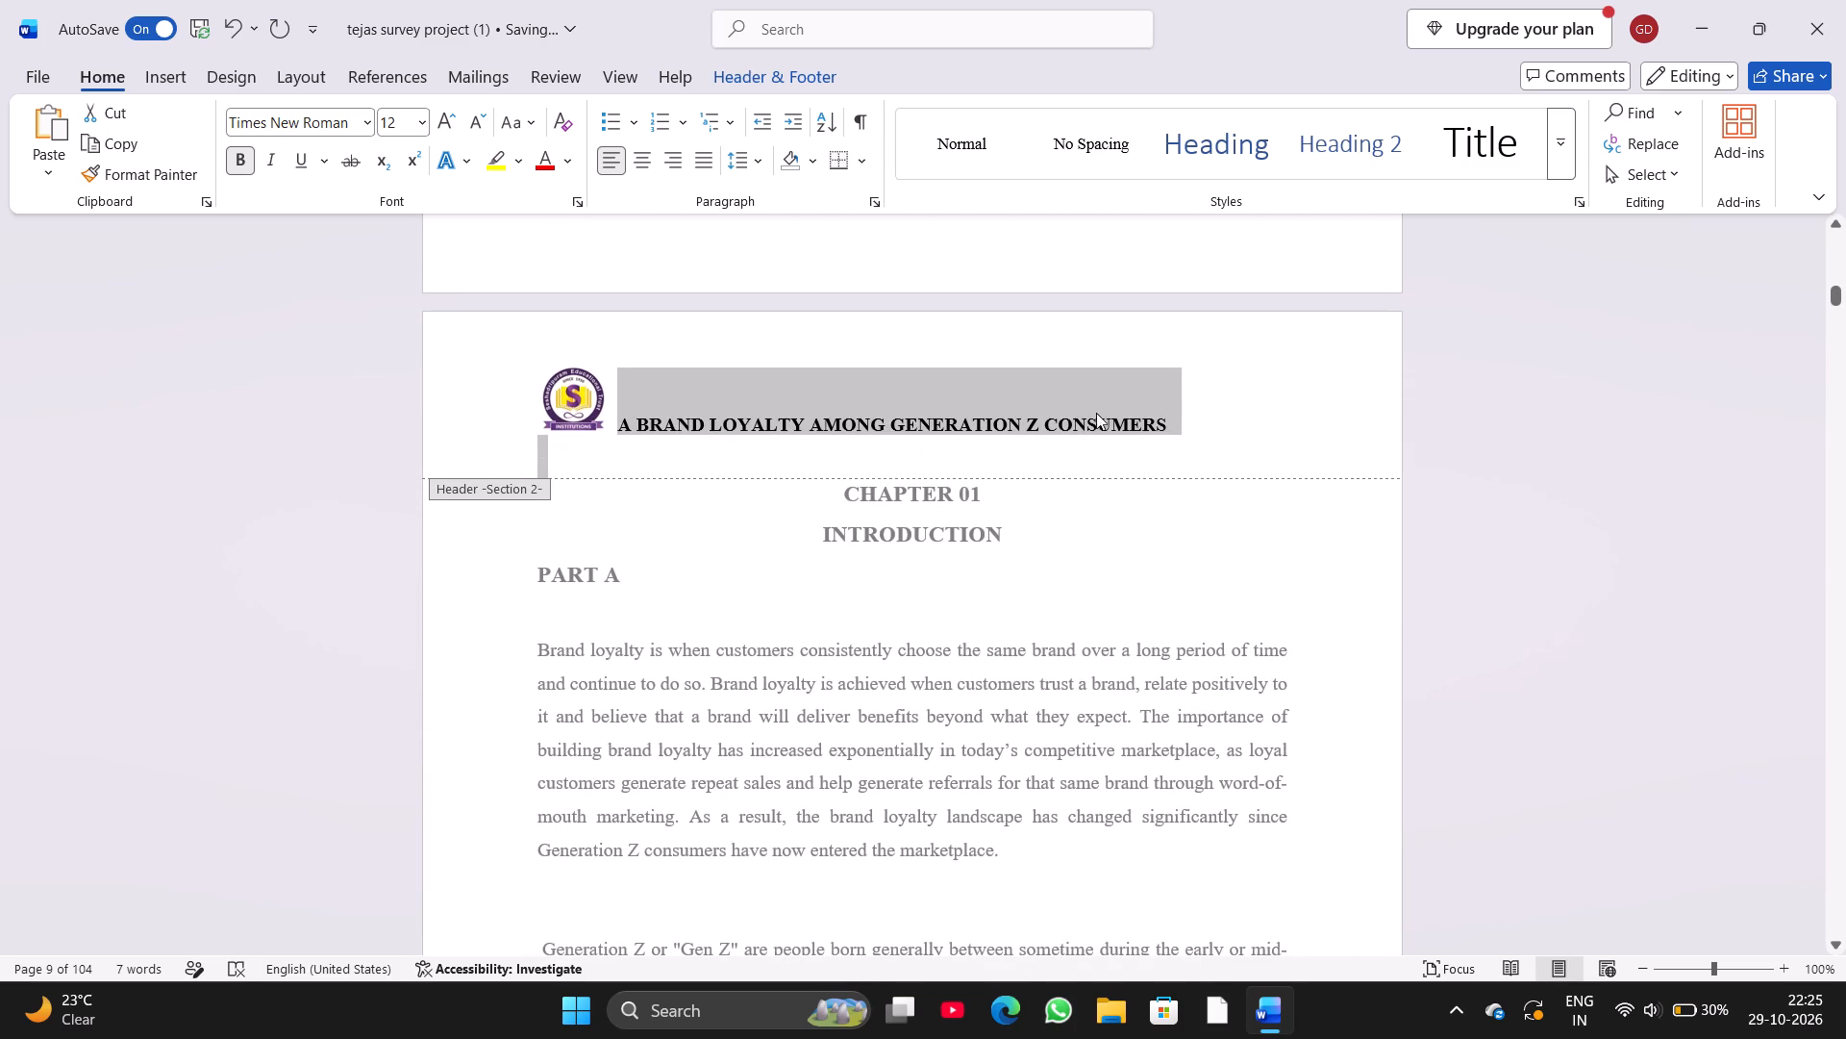
click(1182, 423)
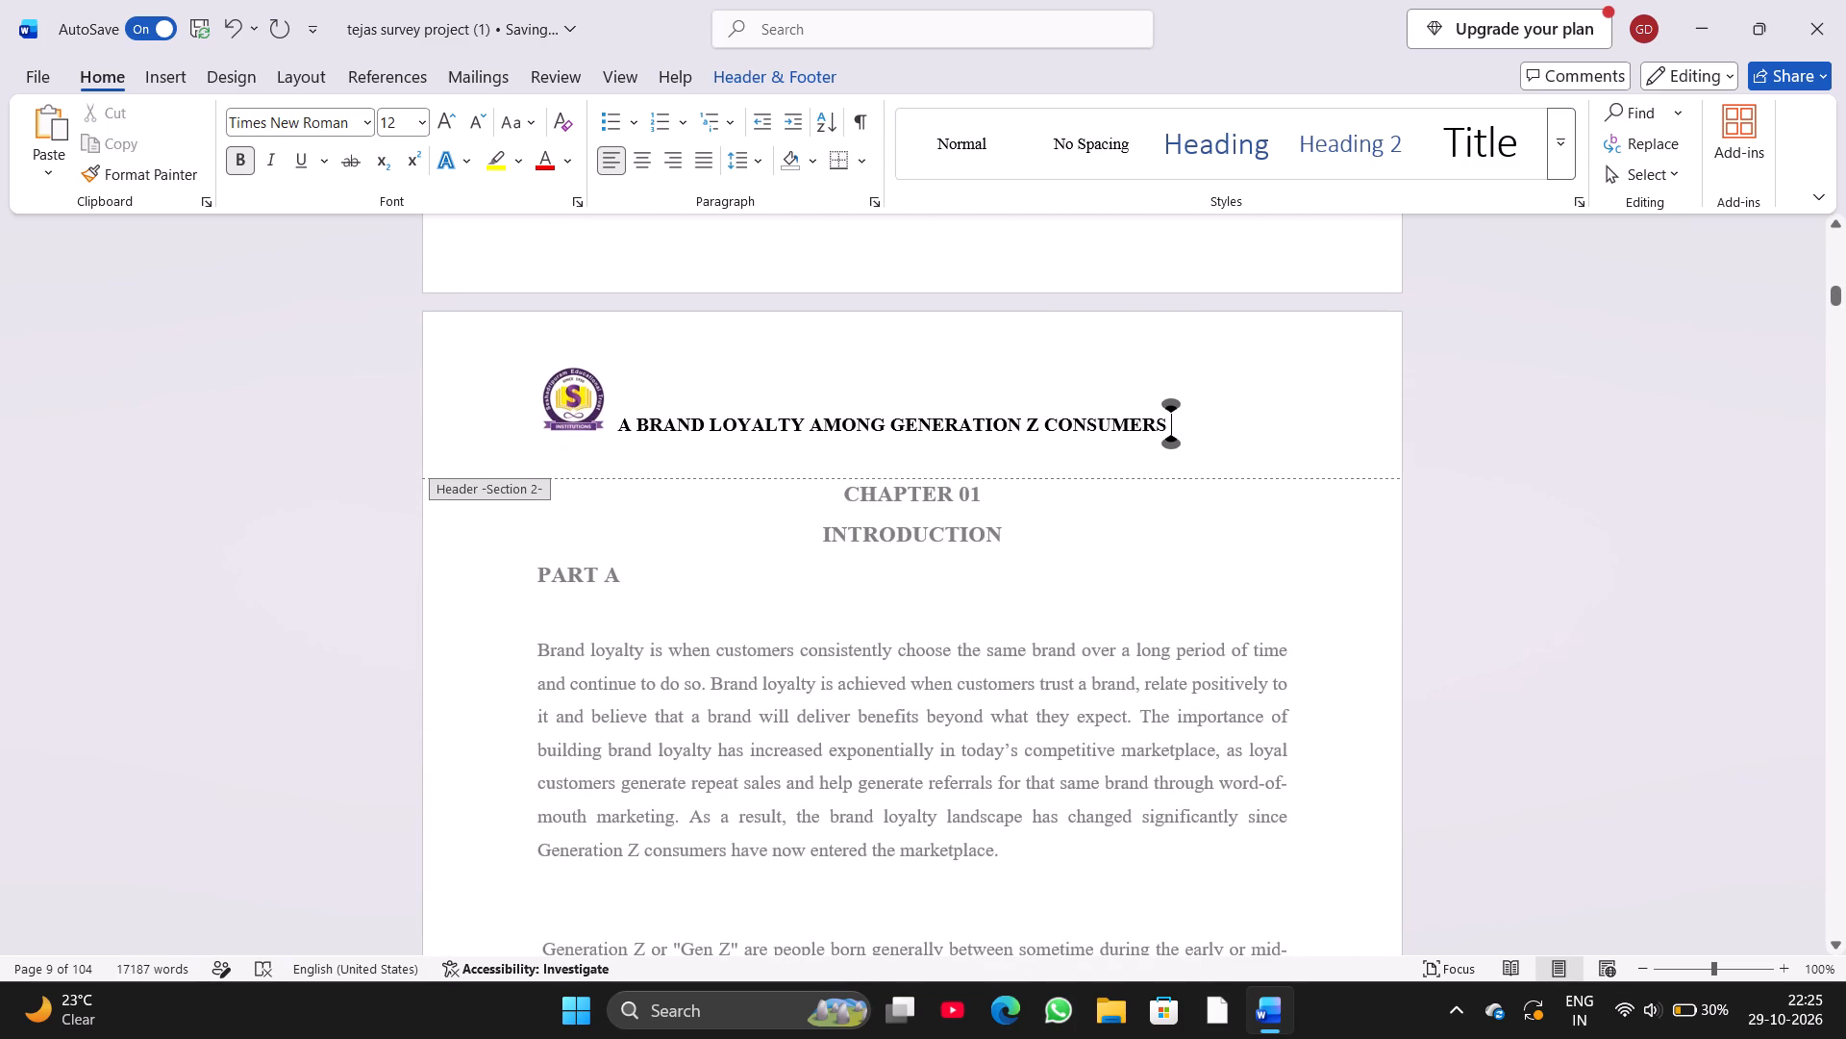
click(862, 165)
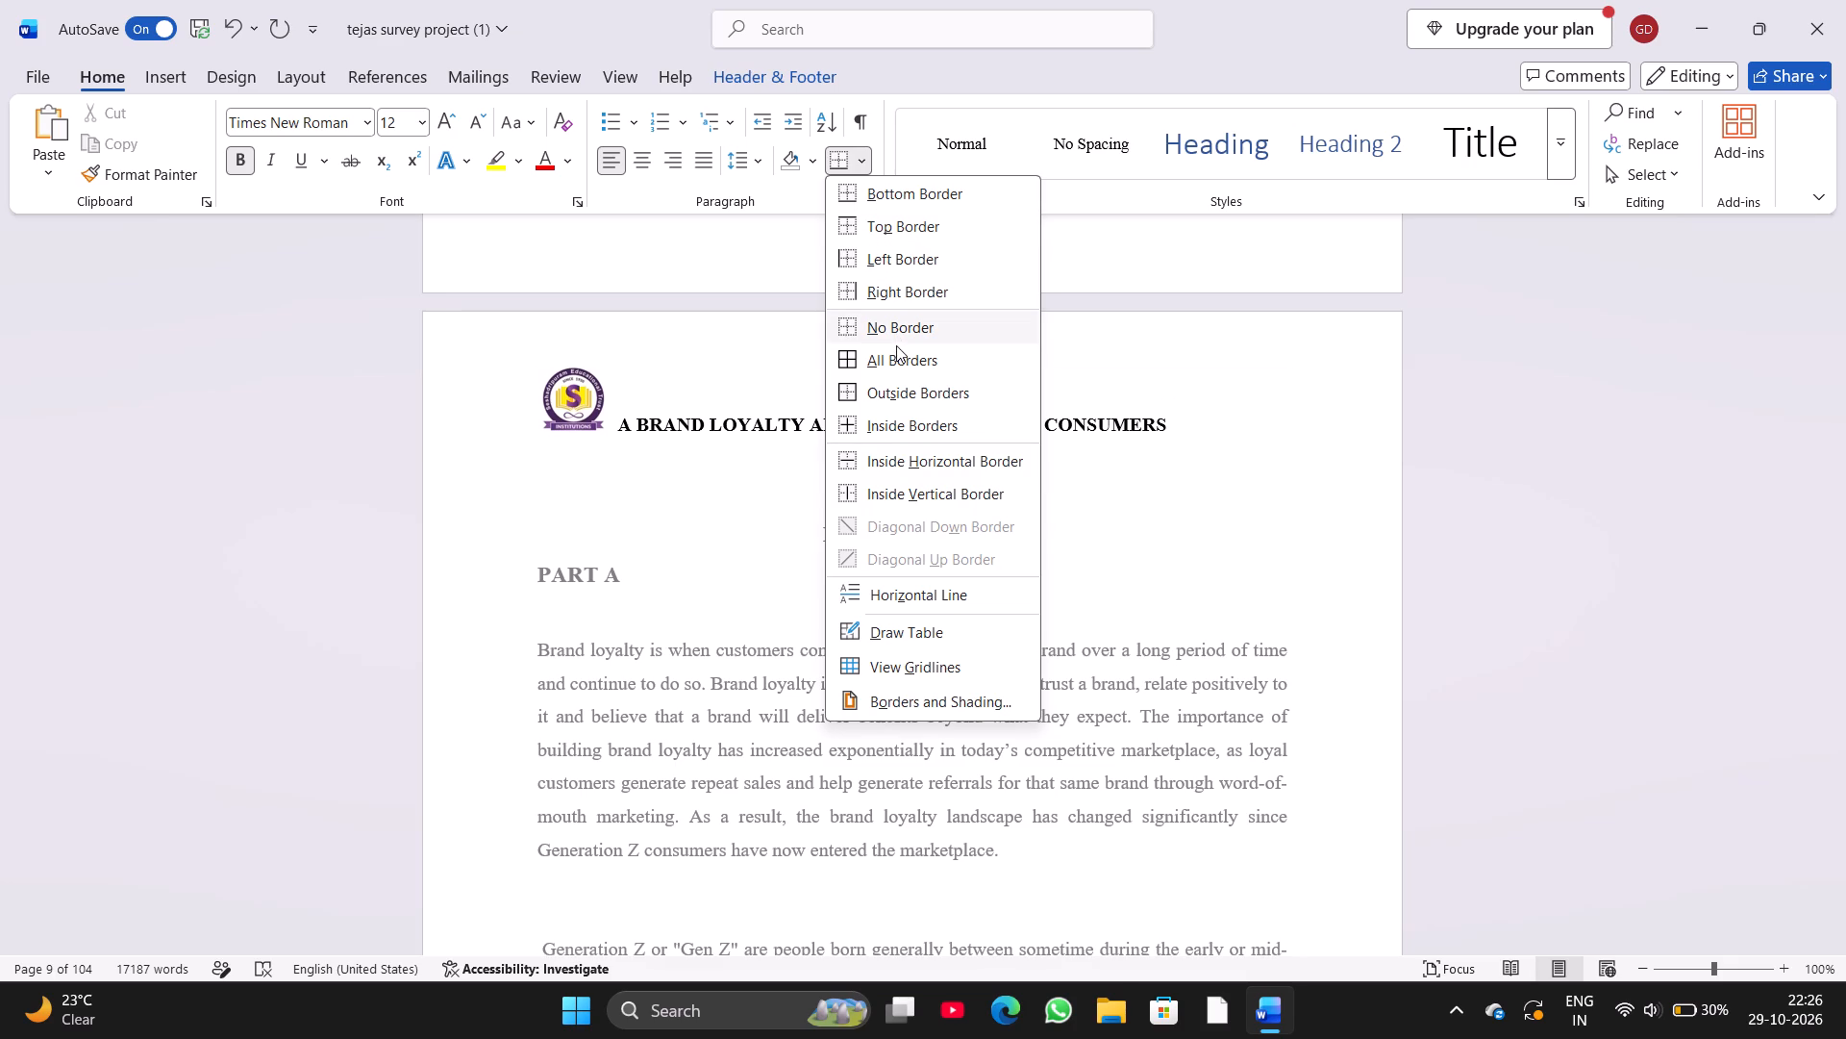
click(1155, 443)
click(597, 455)
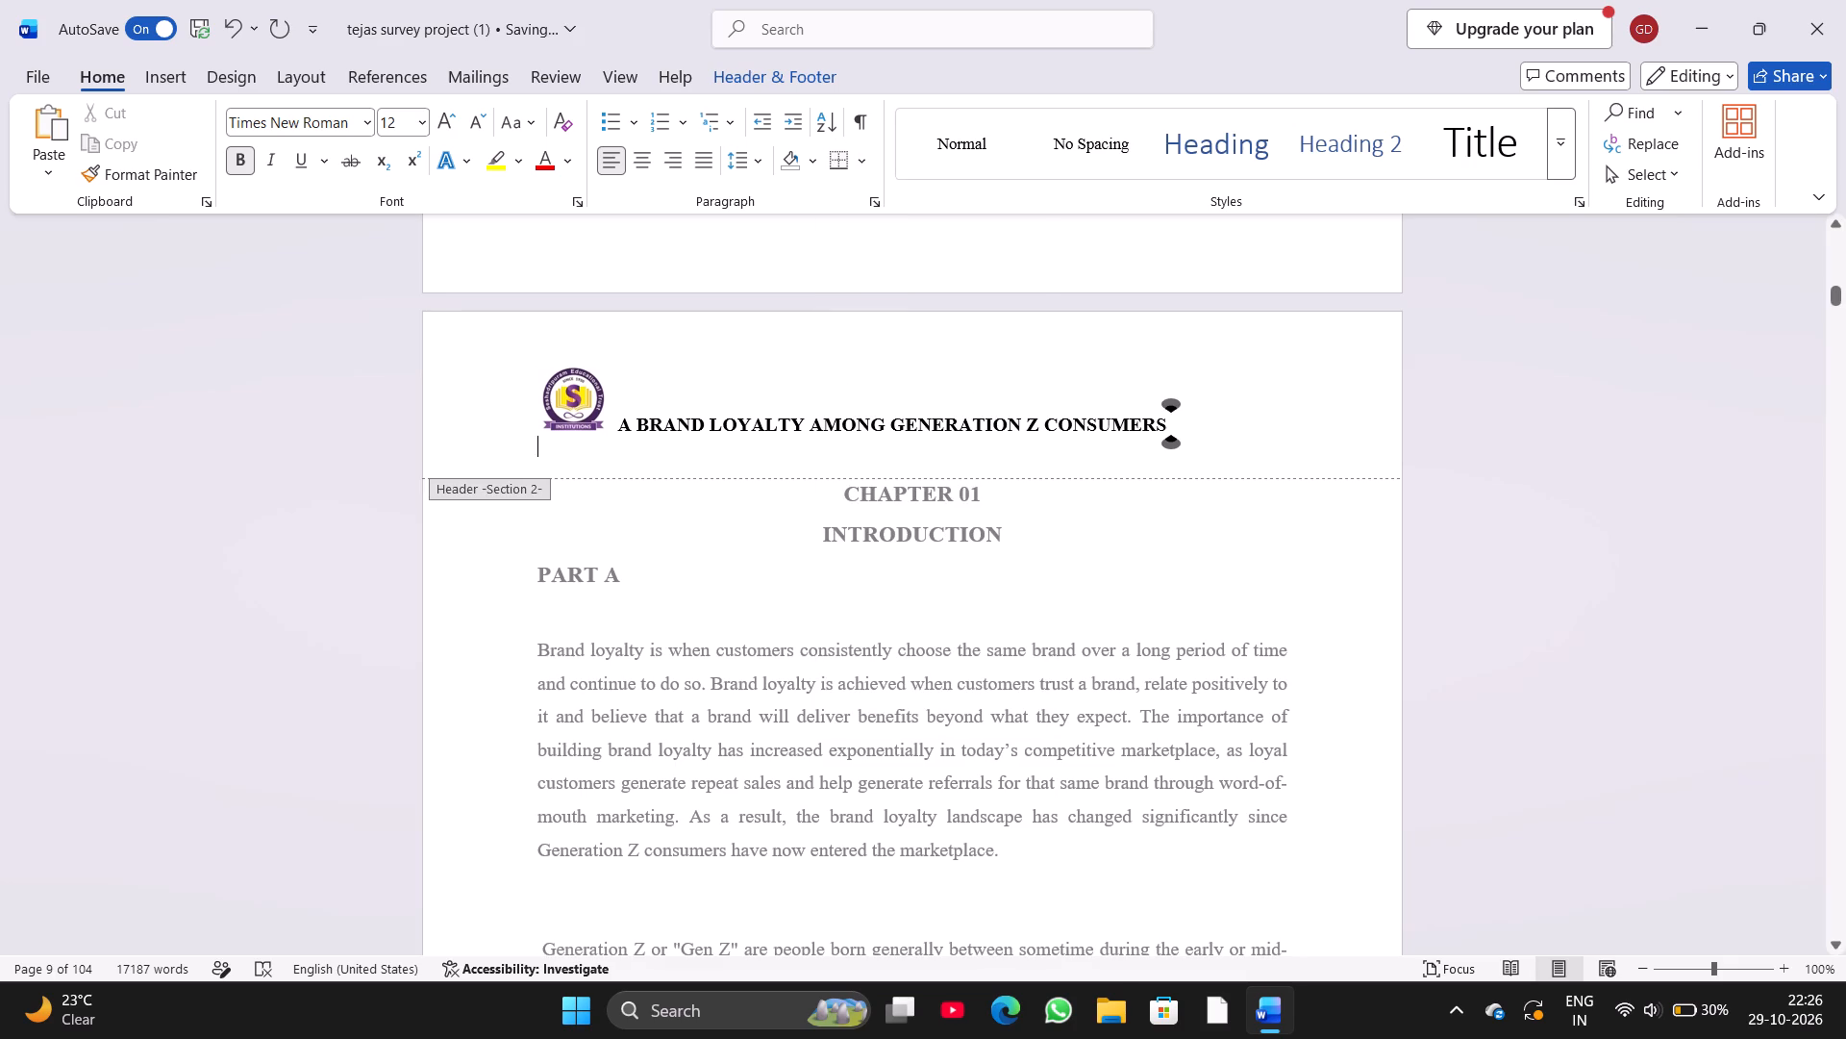
click(861, 161)
click(886, 226)
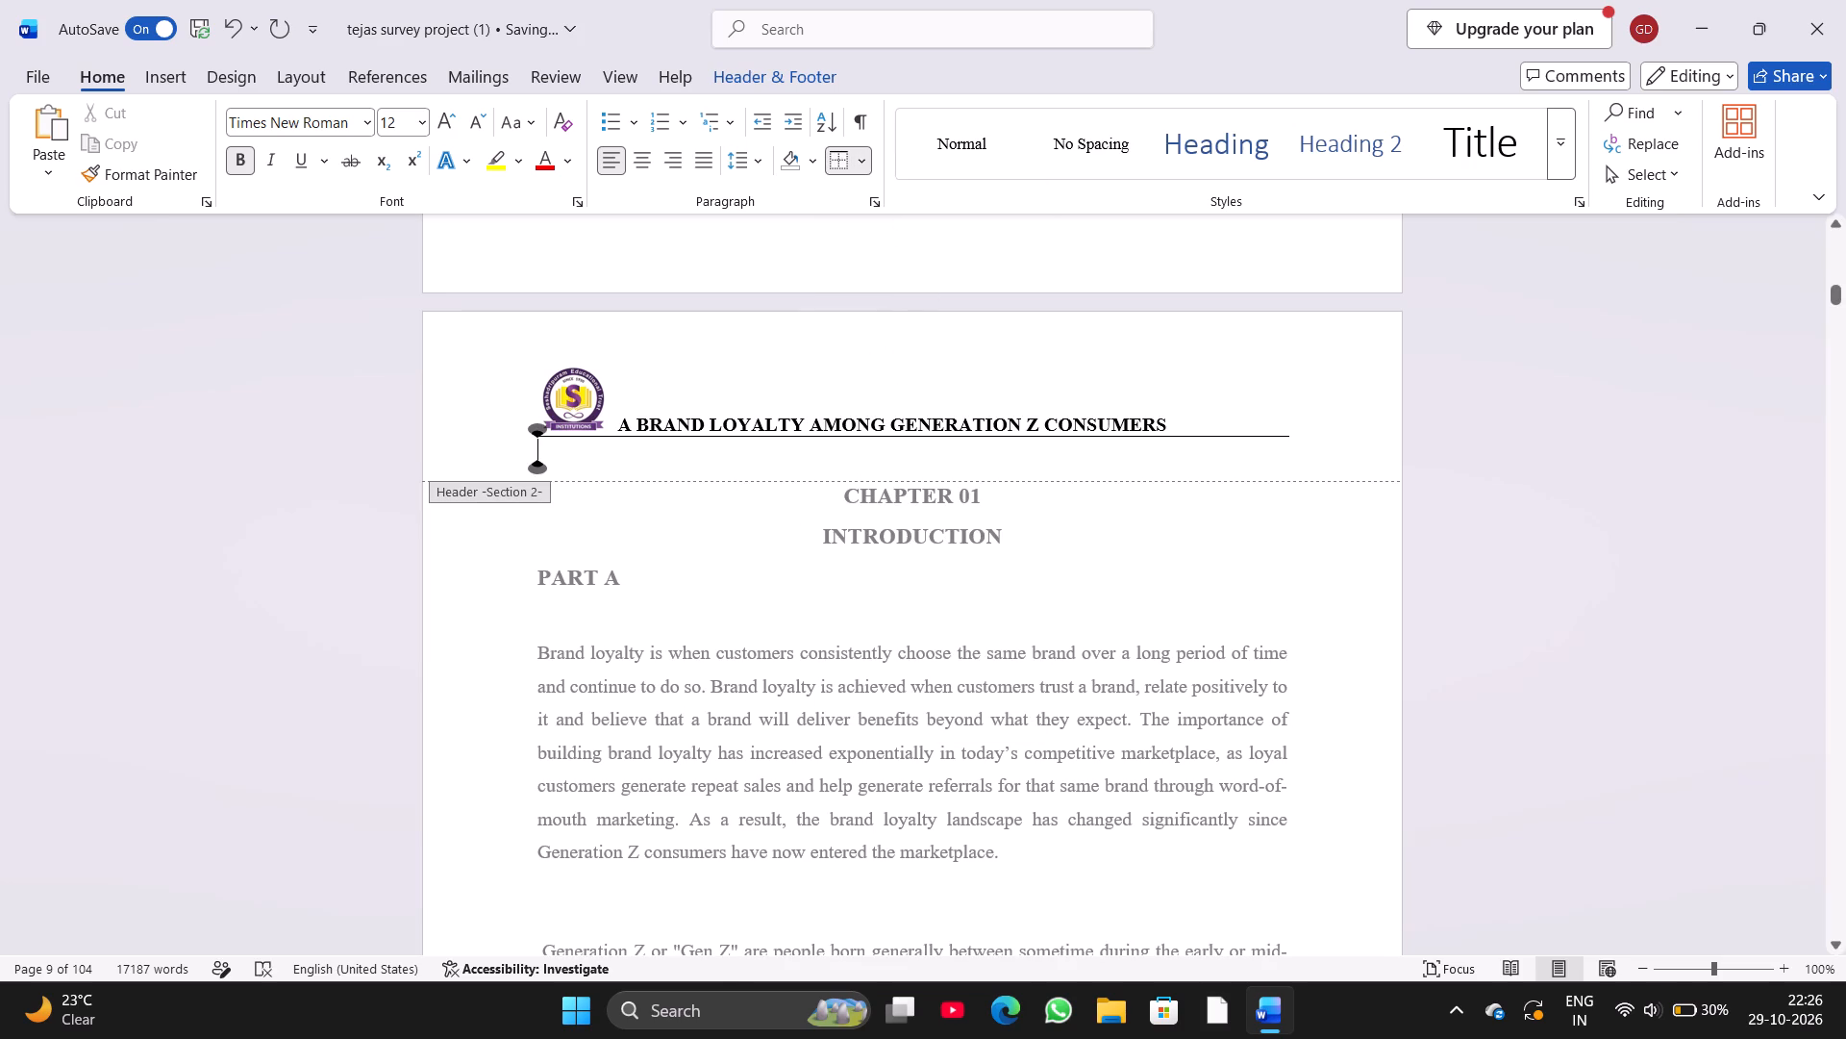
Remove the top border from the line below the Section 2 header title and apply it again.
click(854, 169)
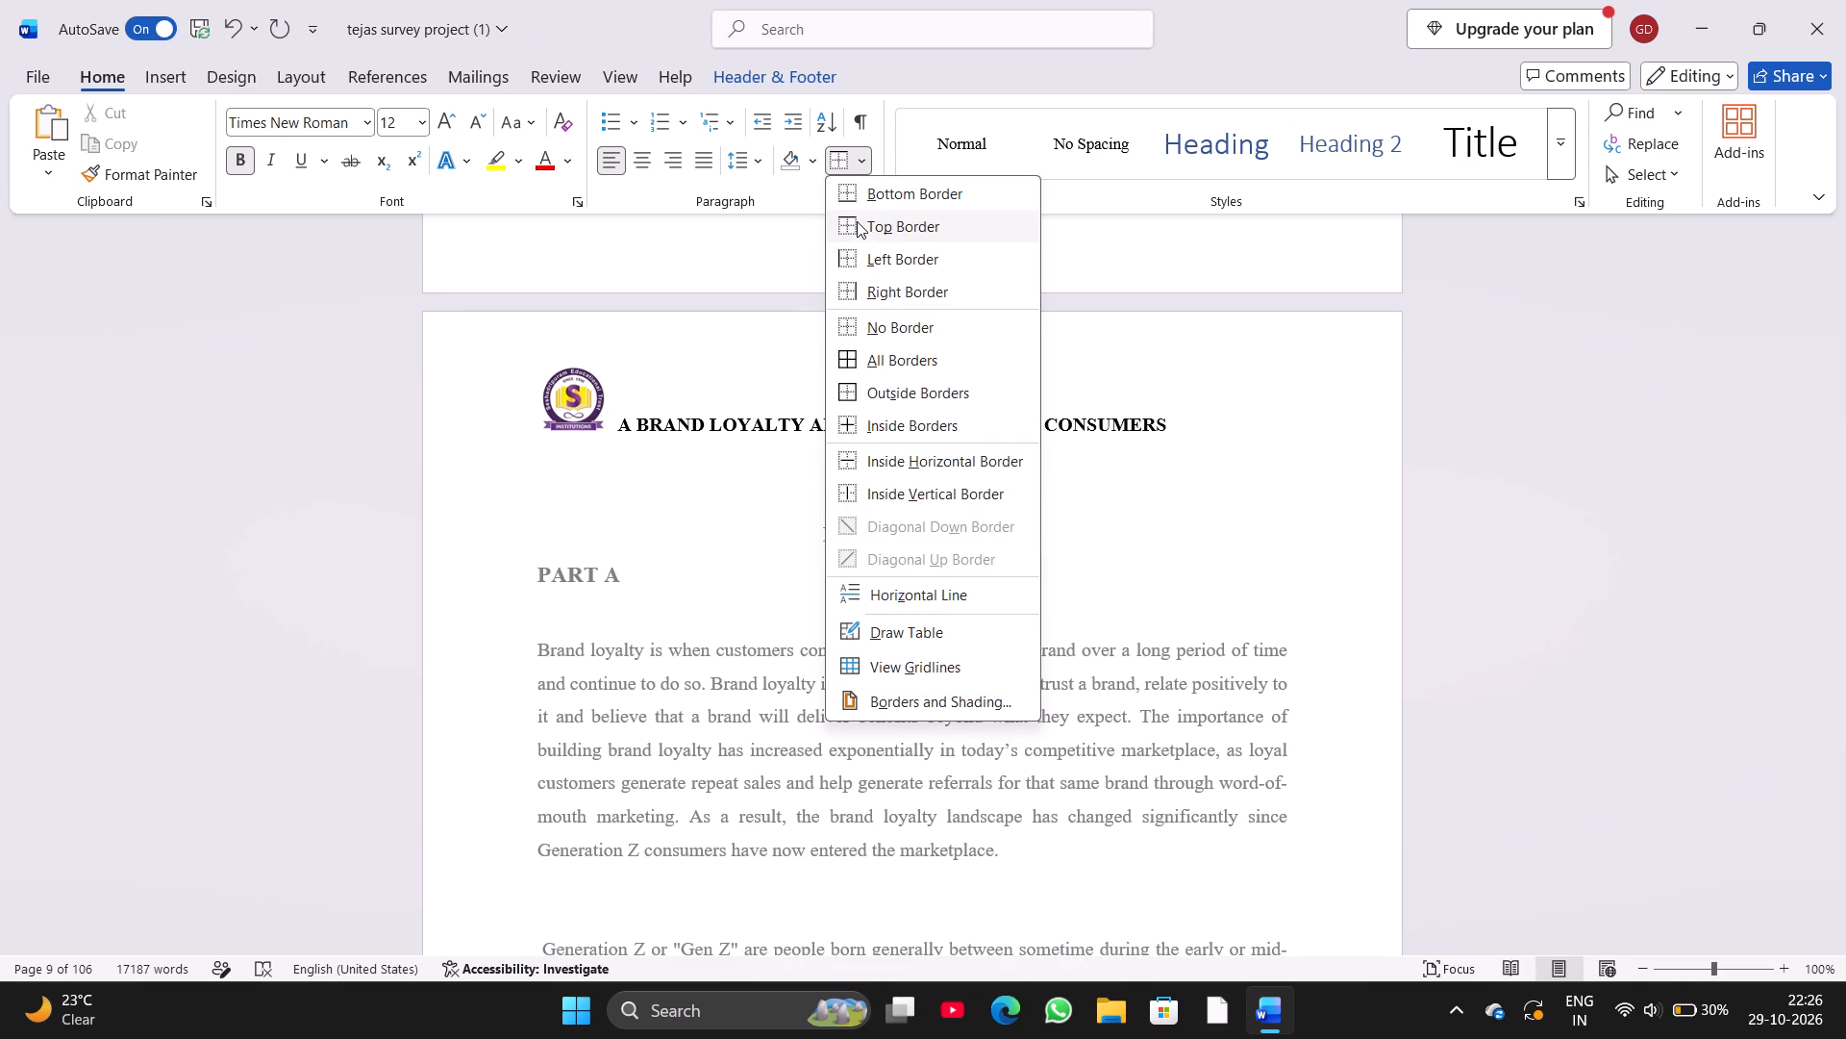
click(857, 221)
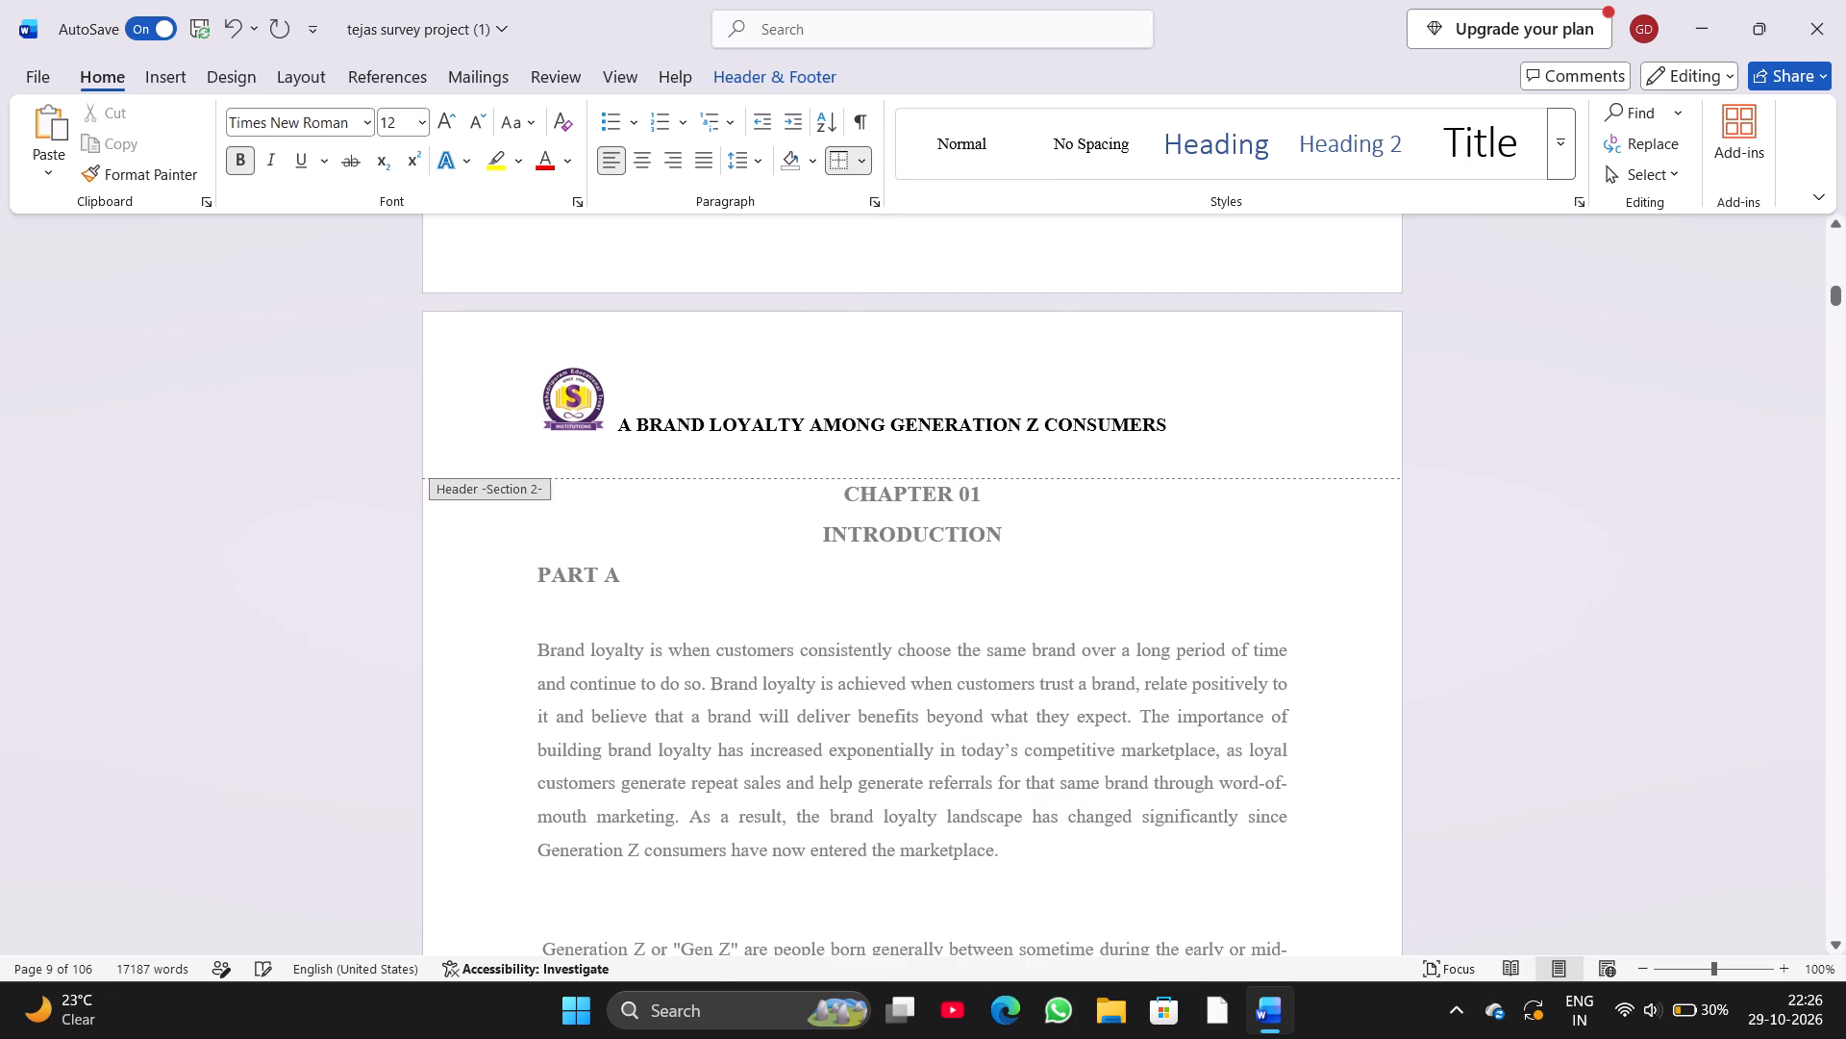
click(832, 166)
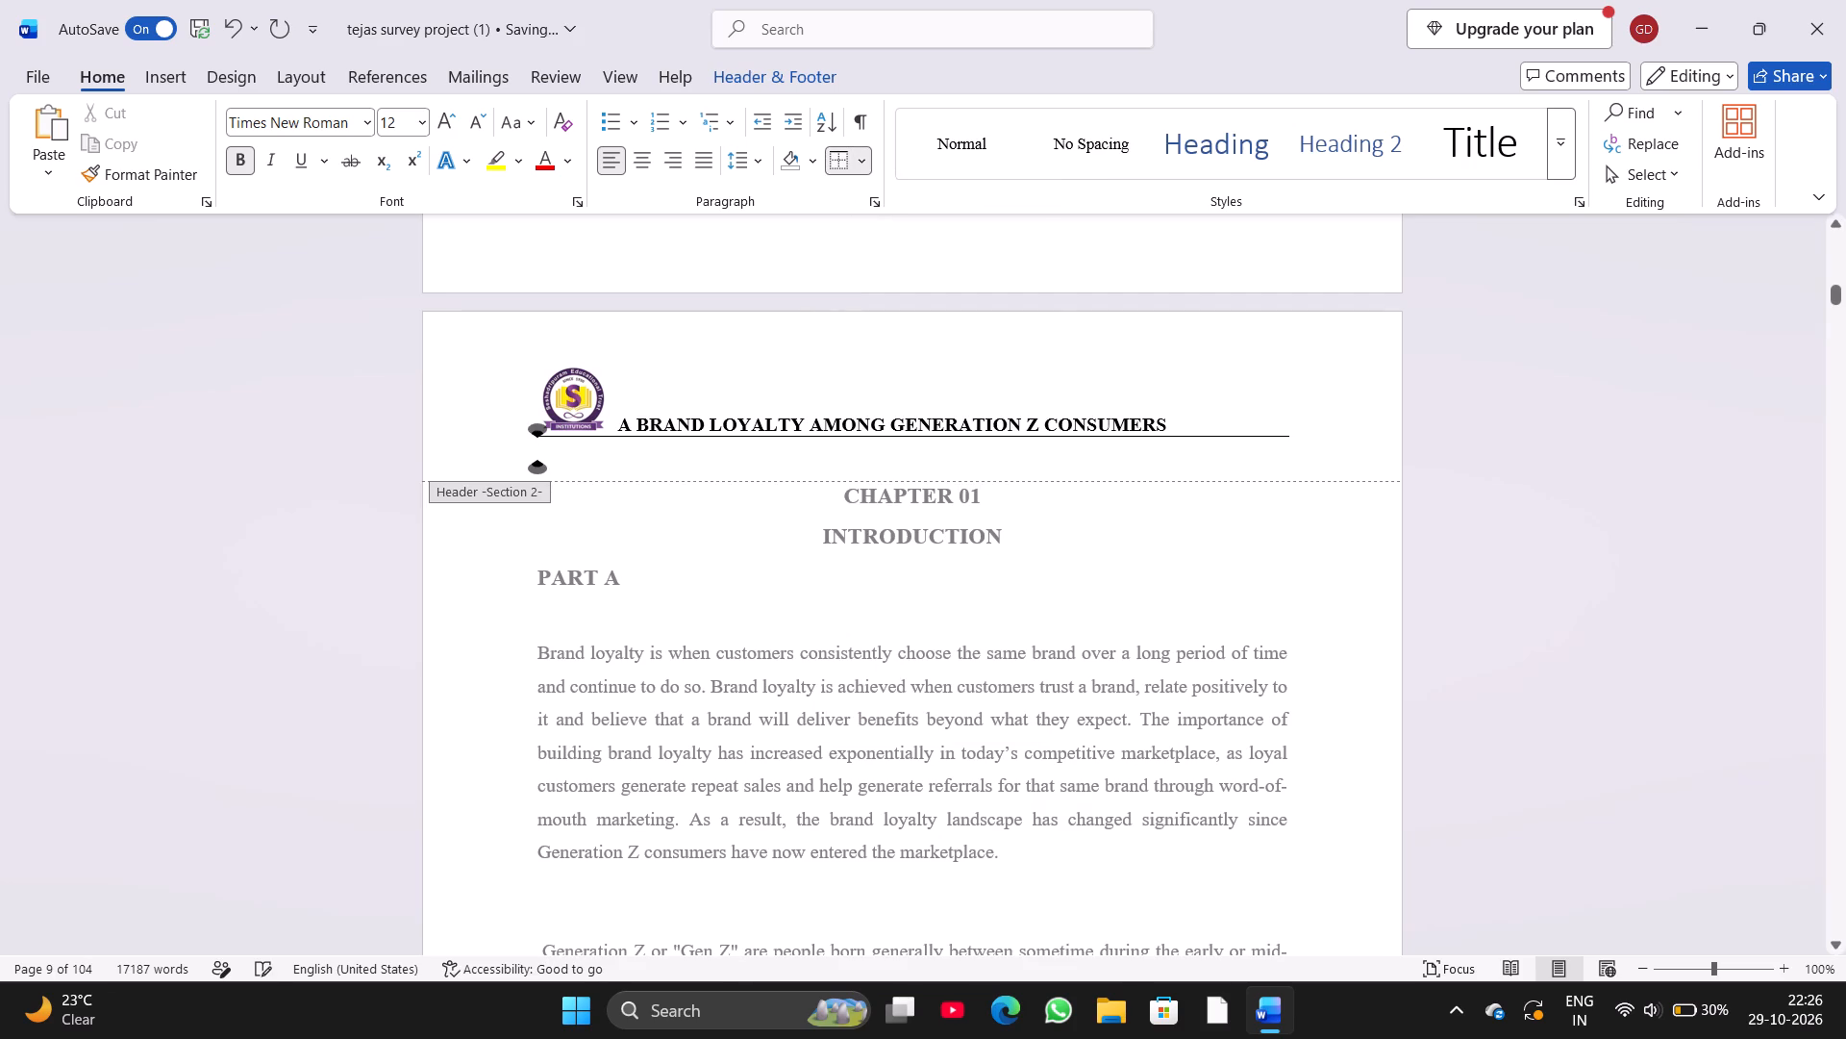
Place the cursor on the line below the Section 2 header title and open the page border settings.
double_click(717, 438)
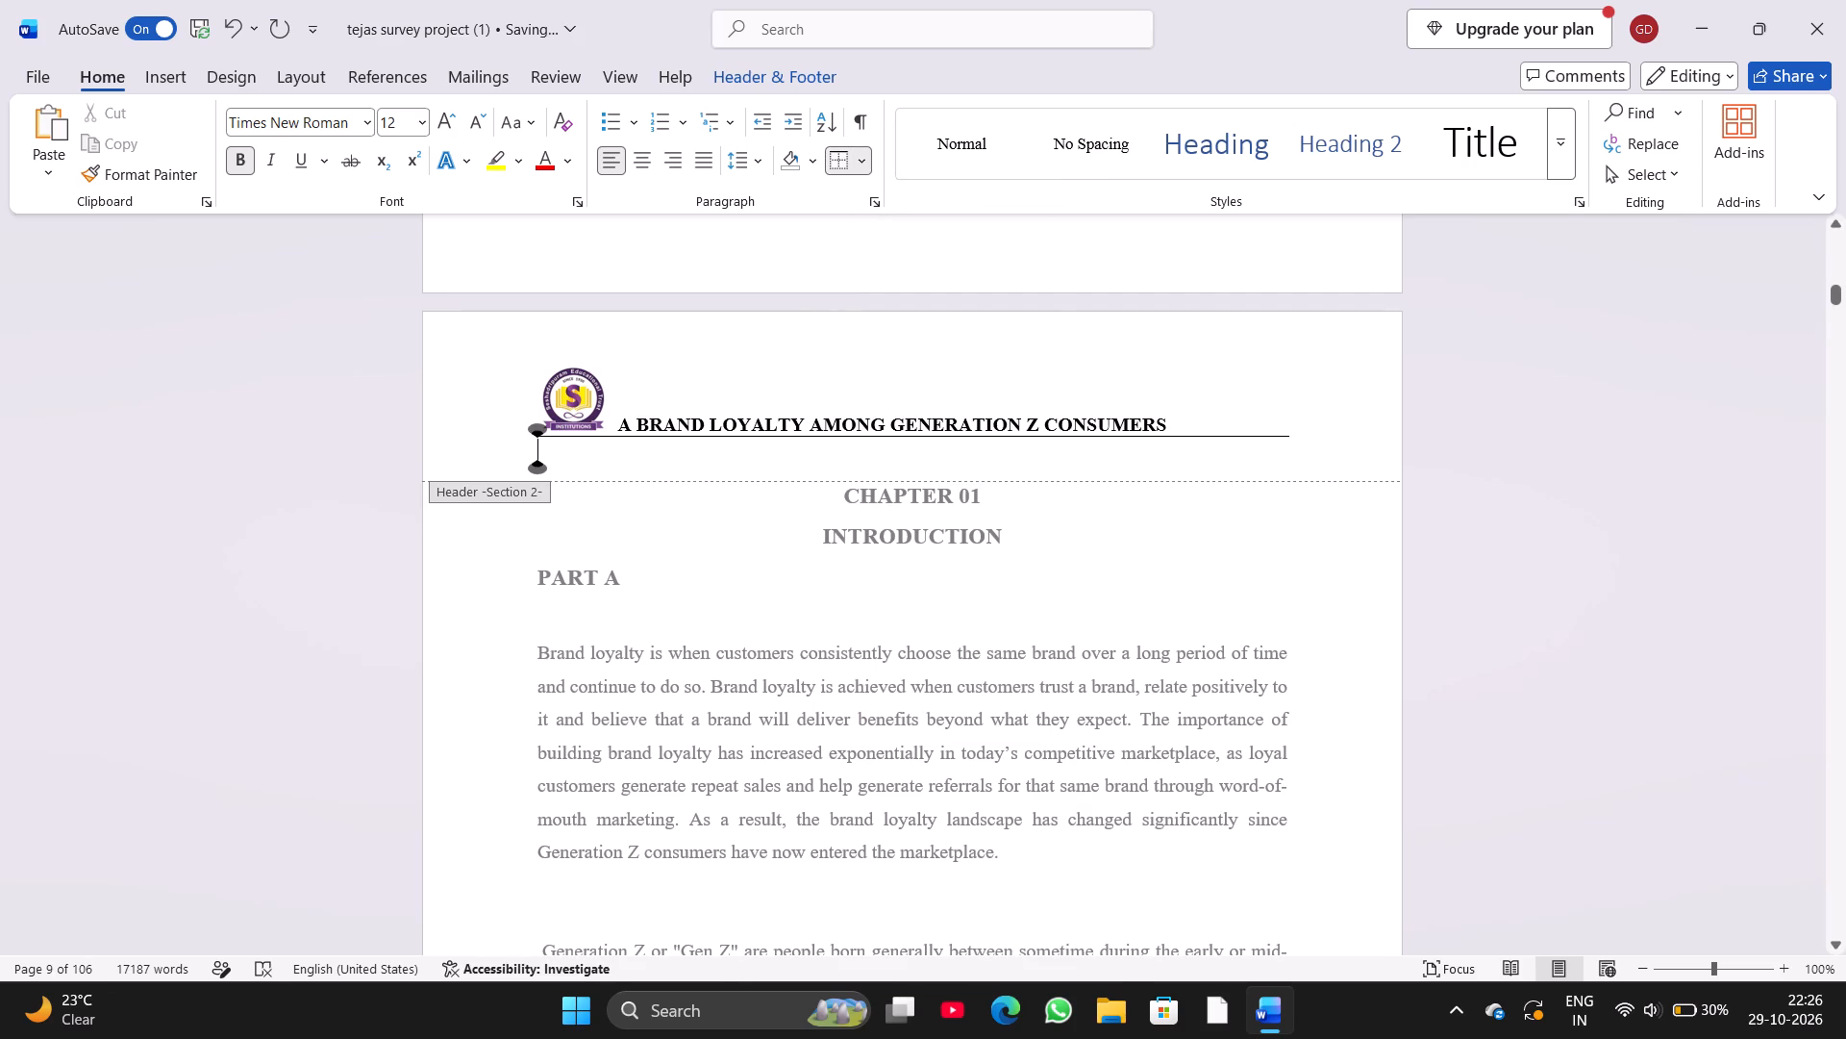
double_click(712, 439)
click(226, 92)
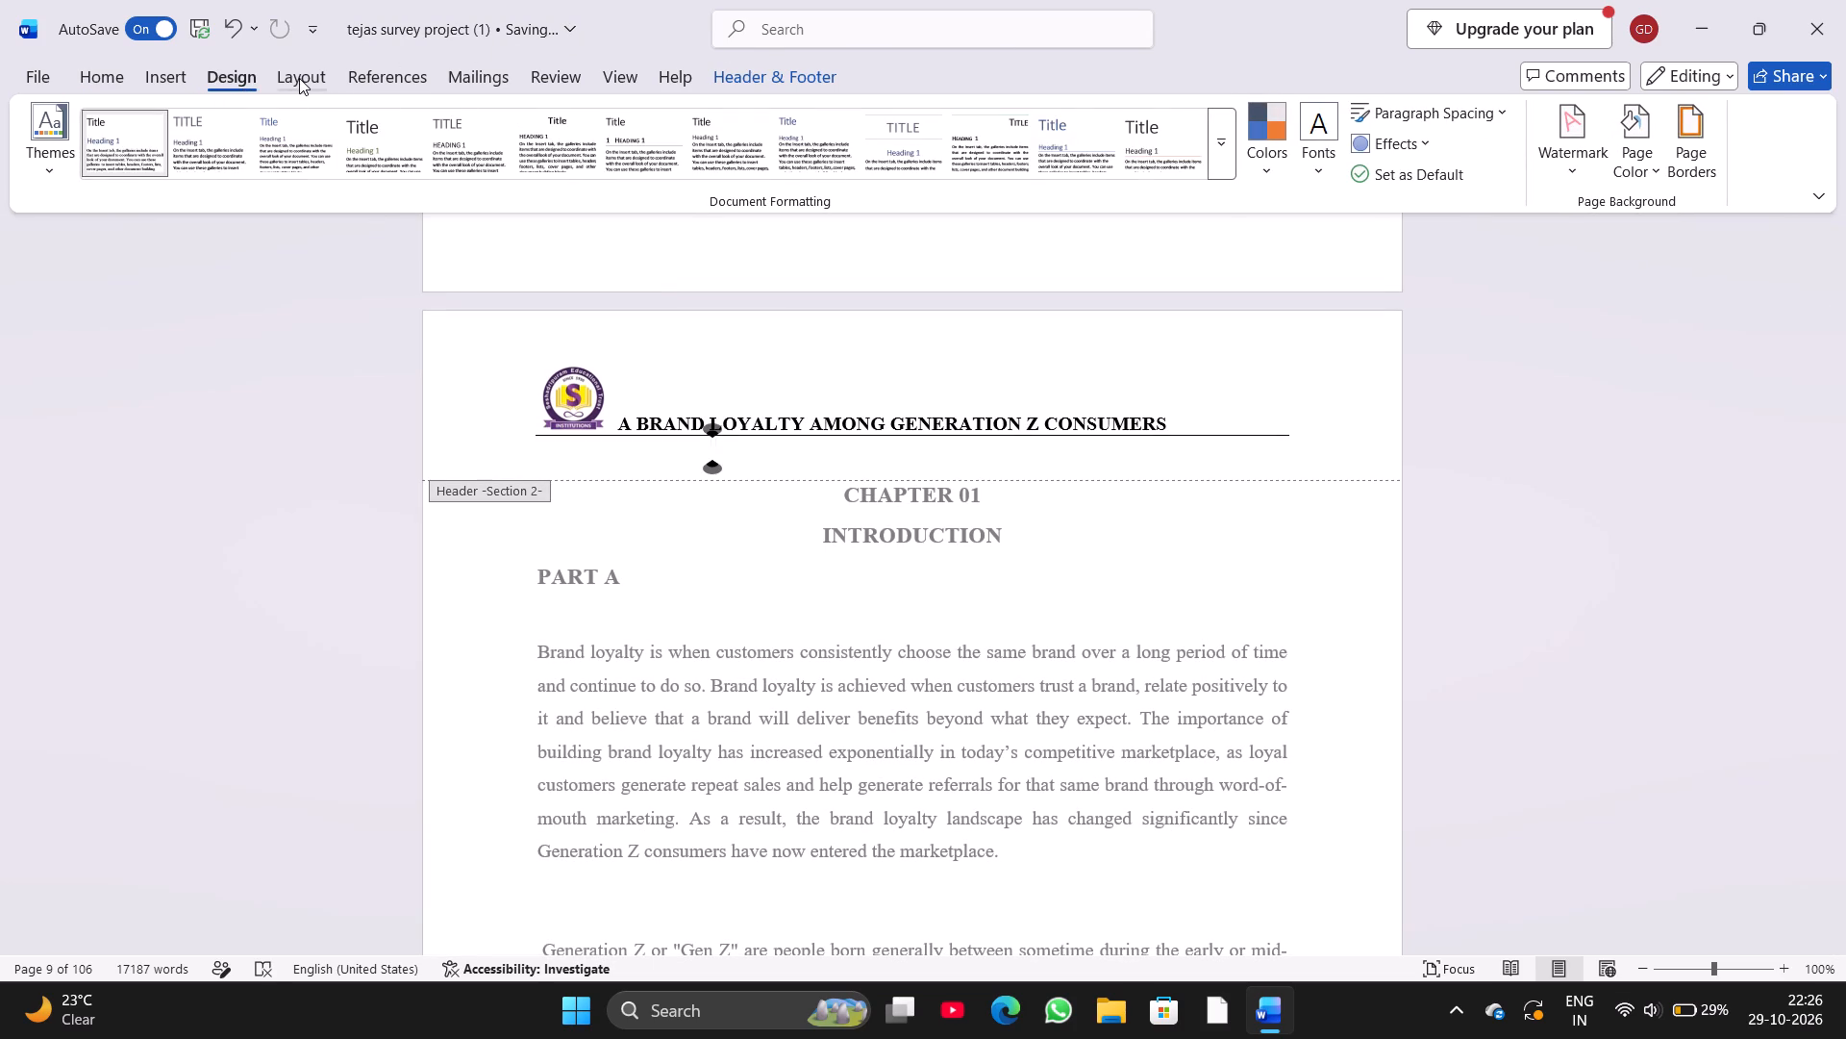
click(1706, 145)
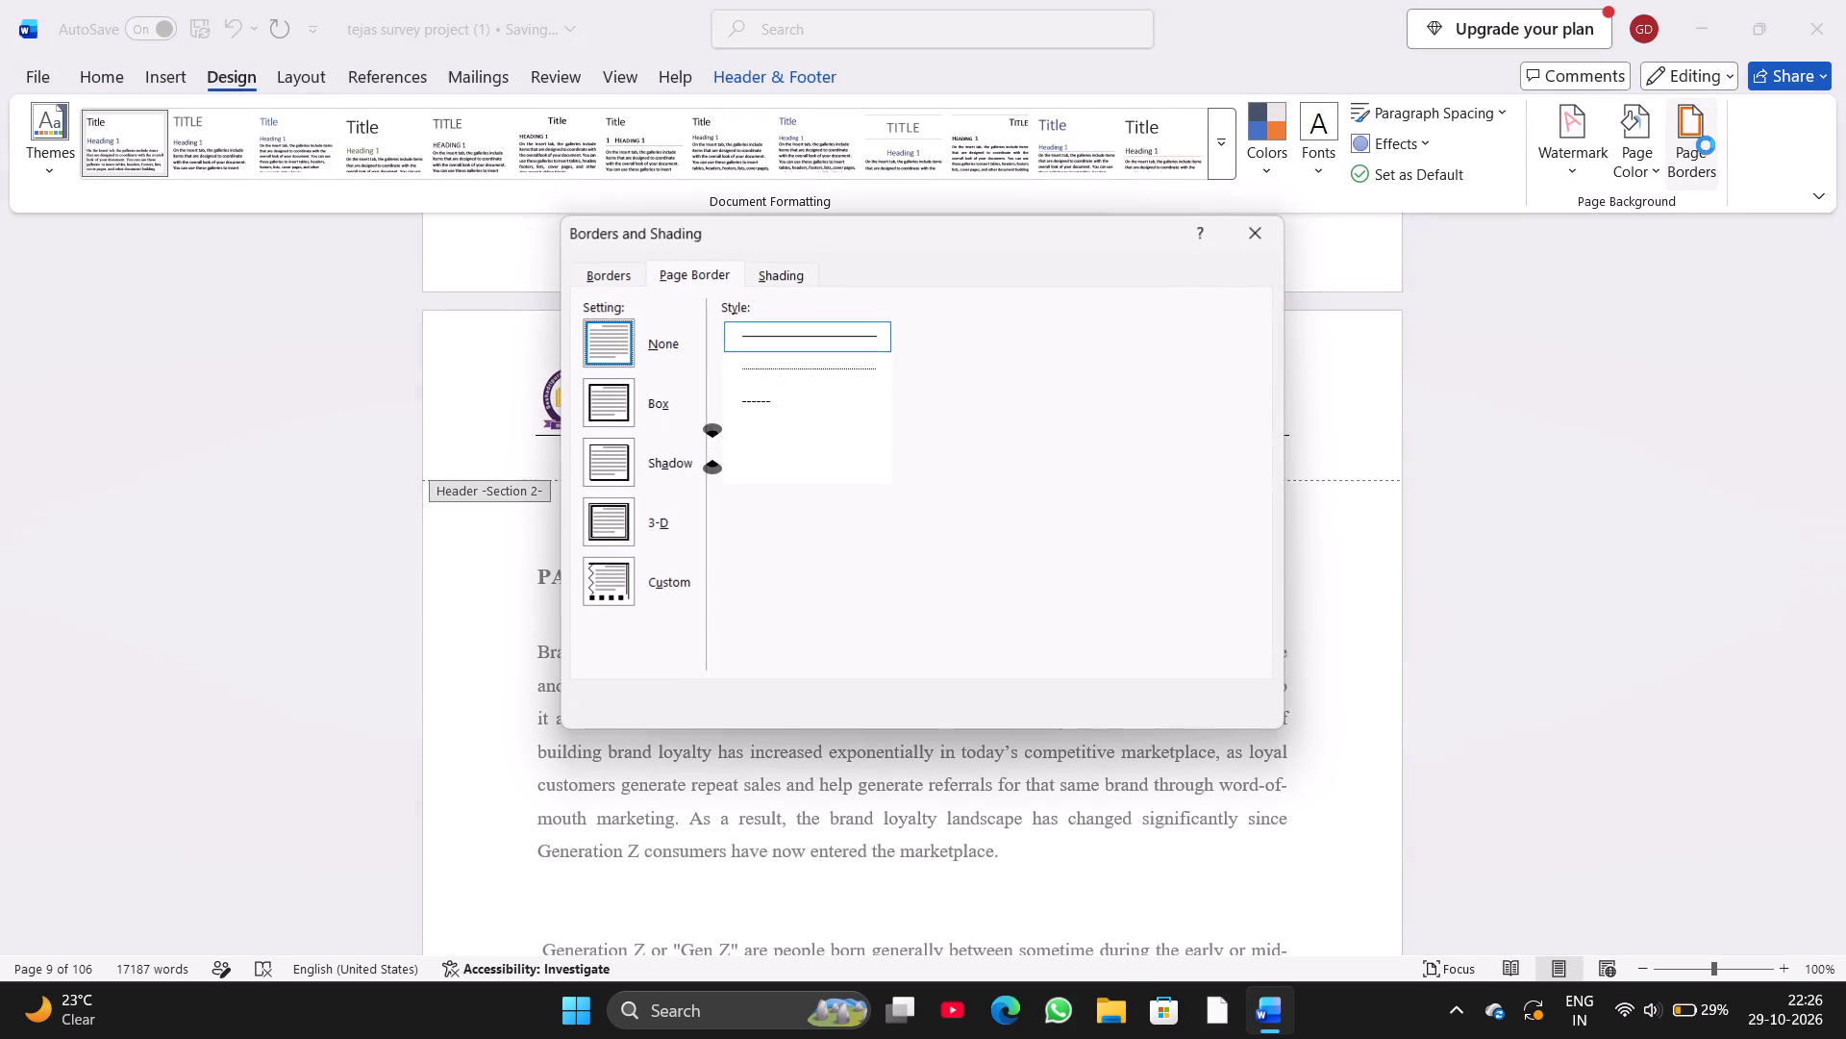
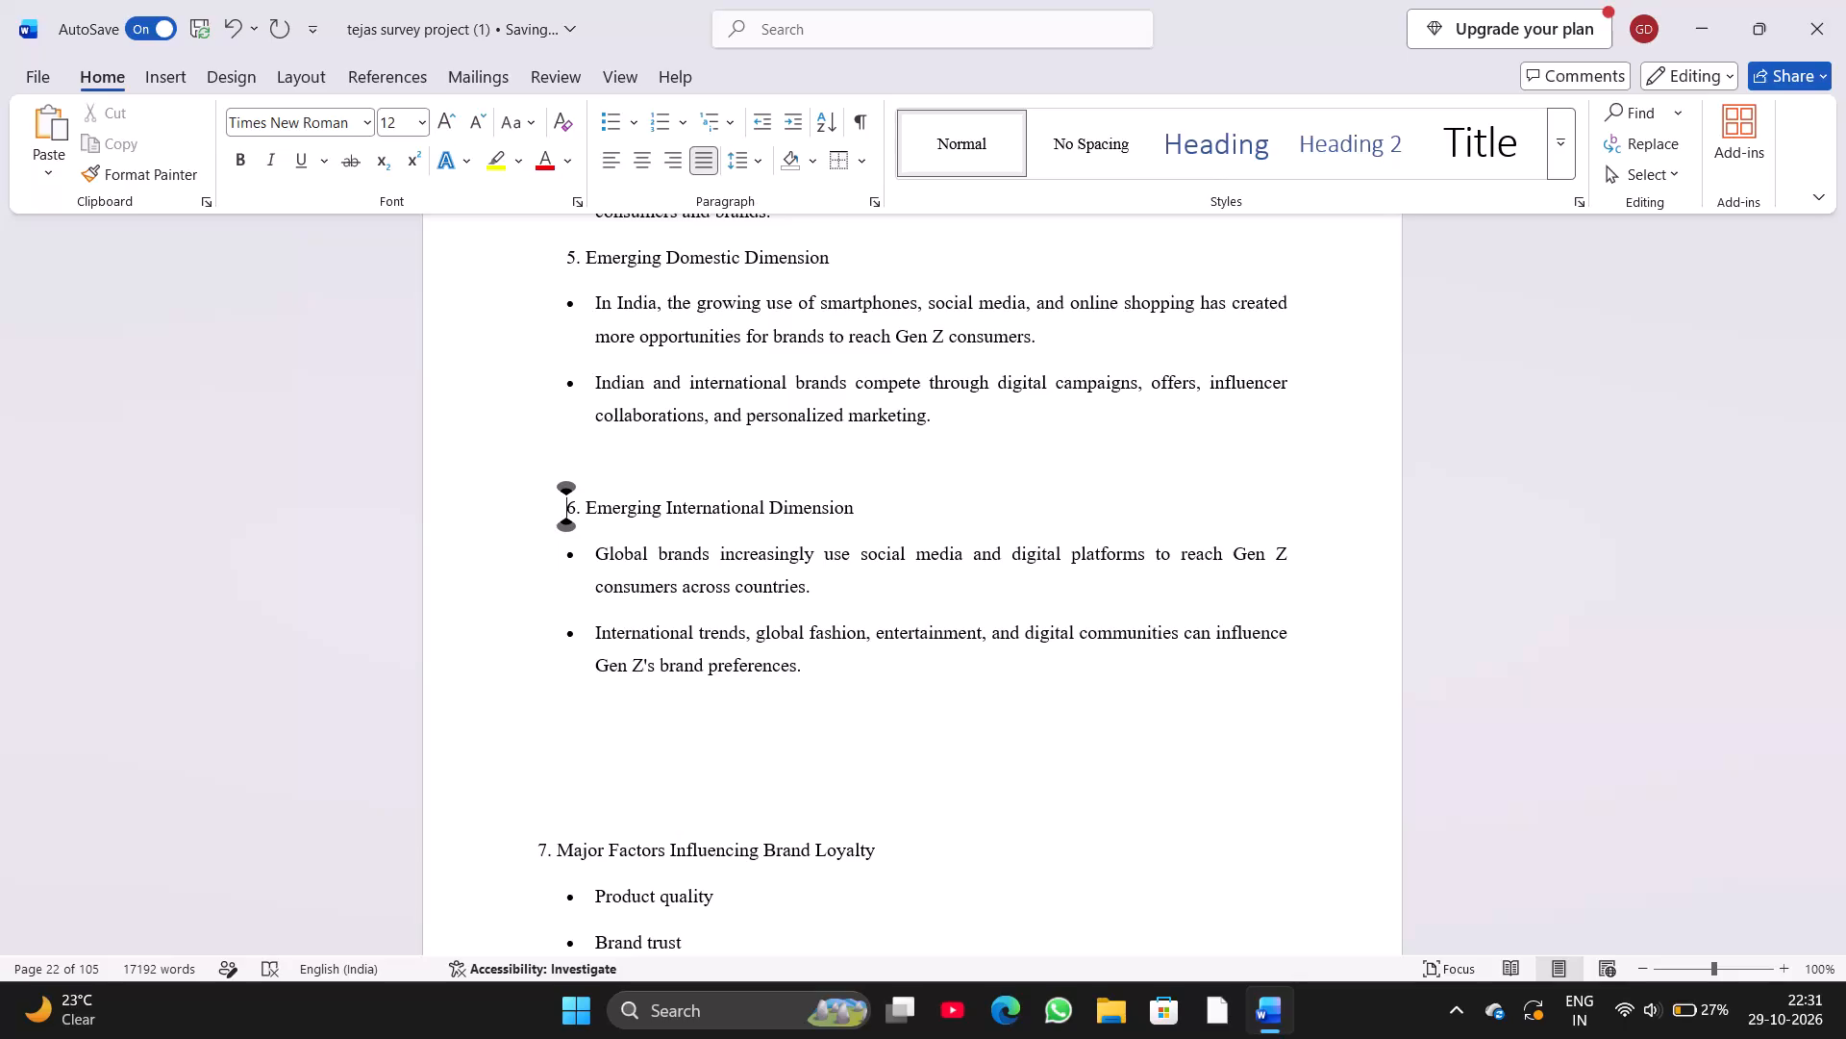
Undo the empty line added above the "6. Emerging International Dimension" heading.
scroll(564, 463, down, 1)
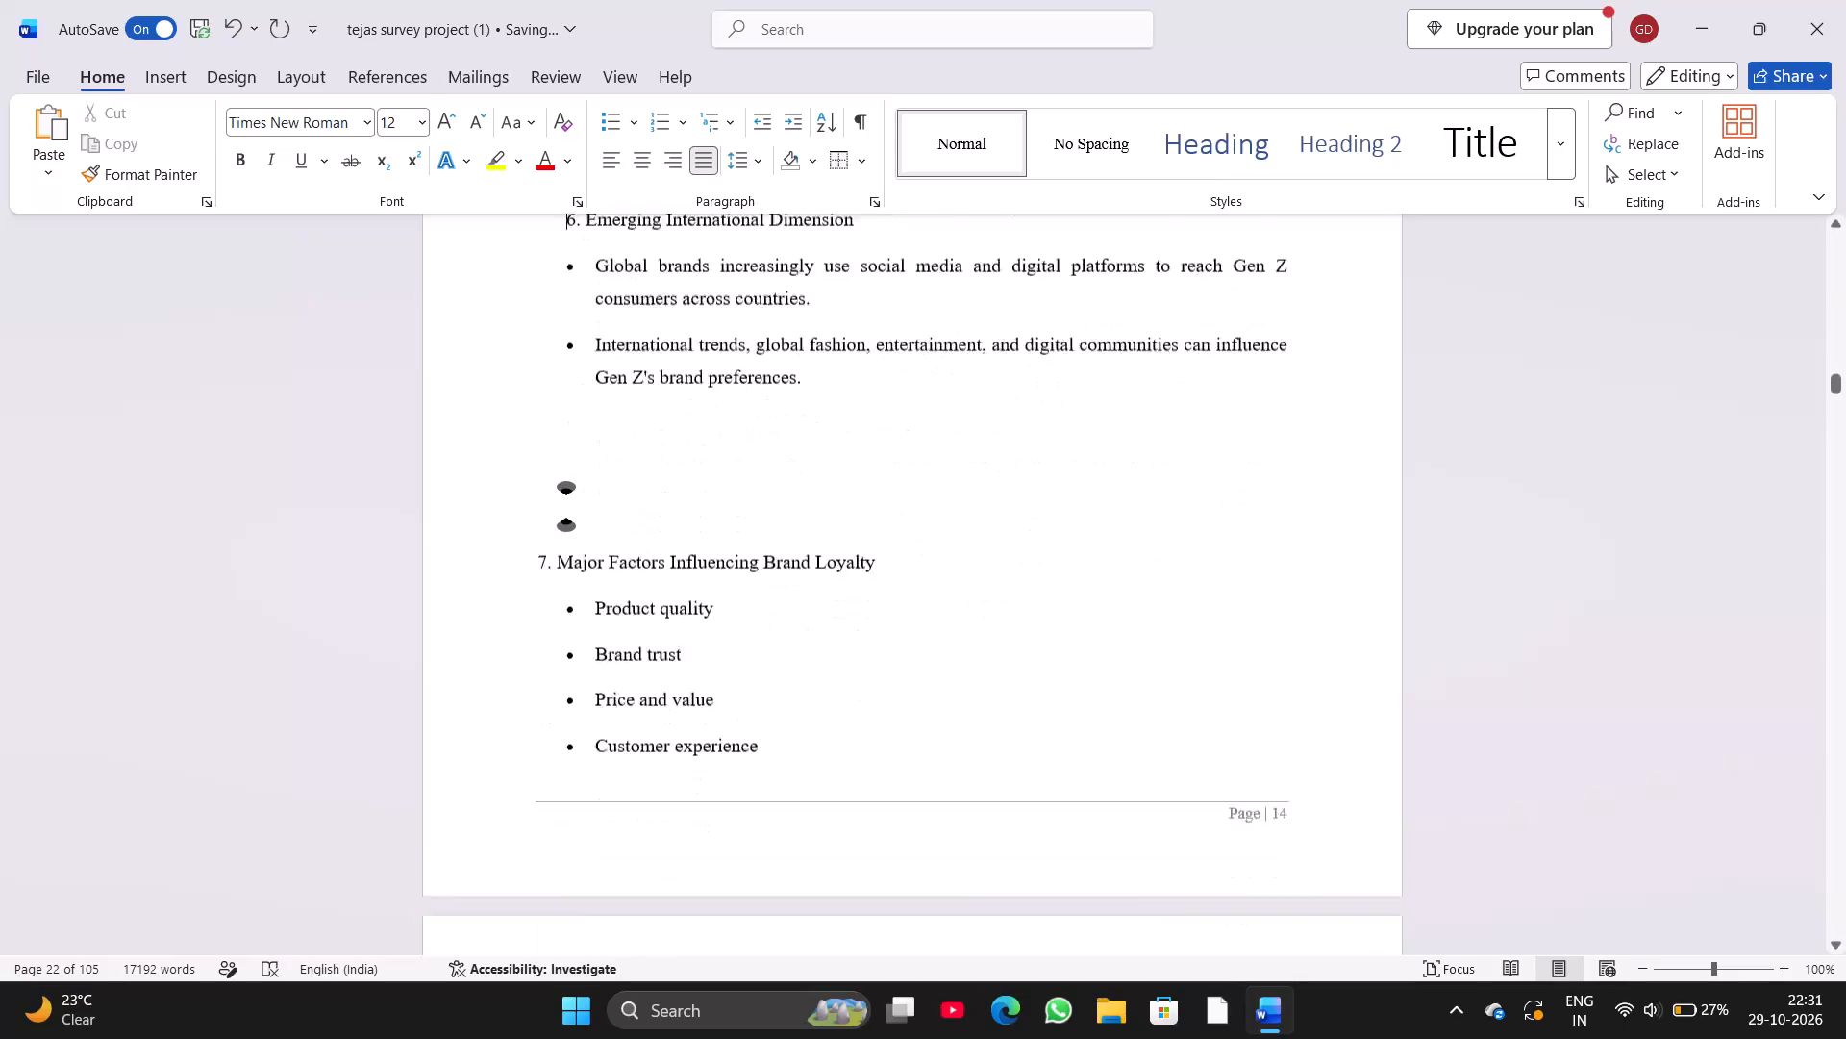
scroll(564, 463, down, 2)
key(ctrl+z)
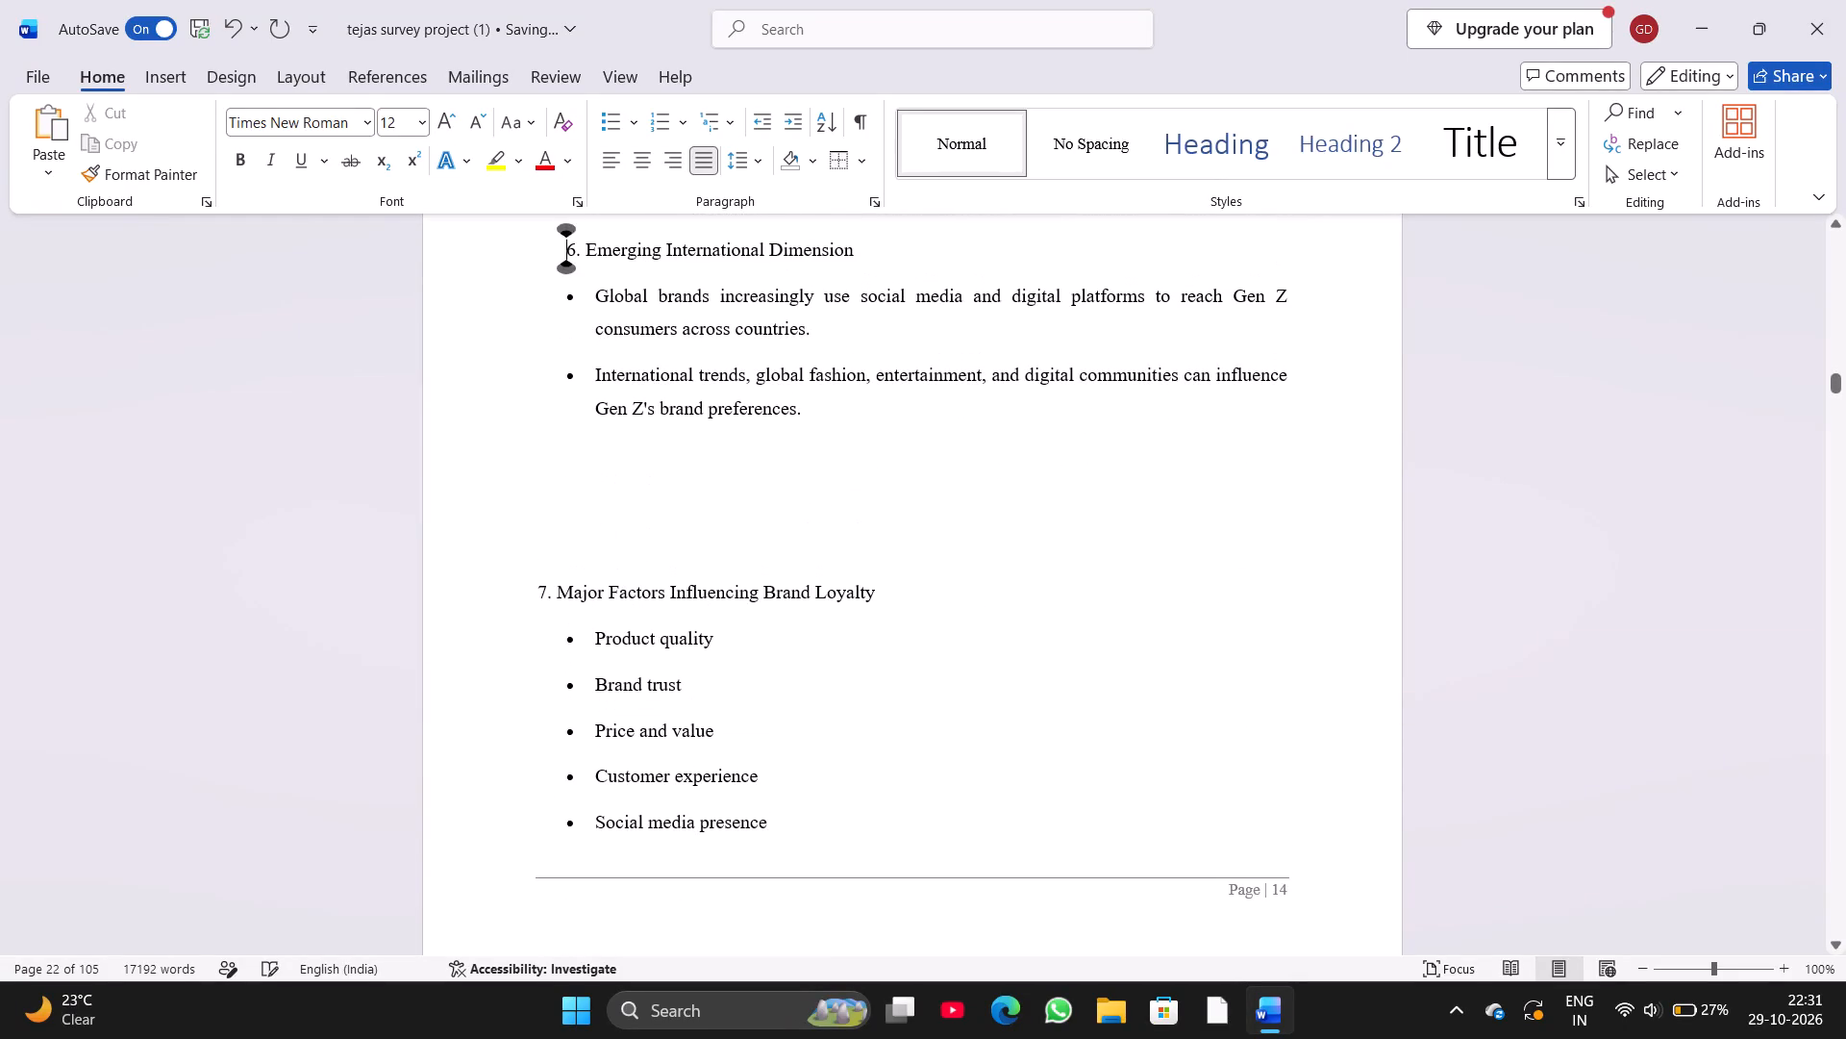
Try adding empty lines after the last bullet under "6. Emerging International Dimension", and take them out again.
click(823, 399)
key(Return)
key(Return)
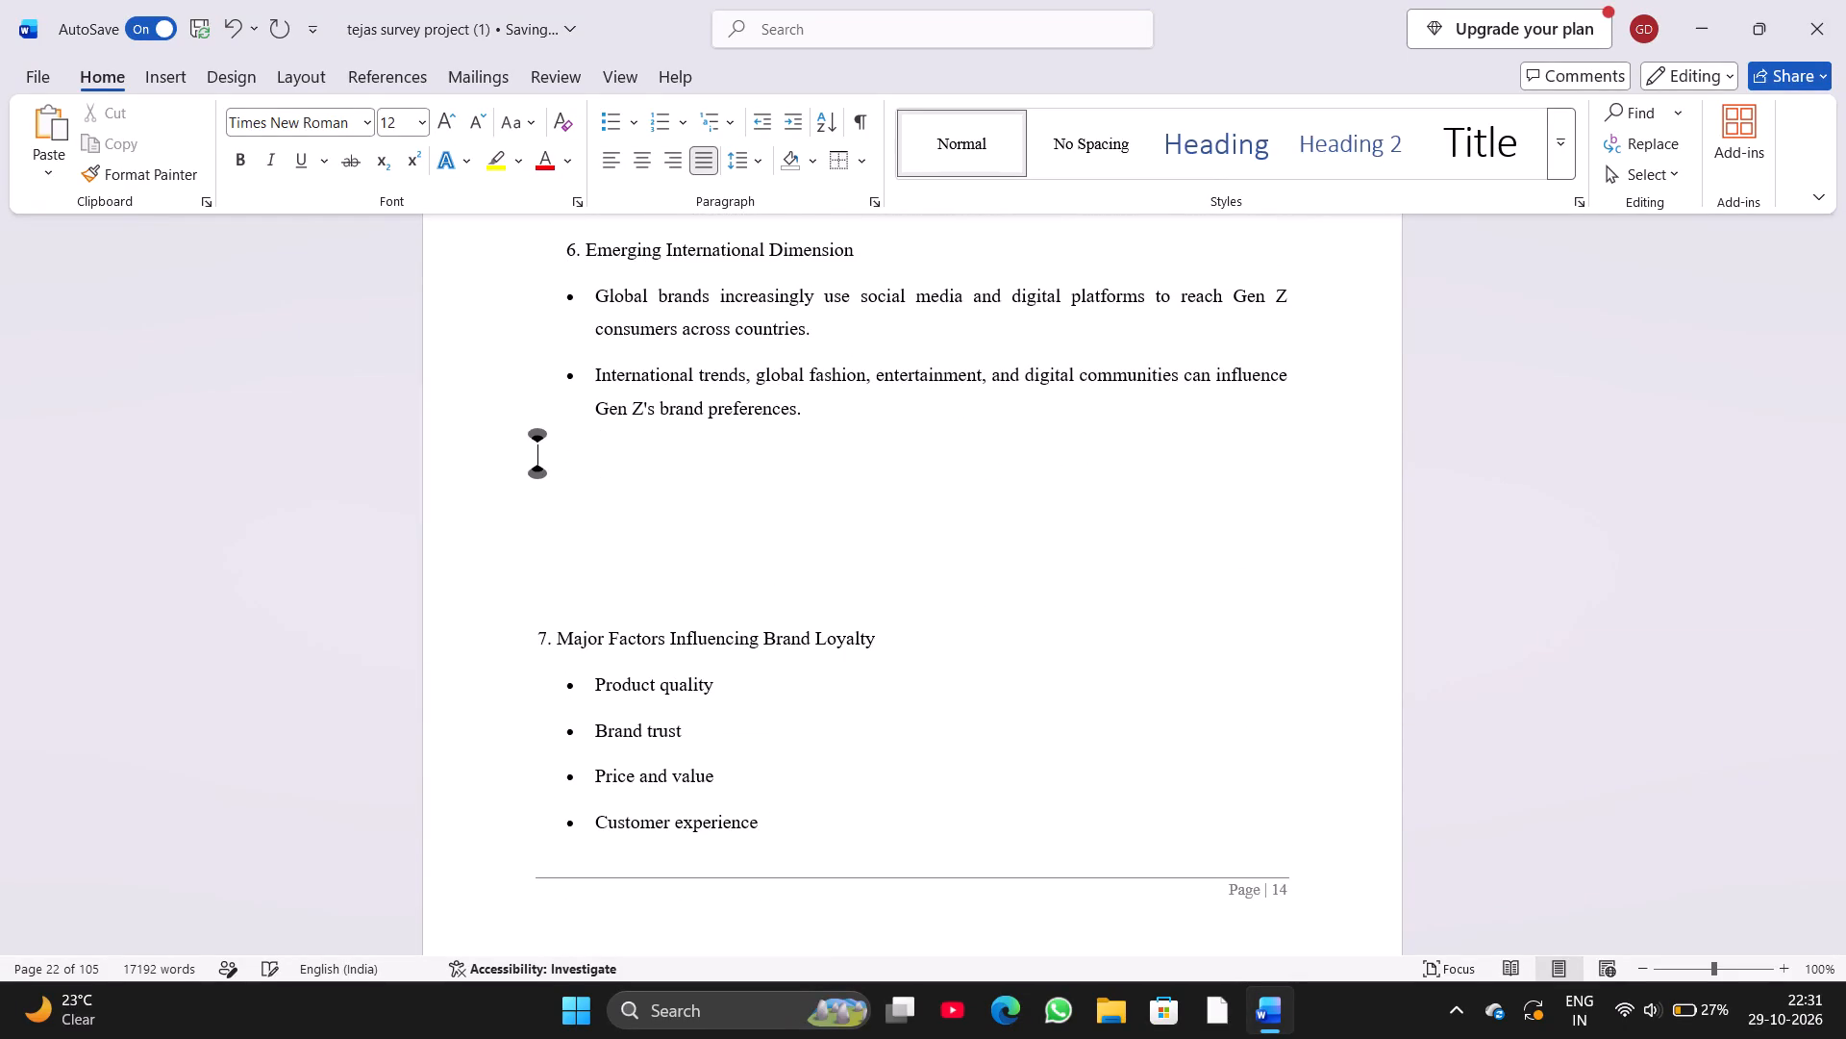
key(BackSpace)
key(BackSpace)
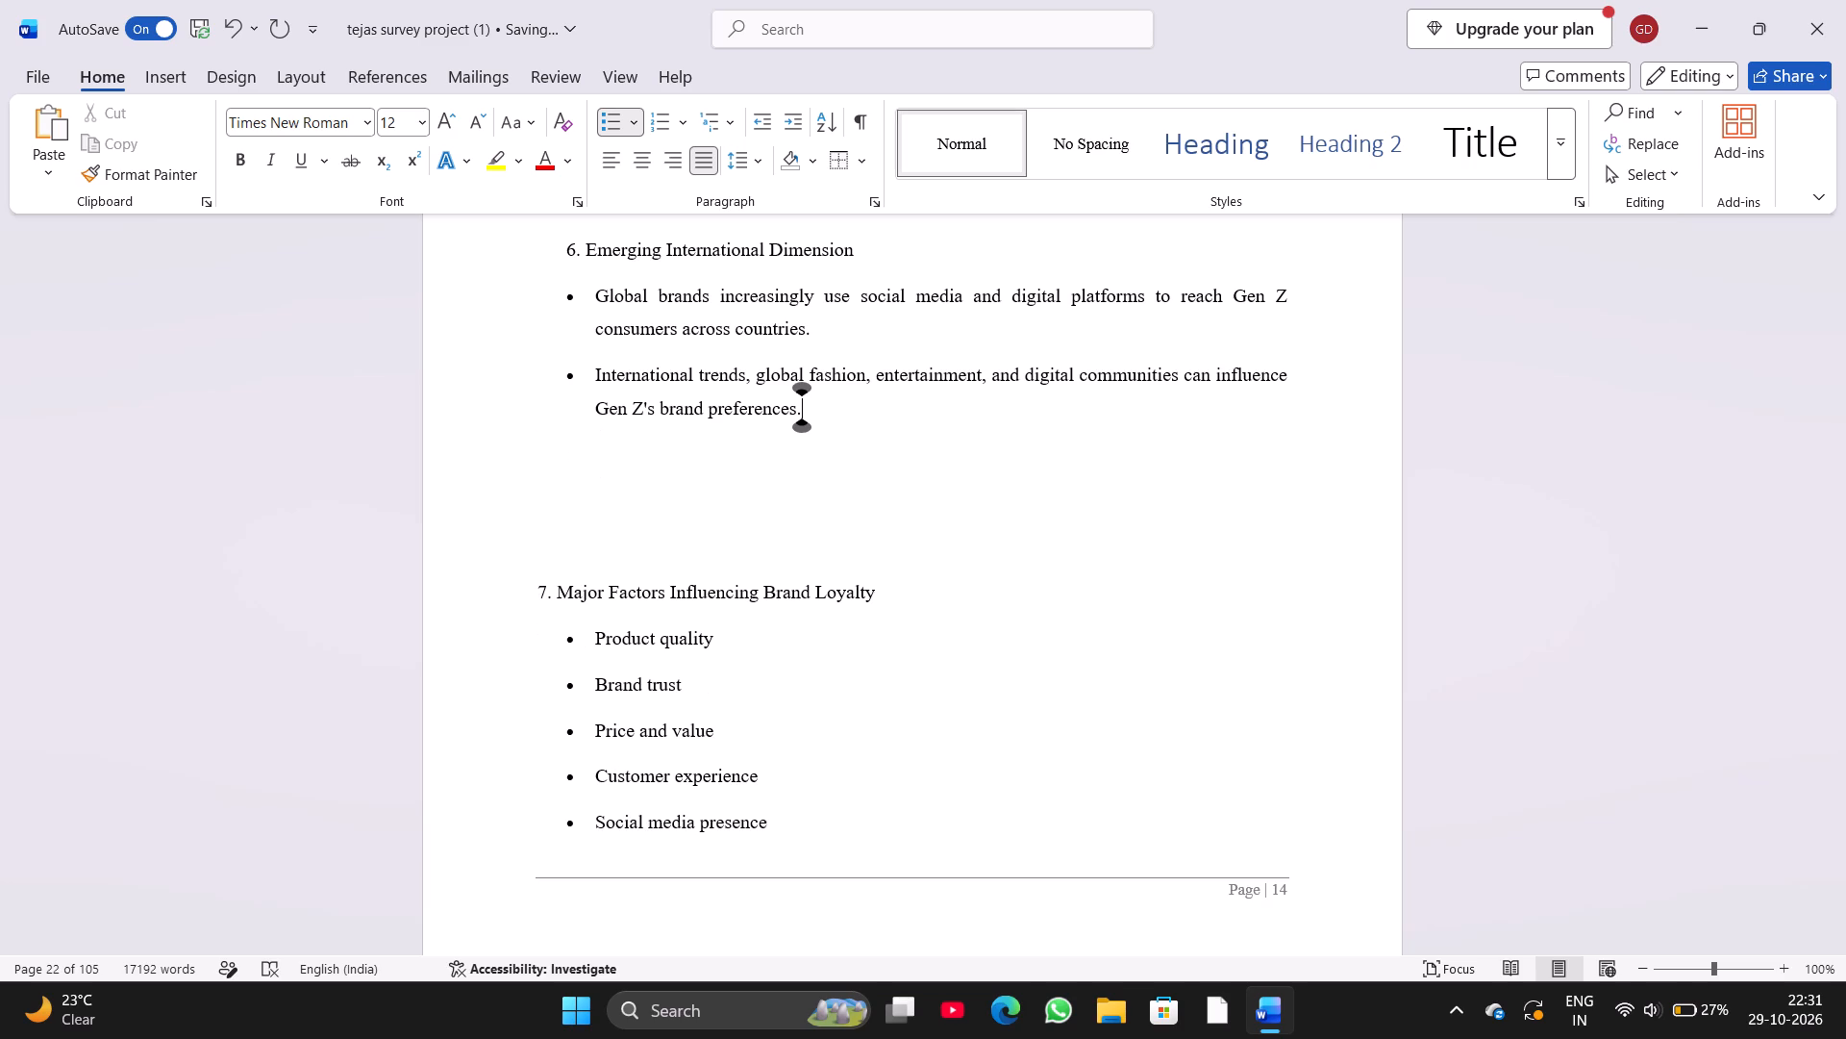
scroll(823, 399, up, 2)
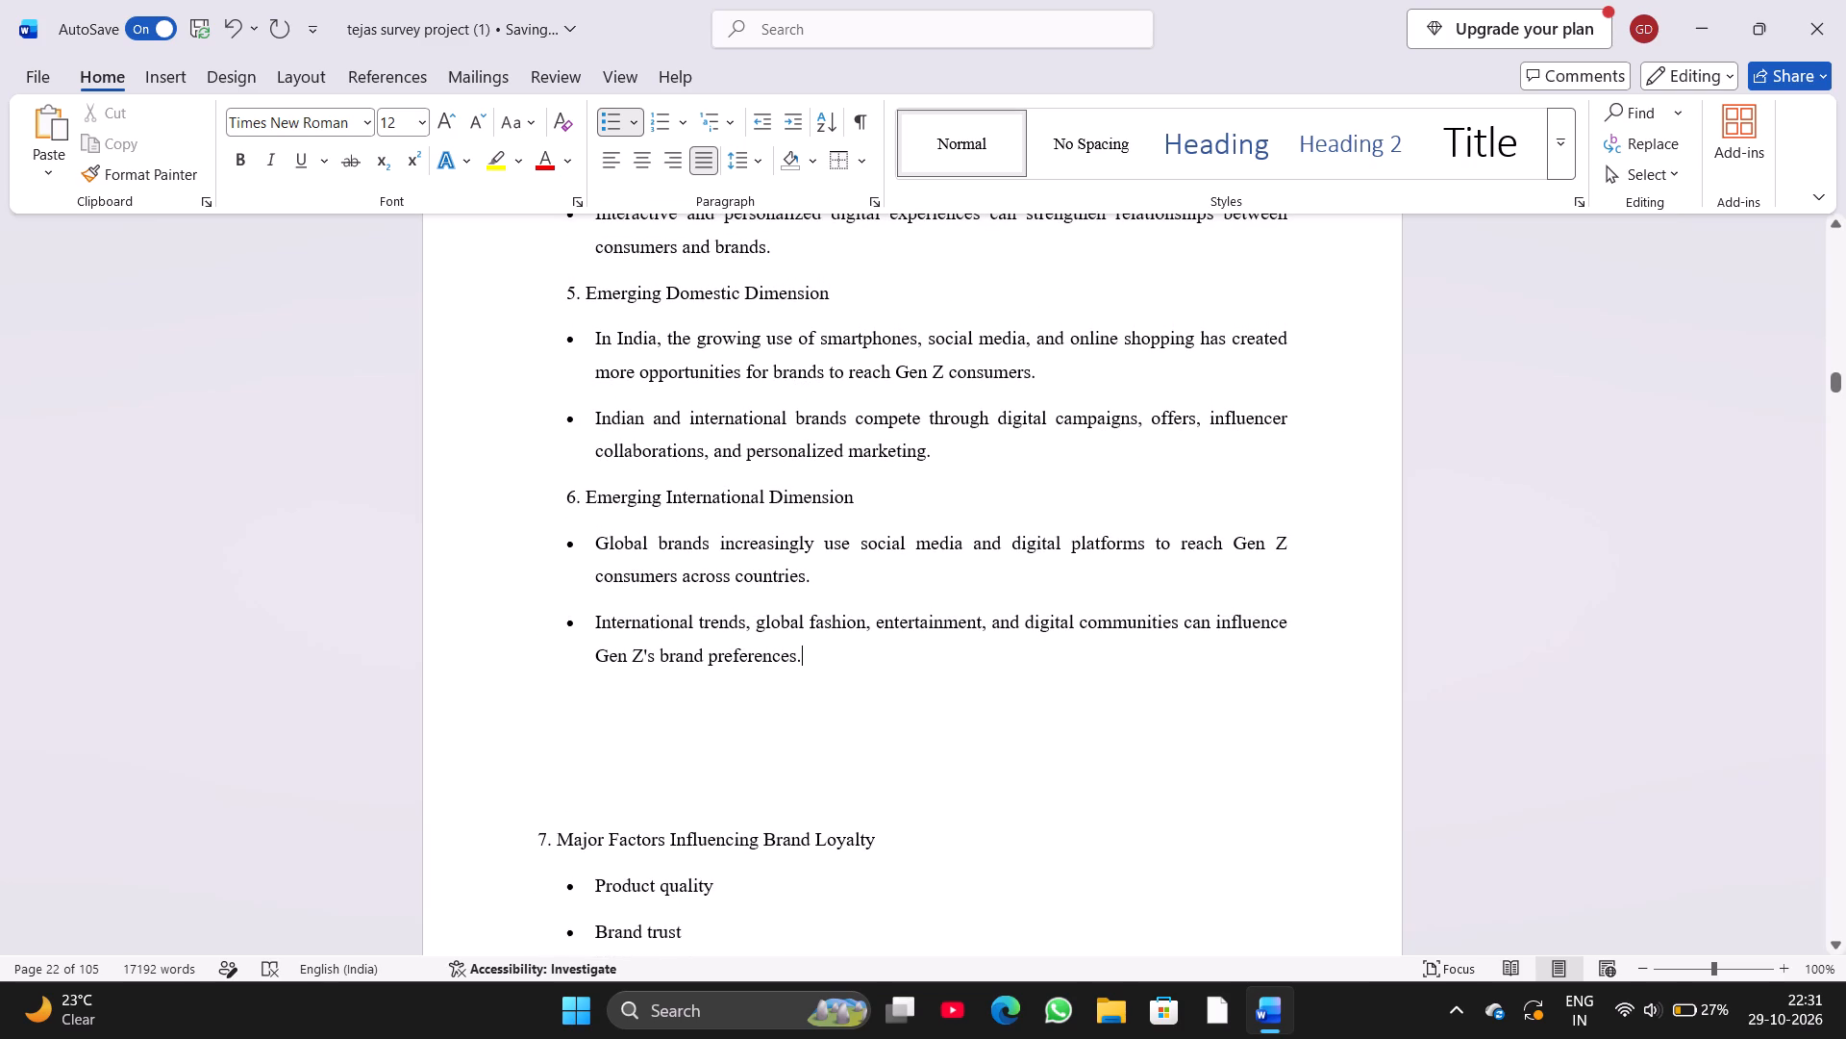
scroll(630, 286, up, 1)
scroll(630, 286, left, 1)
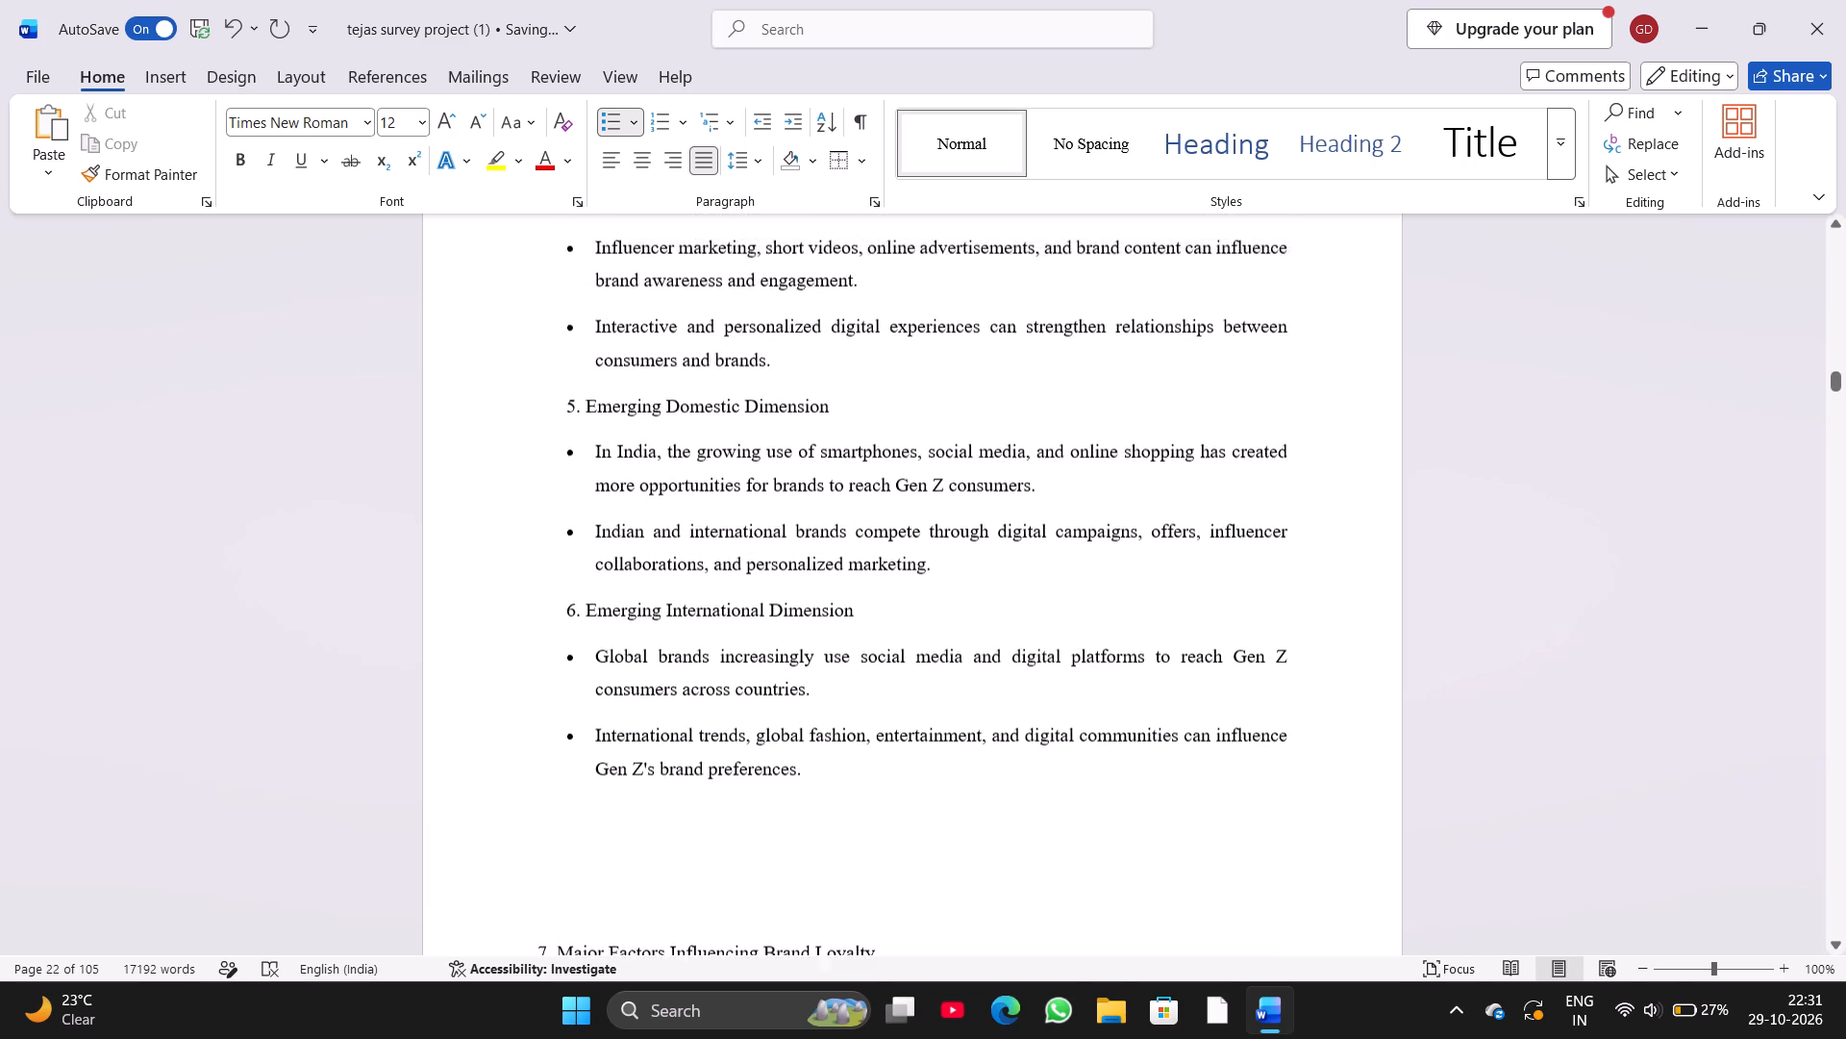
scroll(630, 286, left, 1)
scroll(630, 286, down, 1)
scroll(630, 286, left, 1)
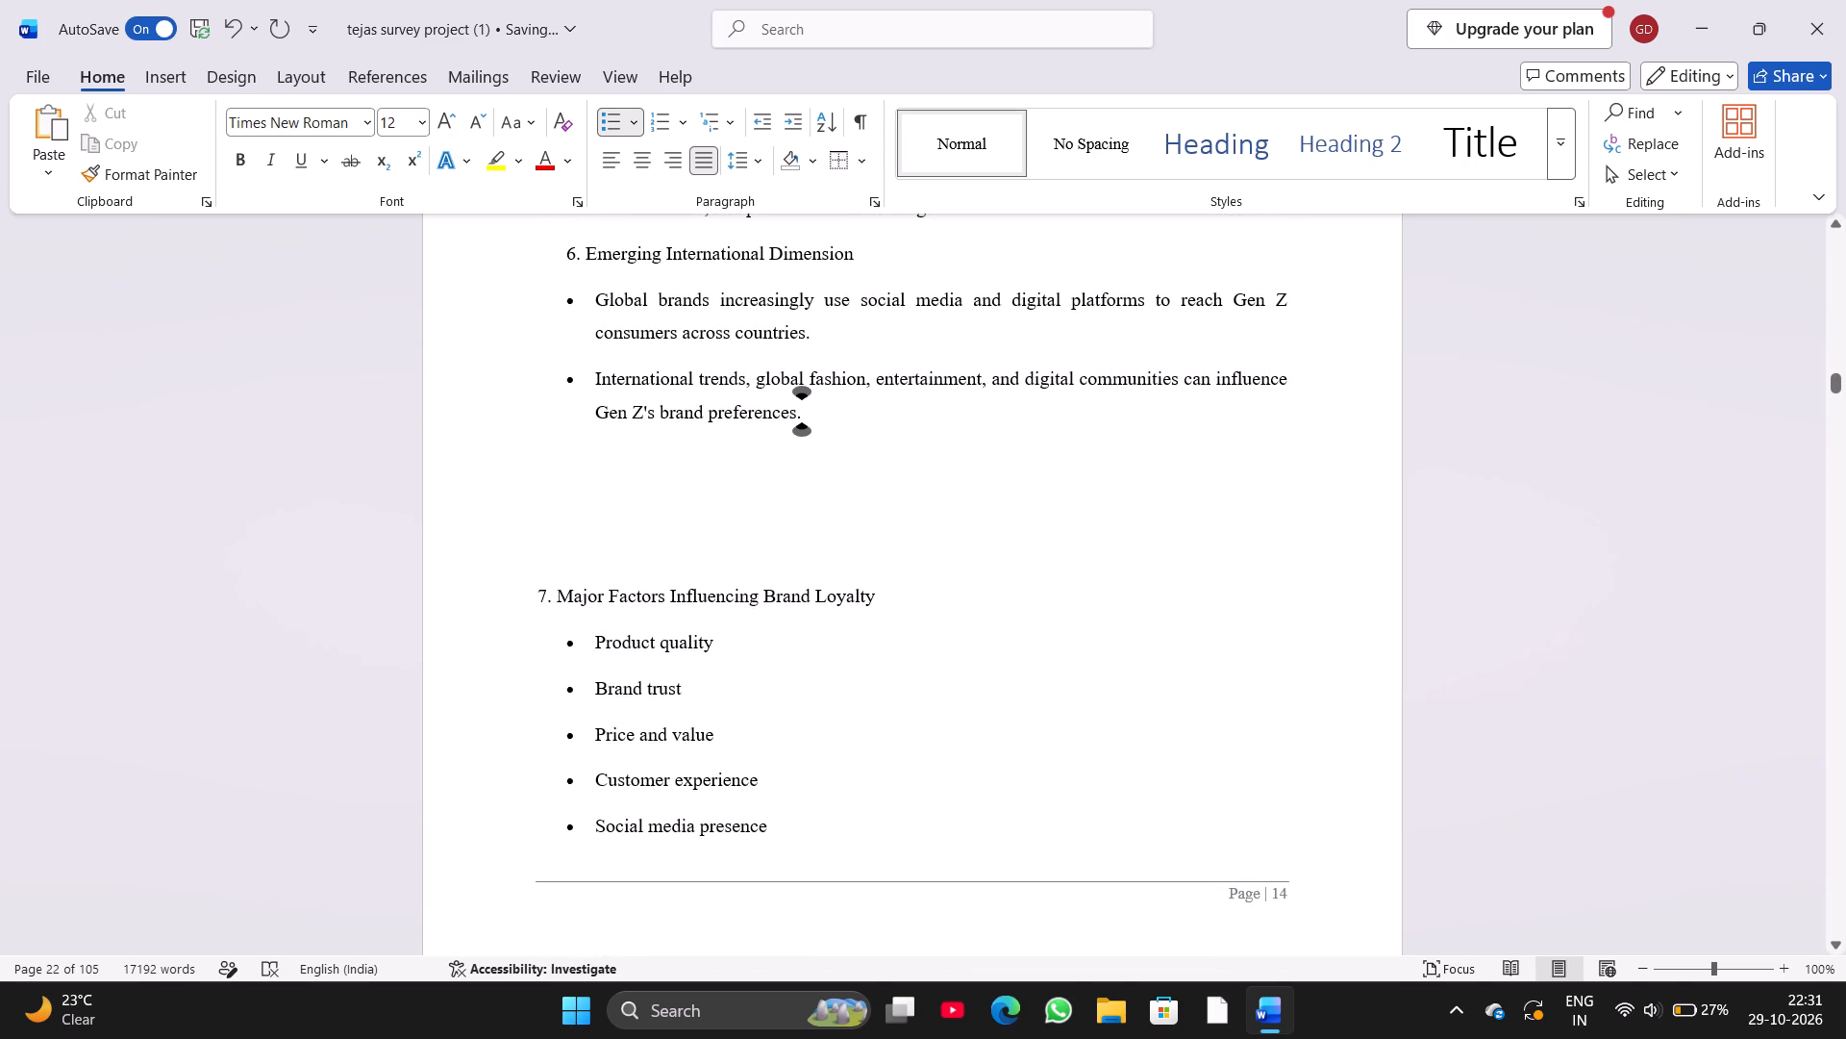
Undo the earlier spacing edits around headings 6 and 7, back to before the CHAPTER 02 heading was moved down.
key(ctrl+z)
key(ctrl+z)
key(ctrl+z)
key(ctrl+z)
key(ctrl+z)
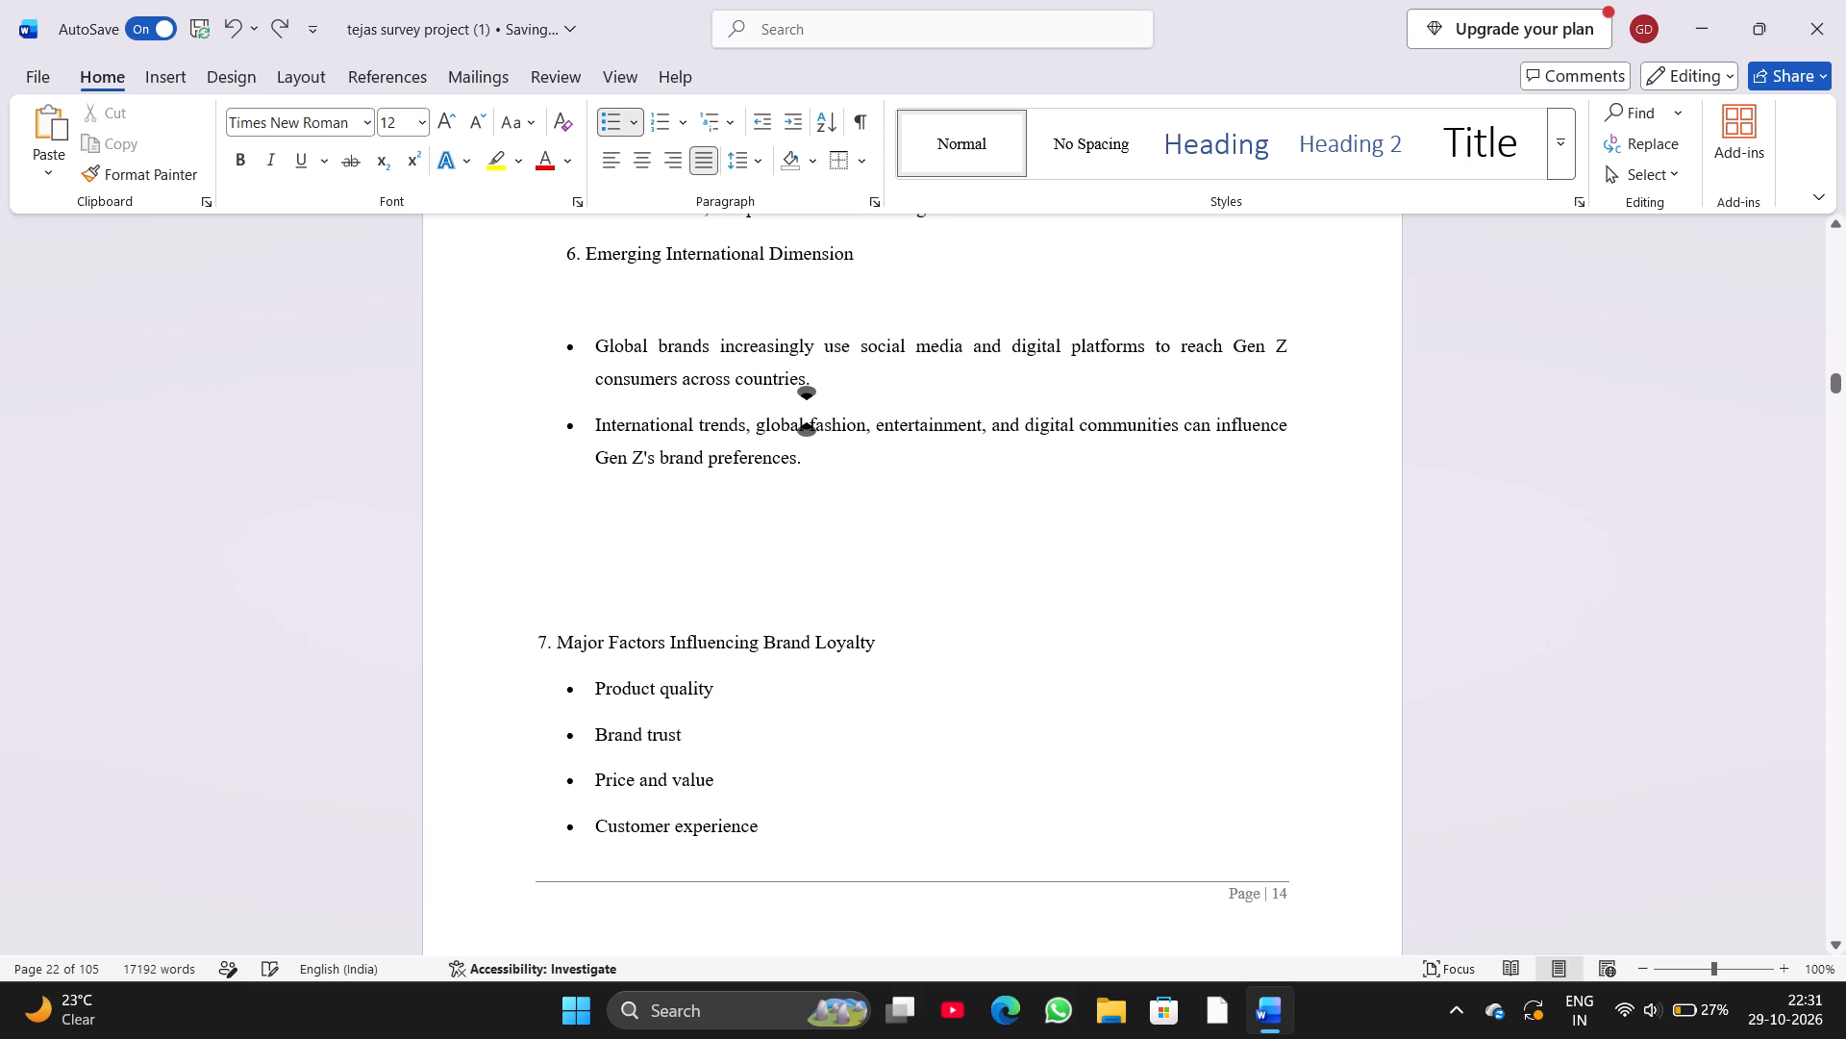
key(ctrl+z)
key(ctrl+z)
key(ctrl+z)
key(ctrl+z)
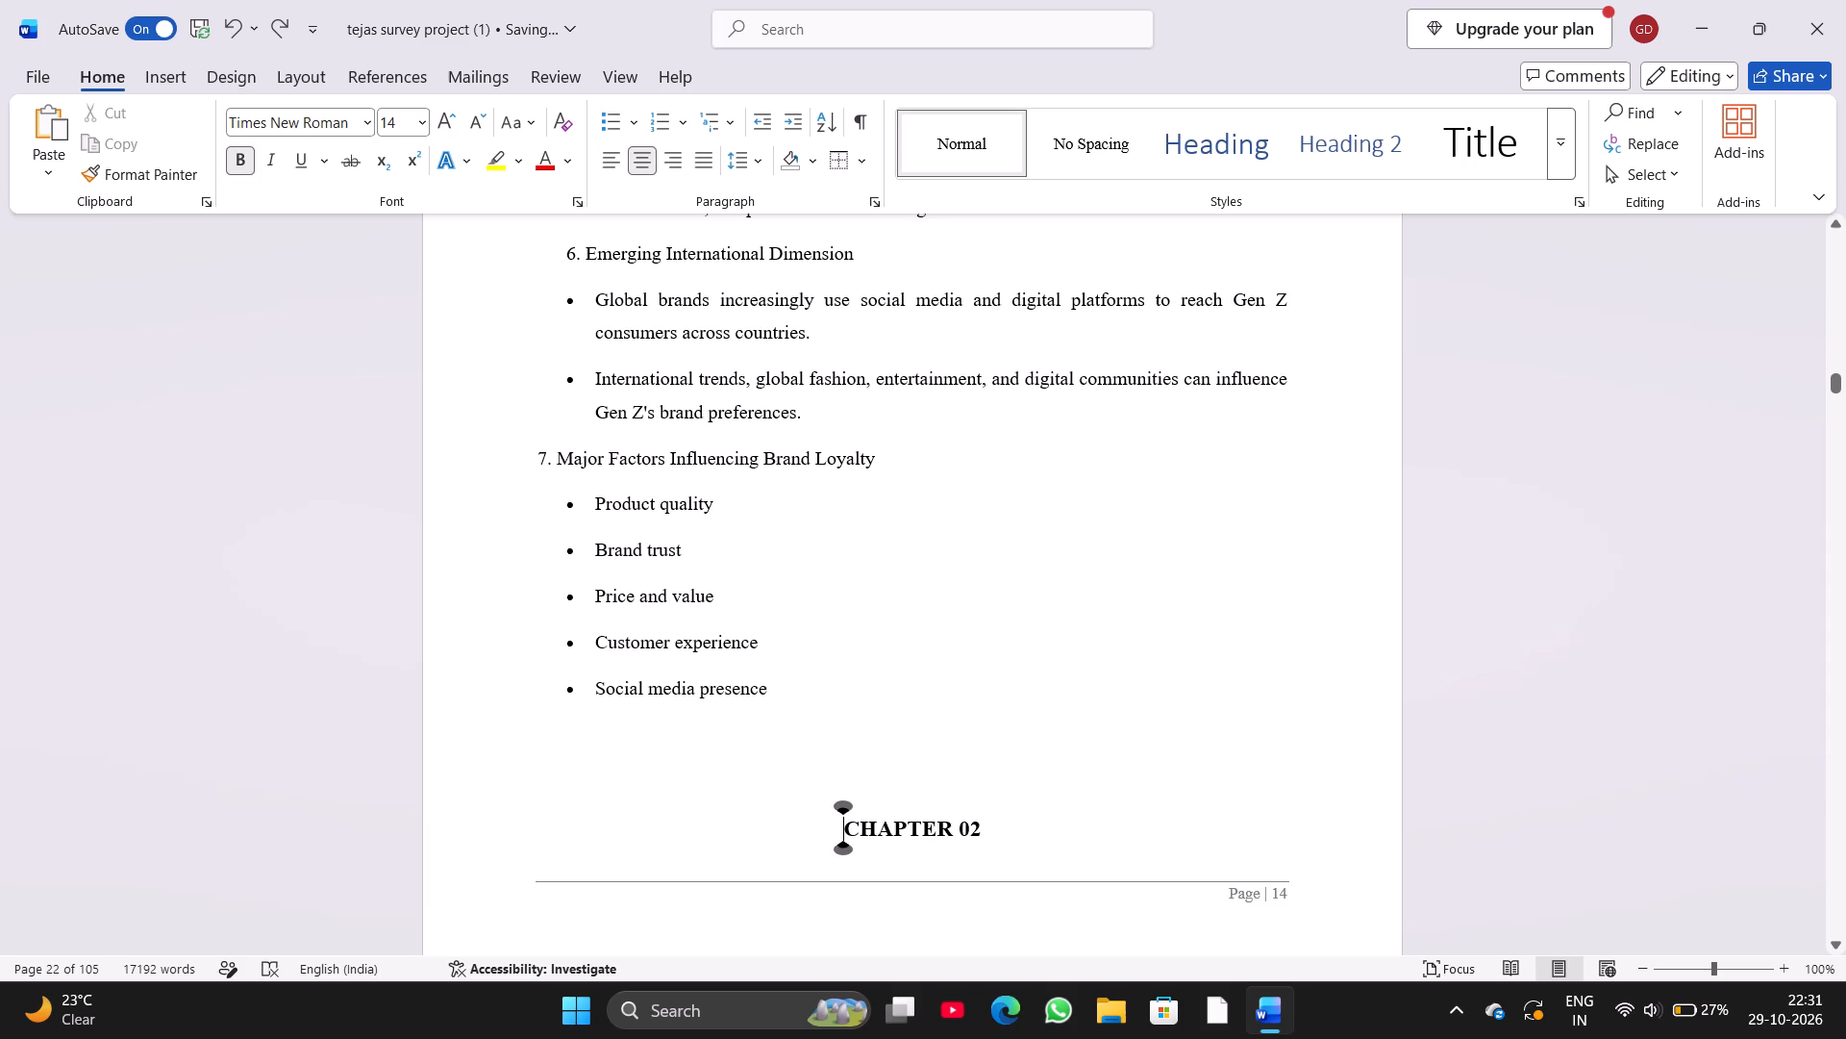
Insert one empty line above the CHAPTER 02 heading to push it onto the following page.
key(Return)
Remove the empty line above the "Industry Background of Brand Loyalty Among Gen Z" heading and add a line break after it.
scroll(599, 590, up, 4)
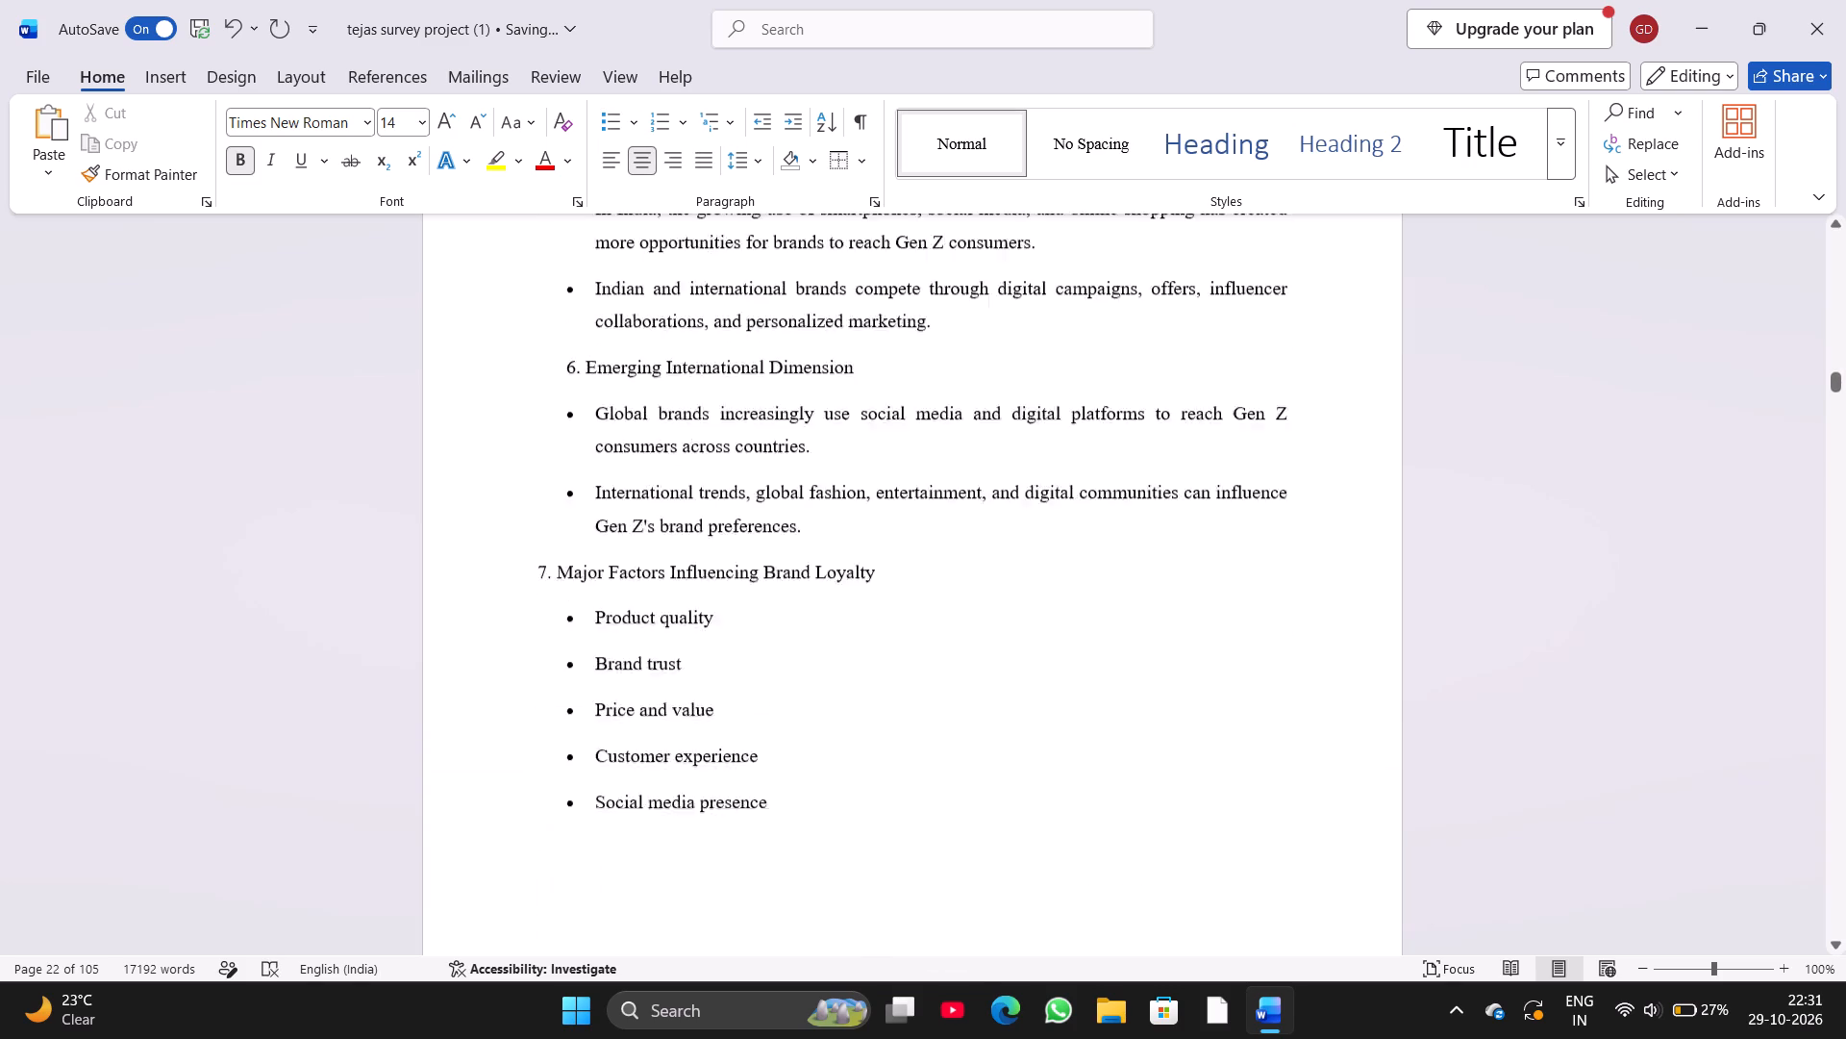
scroll(599, 590, up, 8)
click(555, 578)
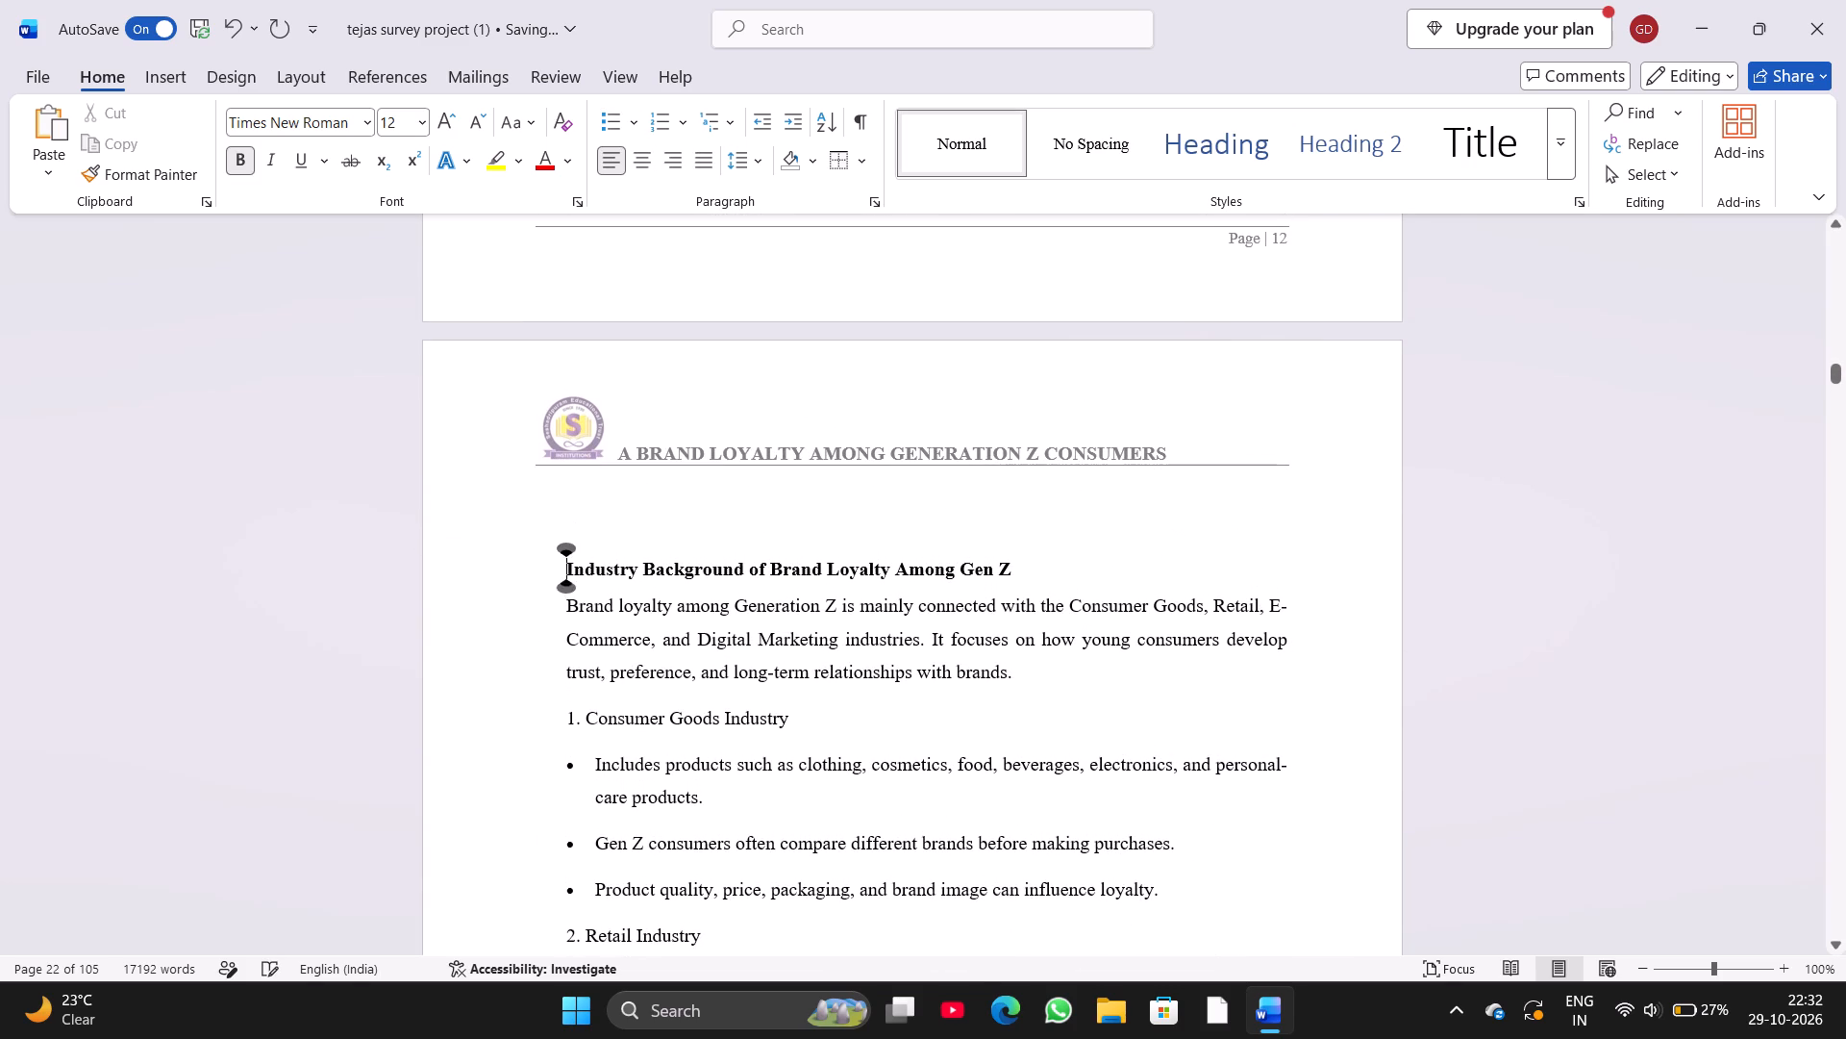
key(BackSpace)
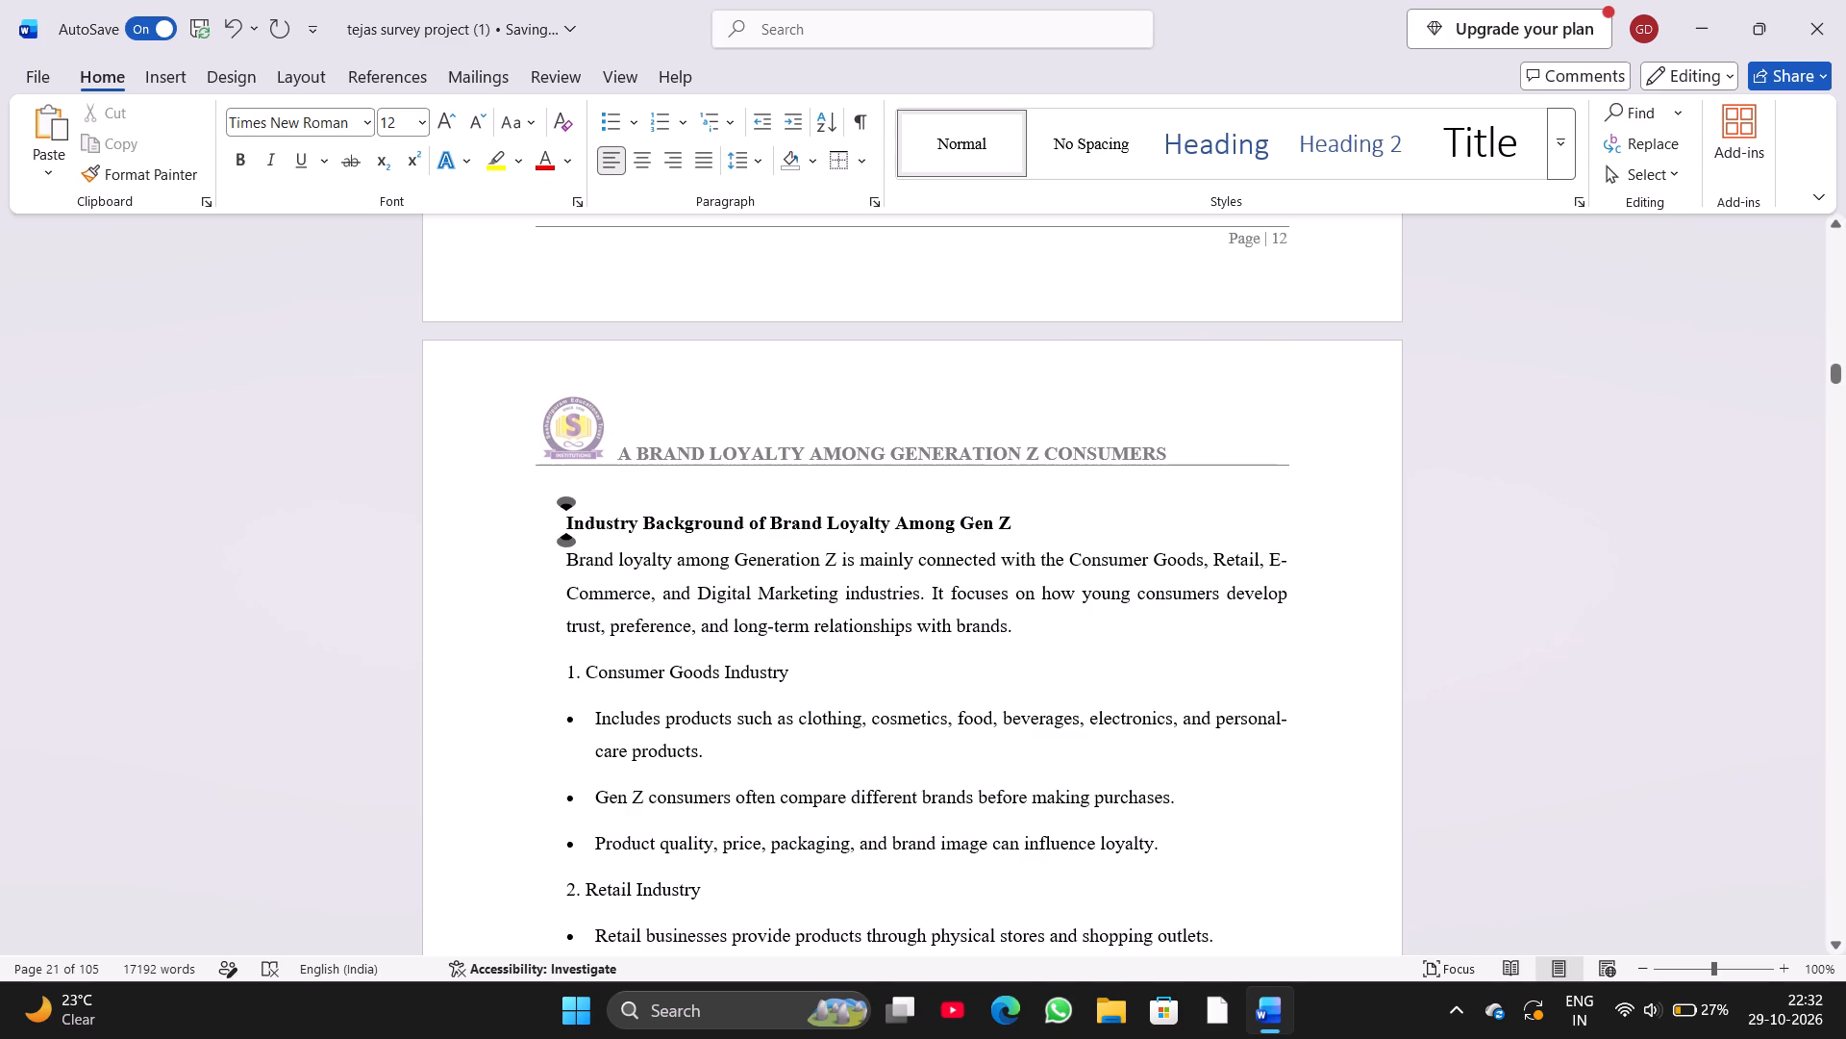
click(1018, 533)
key(Return)
Insert three empty lines above the INDUSTRY PROFILE heading to move it from page 11 to the top of the following page.
scroll(1018, 533, up, 4)
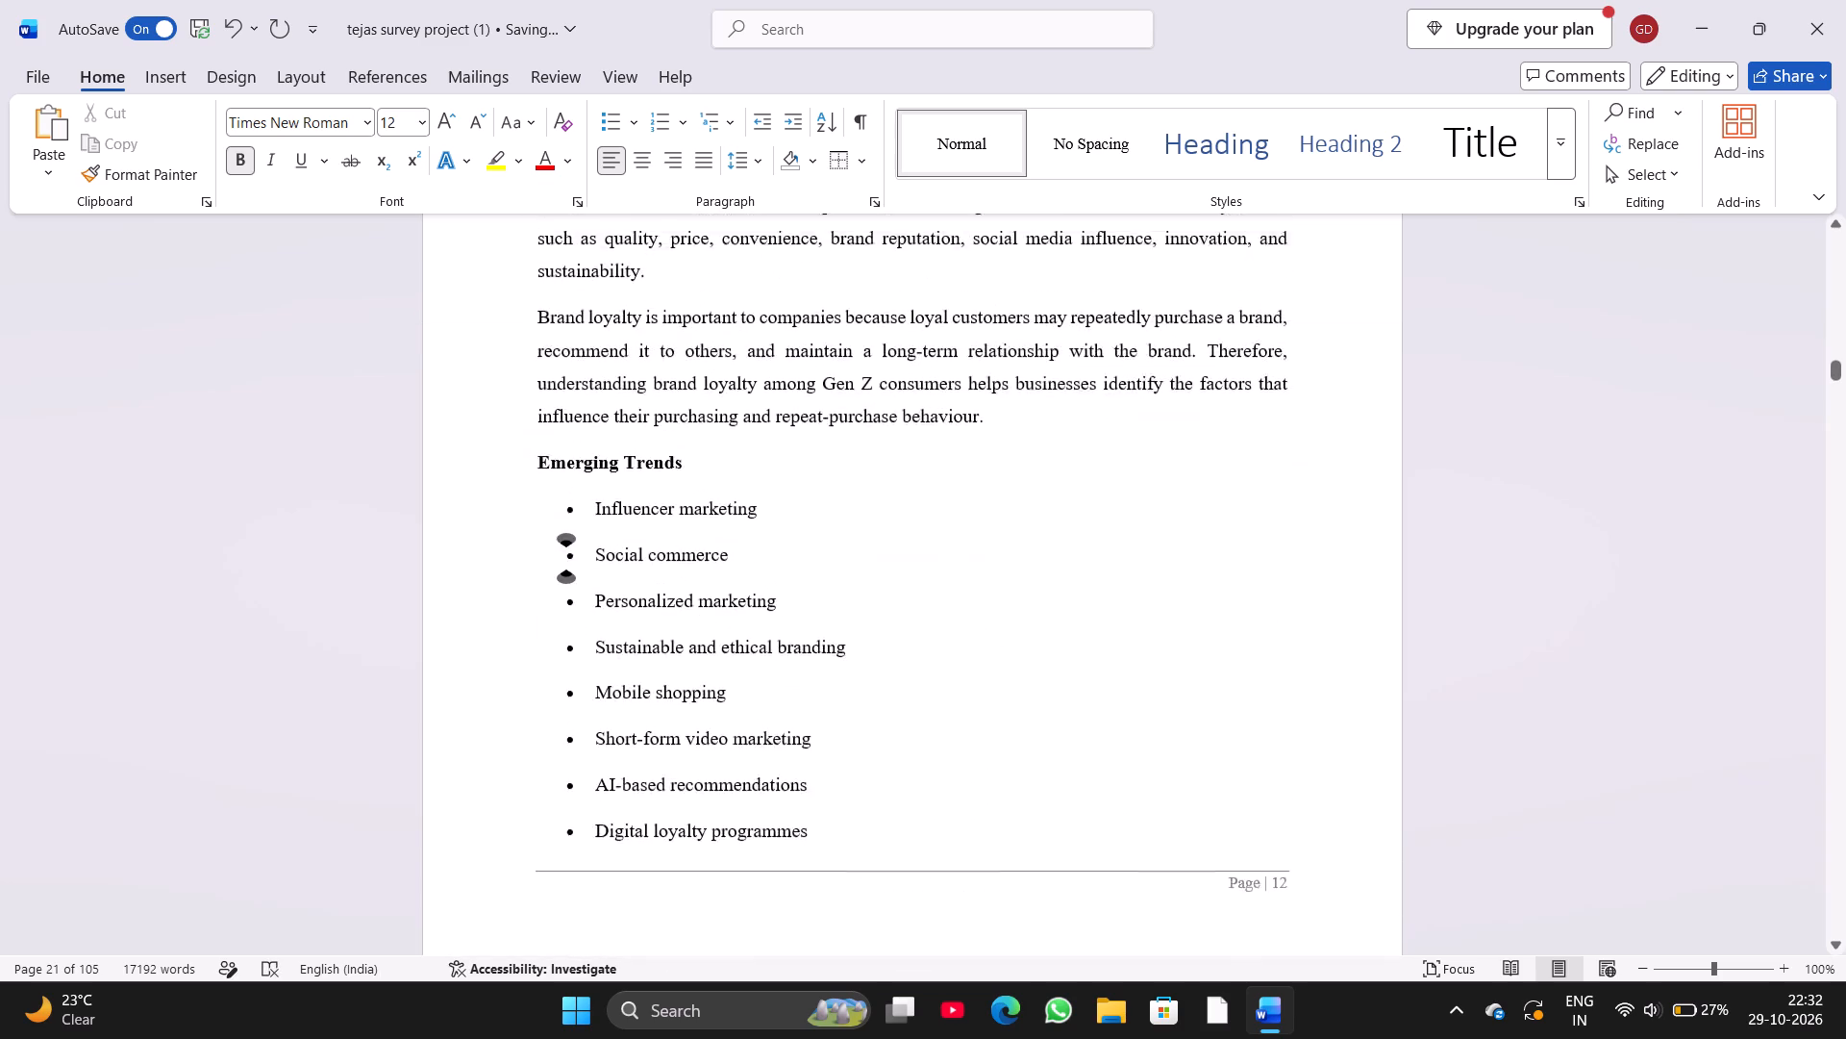
scroll(1018, 533, up, 8)
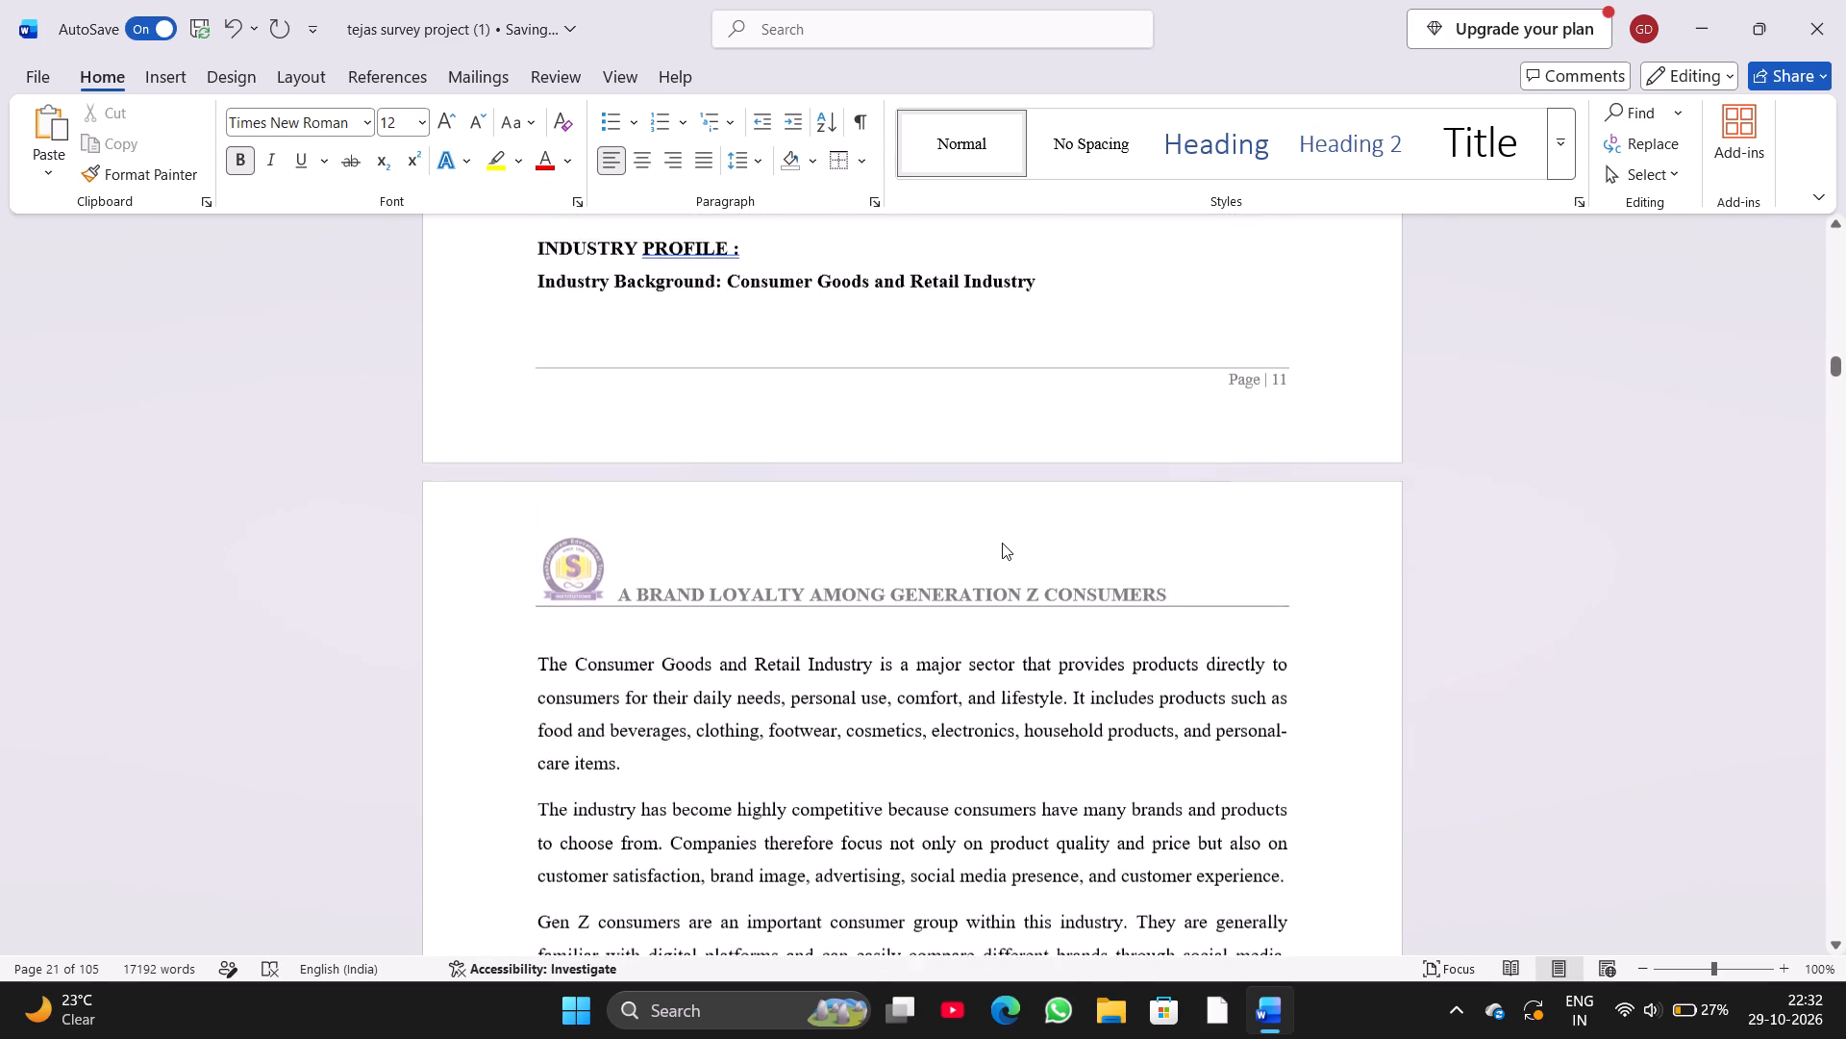
scroll(1002, 543, up, 1)
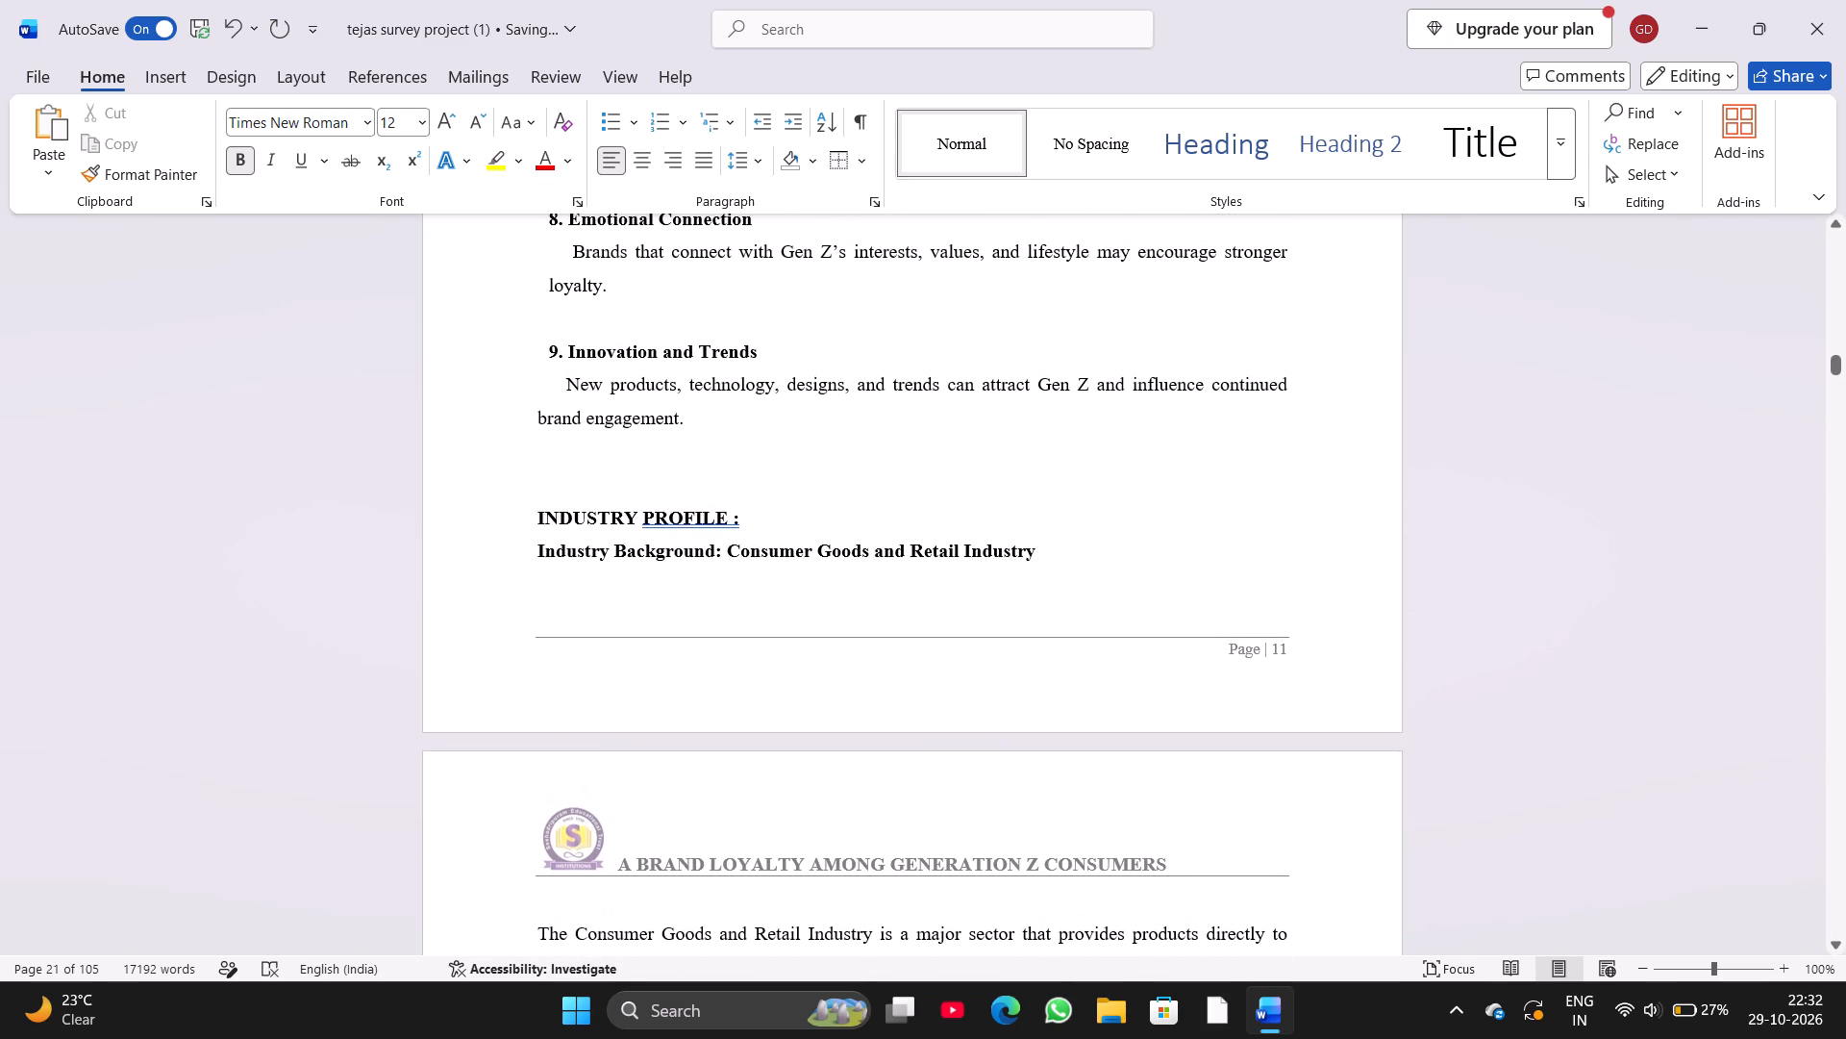
click(522, 521)
click(532, 521)
key(Return)
key(Return)
key(Return)
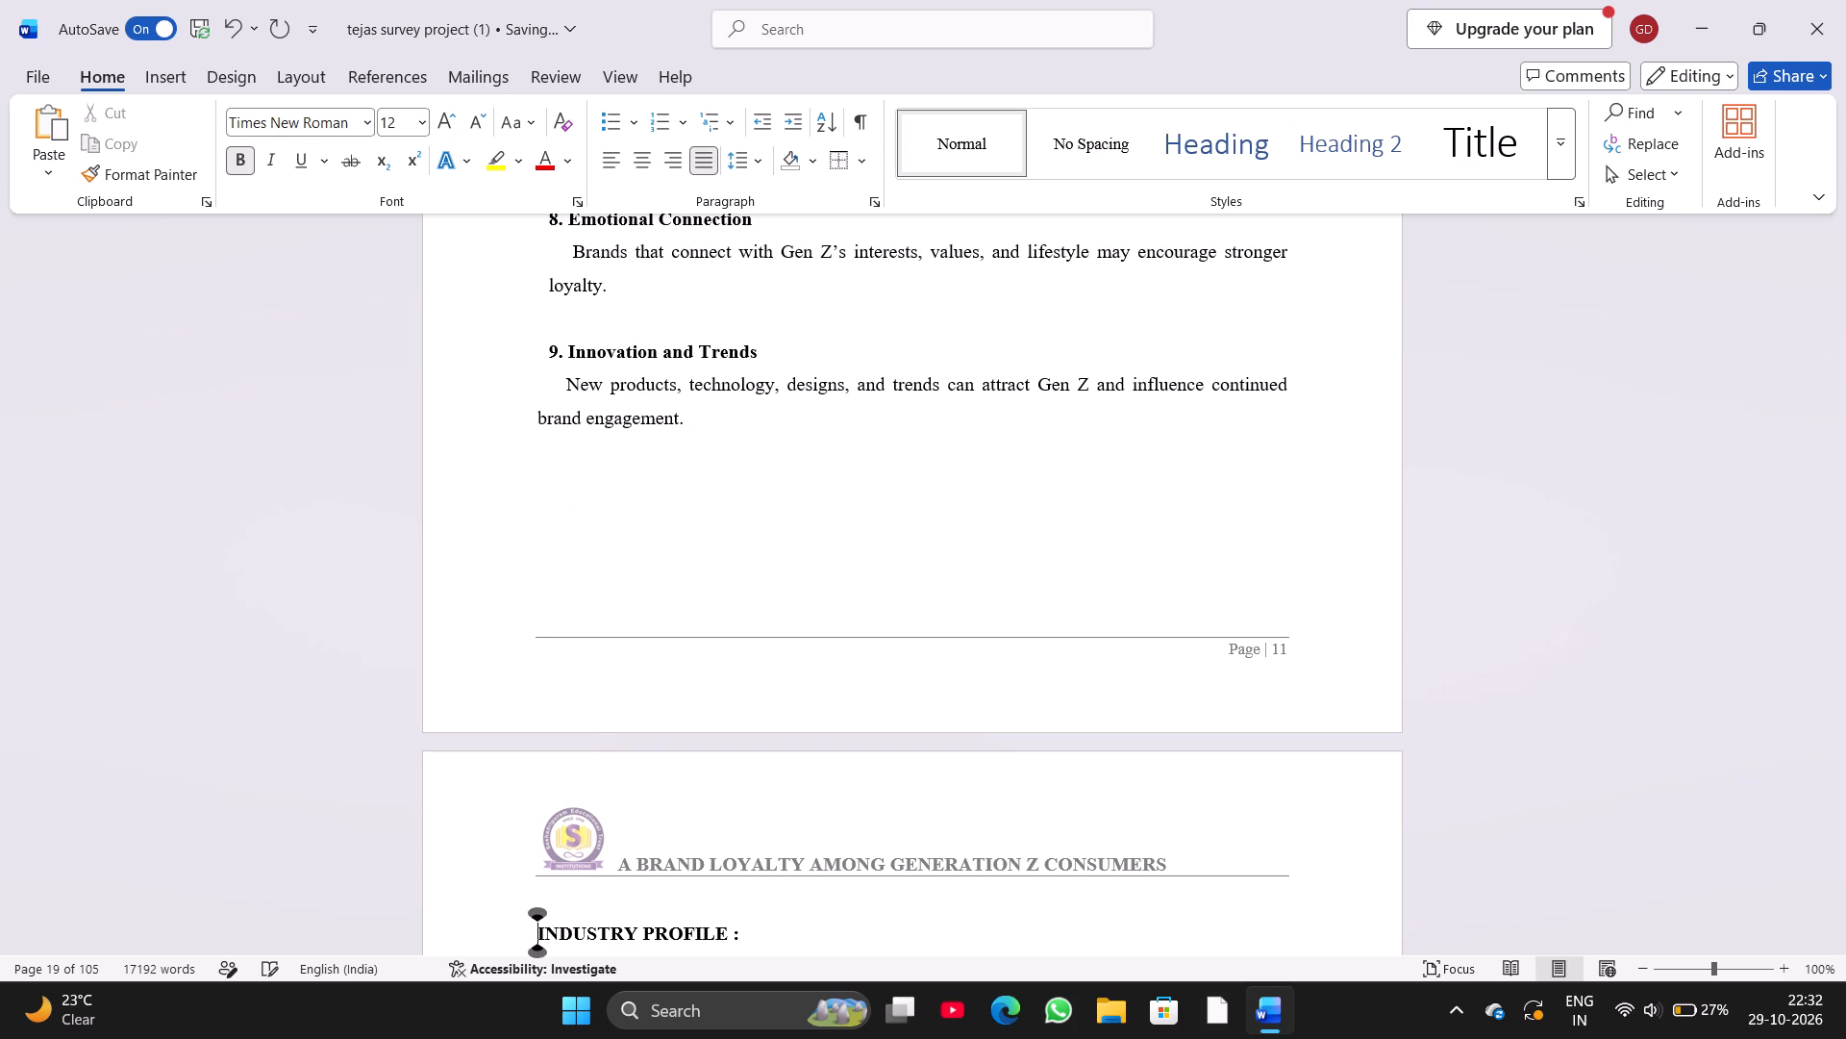
Delete two empty lines above the CHAPTER 02 RESEARCH DESIGN heading so it sits nearer the top of its page.
scroll(532, 521, down, 13)
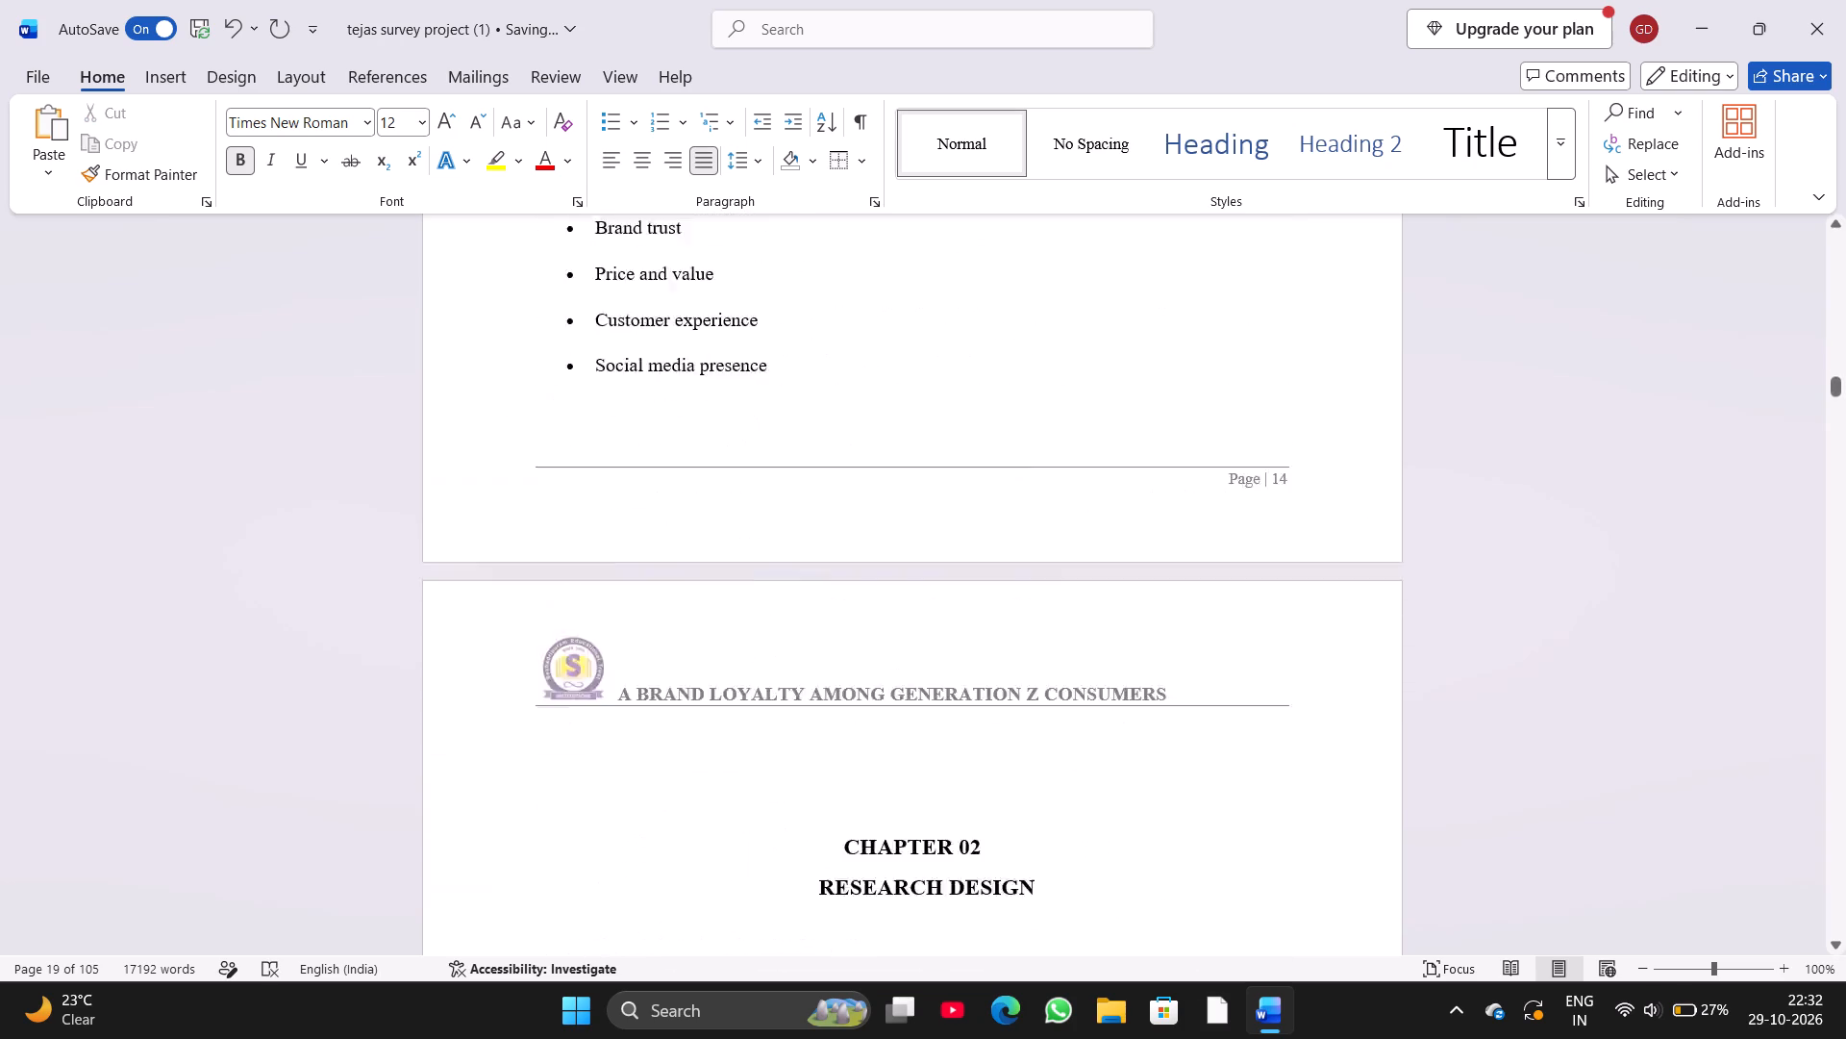
scroll(532, 521, down, 1)
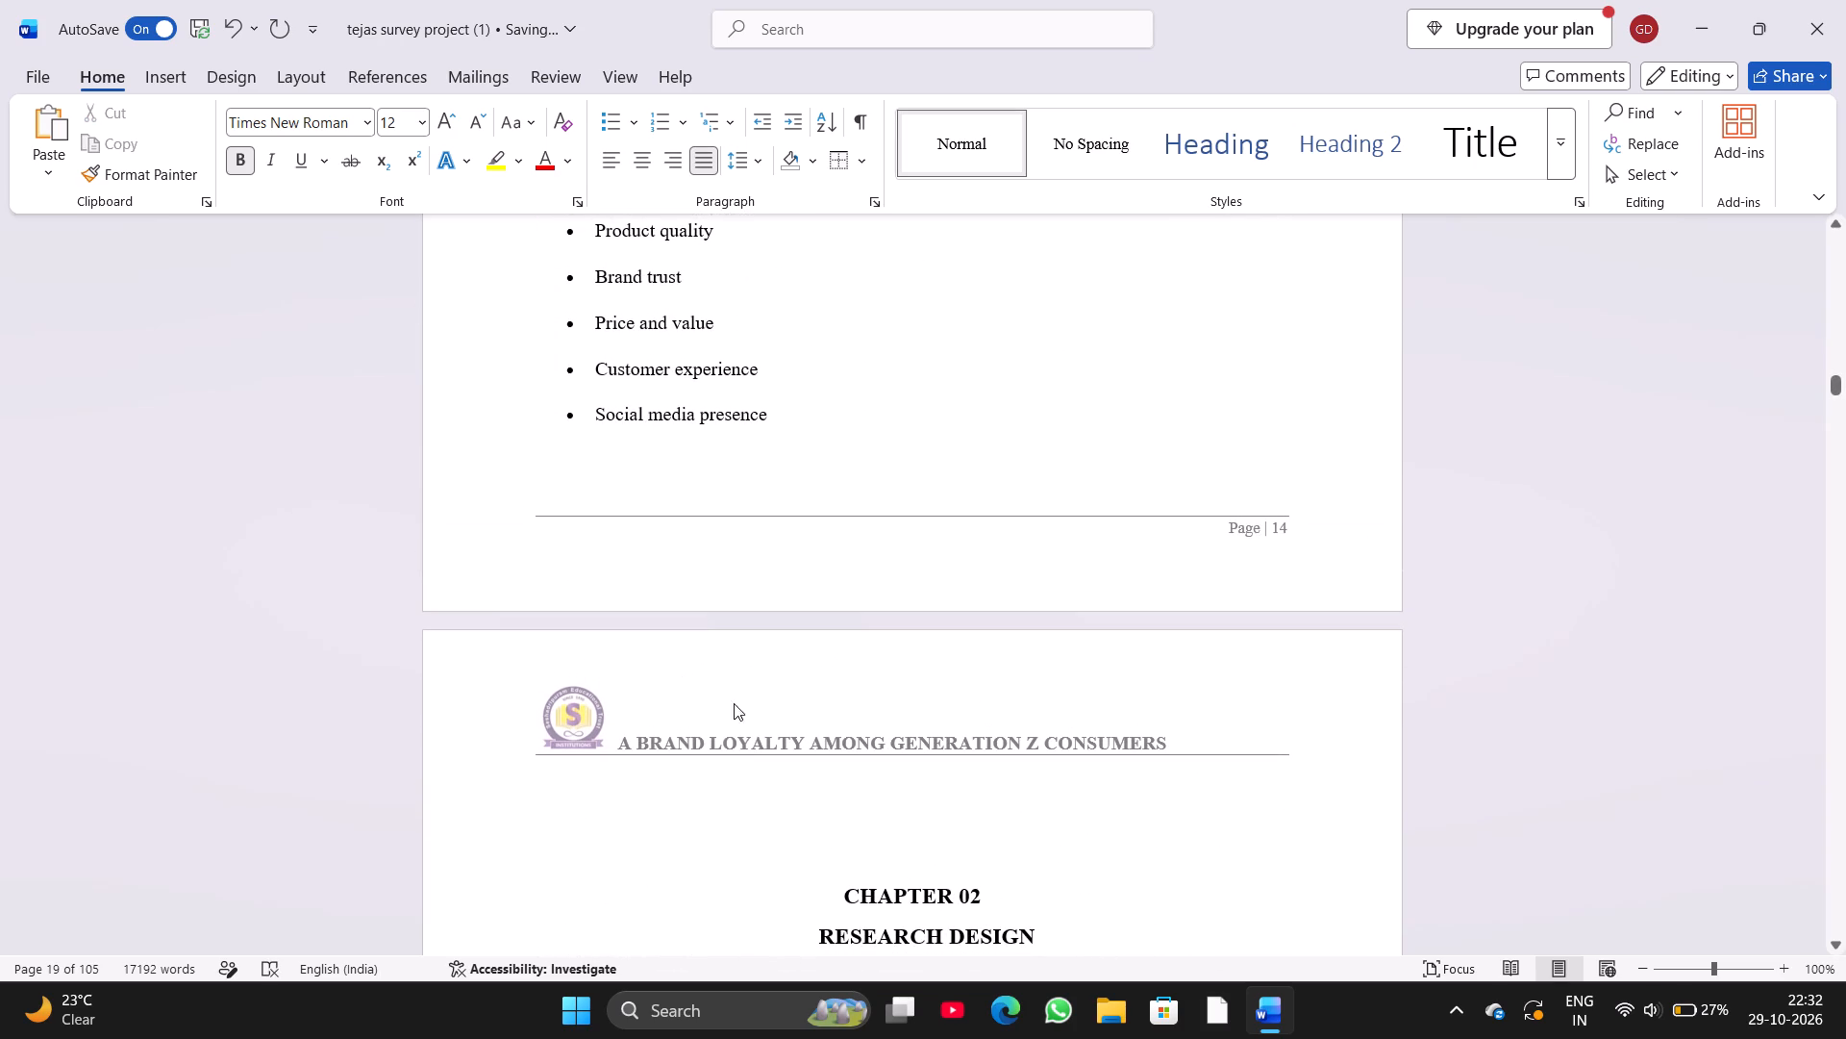
click(845, 901)
key(BackSpace)
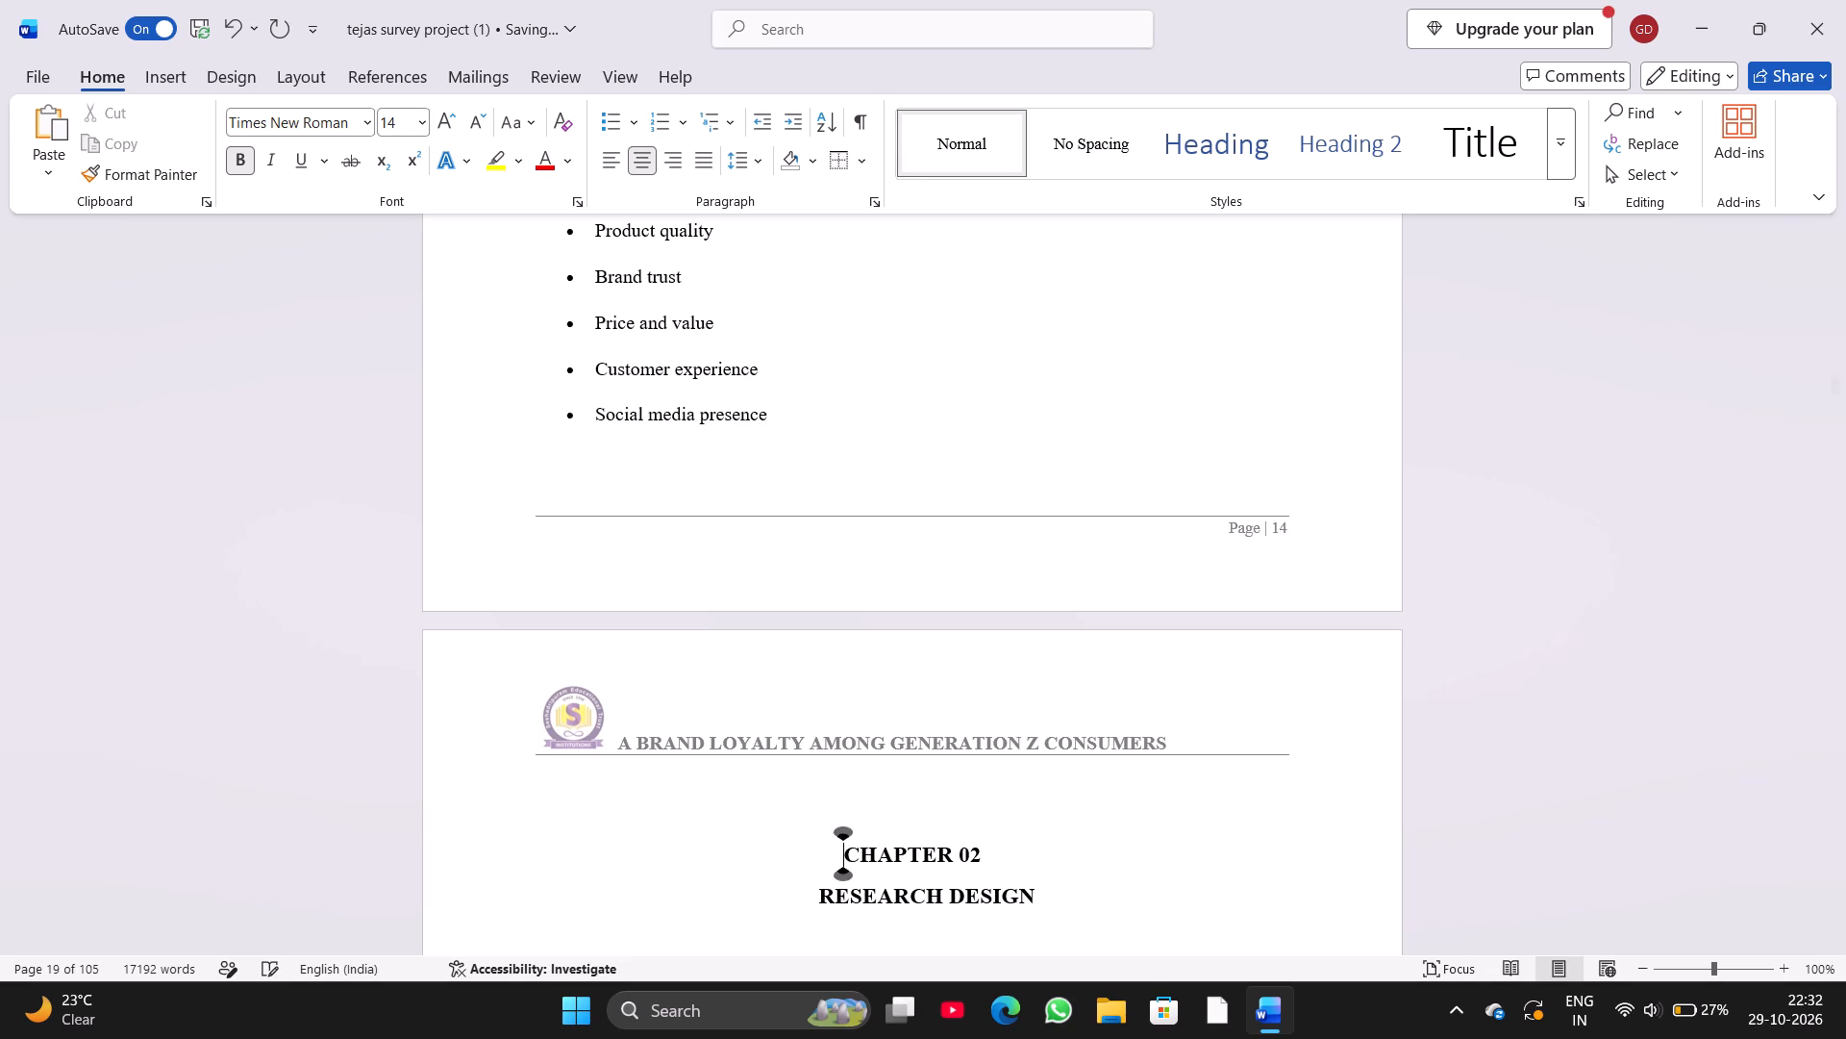
key(BackSpace)
Insert two empty lines above the "4. OBJECTIVES OF BRAND LOYALTY AMONG GEN Z CONSUMERS" heading to push it off page 17.
scroll(845, 901, down, 8)
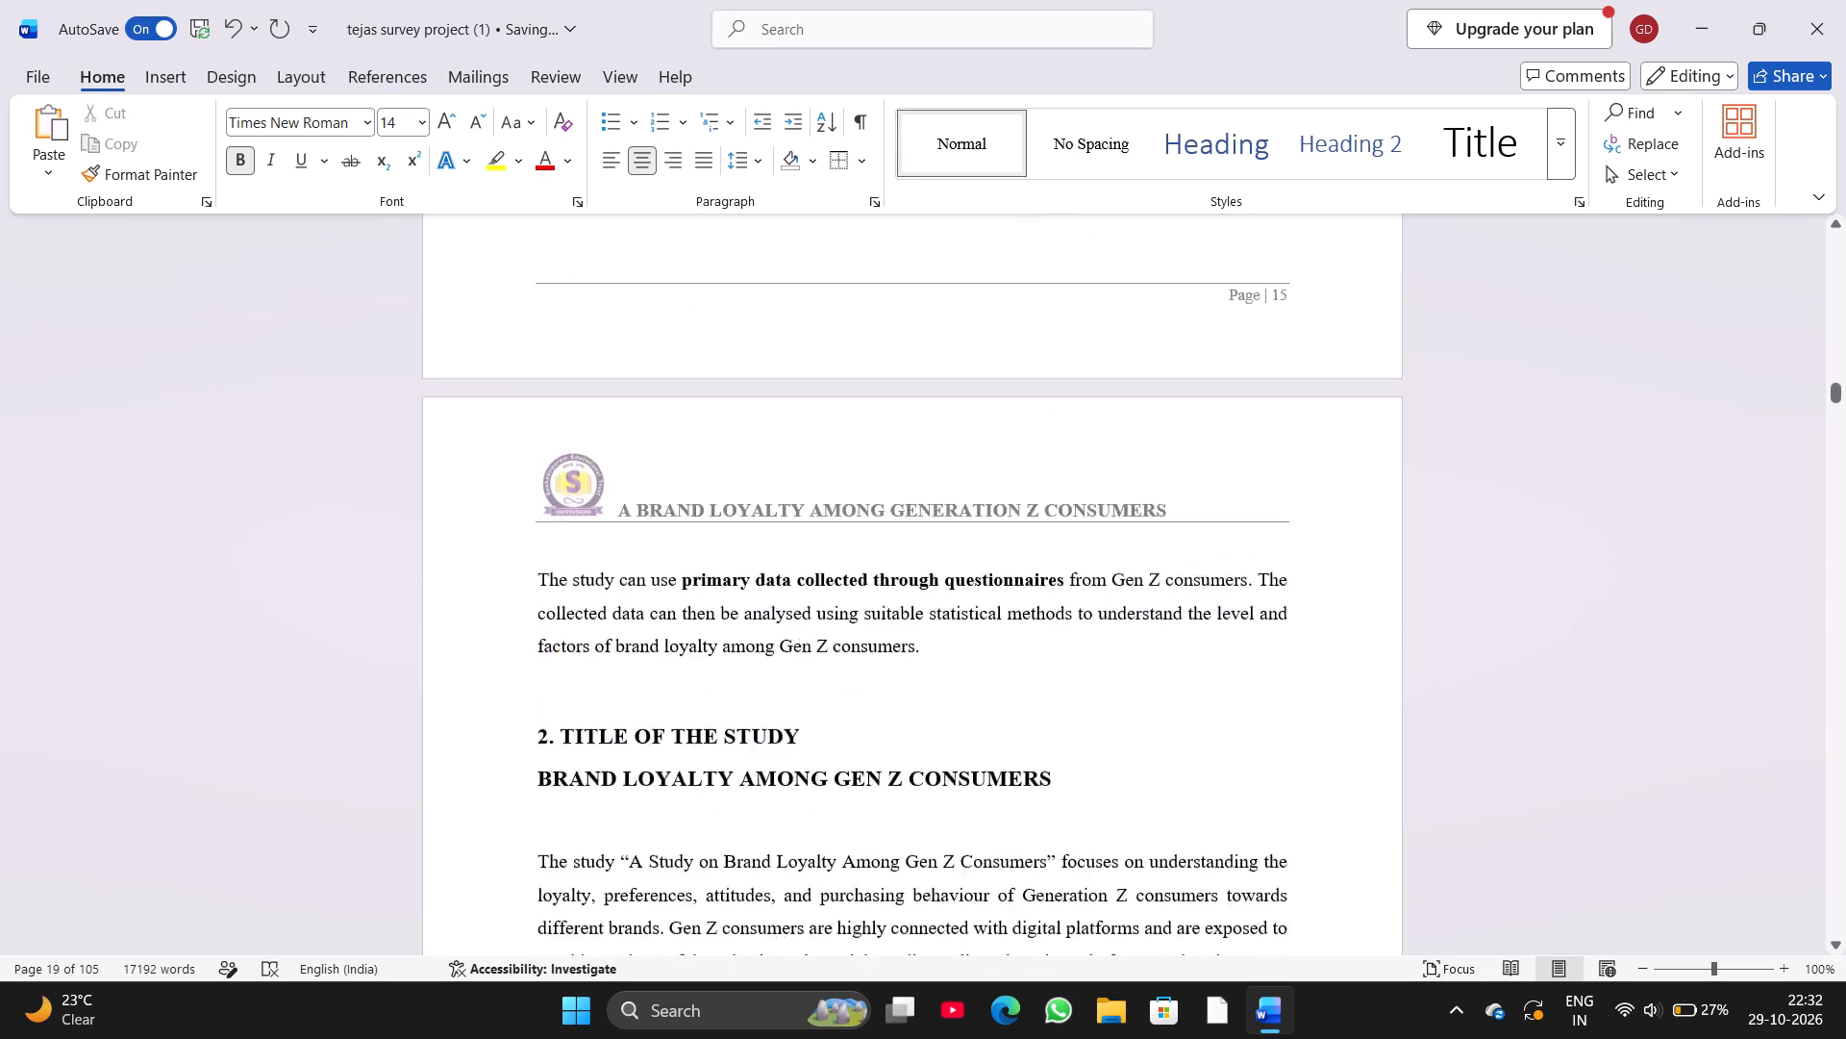
scroll(845, 901, down, 10)
scroll(845, 901, up, 1)
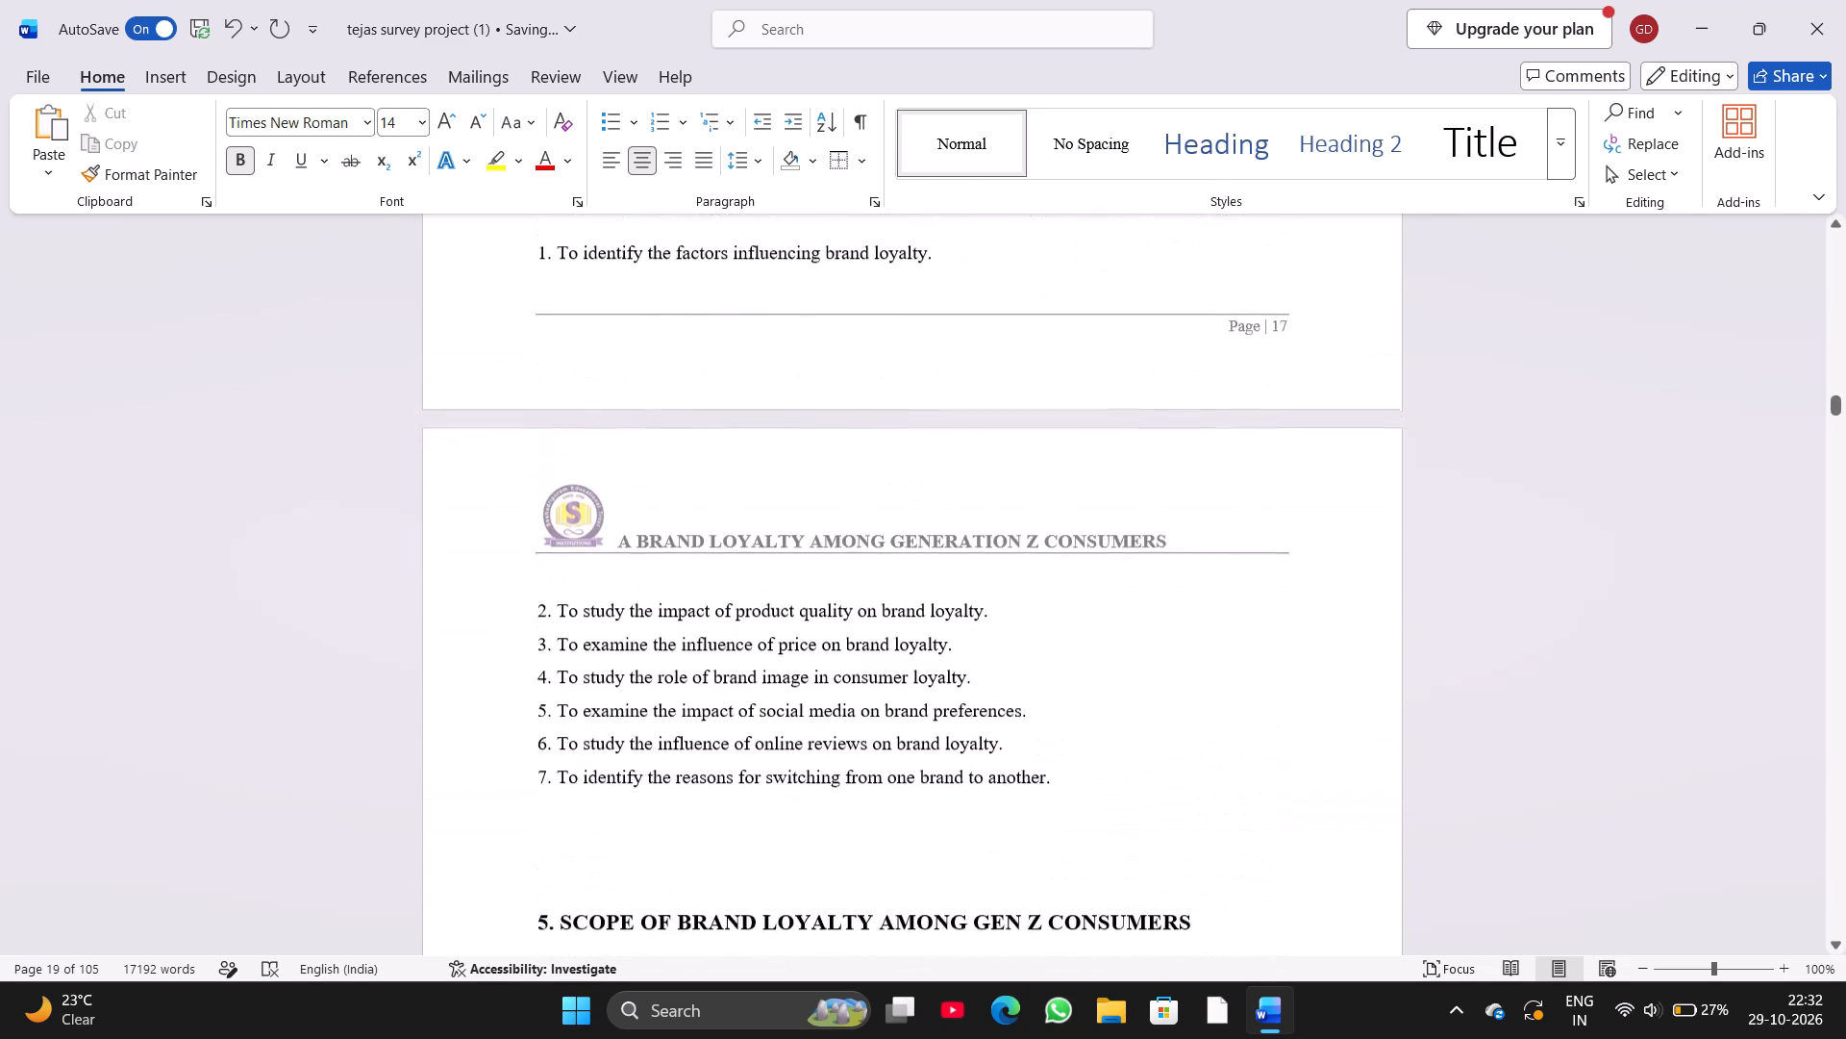
scroll(845, 901, up, 4)
scroll(845, 901, down, 2)
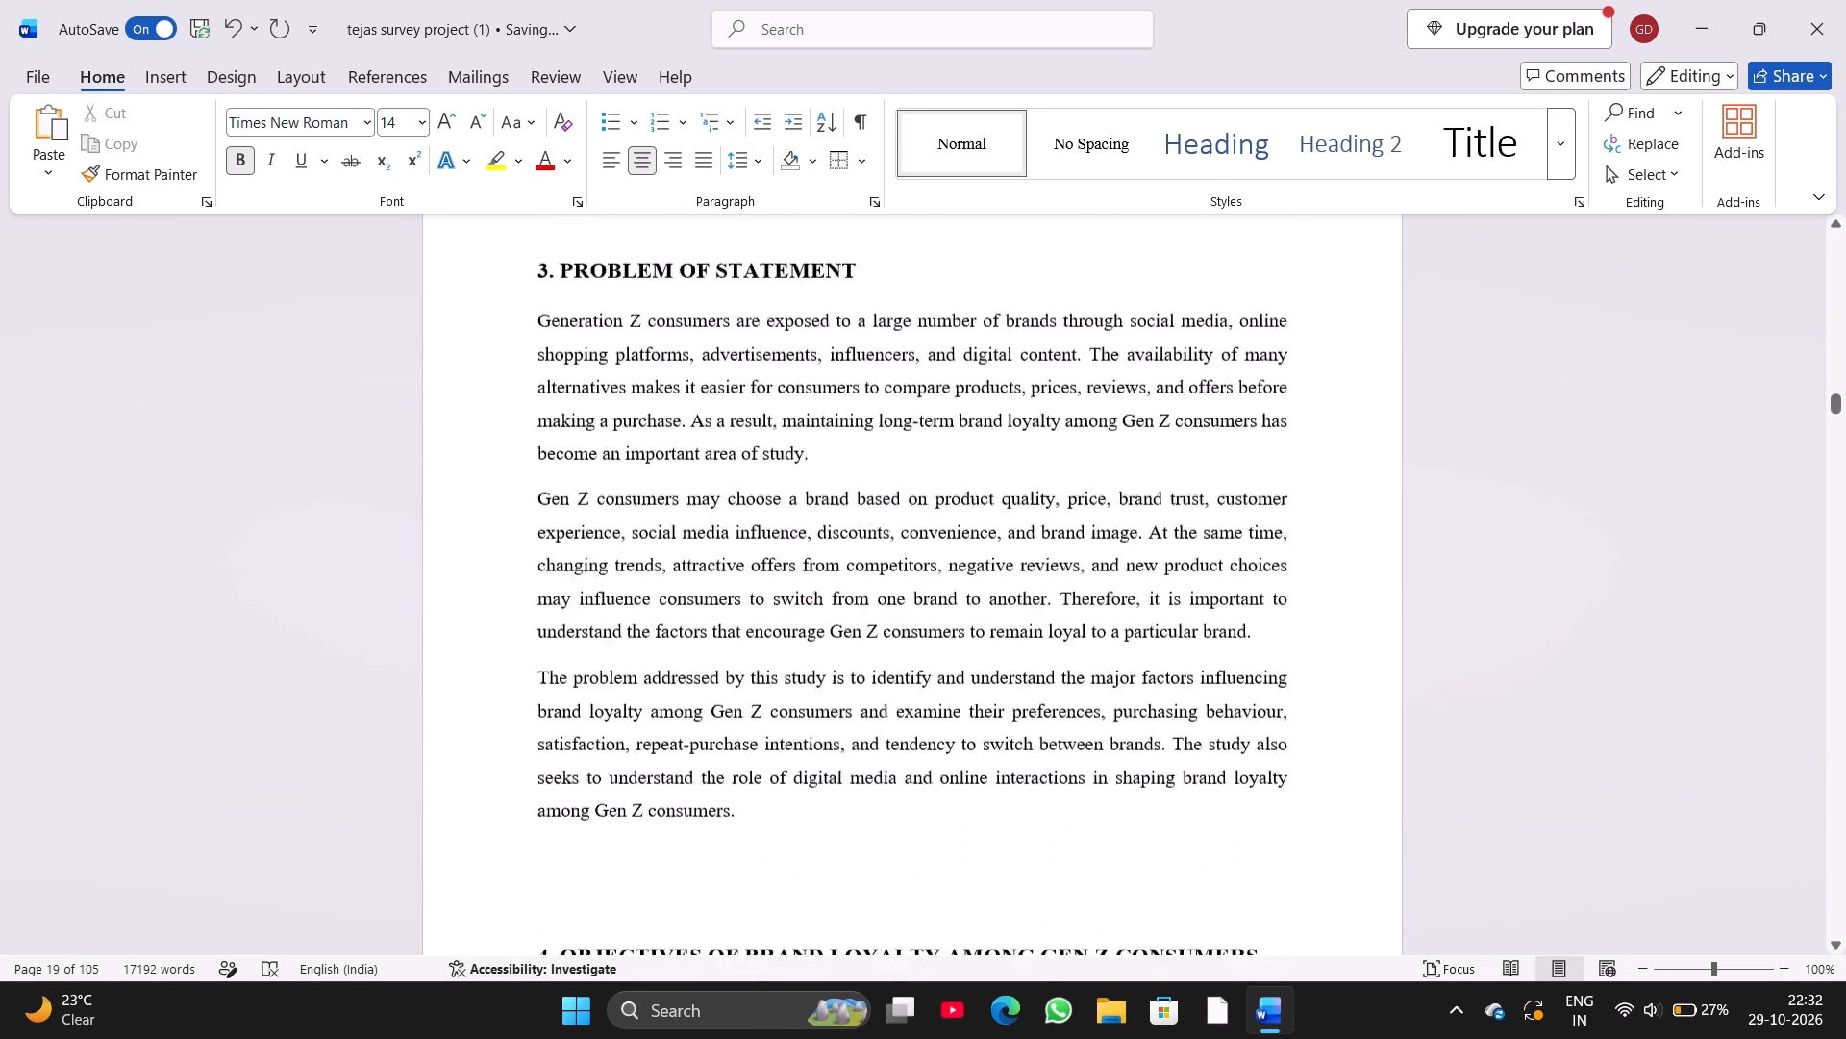
scroll(845, 901, down, 1)
scroll(845, 901, up, 5)
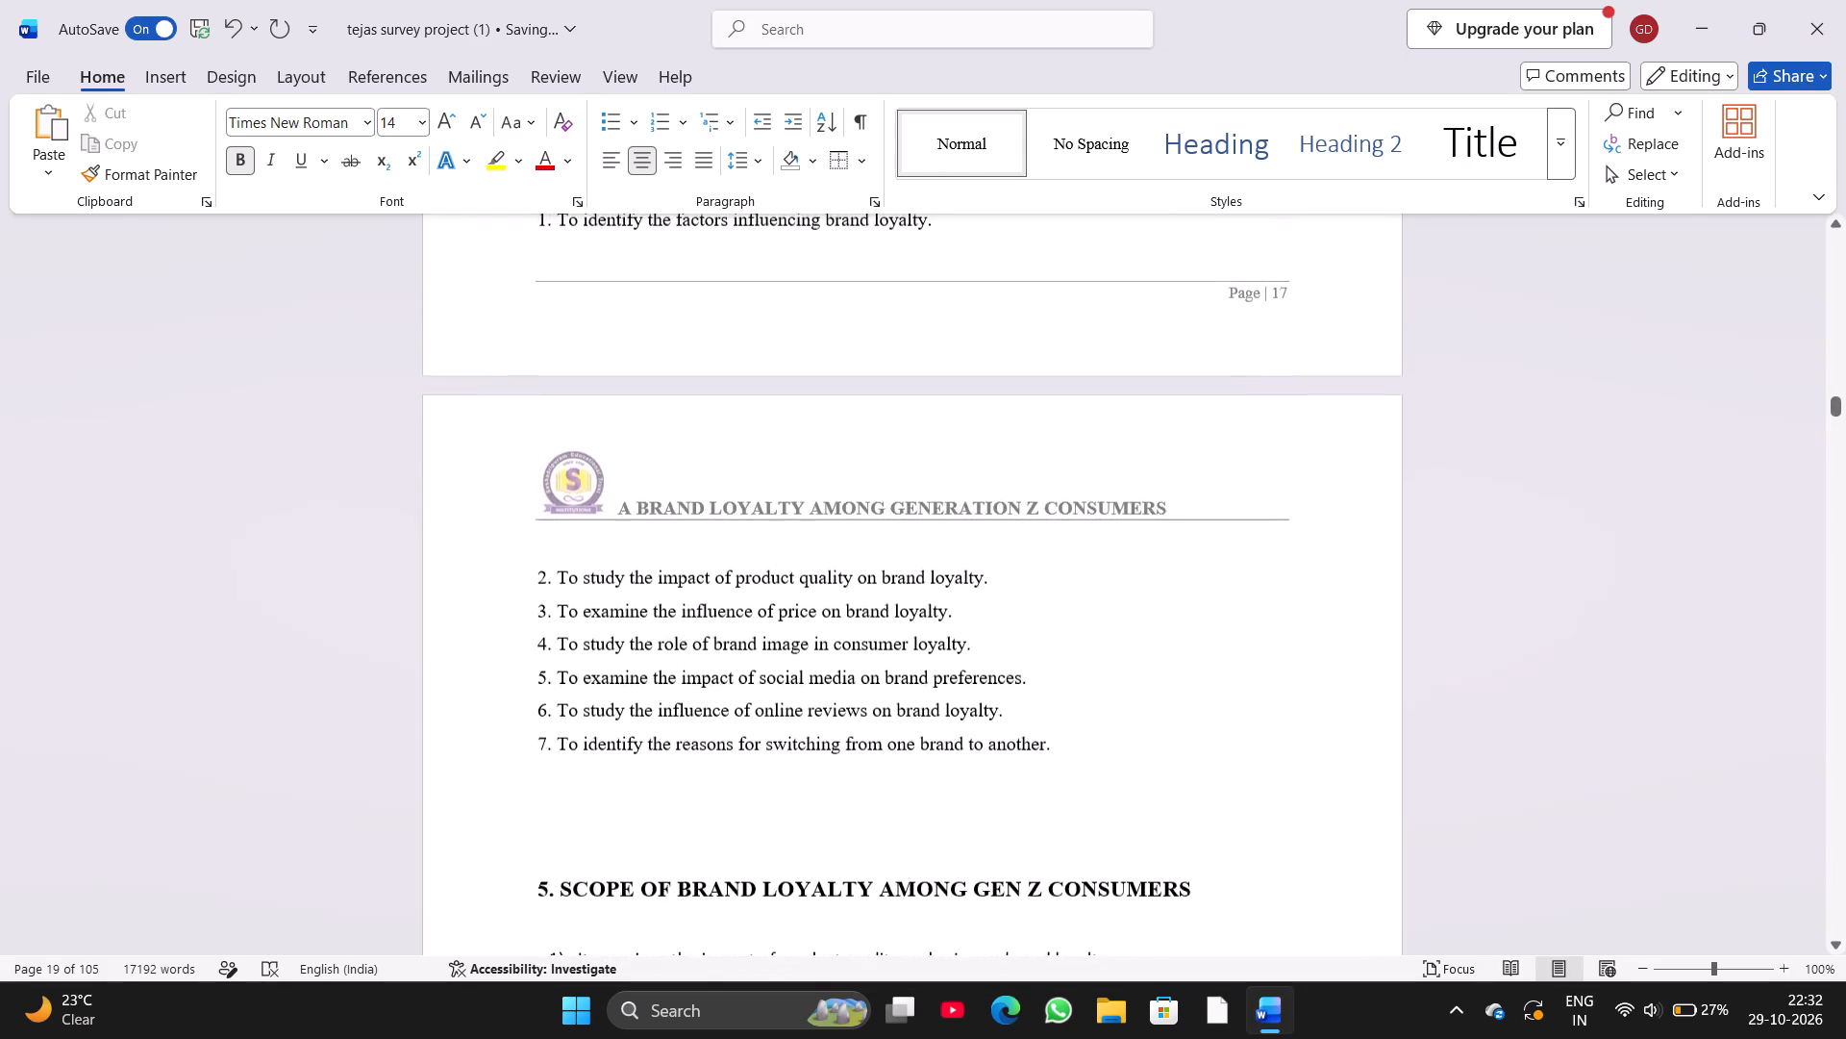
scroll(845, 901, up, 1)
click(535, 354)
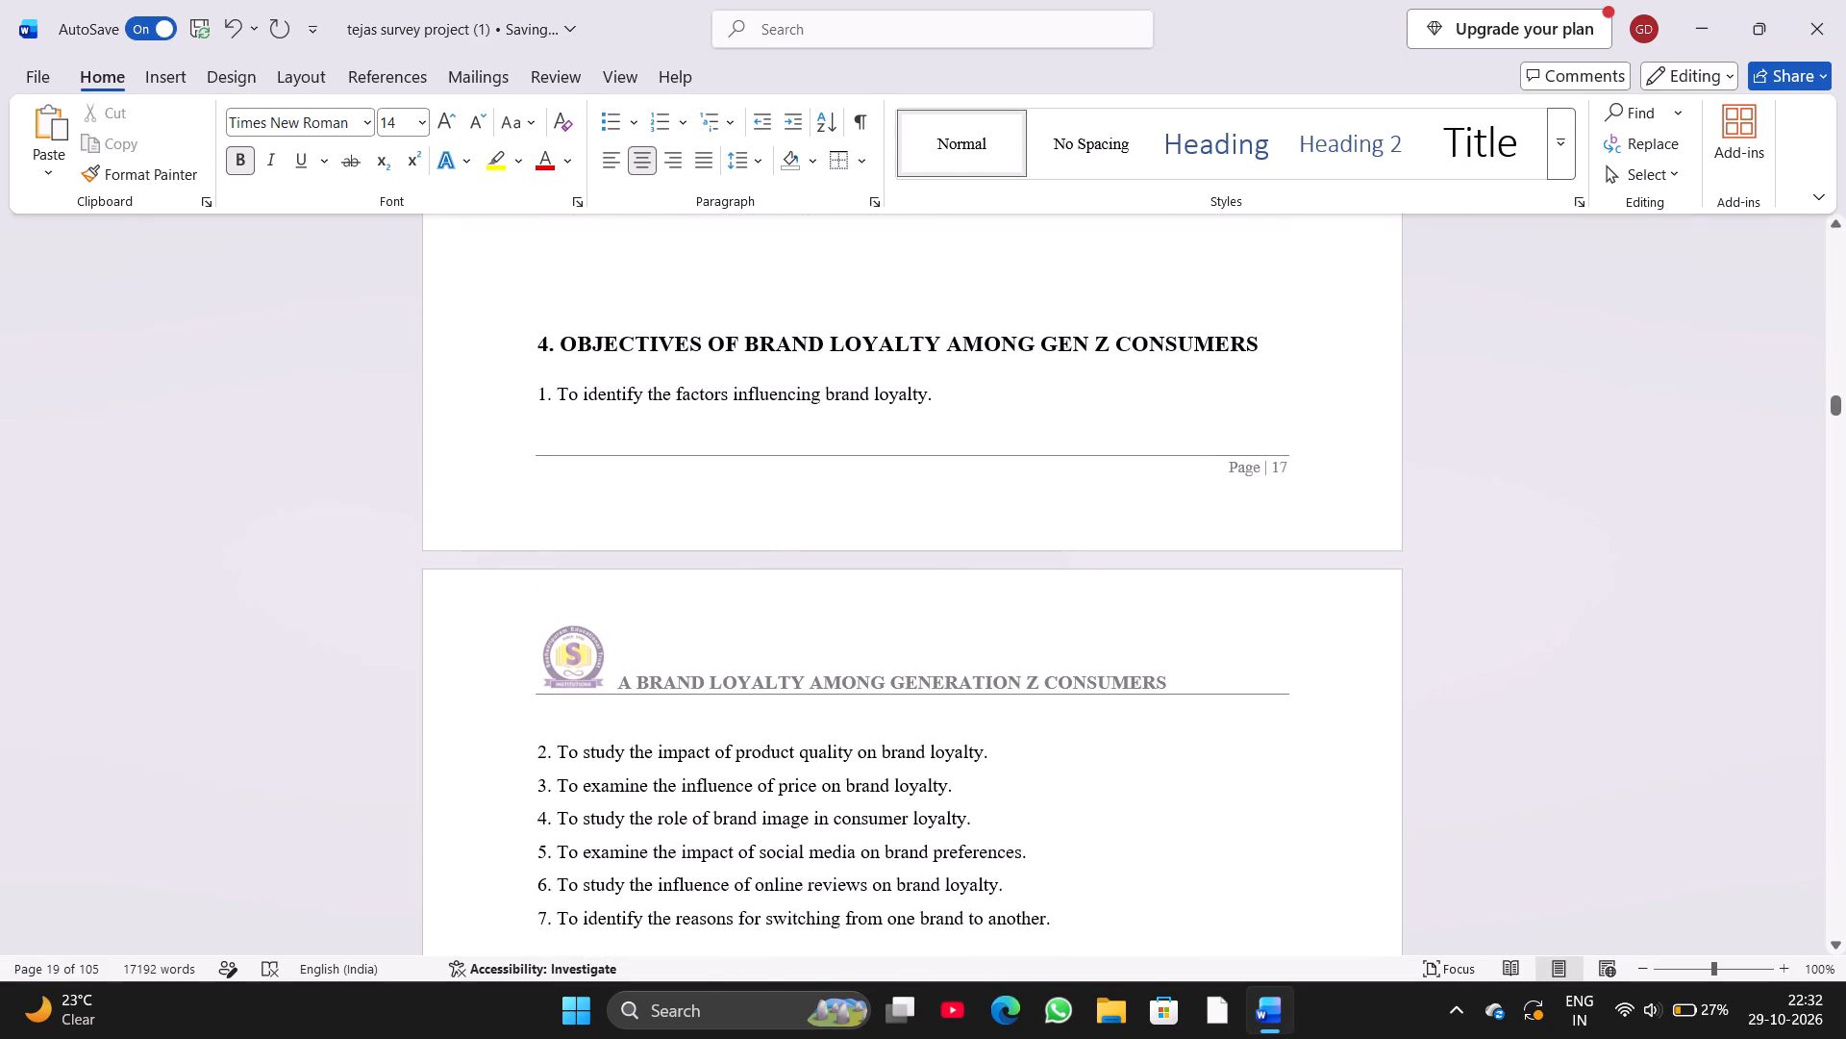
key(Return)
key(Return)
Insert an empty line above the "12. CHAPTER SCHEME" heading to push it off page 26.
scroll(535, 354, down, 1)
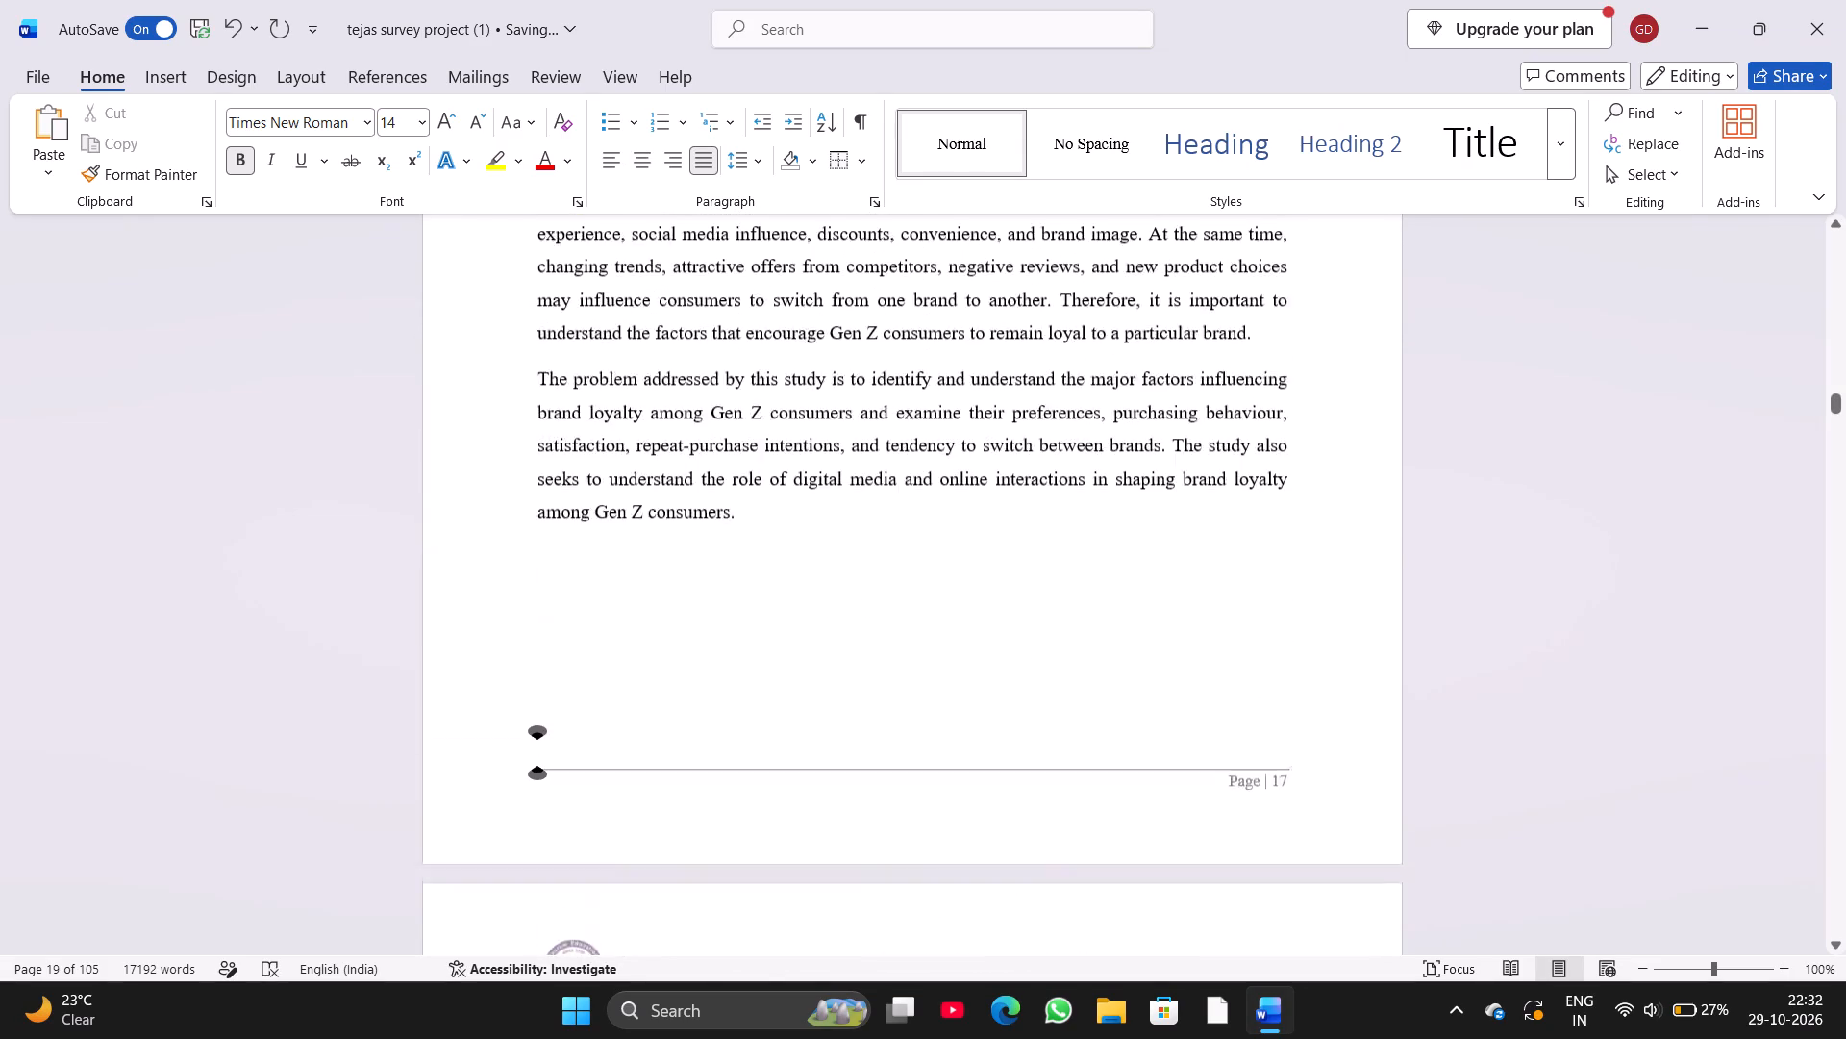
scroll(535, 354, down, 12)
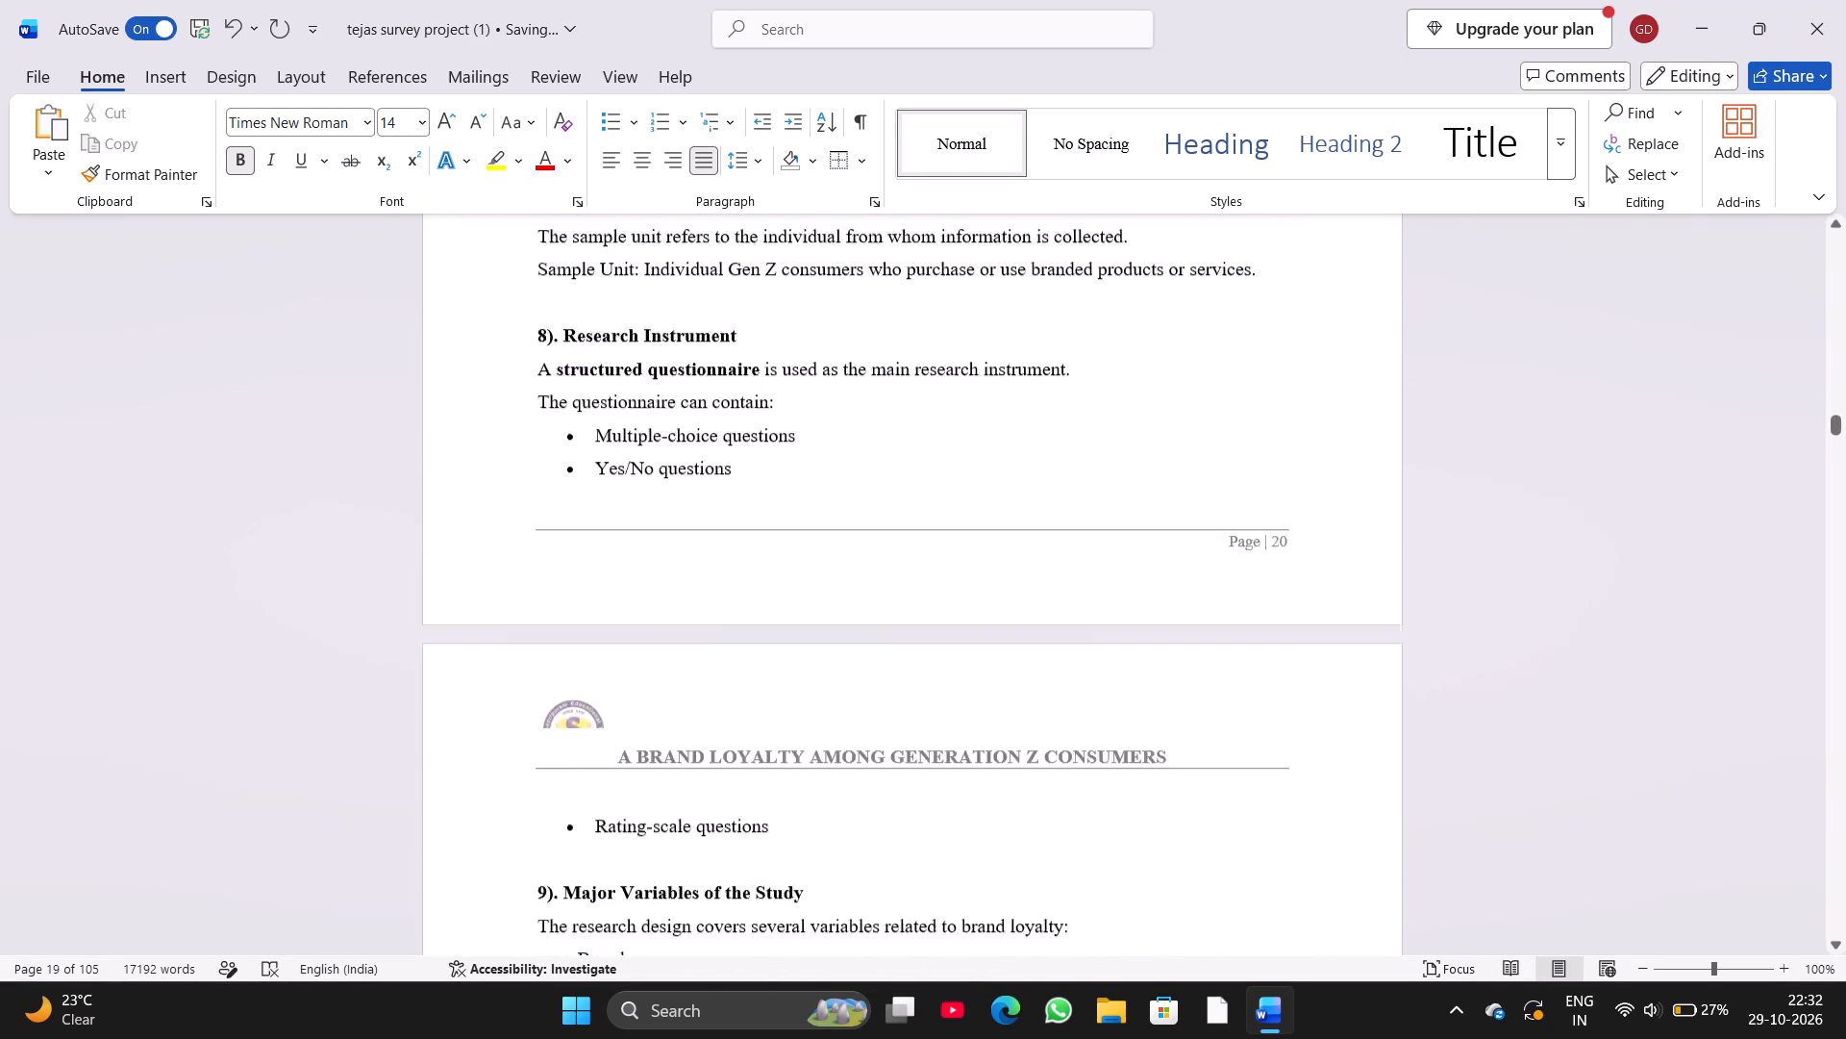
scroll(535, 354, down, 7)
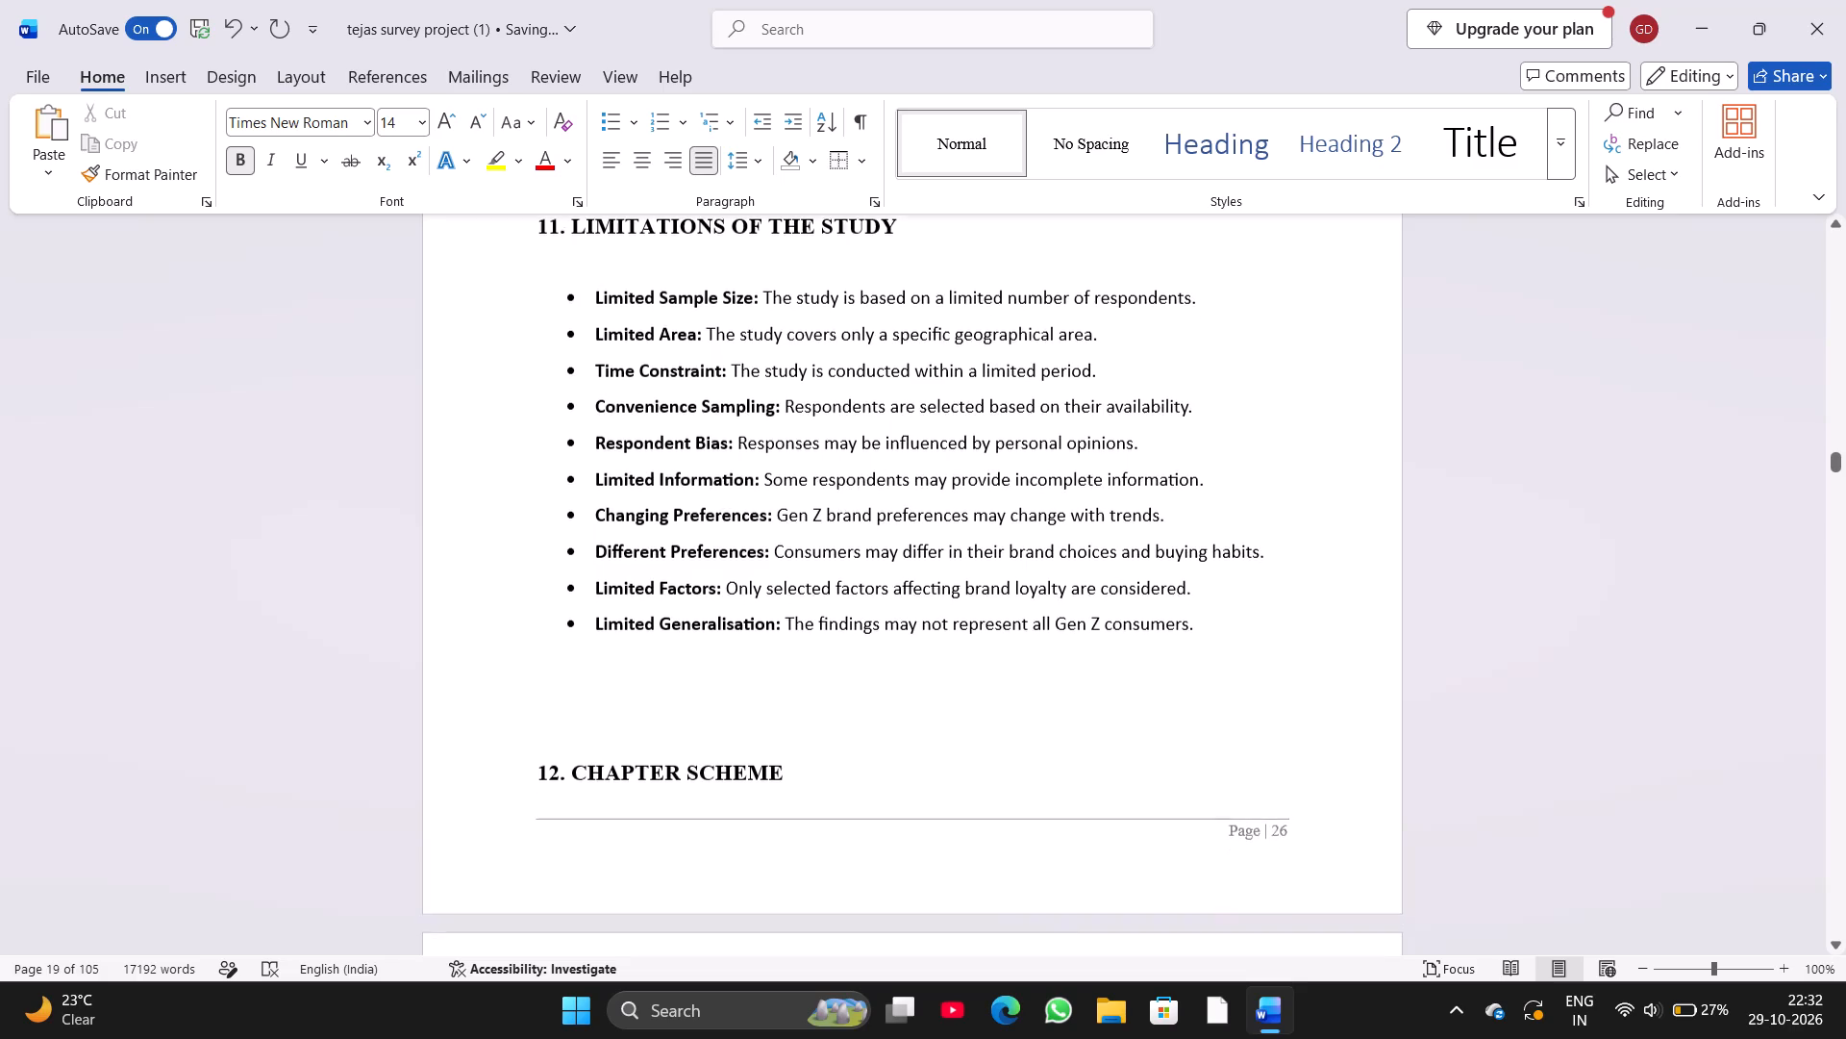
scroll(535, 354, down, 1)
click(535, 601)
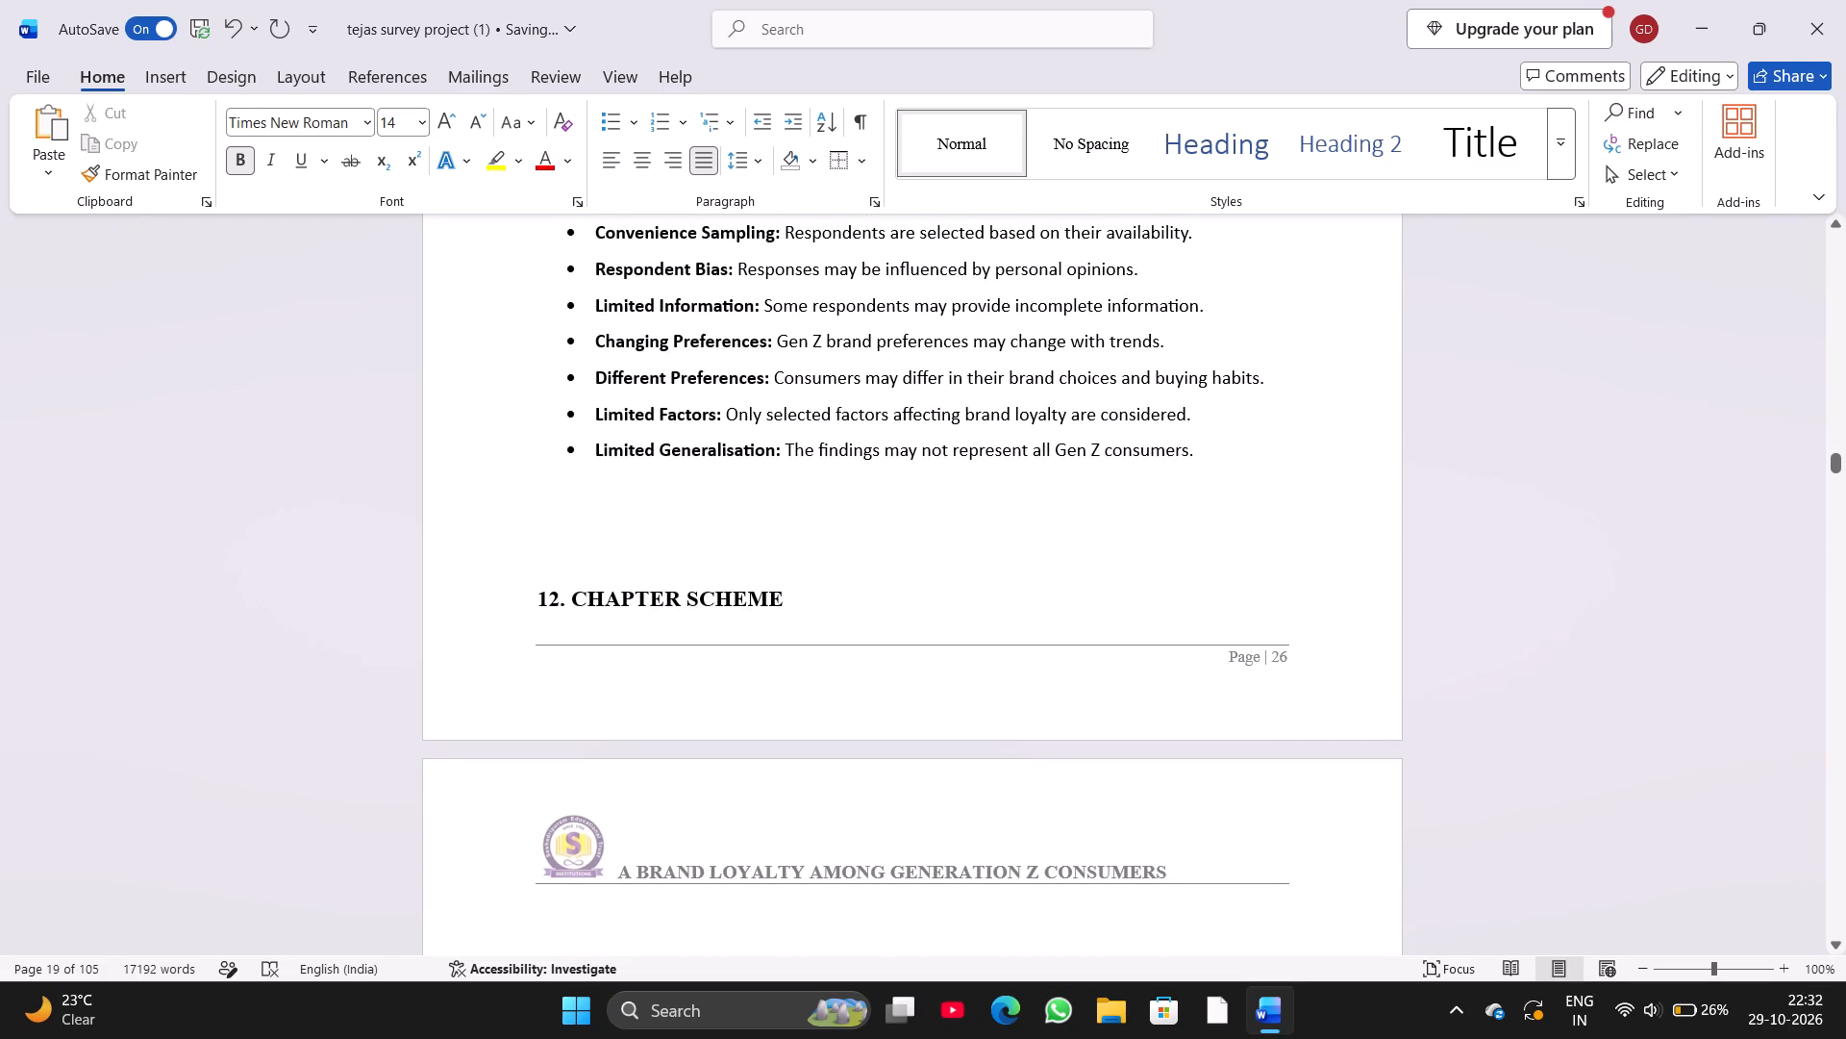
key(Return)
Insert two empty lines above the "4. KEY OBSERVATIONS FROM THE RESPONDENT PROFILE" heading to push it off page 36.
scroll(535, 601, down, 14)
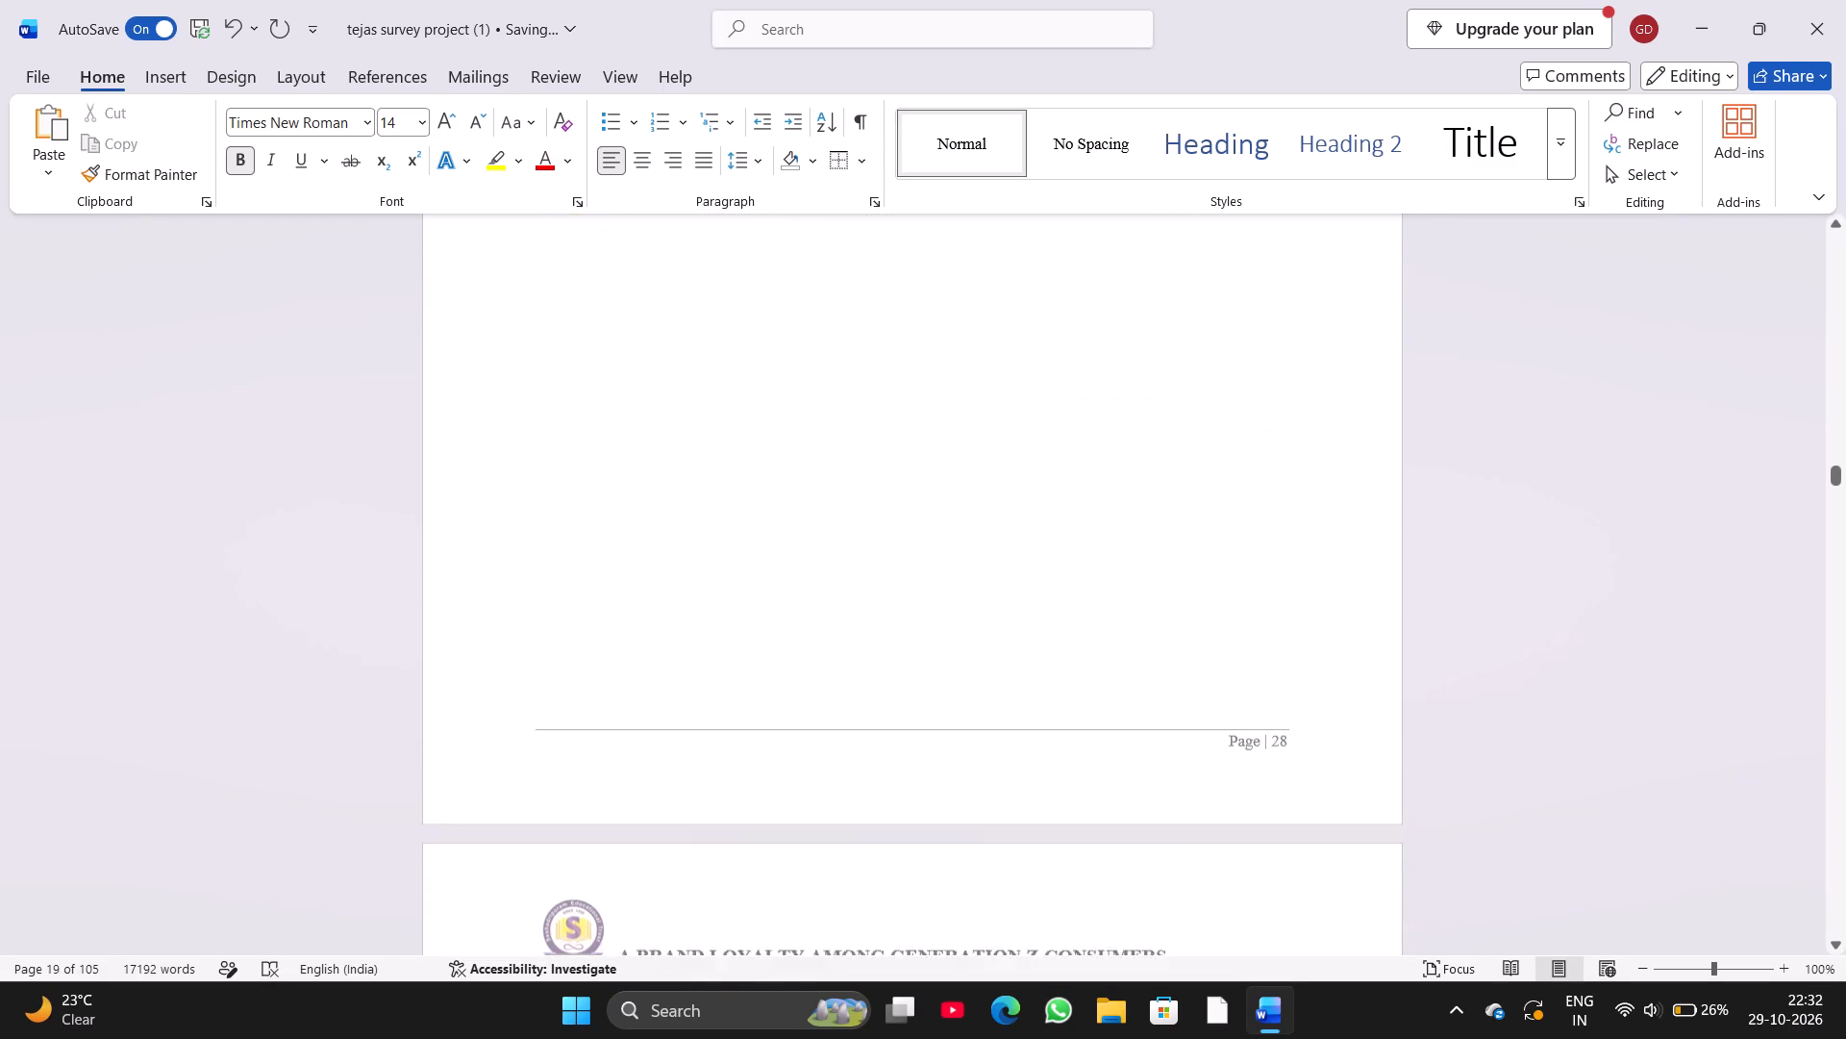
scroll(535, 601, down, 10)
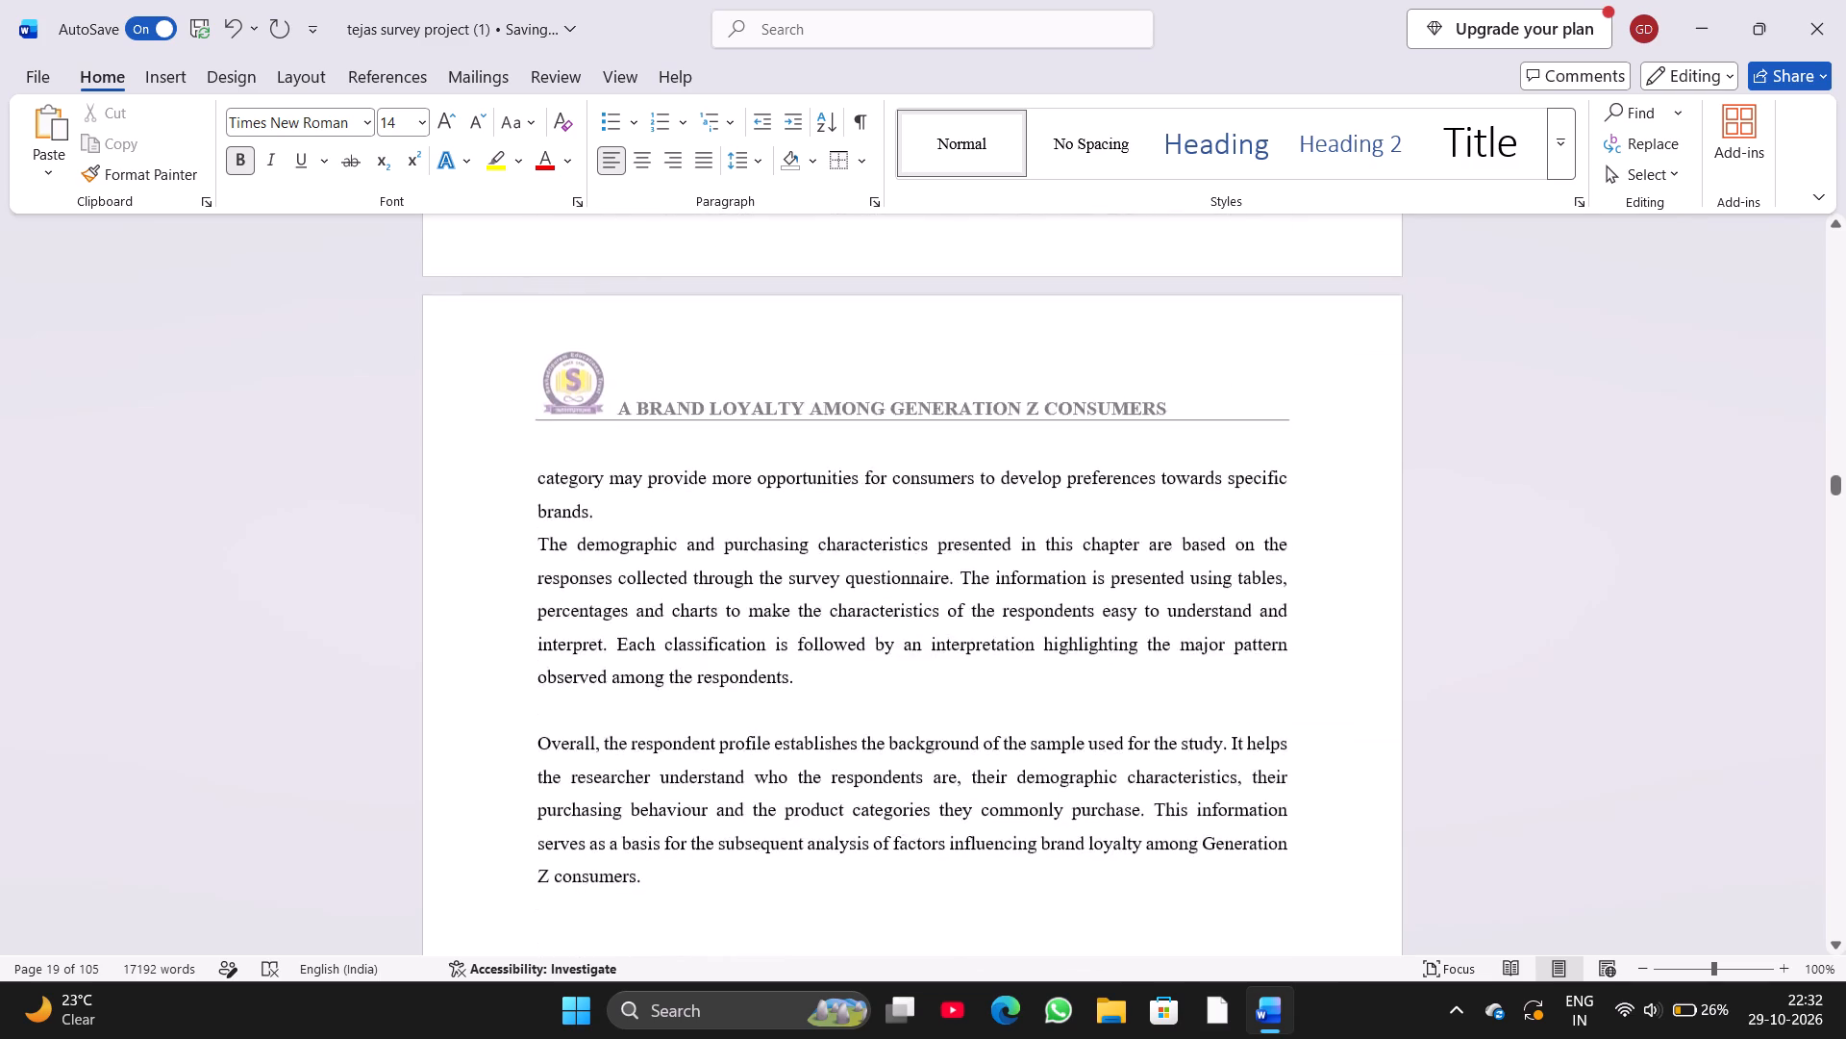
scroll(535, 601, down, 13)
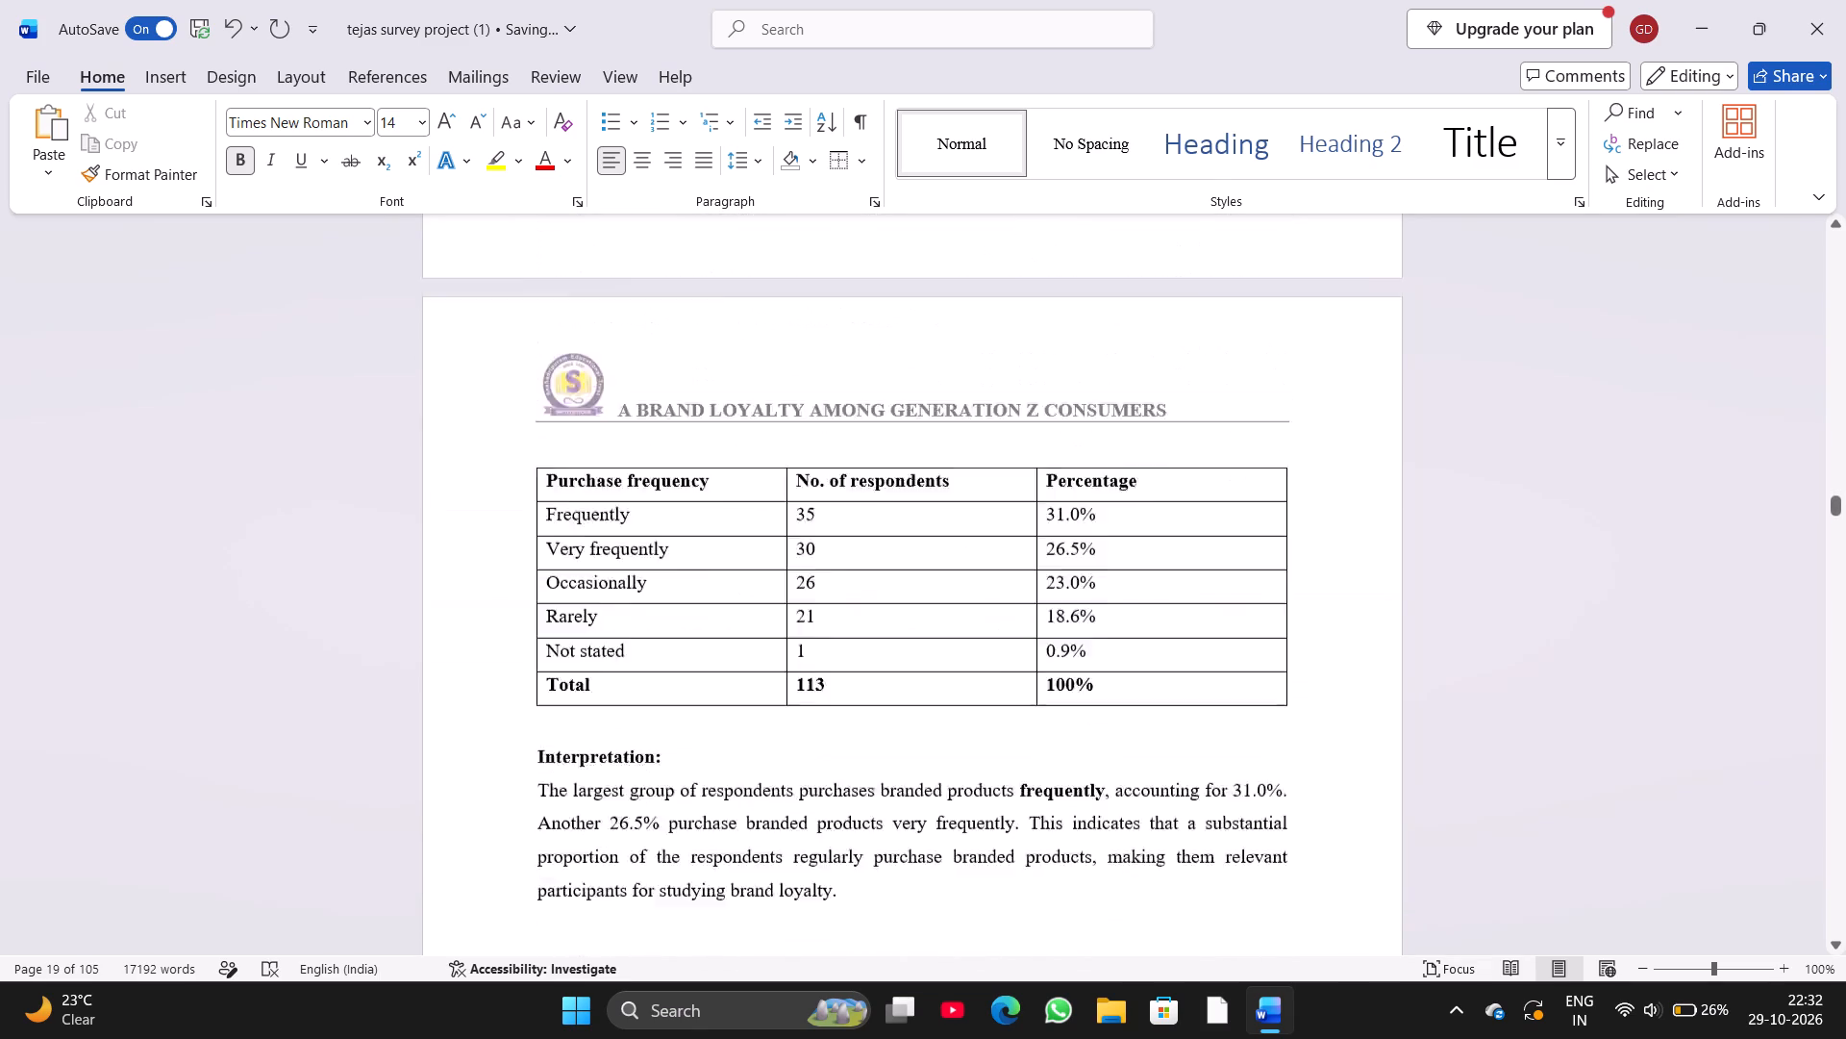
scroll(535, 601, down, 13)
scroll(535, 601, up, 14)
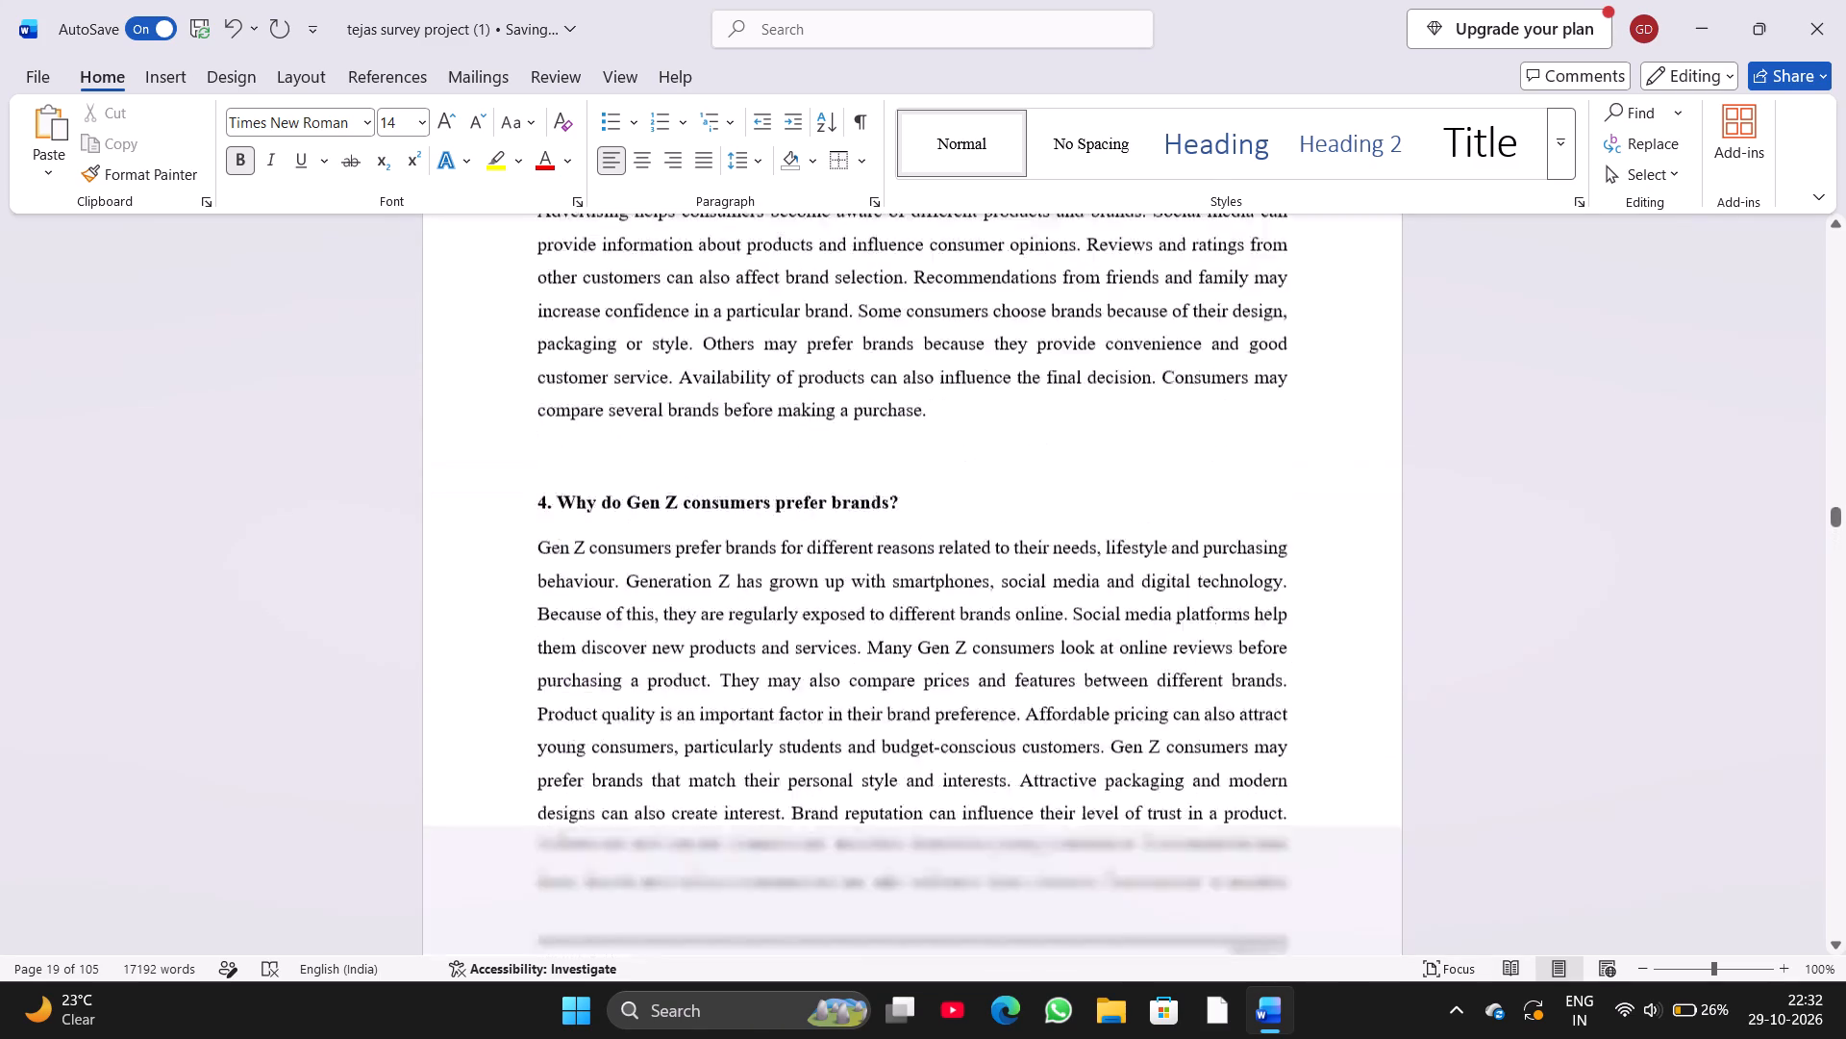
scroll(535, 601, down, 4)
scroll(535, 601, up, 9)
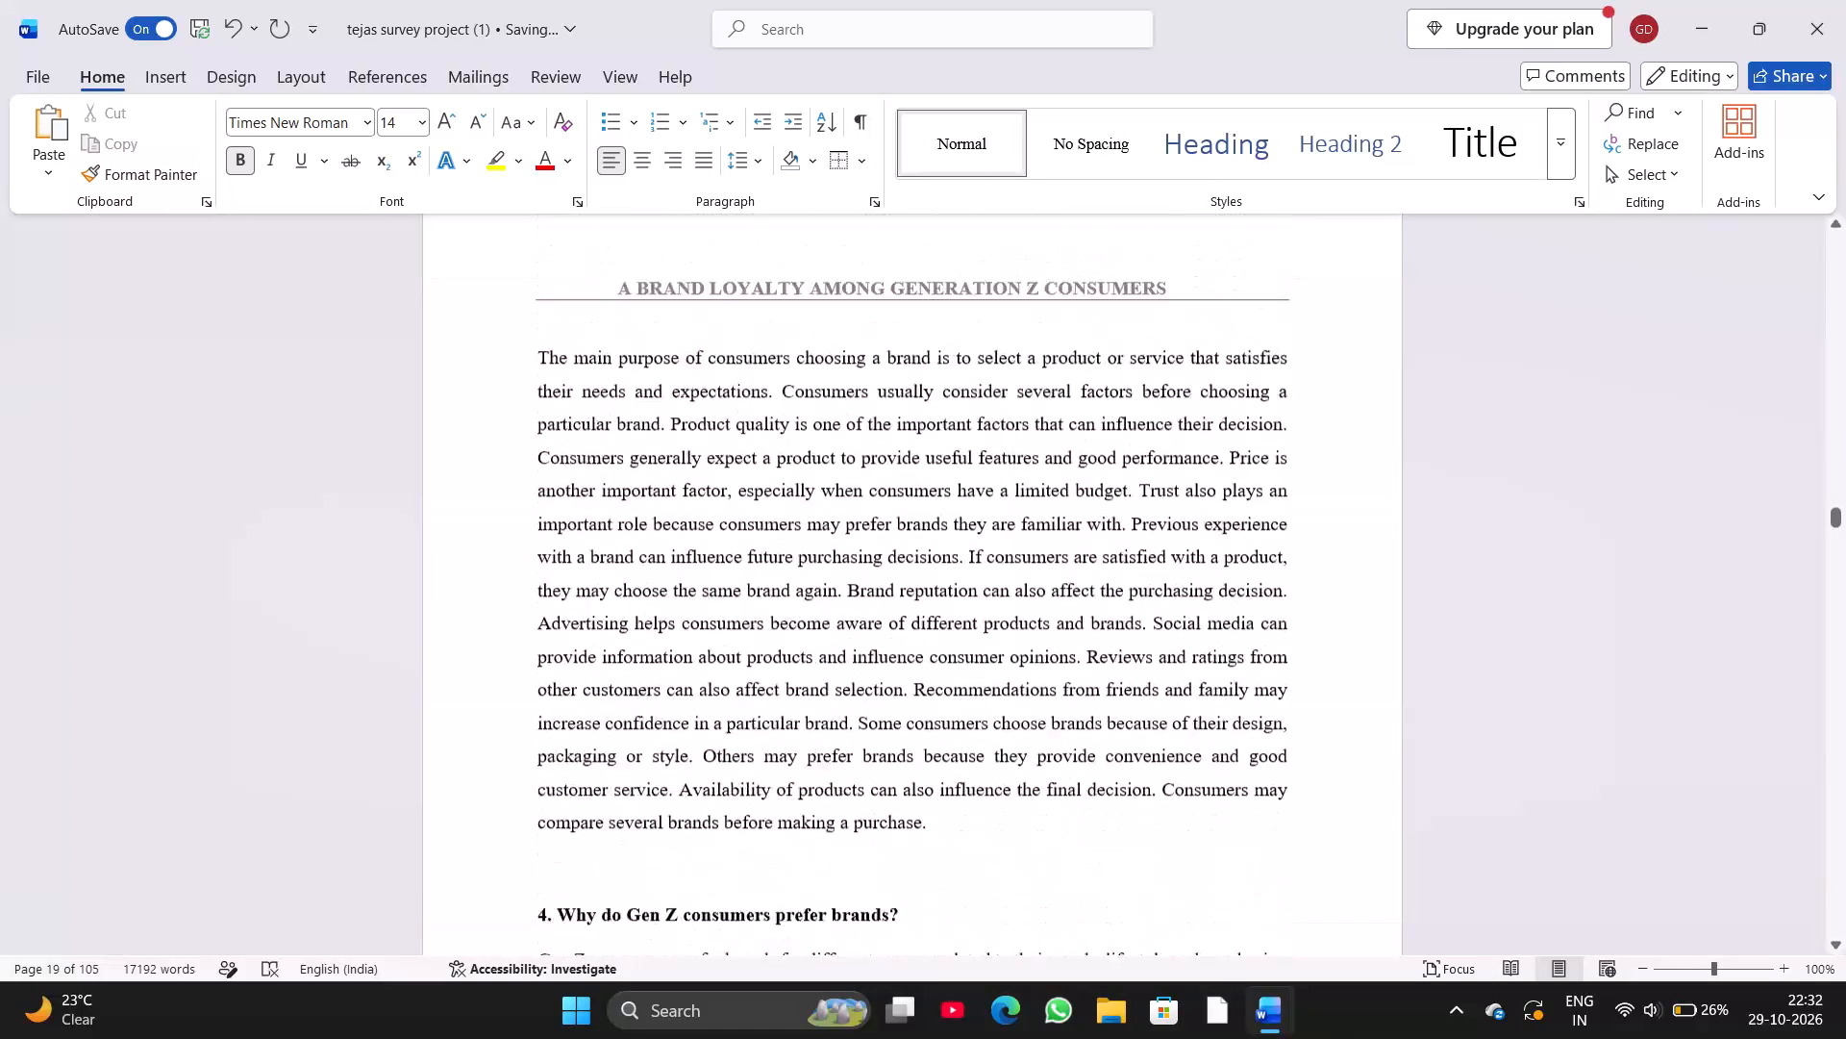
scroll(535, 601, up, 7)
scroll(535, 601, down, 1)
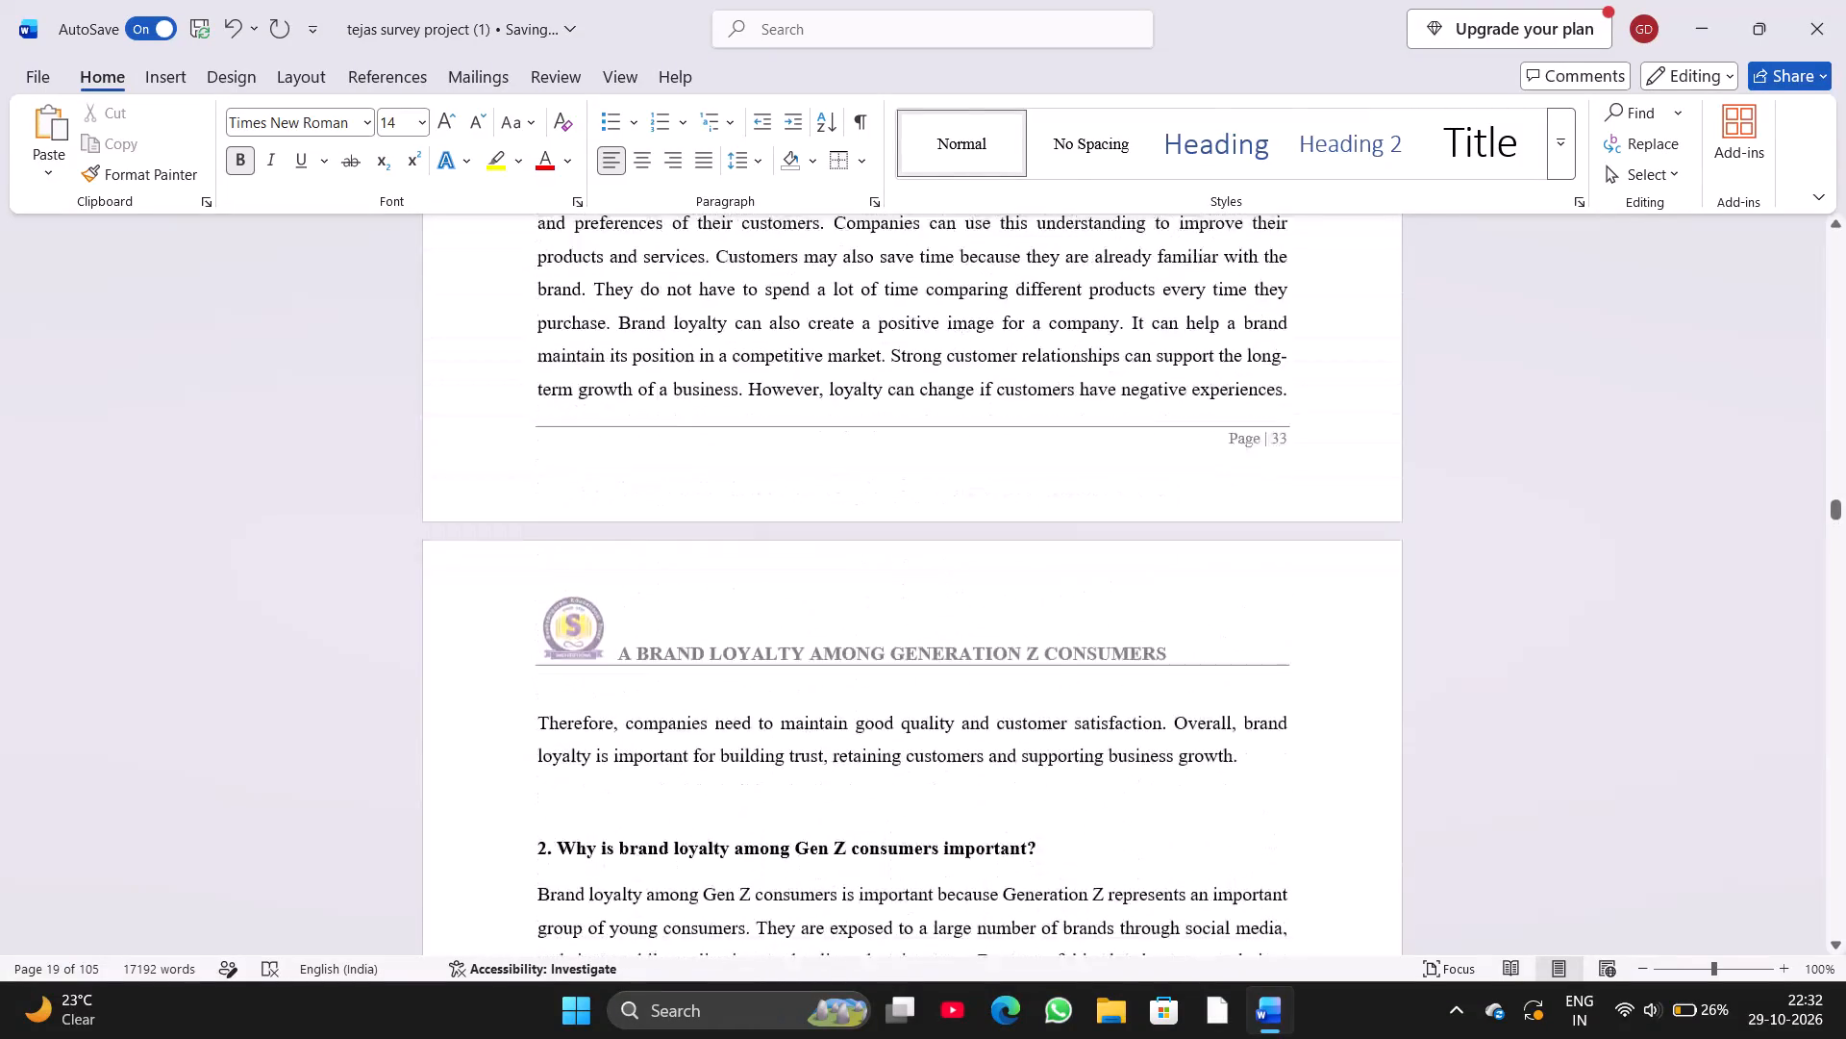
scroll(535, 601, down, 6)
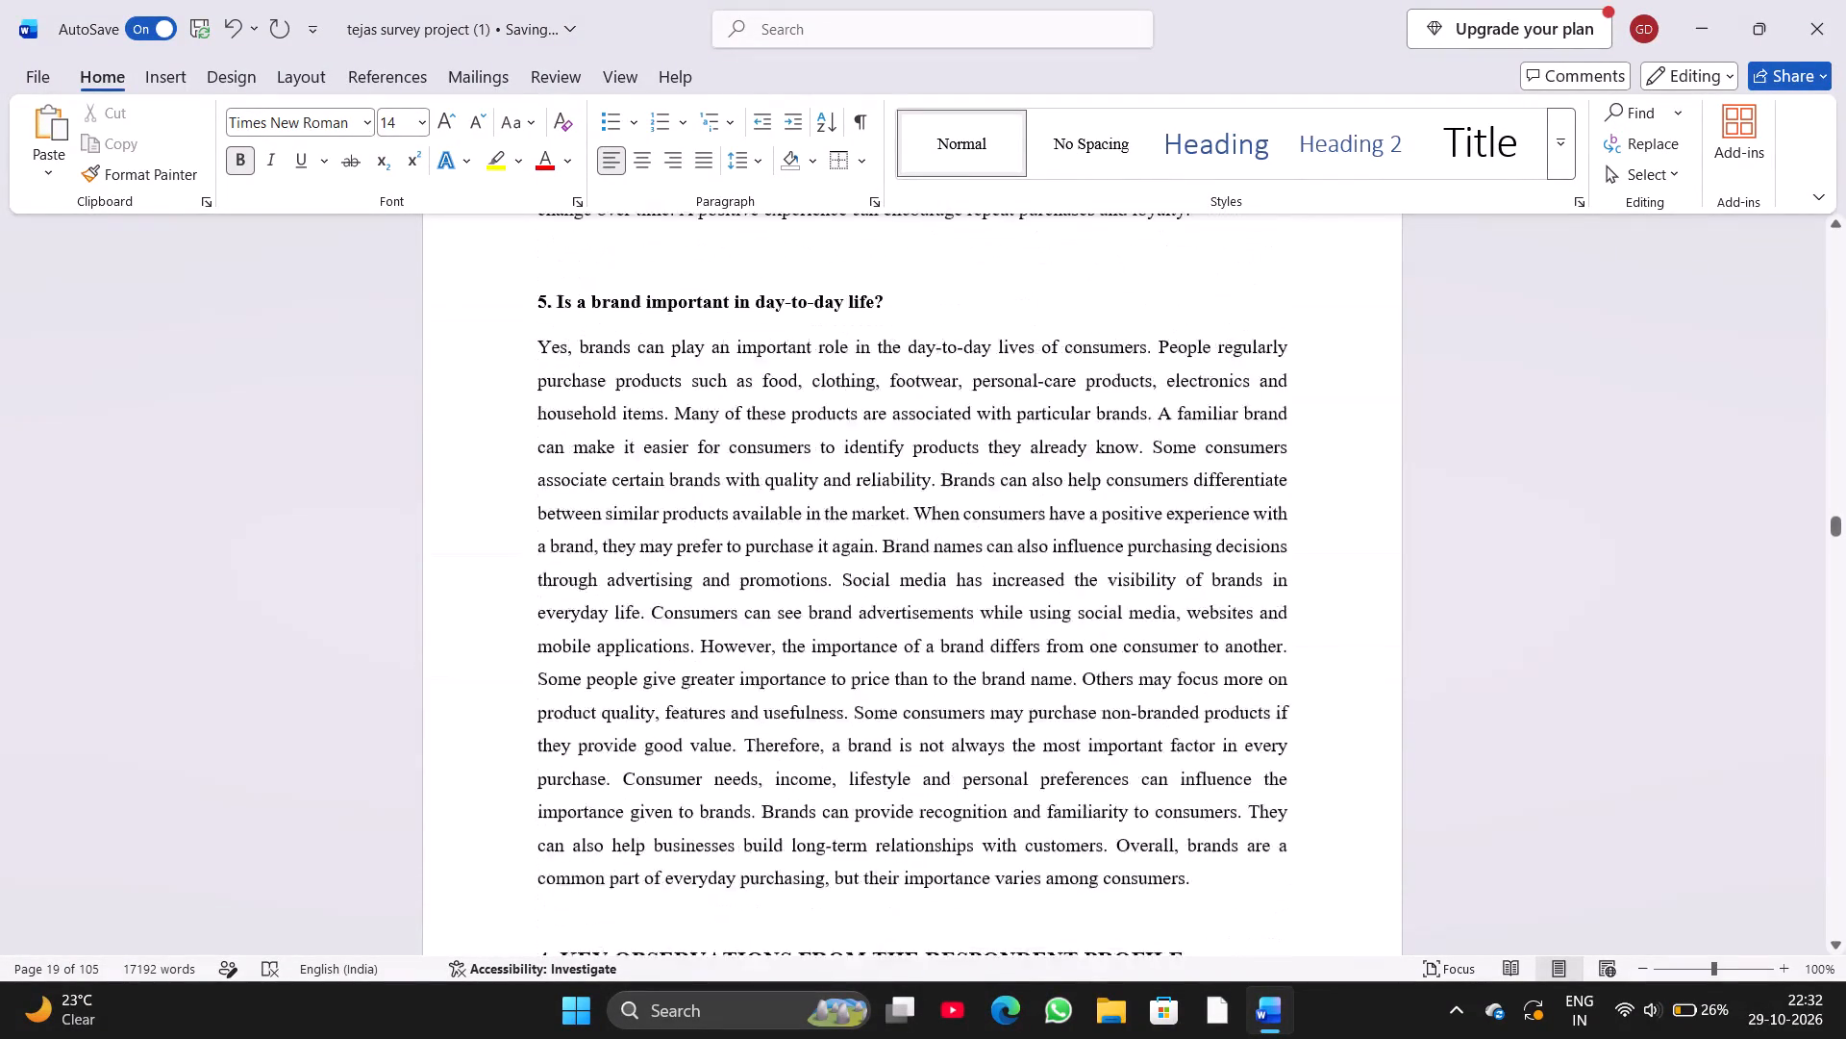
scroll(535, 601, down, 2)
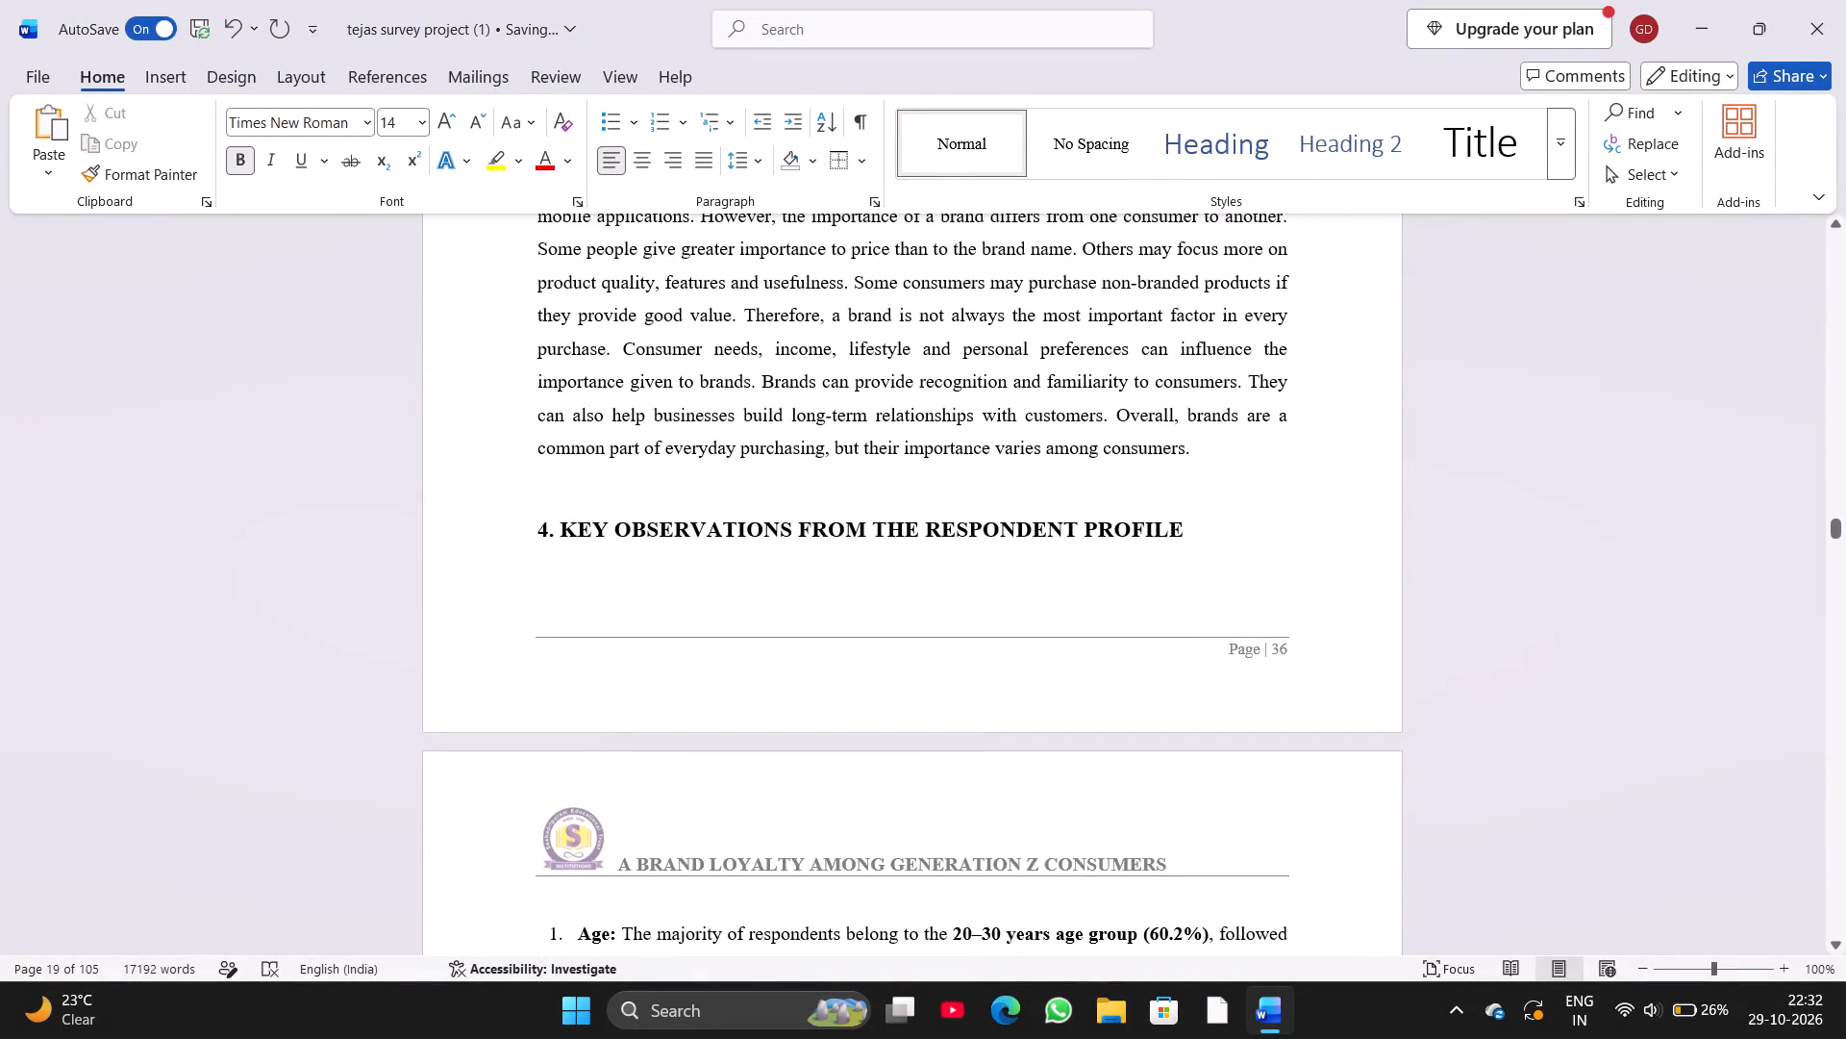
click(538, 522)
key(Return)
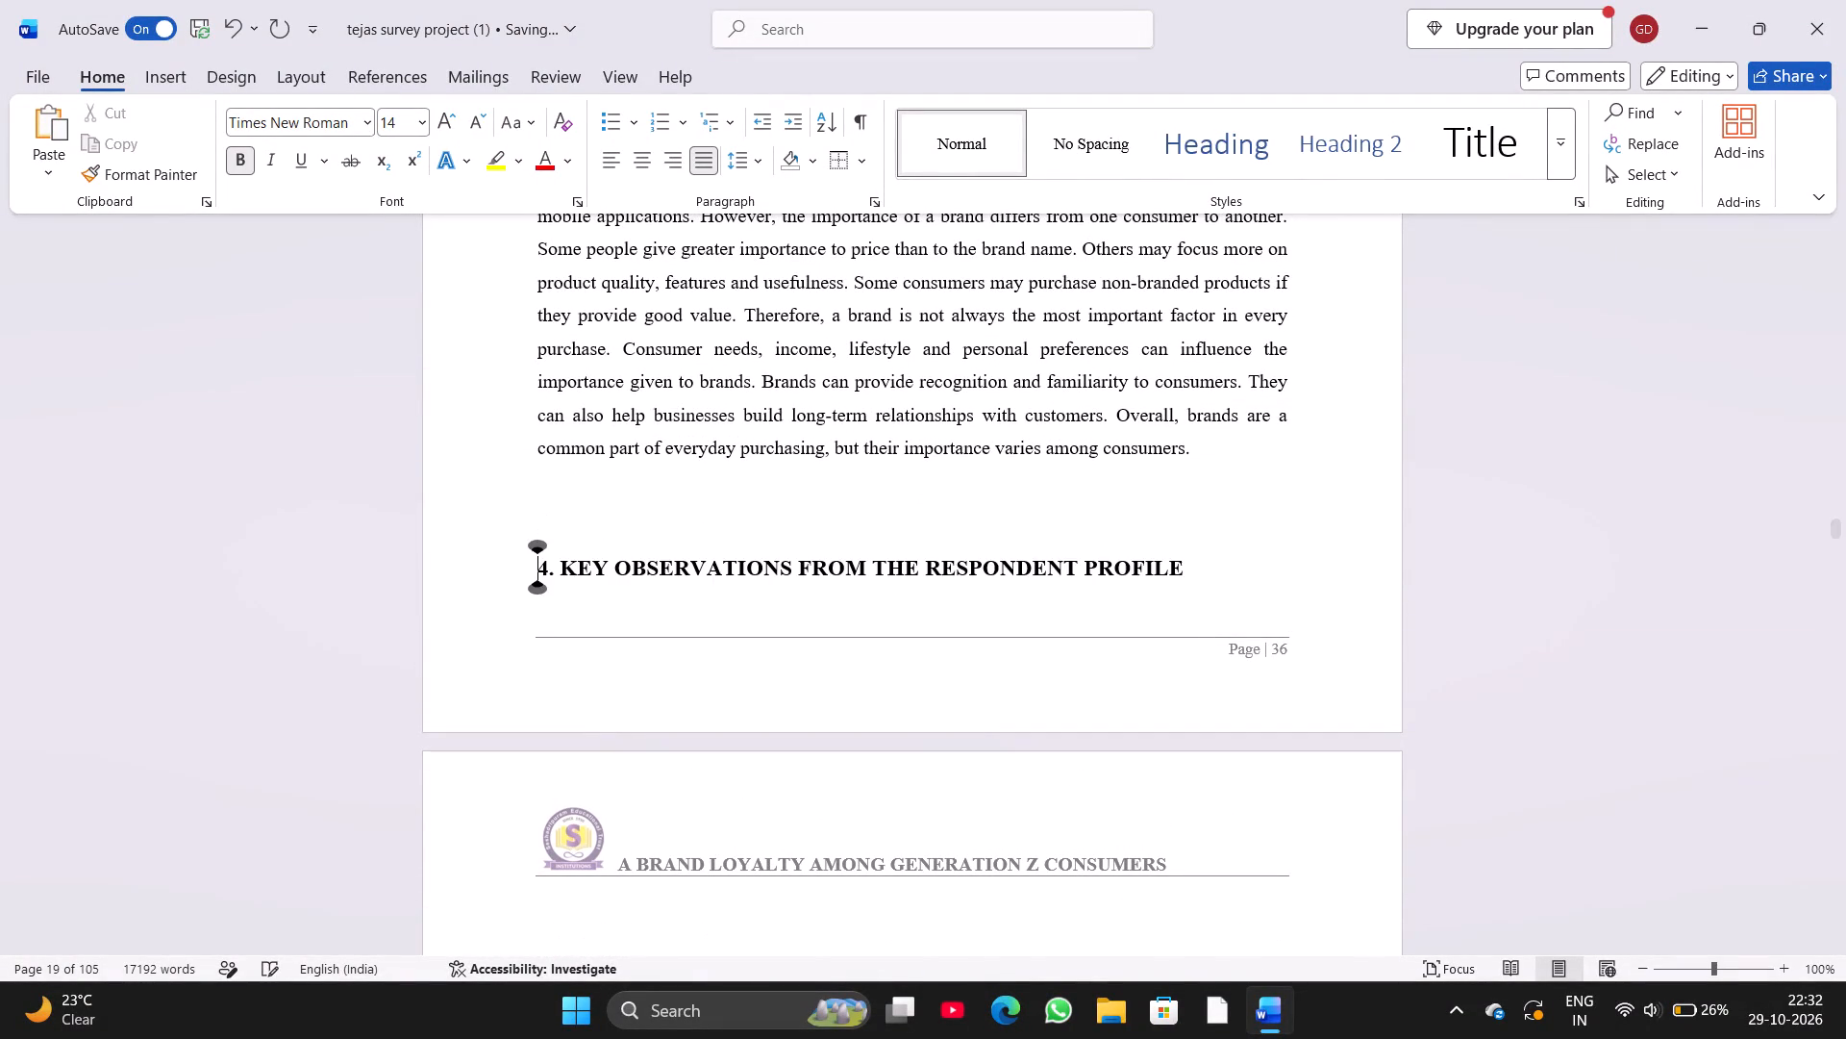
key(Return)
Insert two empty lines above the "3. What is the main purpose of consumers choosing a brand?" heading to move it off page 34.
scroll(538, 522, up, 6)
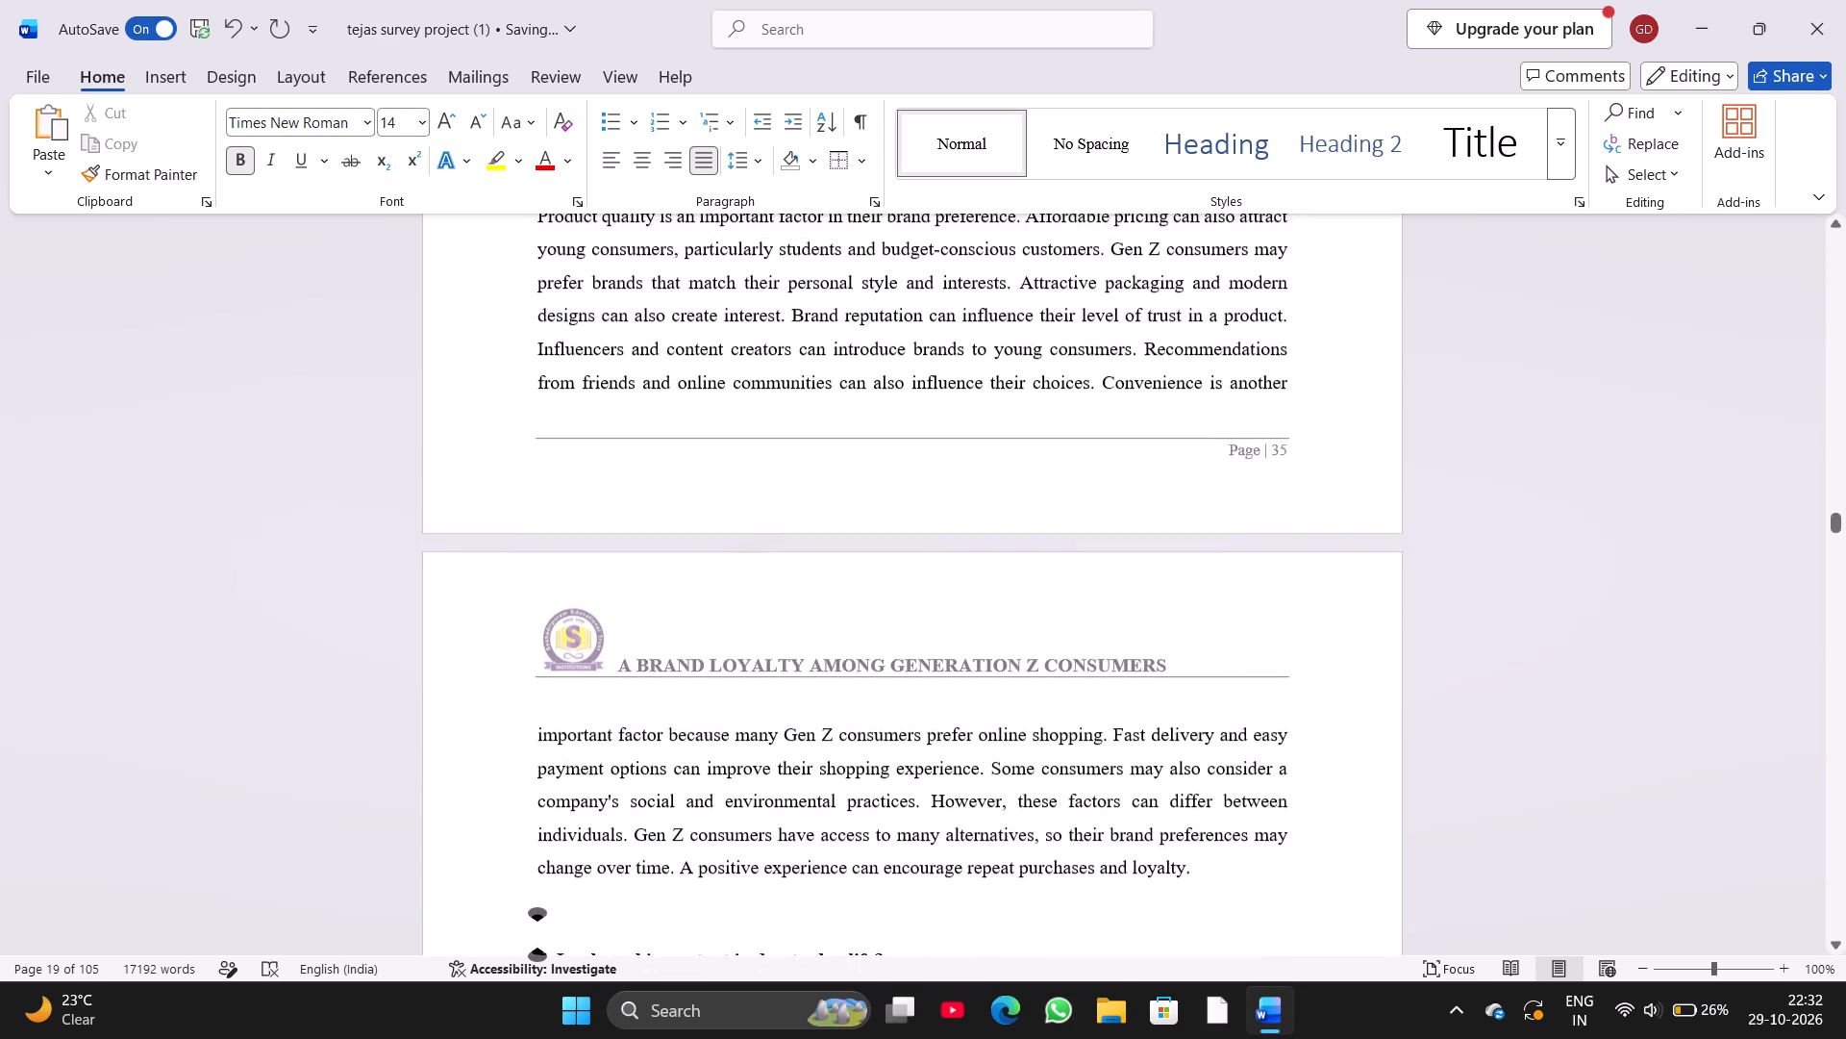
scroll(538, 522, up, 4)
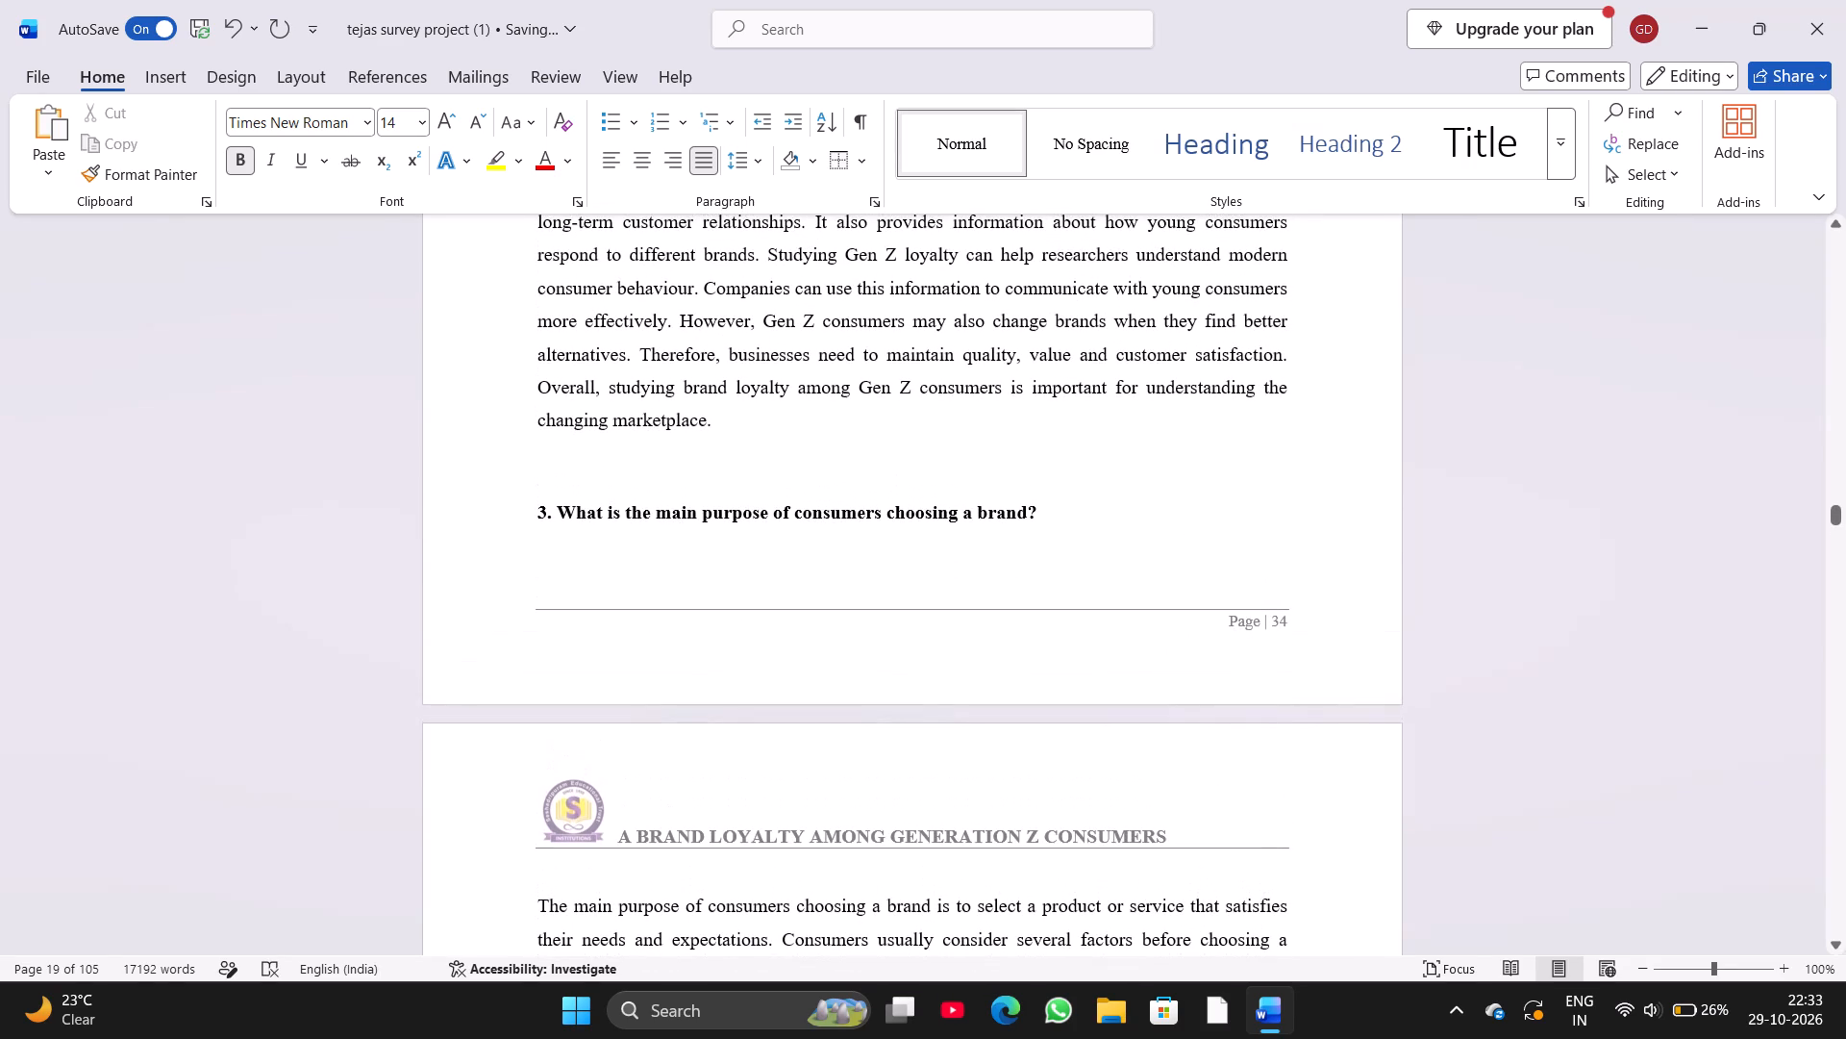
click(534, 509)
key(Return)
key(Return)
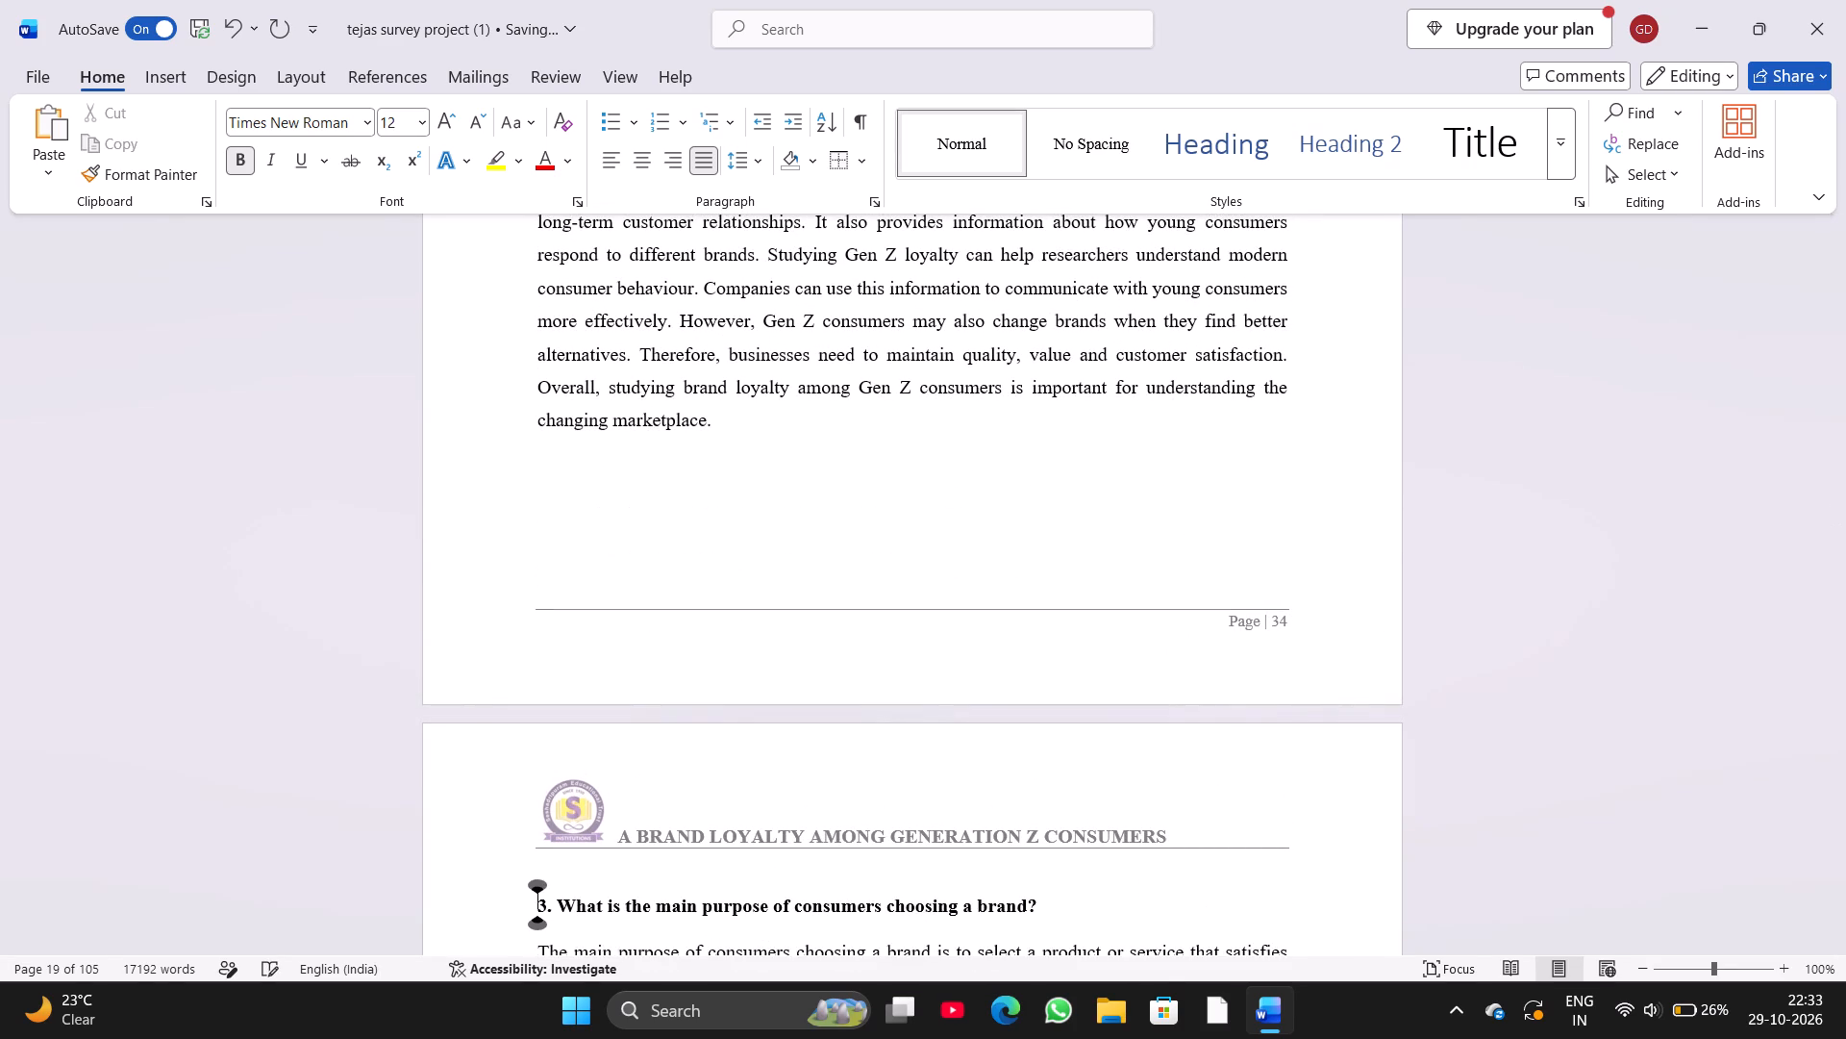
Check the pages from the purchase frequency table to TABLE NO 4.1.1 for headings and tables badly placed at page breaks.
scroll(534, 509, up, 7)
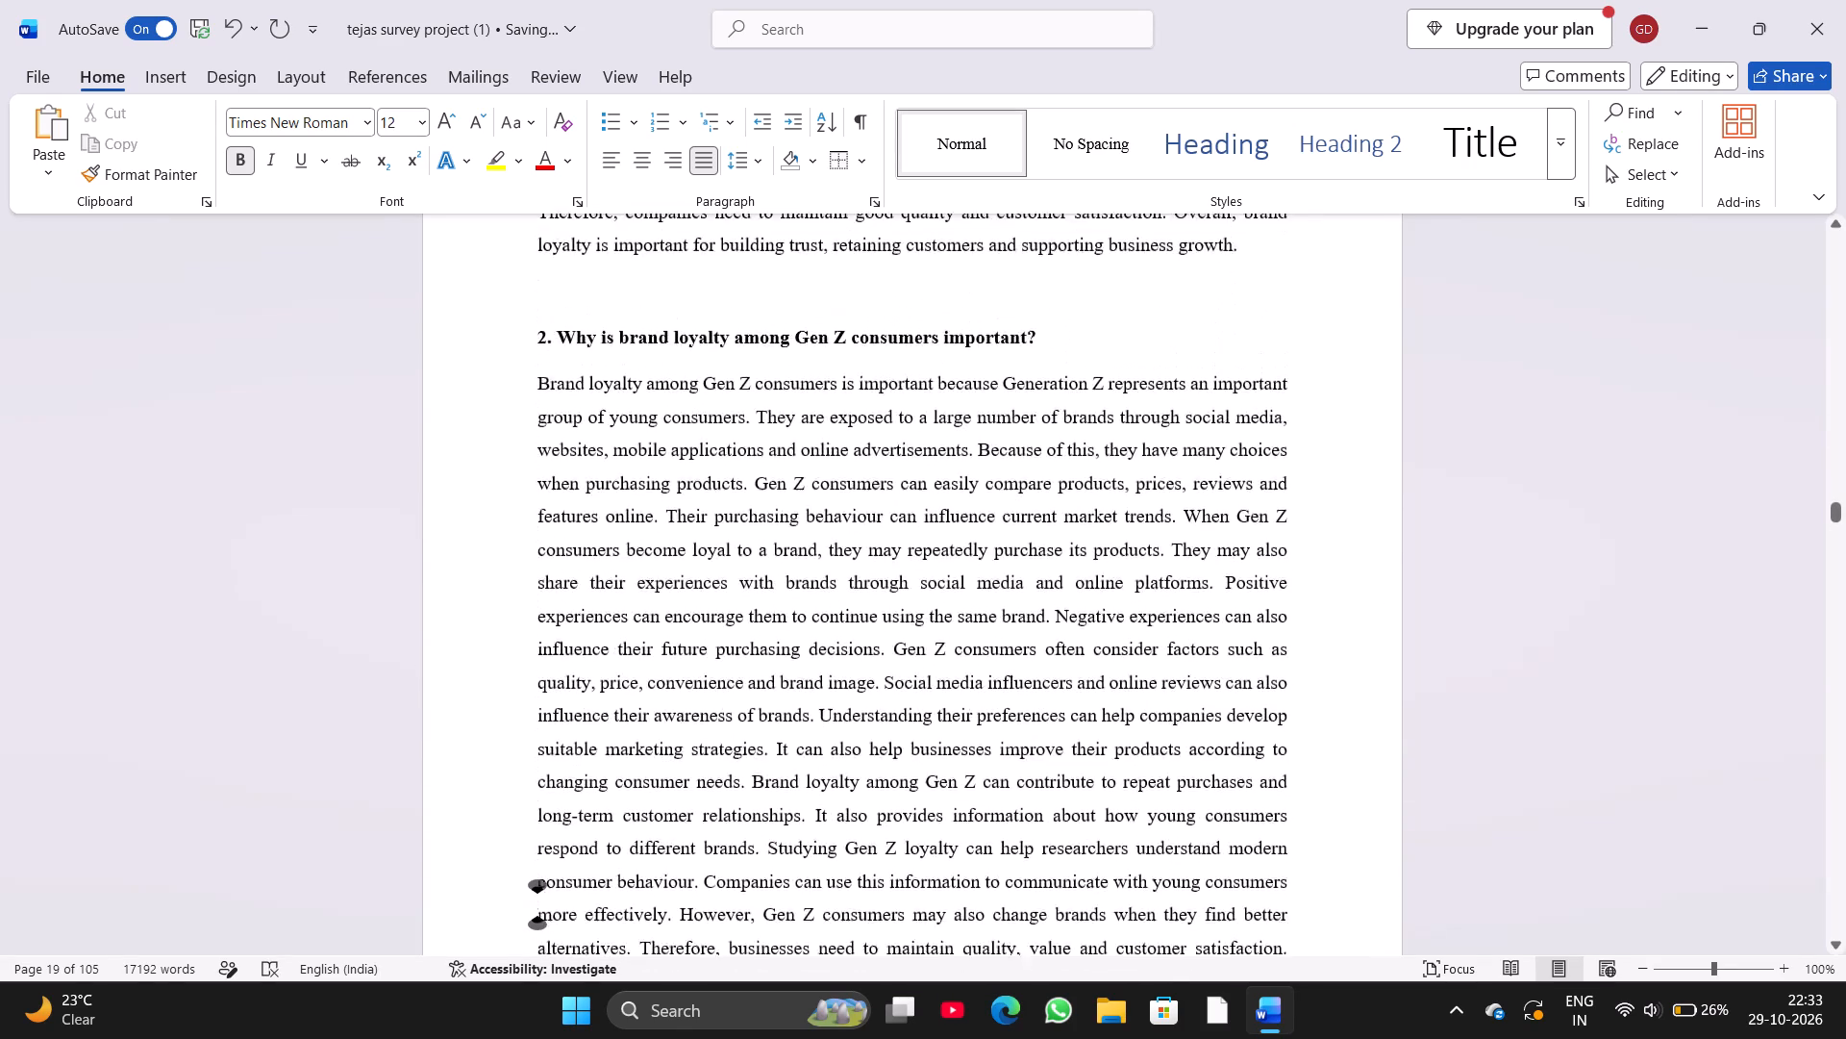
scroll(534, 509, up, 6)
scroll(534, 509, down, 2)
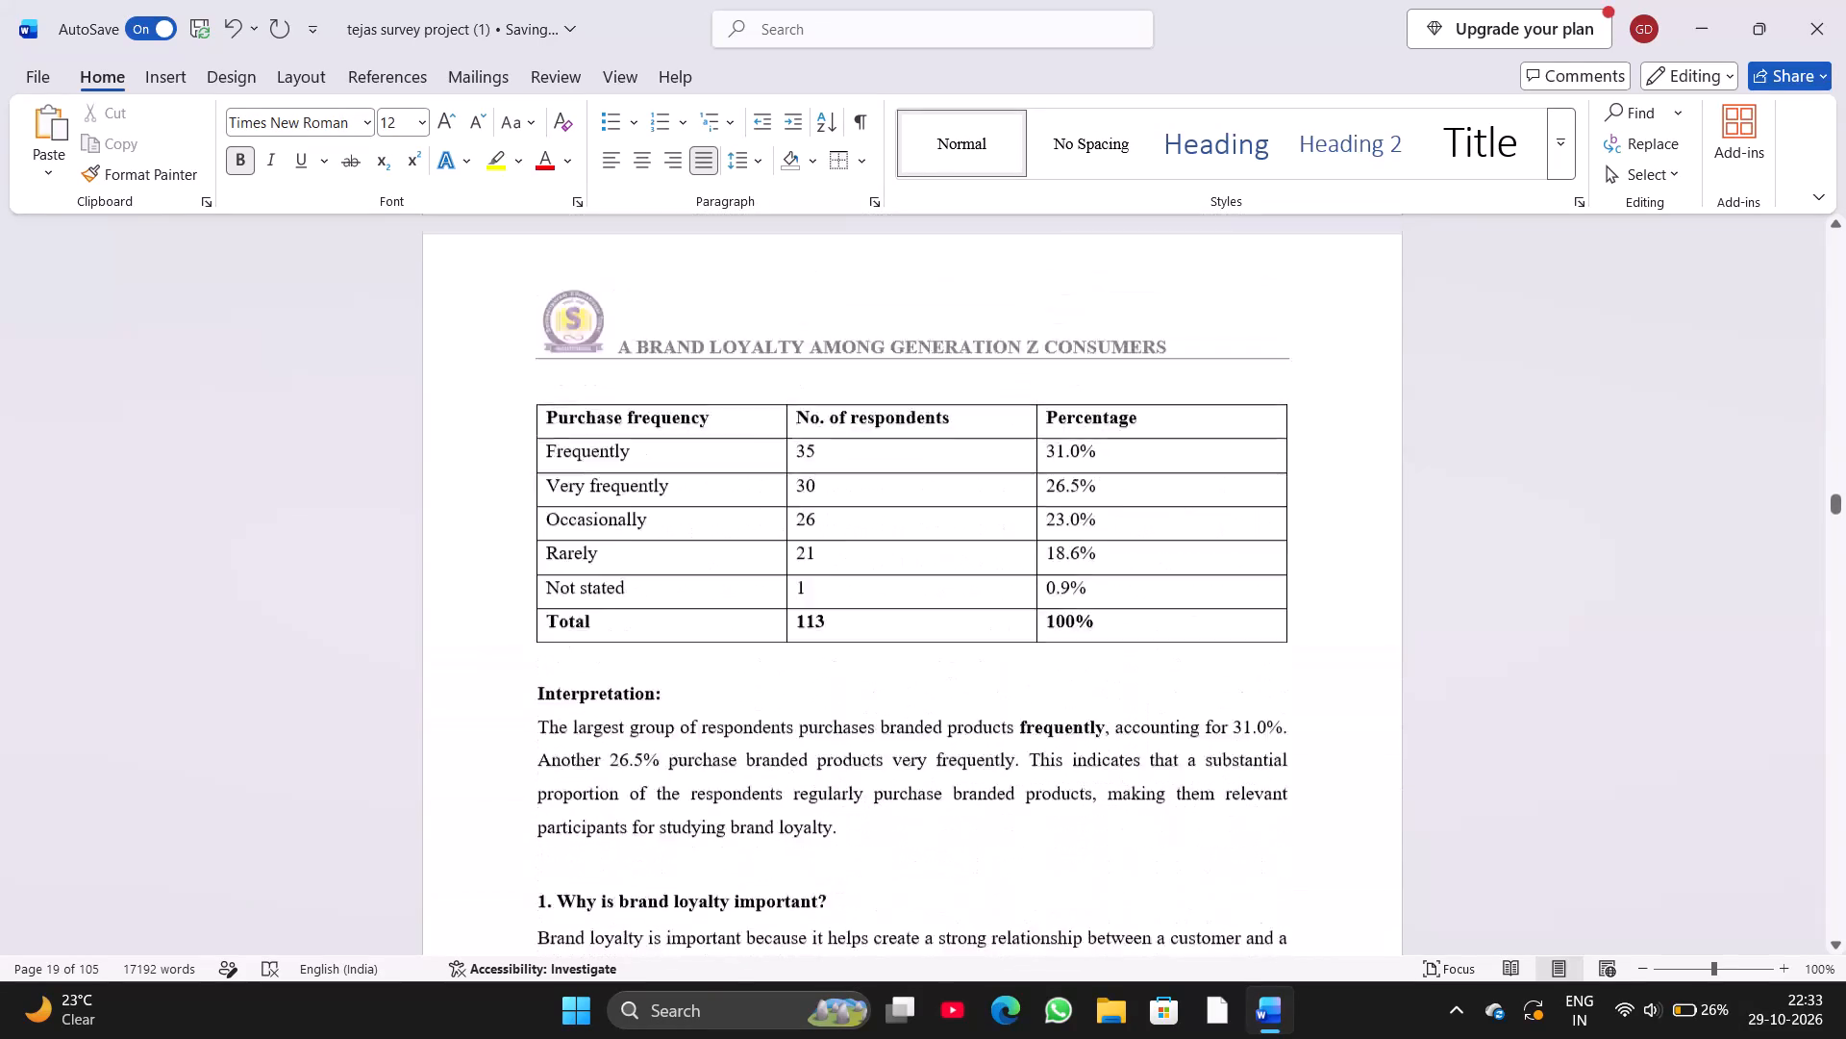
scroll(534, 509, down, 18)
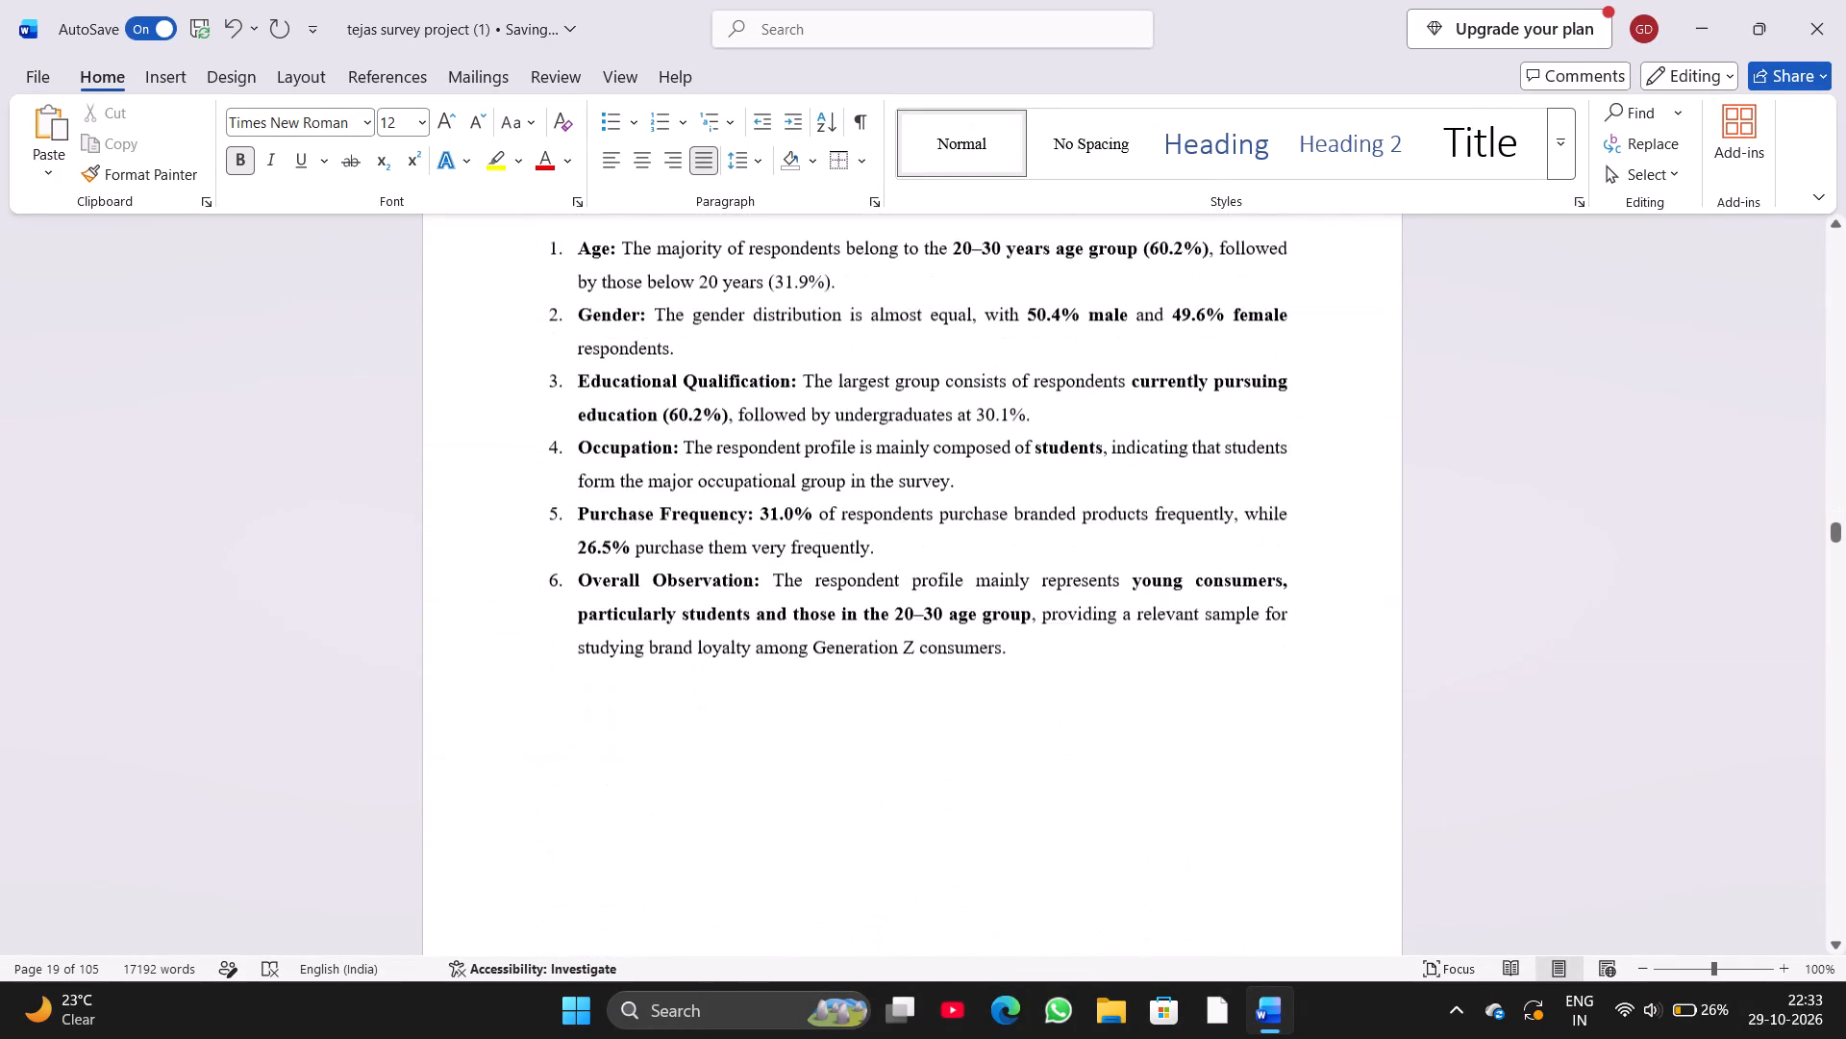
scroll(534, 509, down, 4)
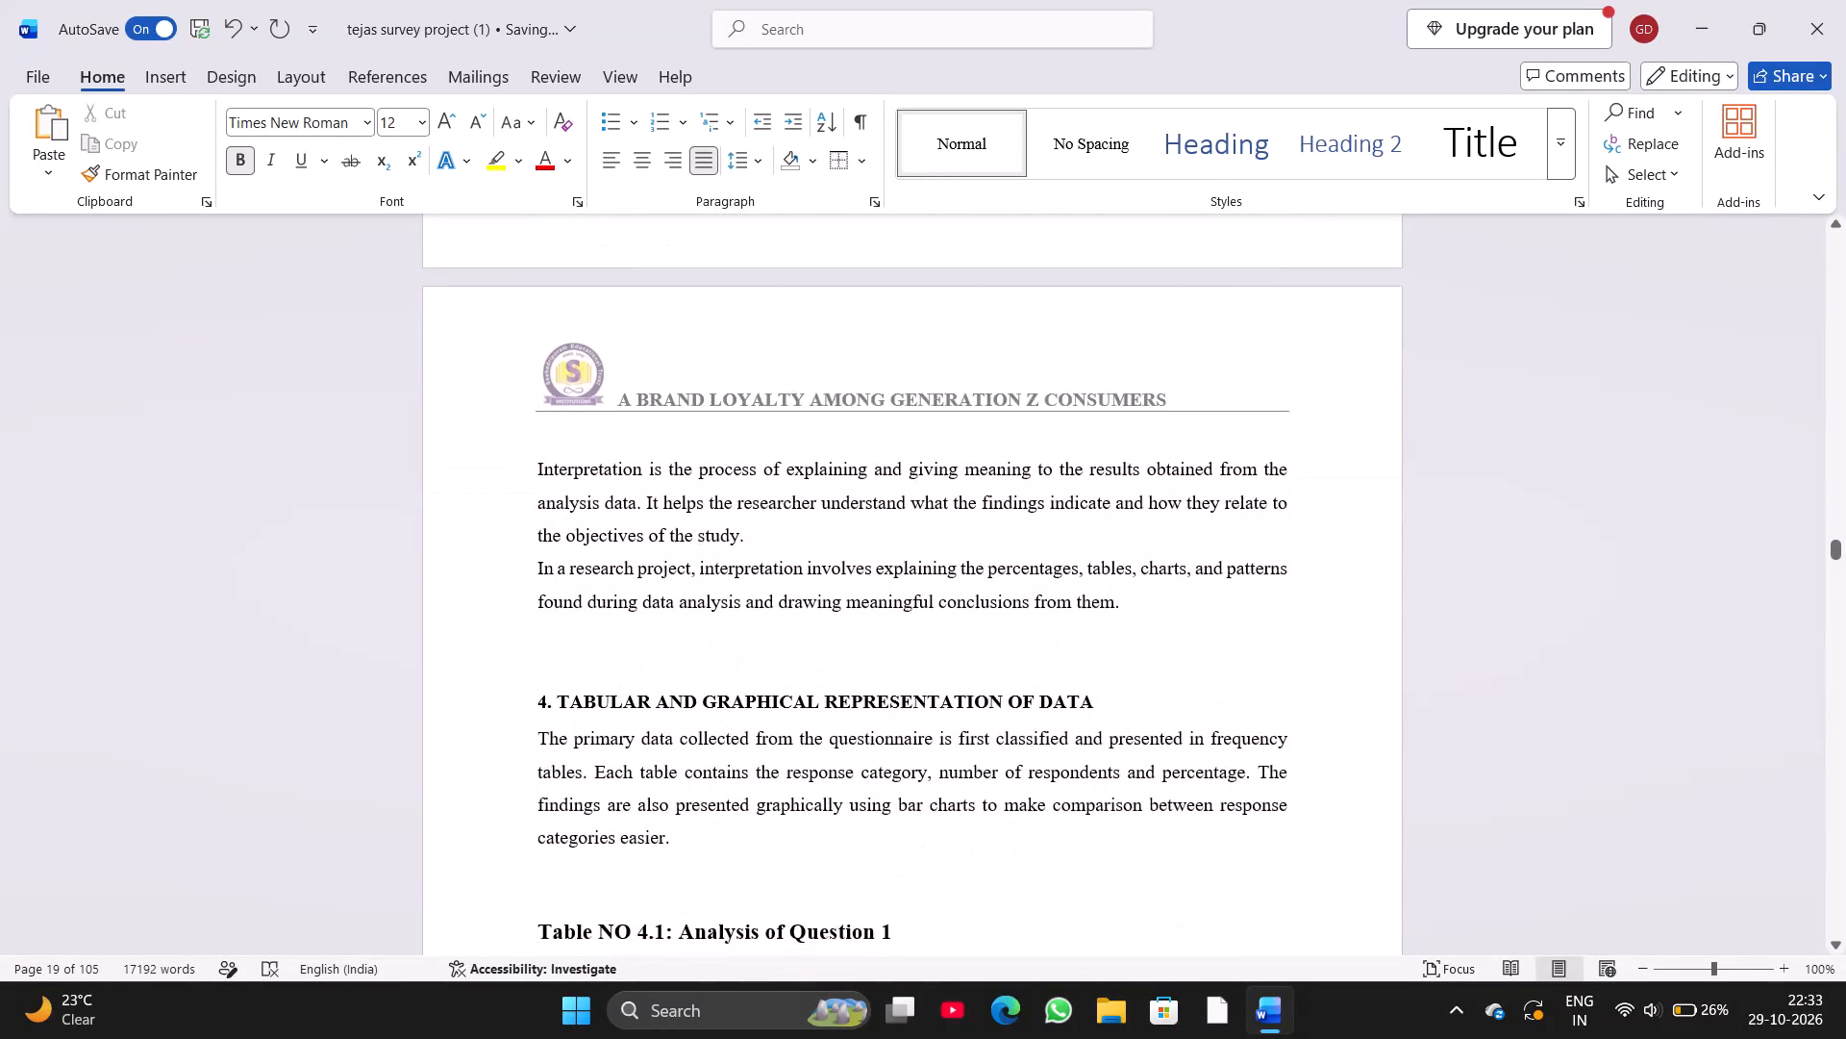
scroll(534, 509, down, 7)
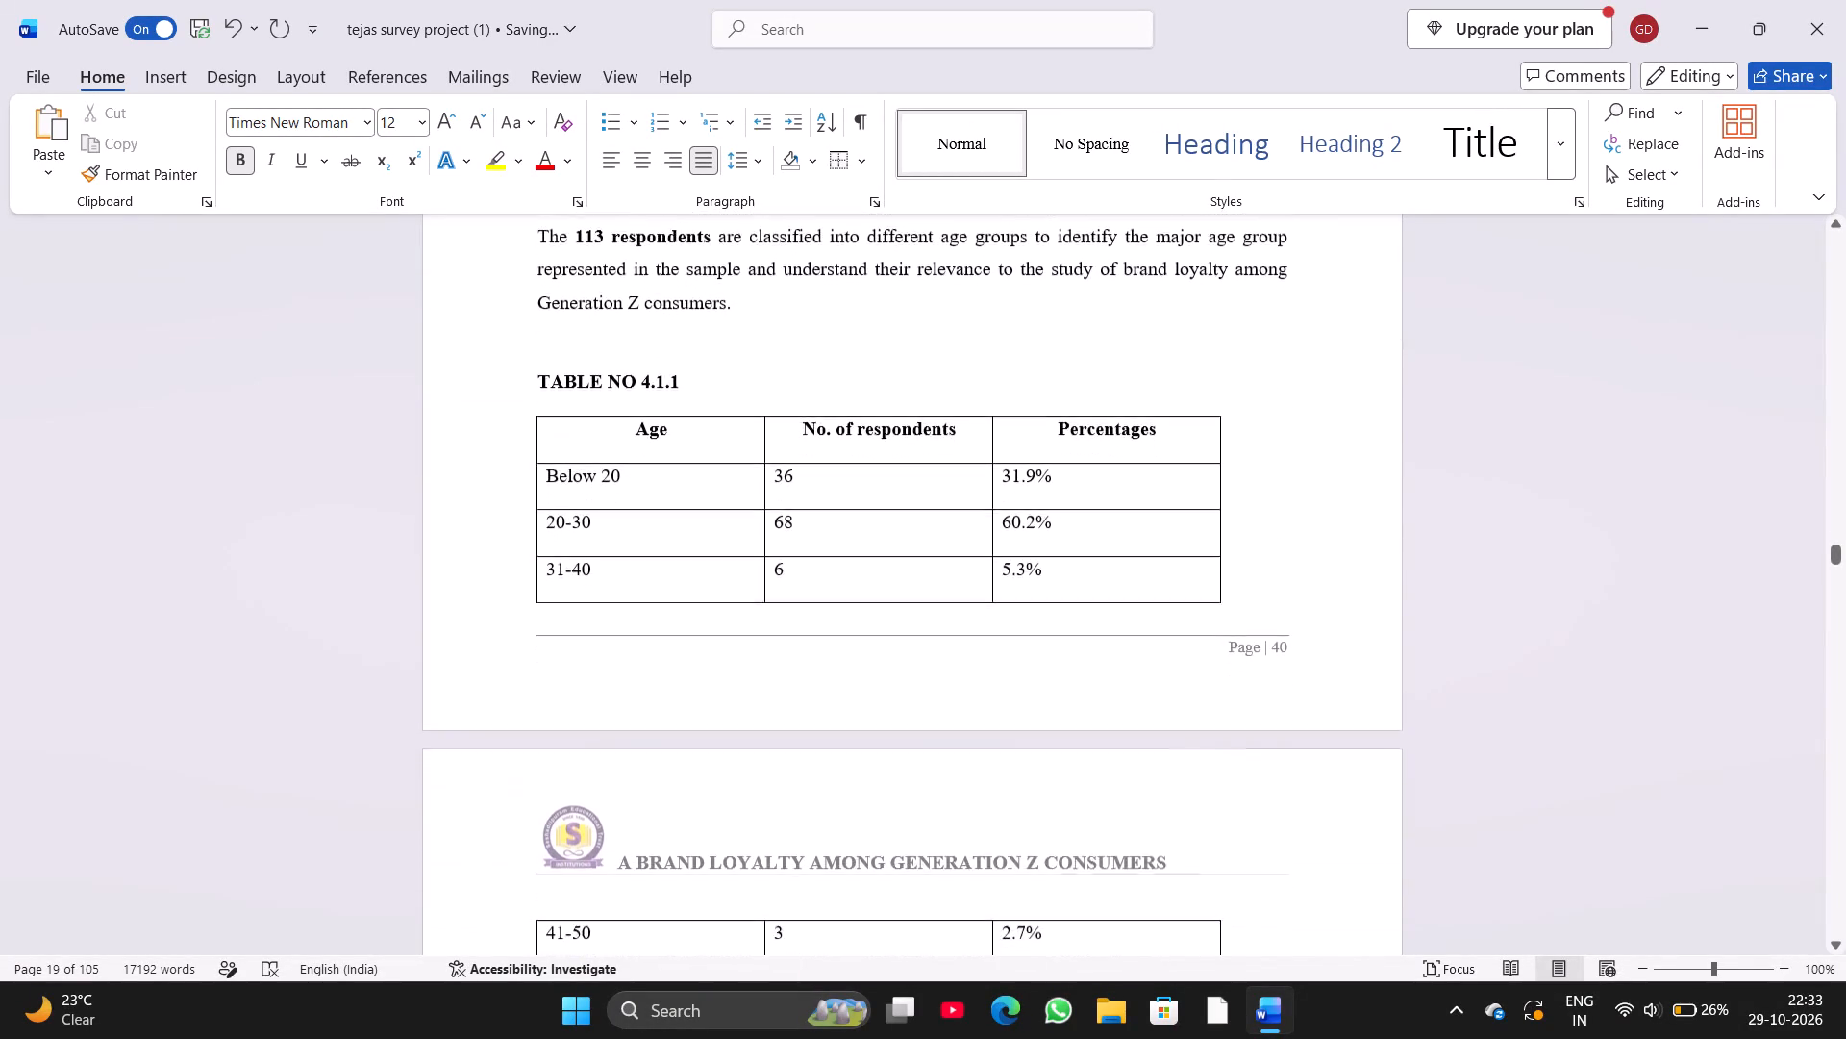
scroll(534, 509, down, 2)
scroll(534, 509, up, 4)
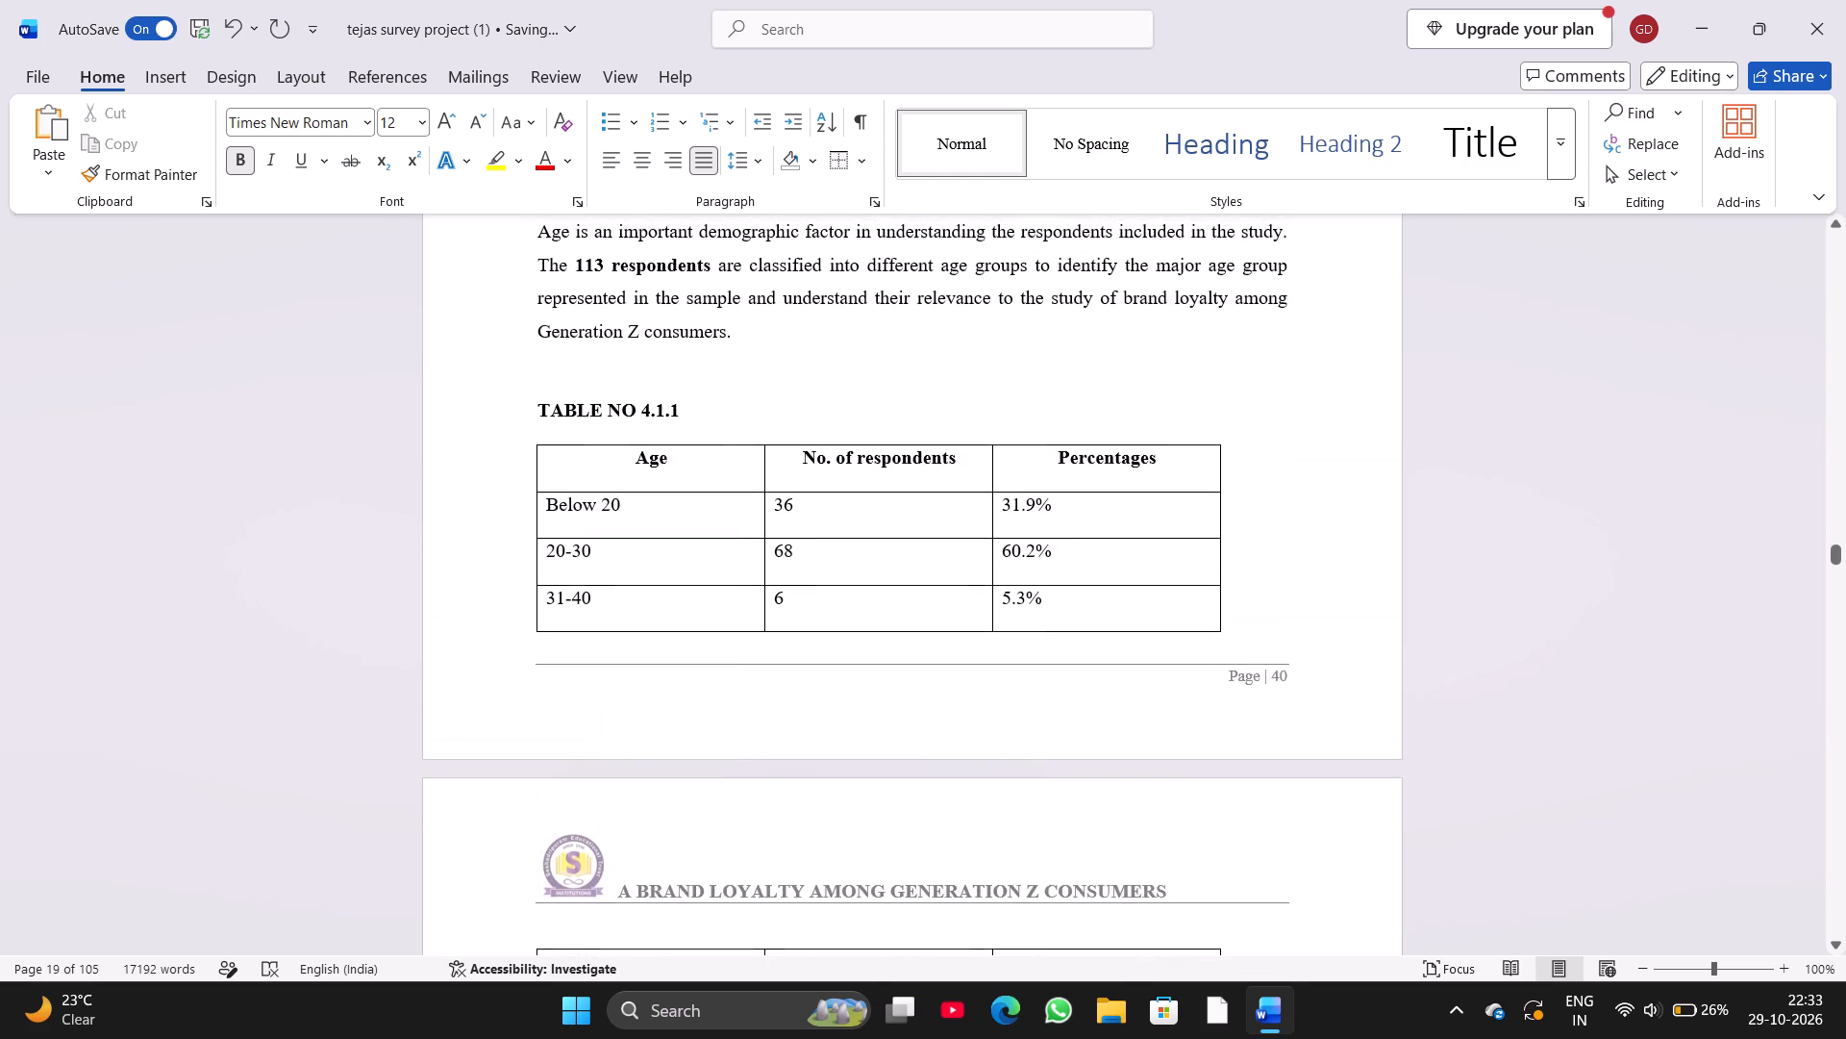
scroll(534, 509, up, 7)
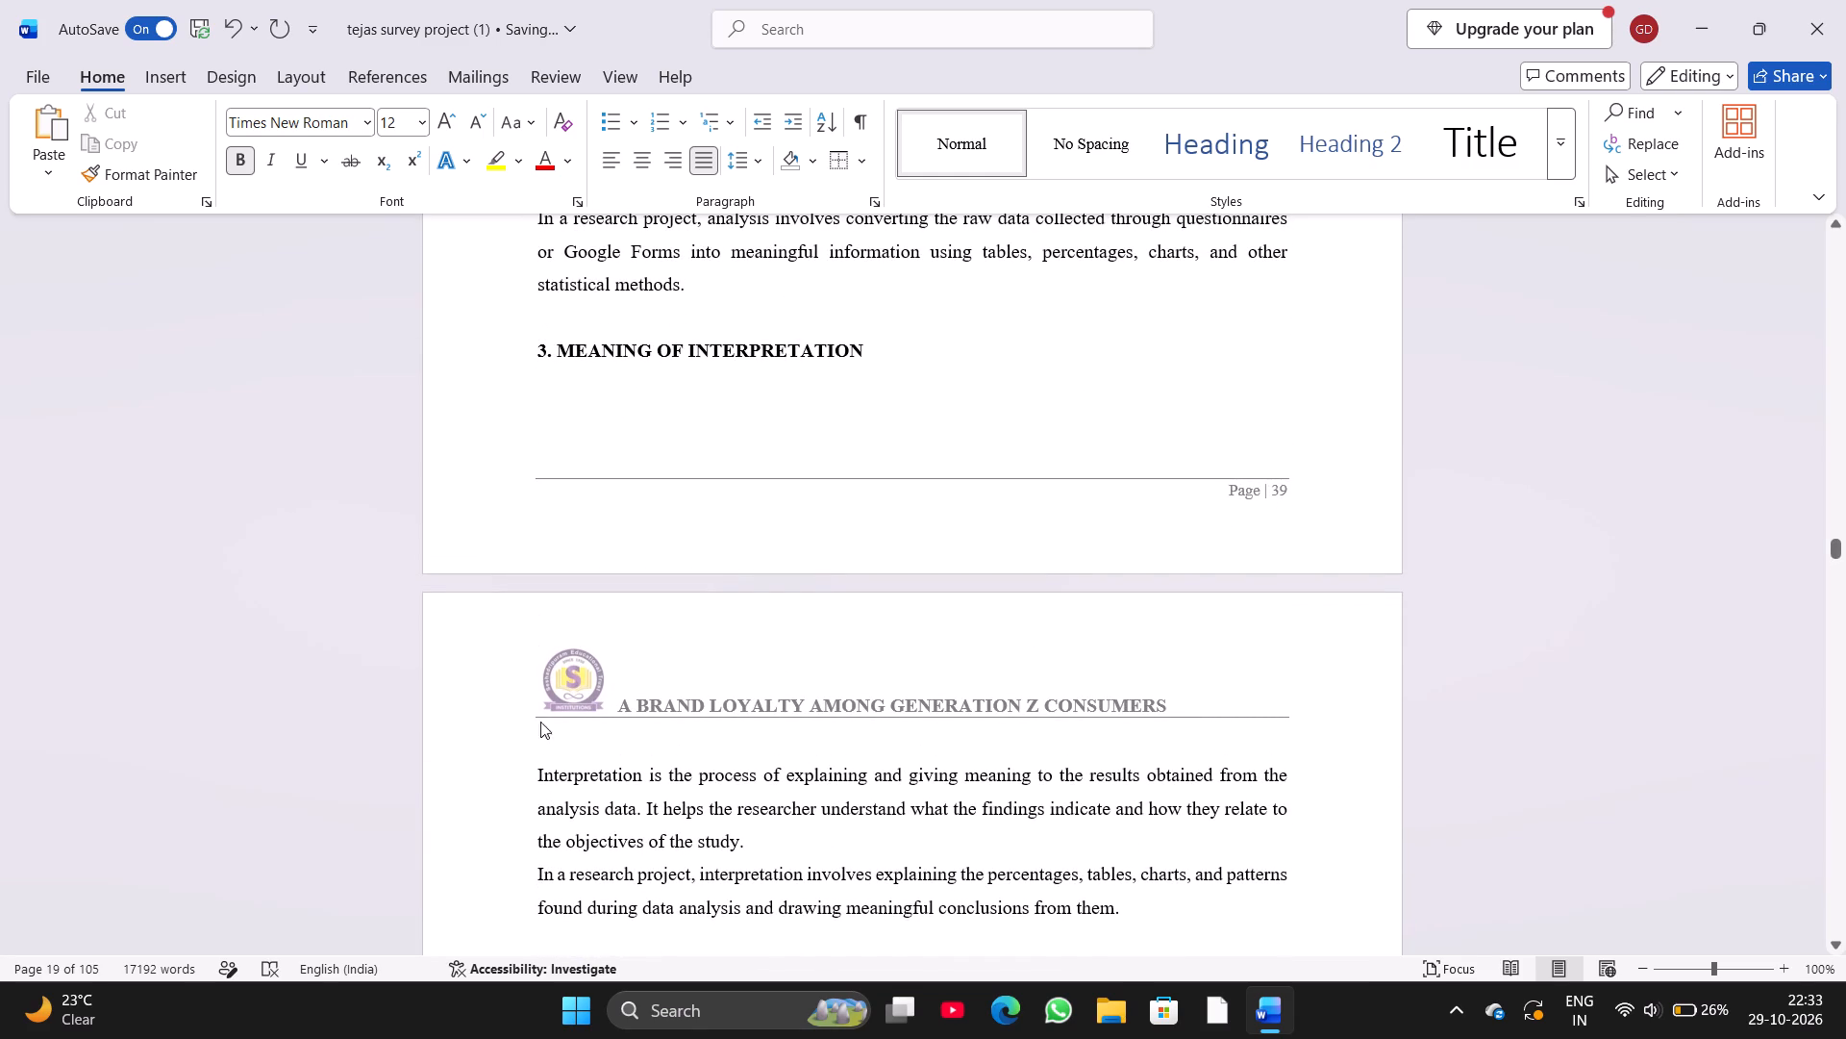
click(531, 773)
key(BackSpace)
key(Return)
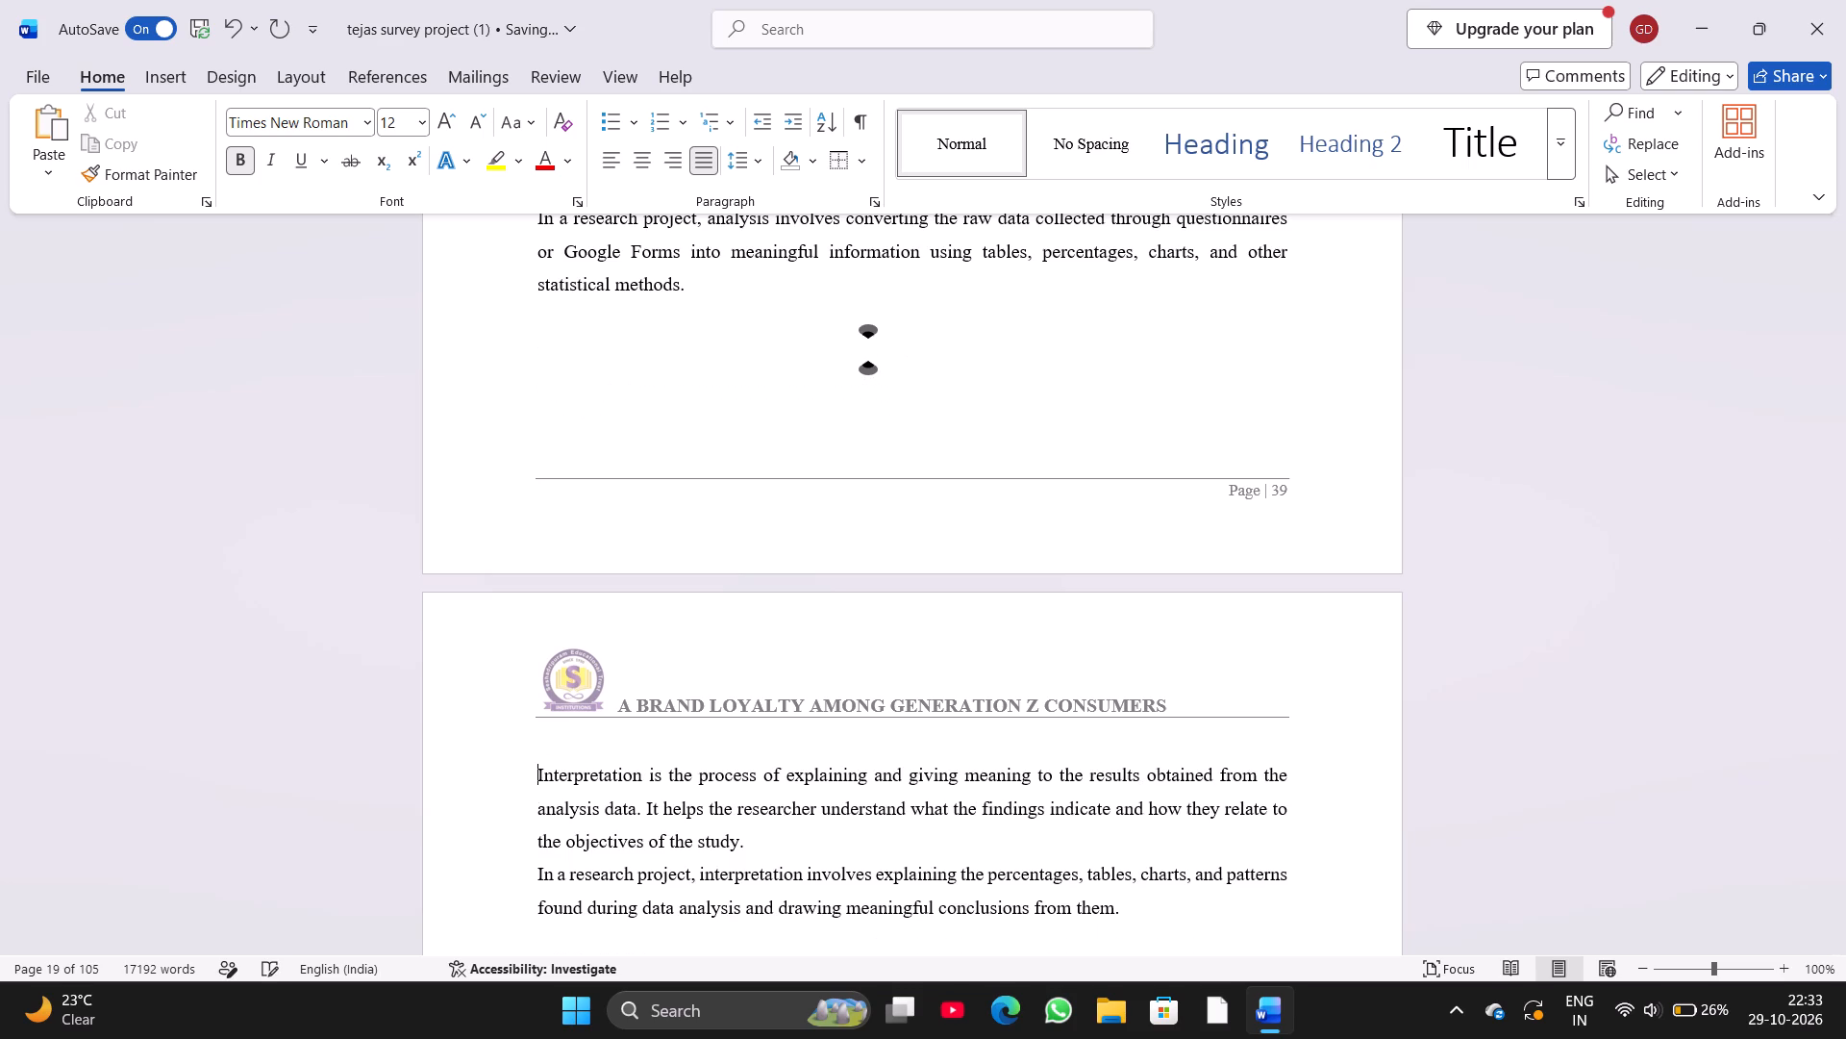
Insert three empty lines above the "3. MEANING OF INTERPRETATION" heading to move it from page 39 to the top of page 40.
scroll(531, 773, up, 3)
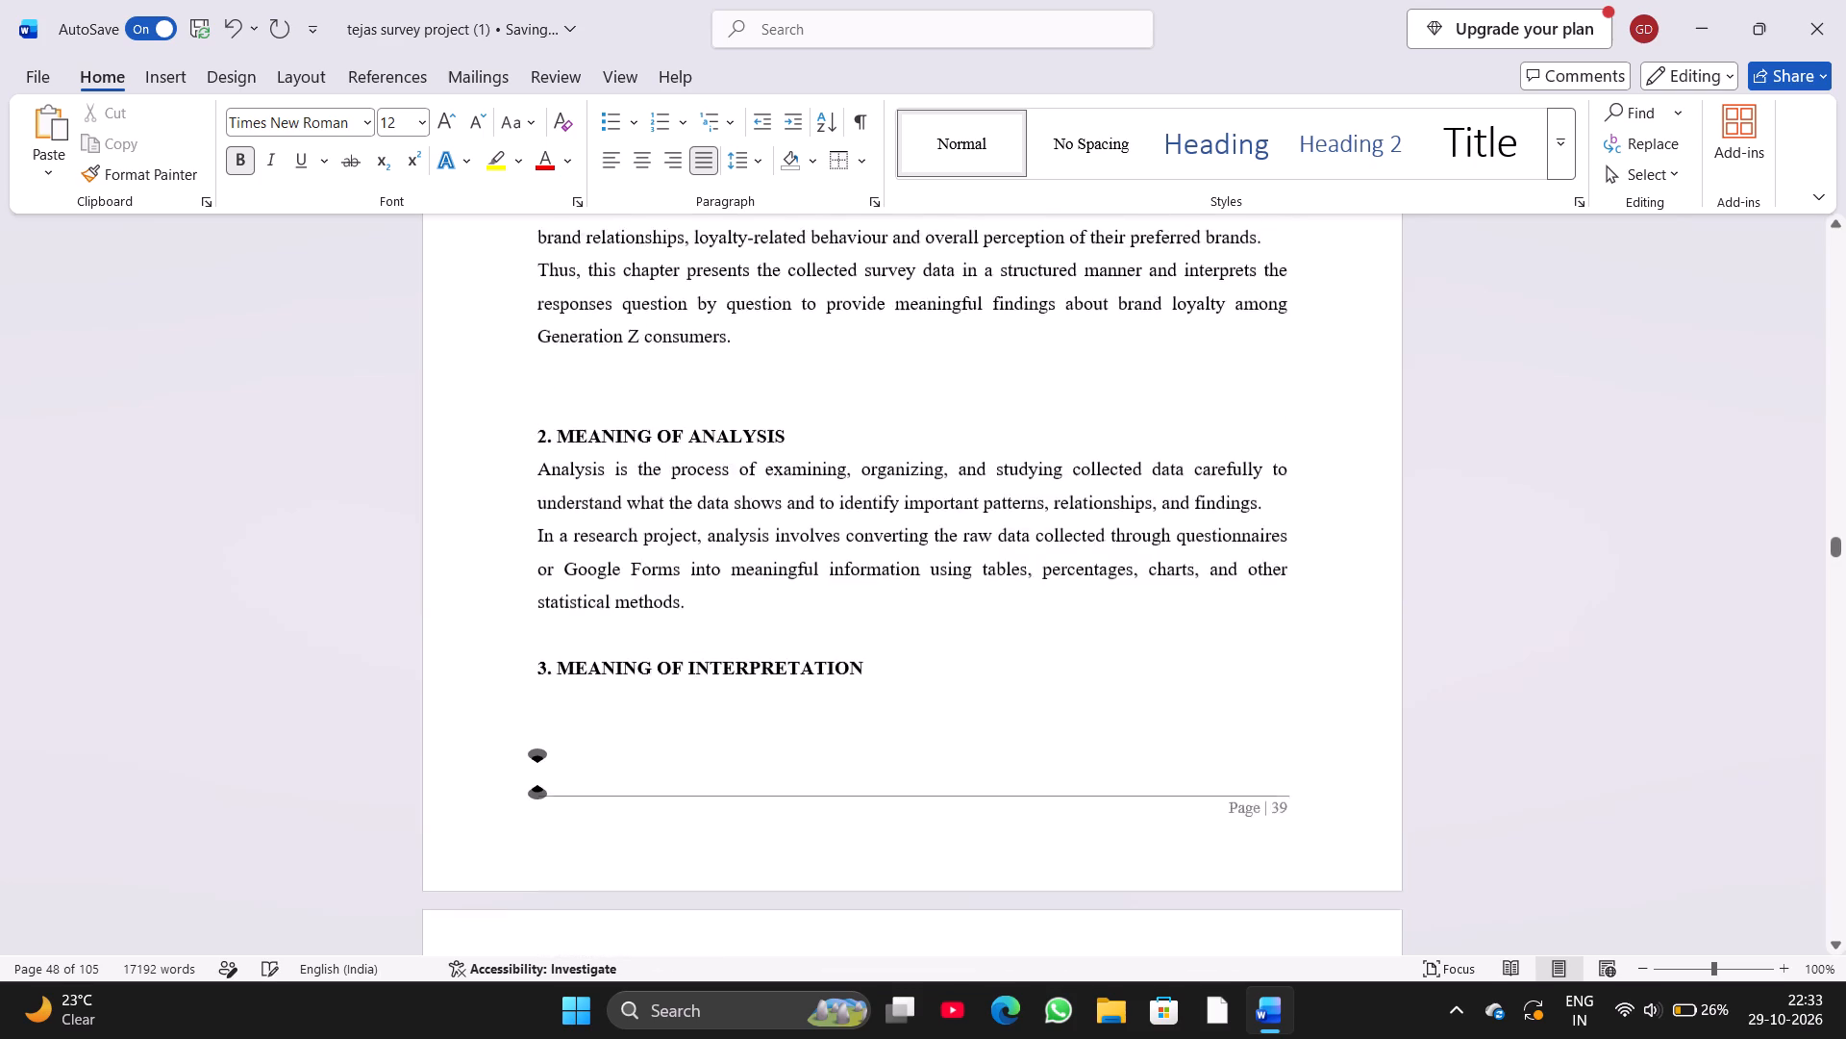
scroll(531, 773, up, 6)
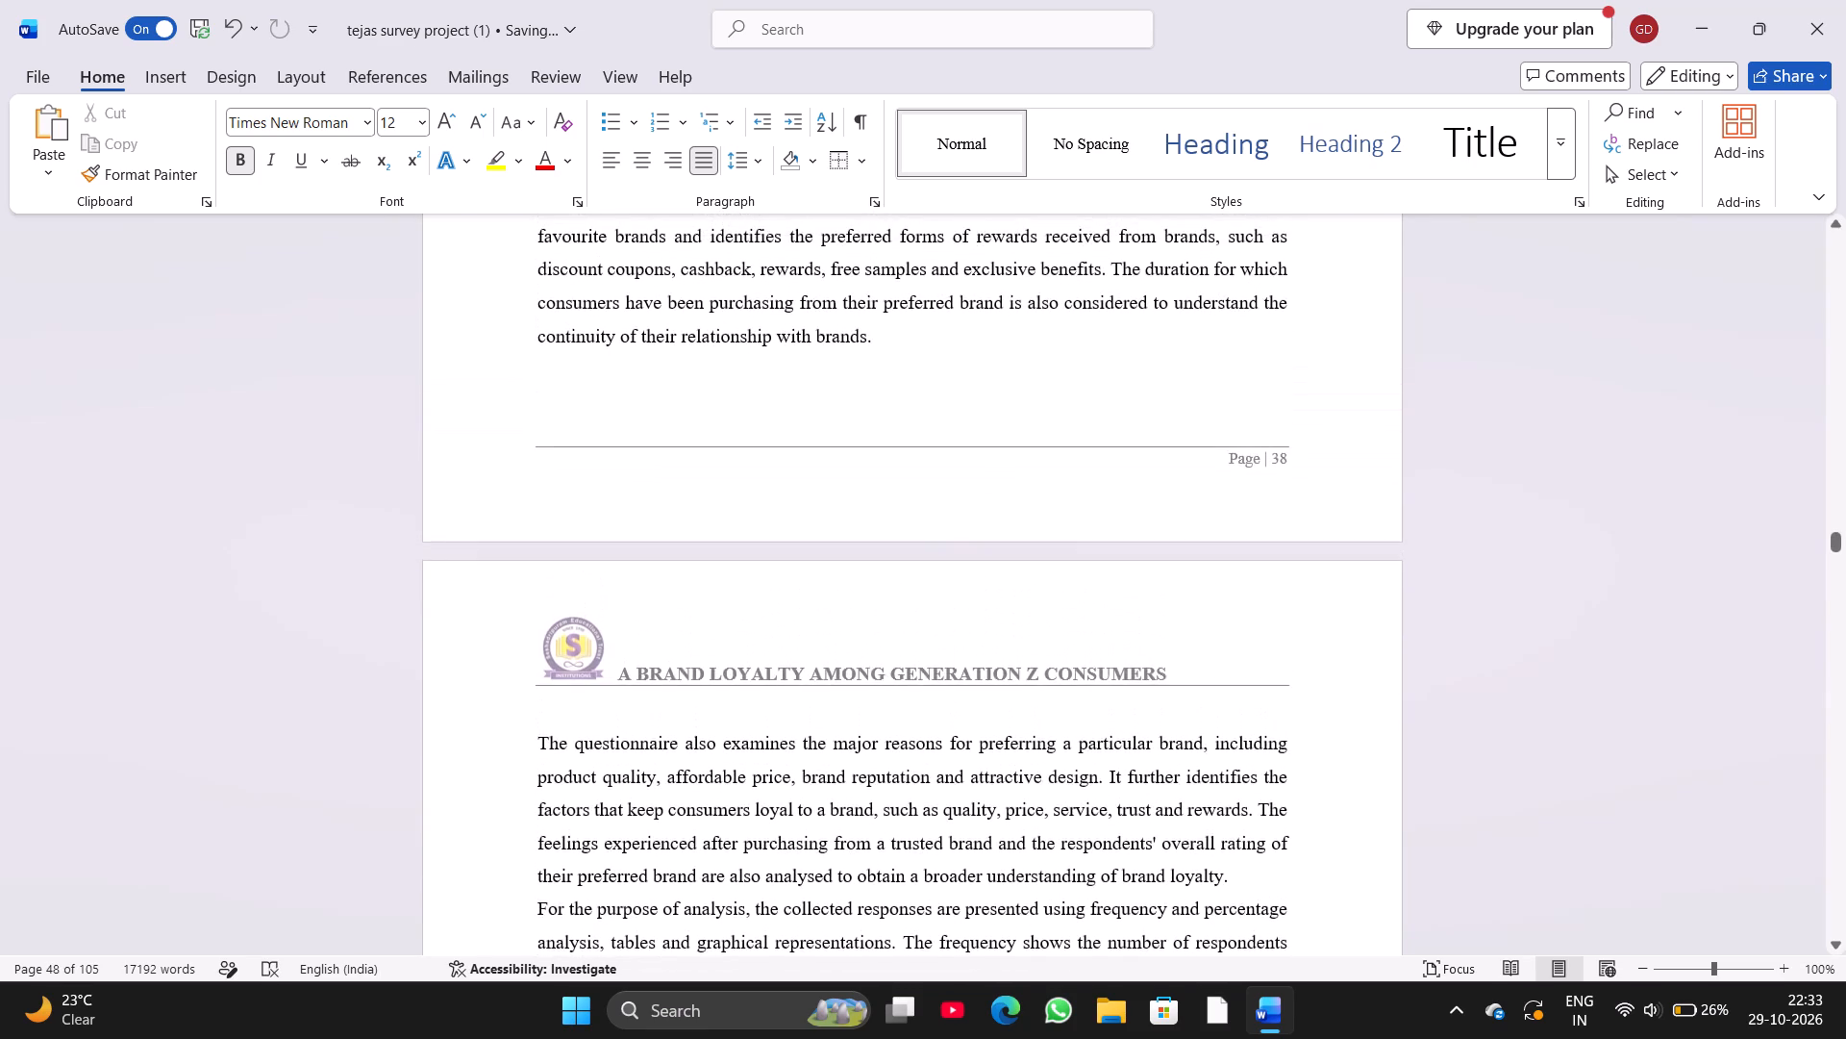
scroll(517, 793, down, 4)
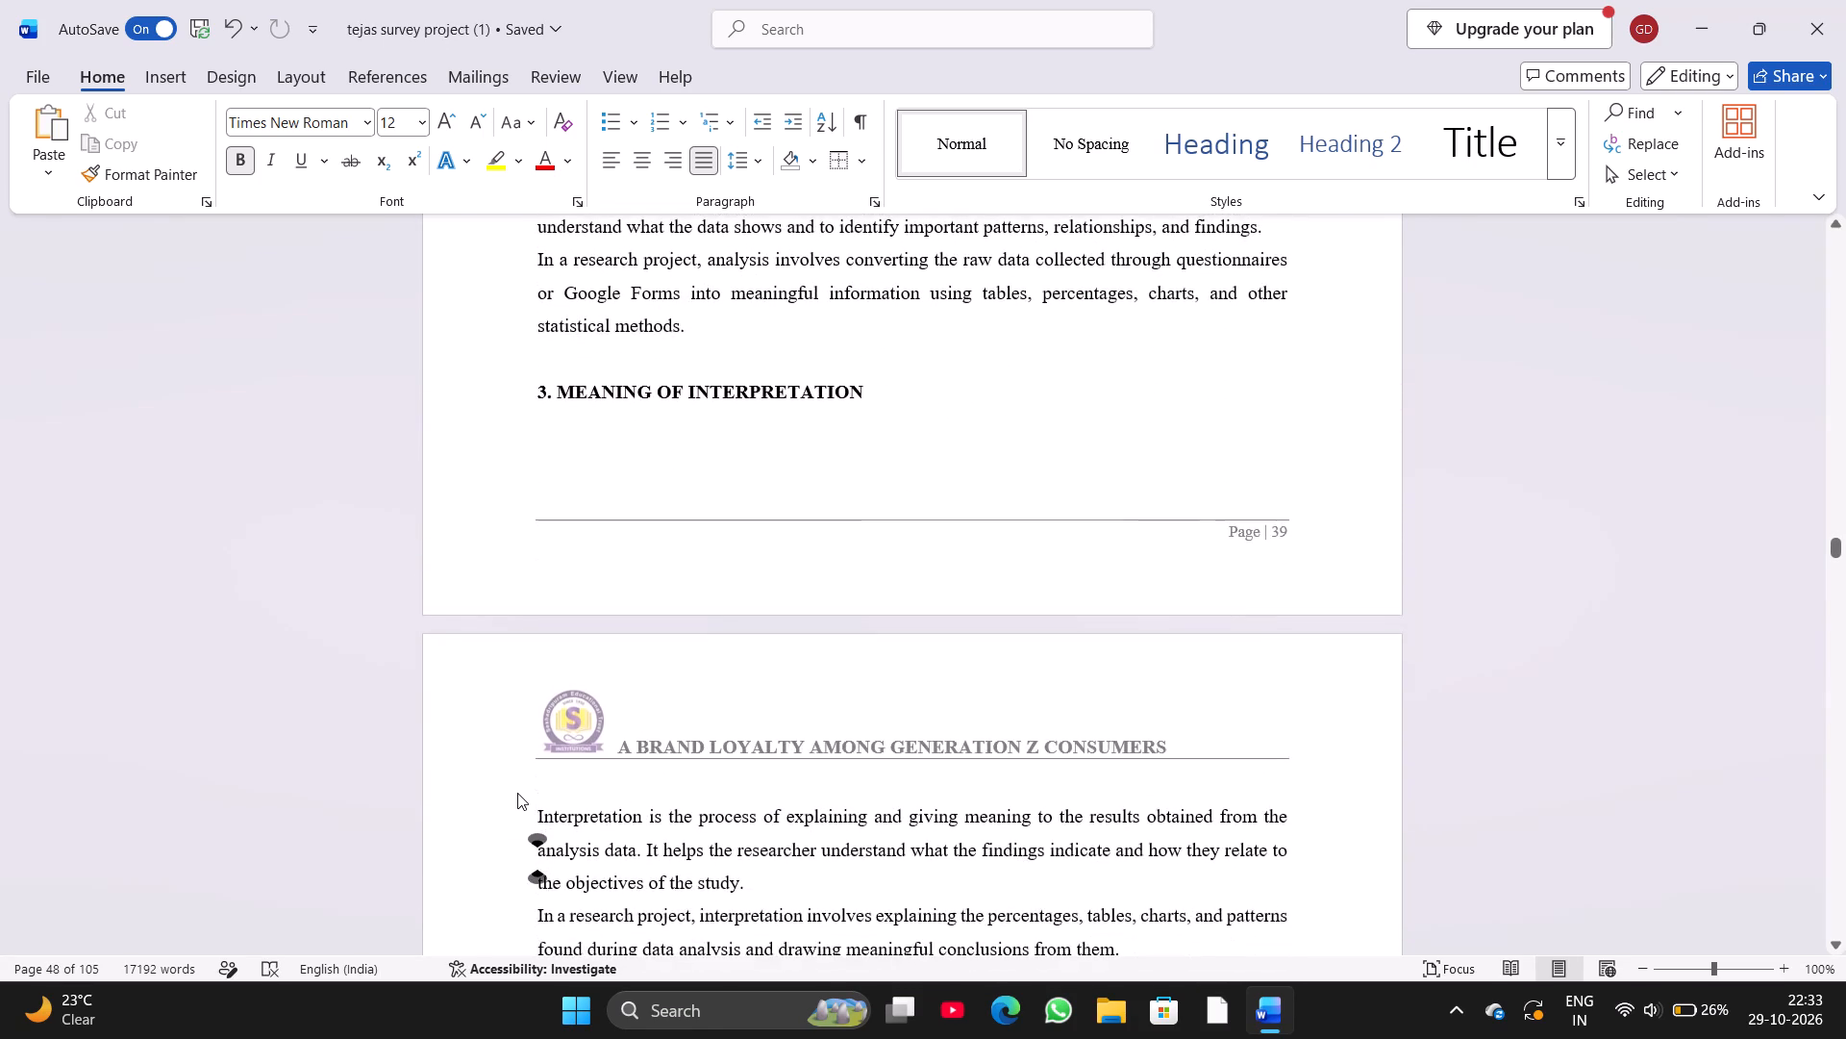
scroll(517, 793, up, 1)
click(535, 459)
key(Return)
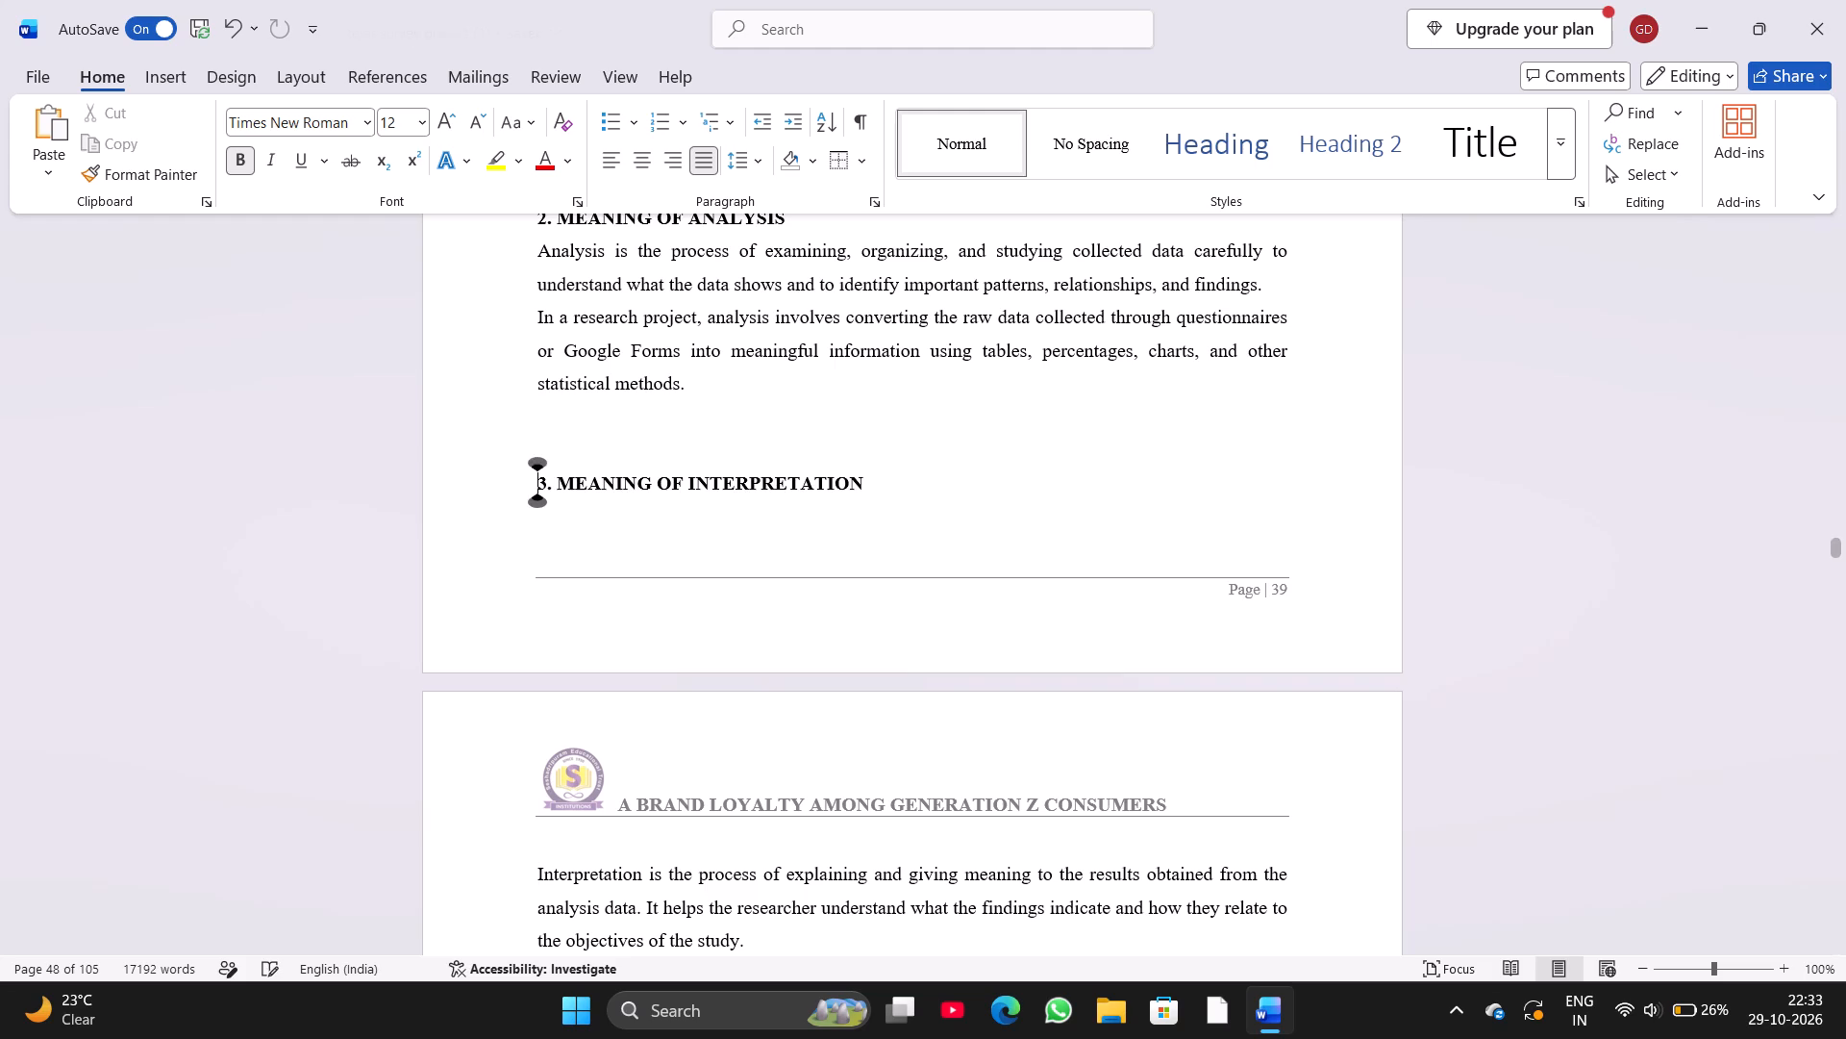
key(Return)
key(Return)
scroll(535, 459, down, 4)
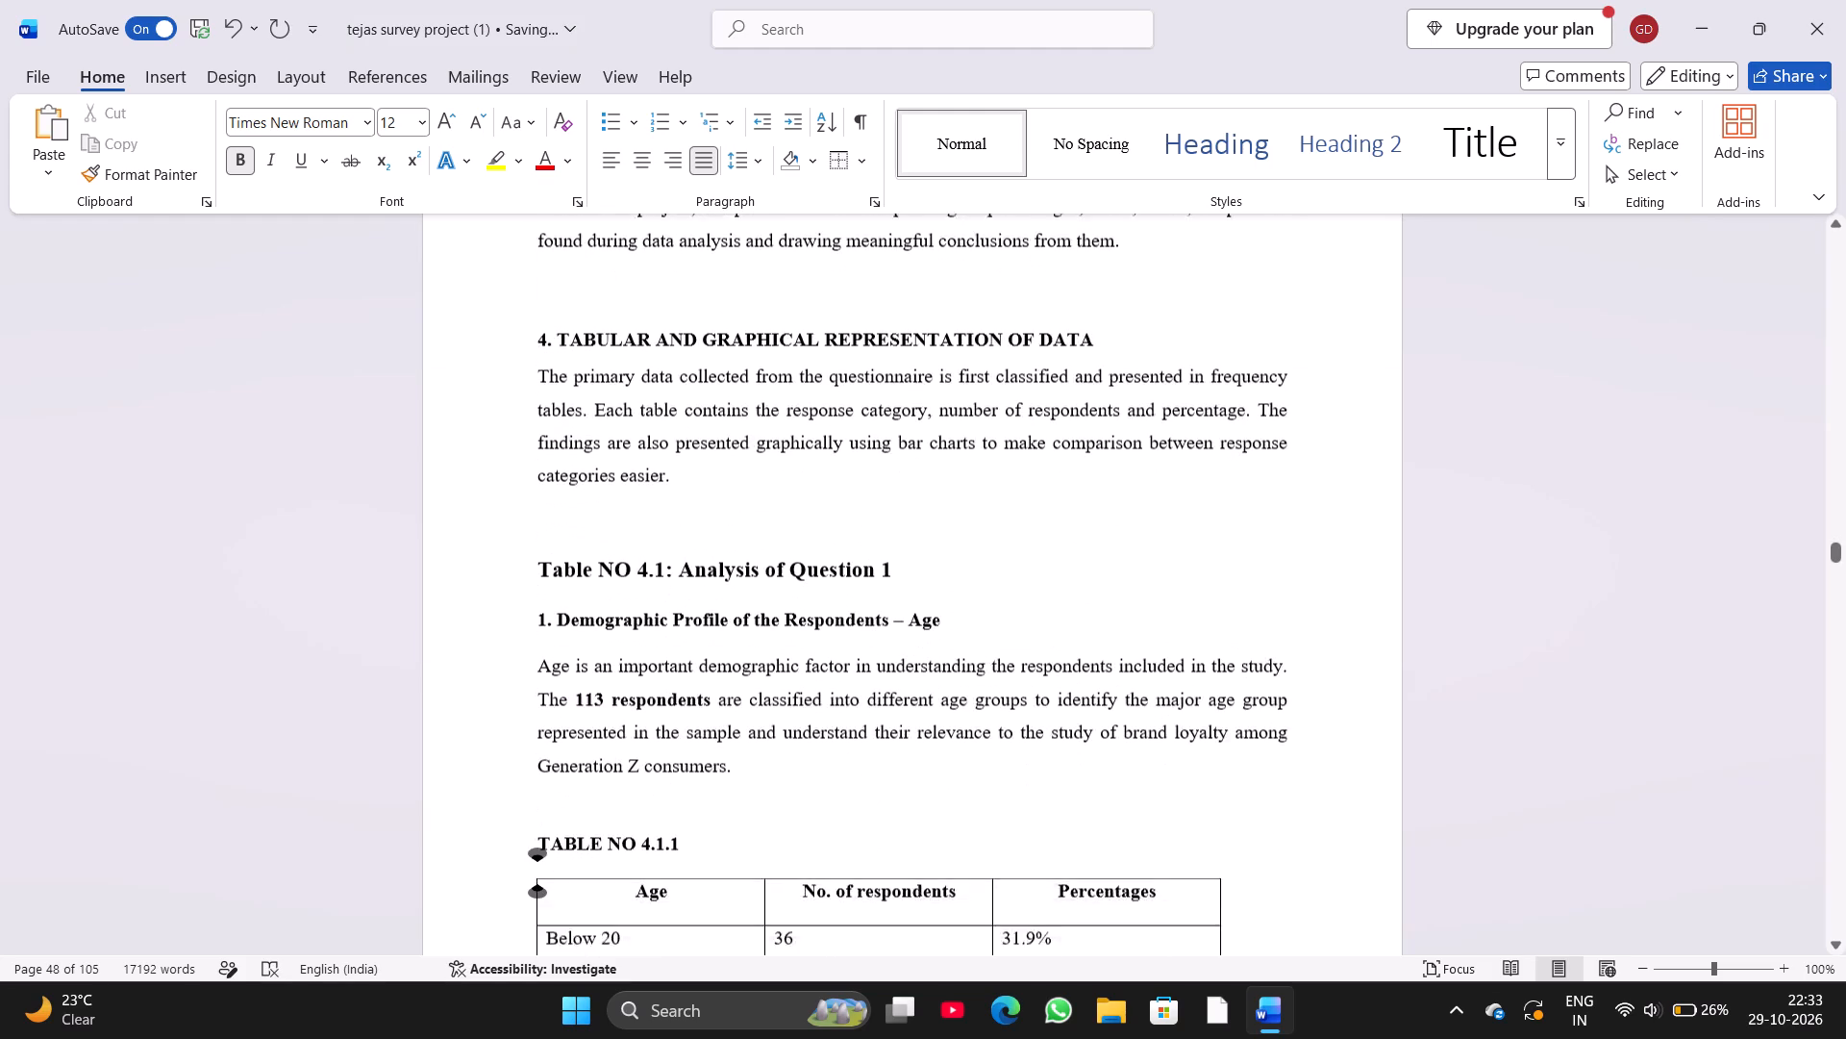
scroll(535, 459, up, 3)
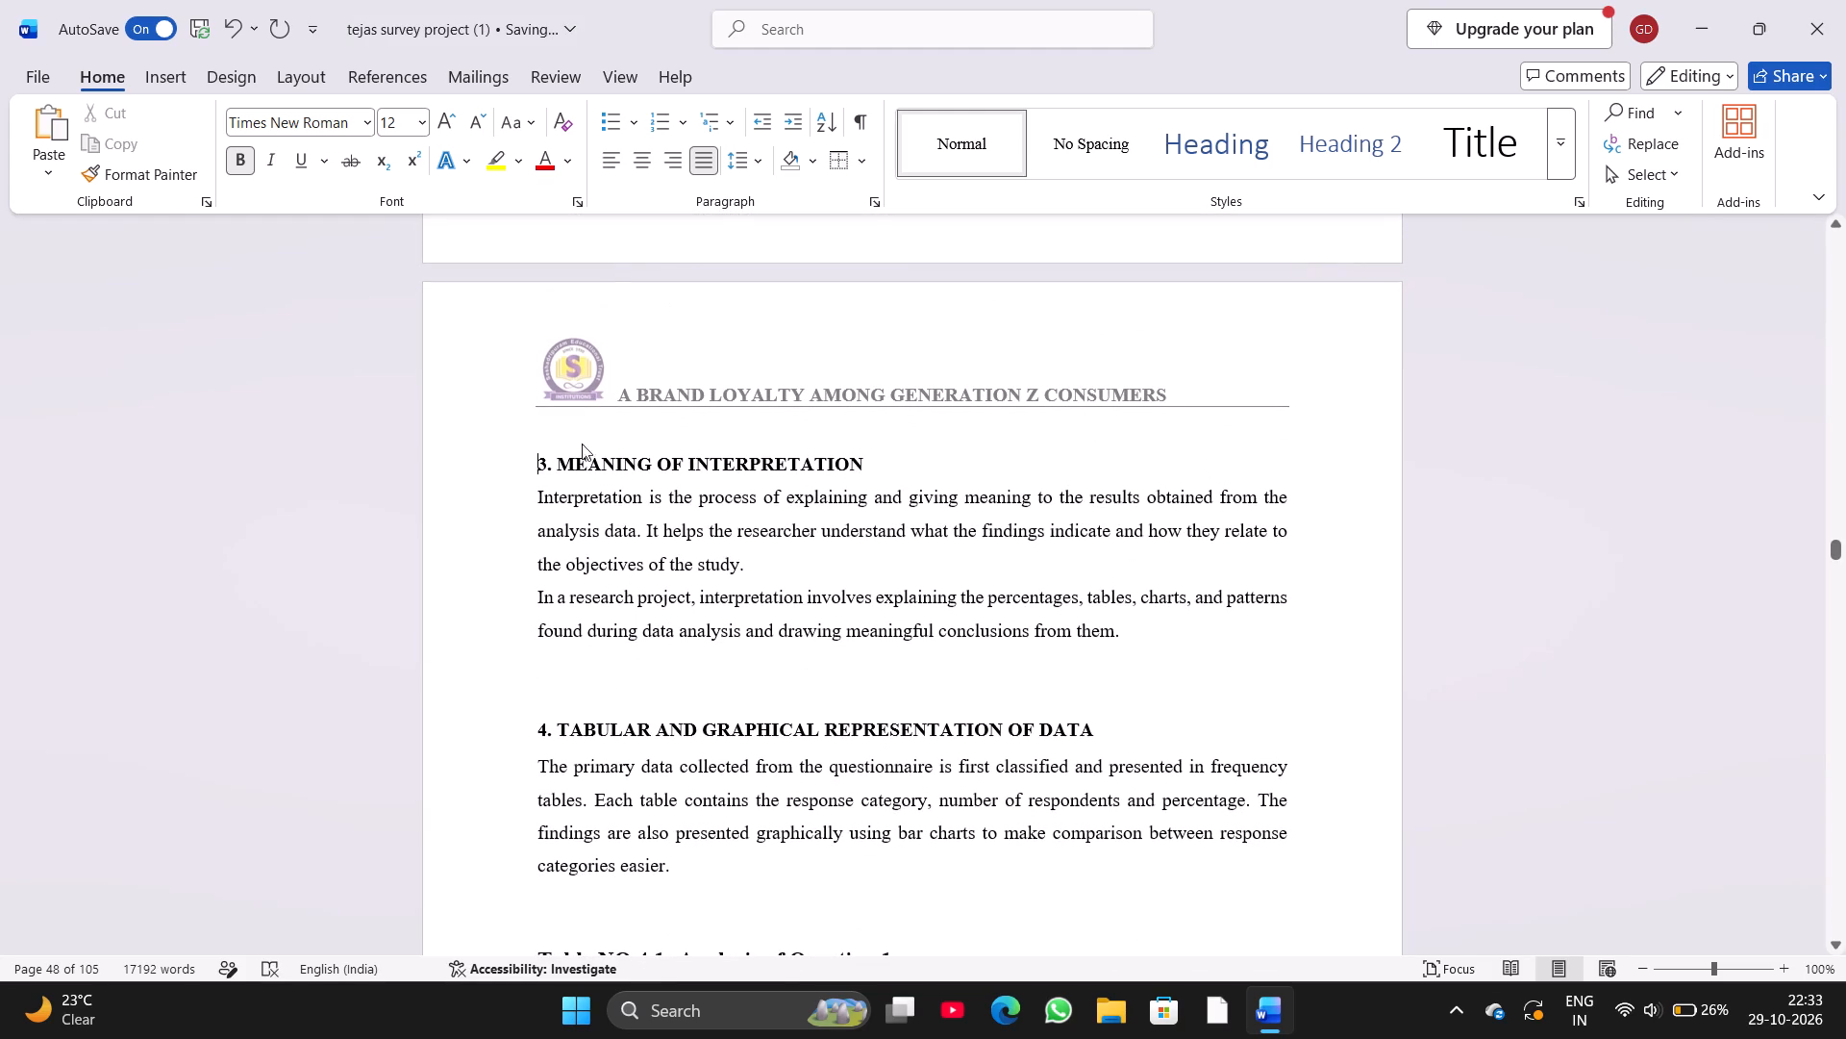
Delete one empty line above the INTERPRETATION heading below the age group chart on page 42.
scroll(837, 540, down, 4)
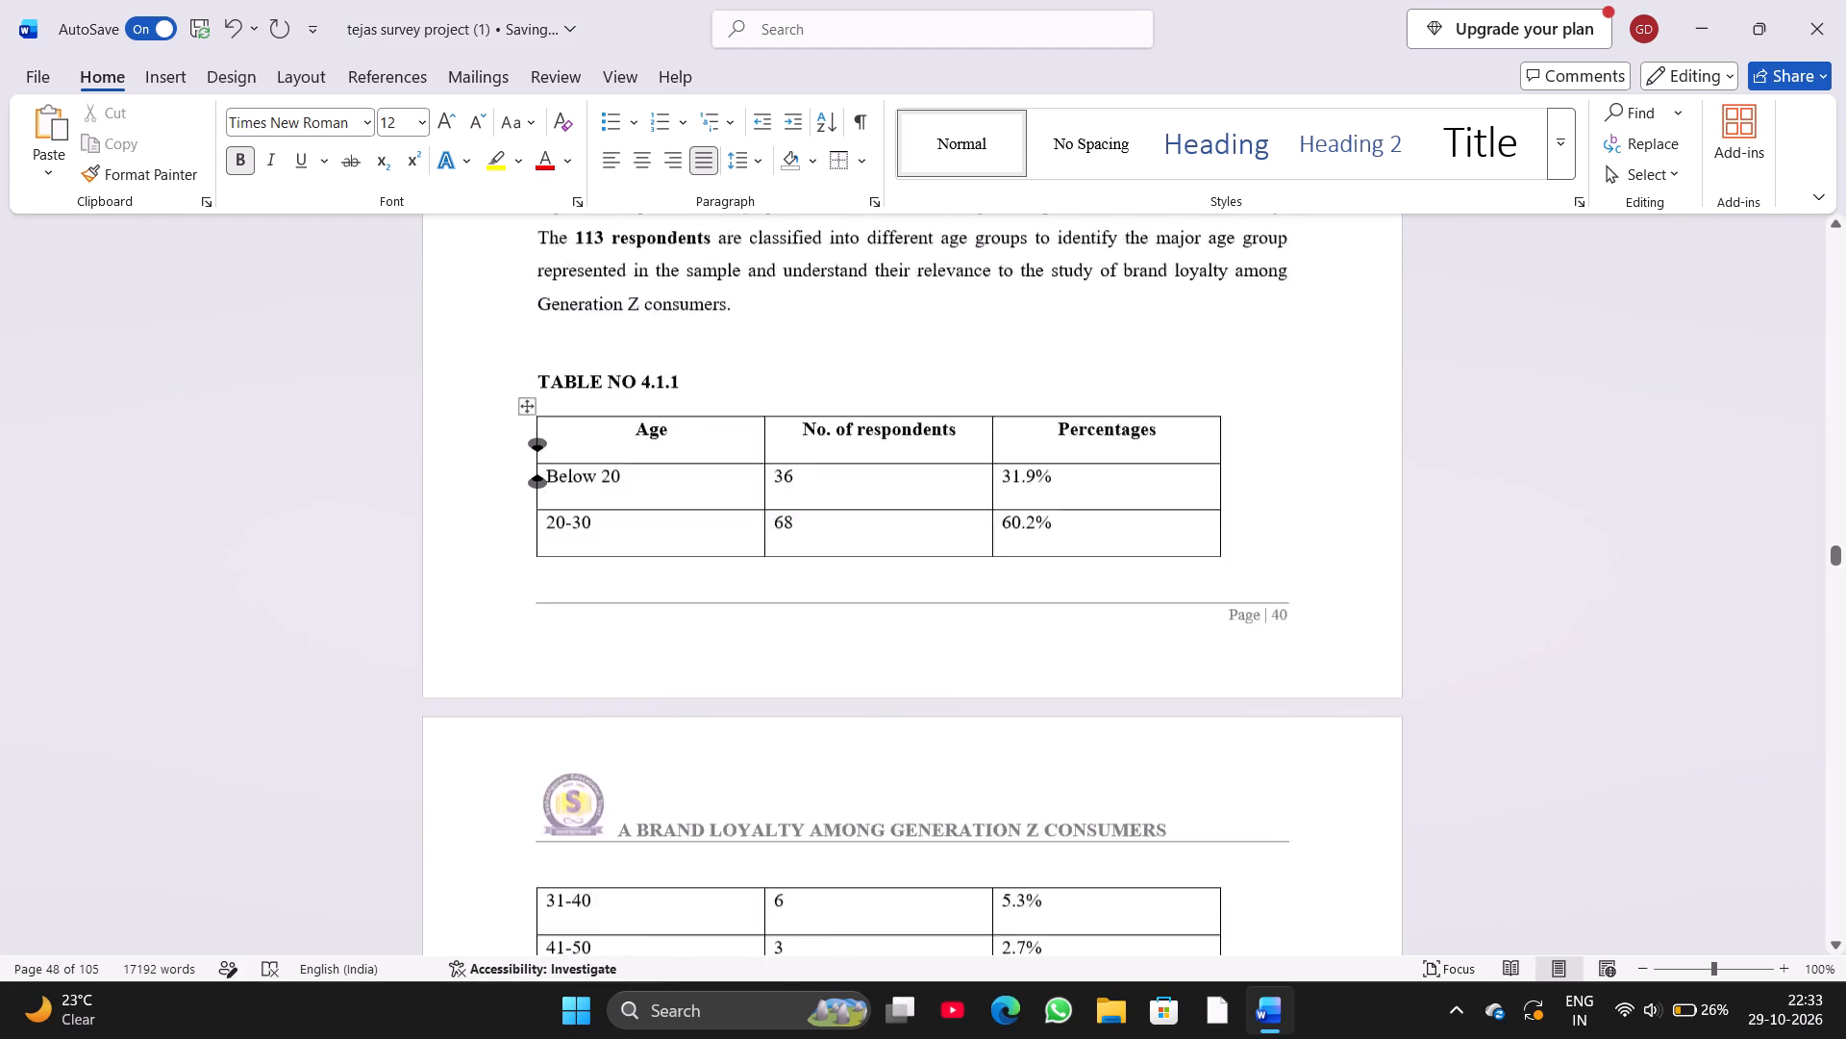
scroll(837, 540, down, 7)
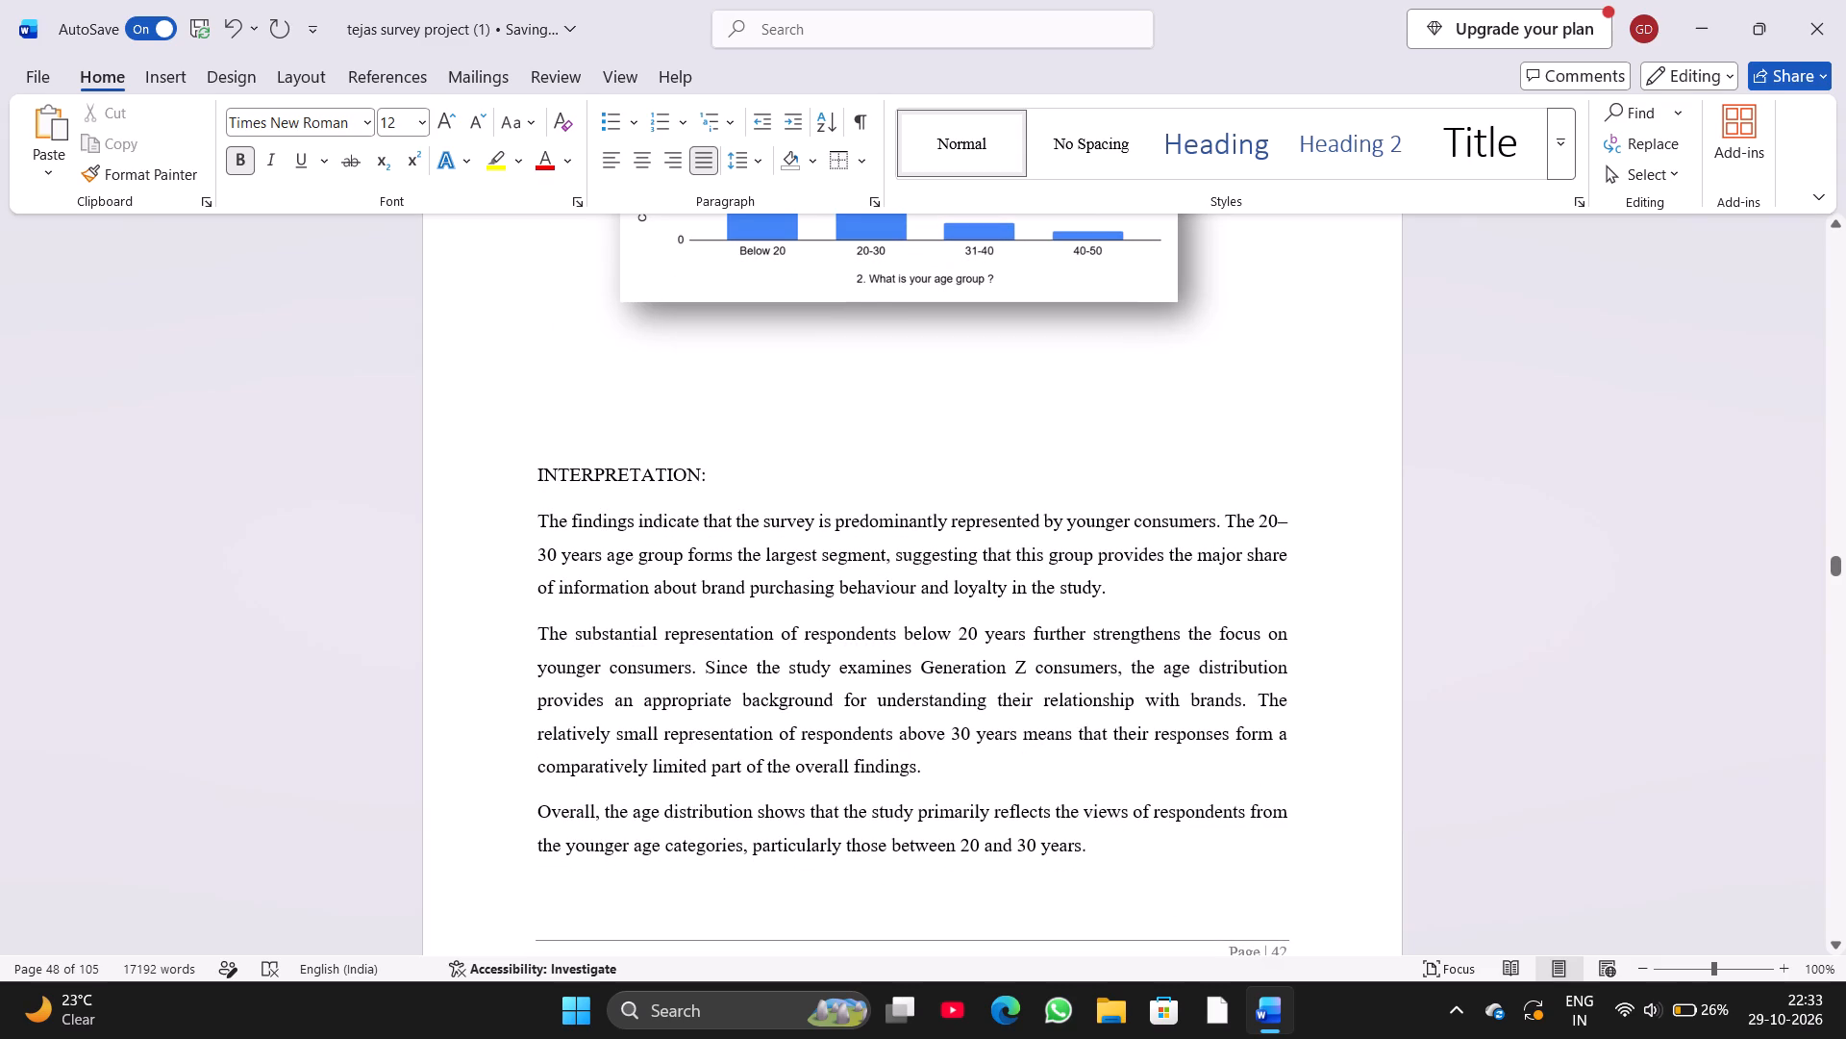
click(536, 478)
key(BackSpace)
Insert five empty lines above the TABLE NO 4.1.1 caption to move it off page 40 and keep the age table together.
scroll(536, 478, up, 8)
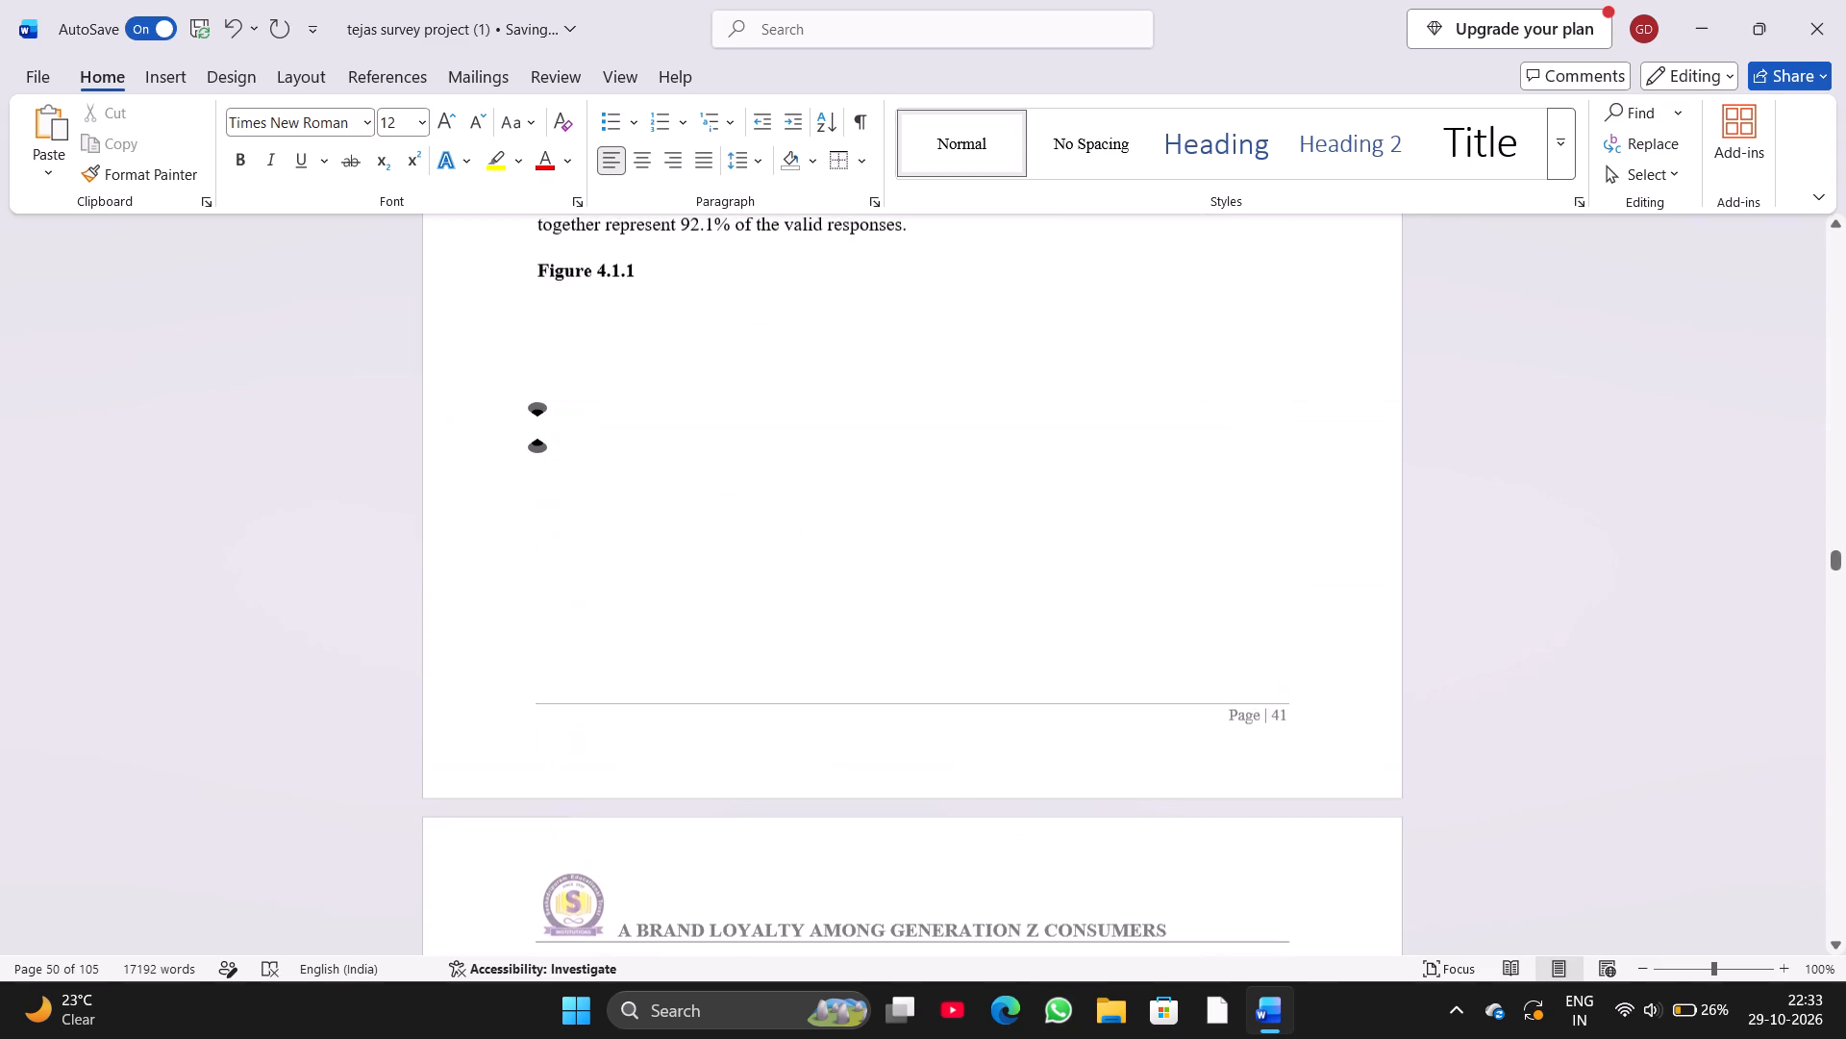
scroll(536, 478, up, 5)
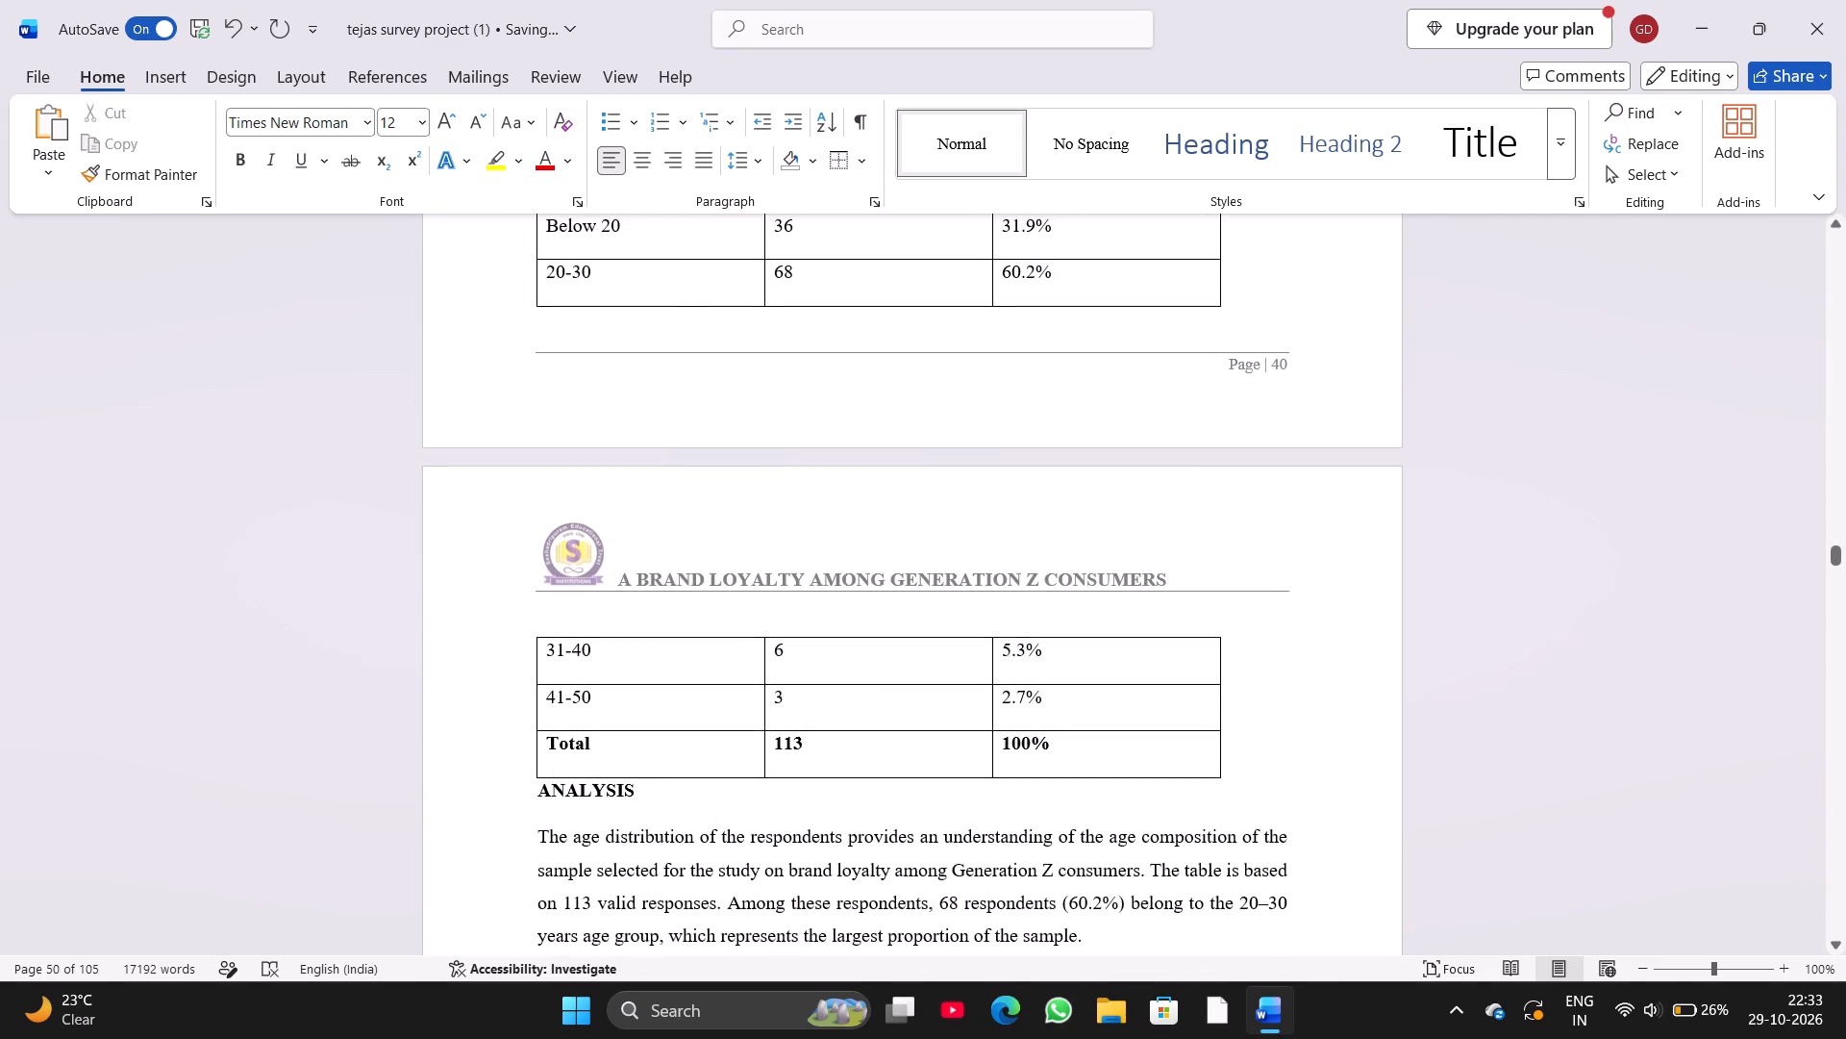
scroll(536, 478, up, 2)
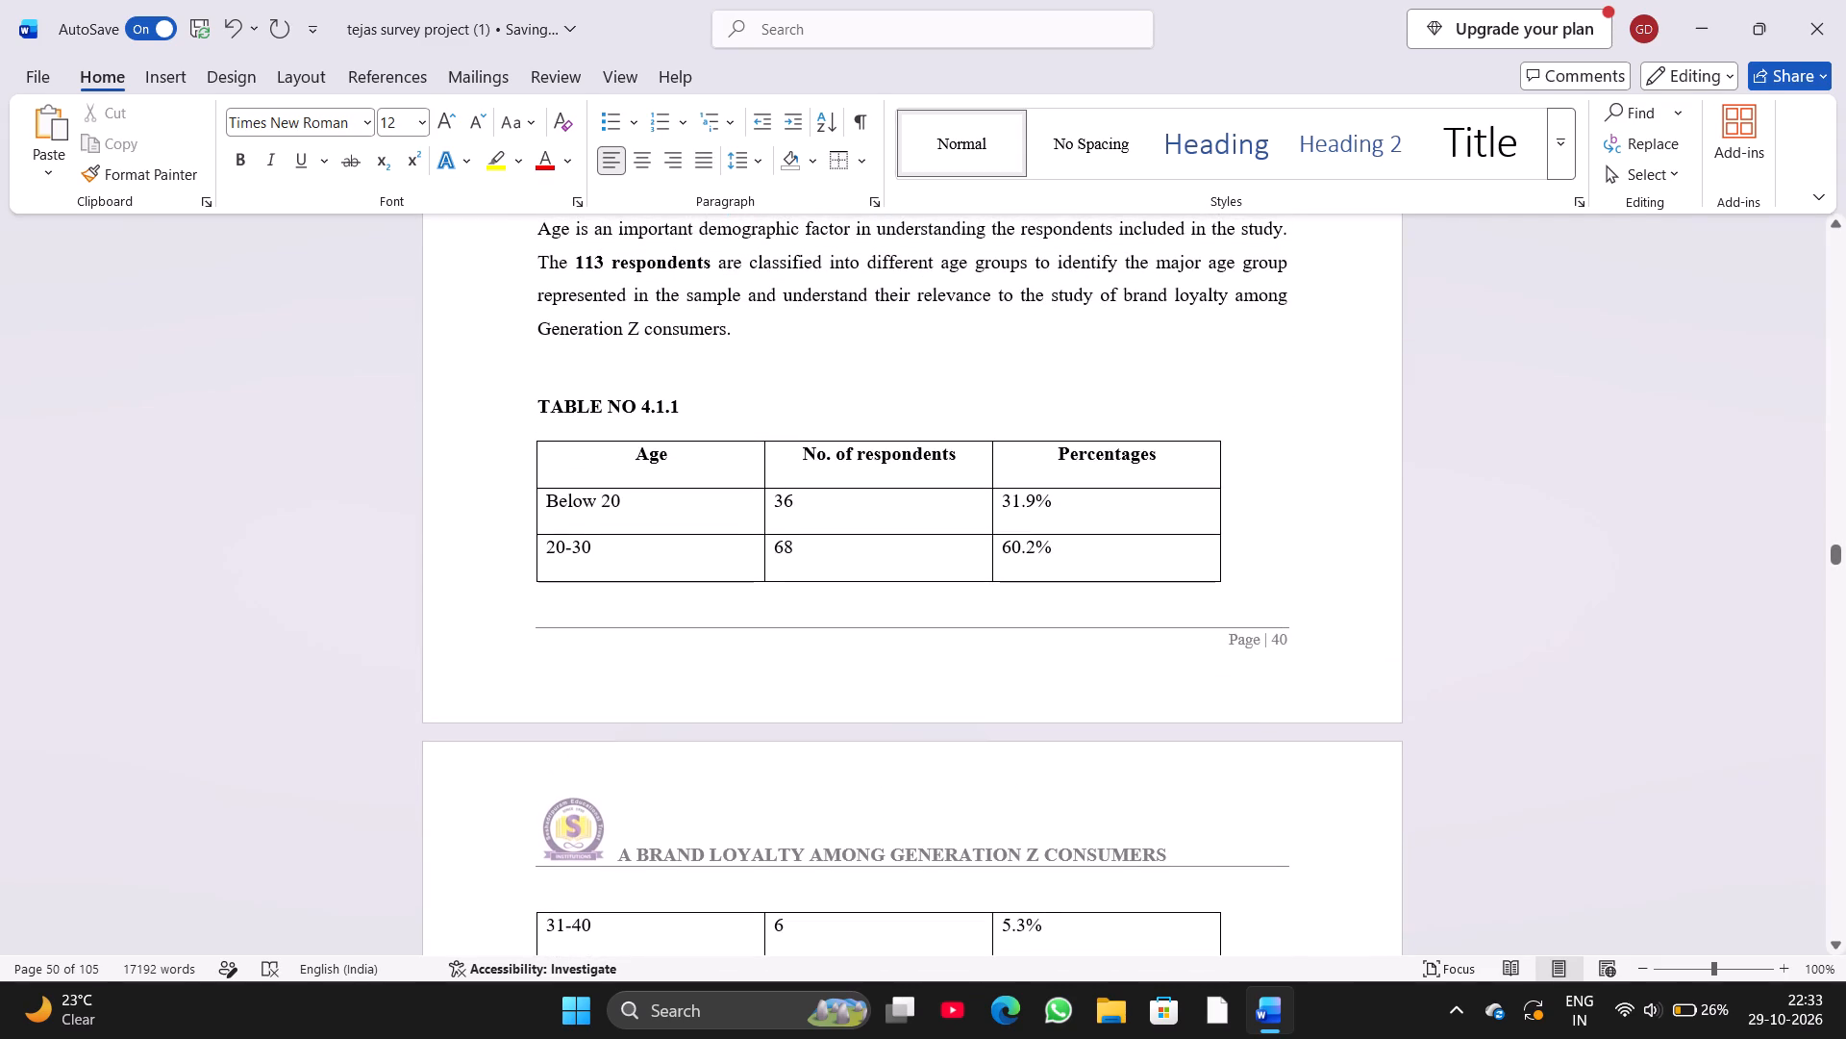
click(536, 405)
key(Return)
key(Return)
key(Return)
key(Return)
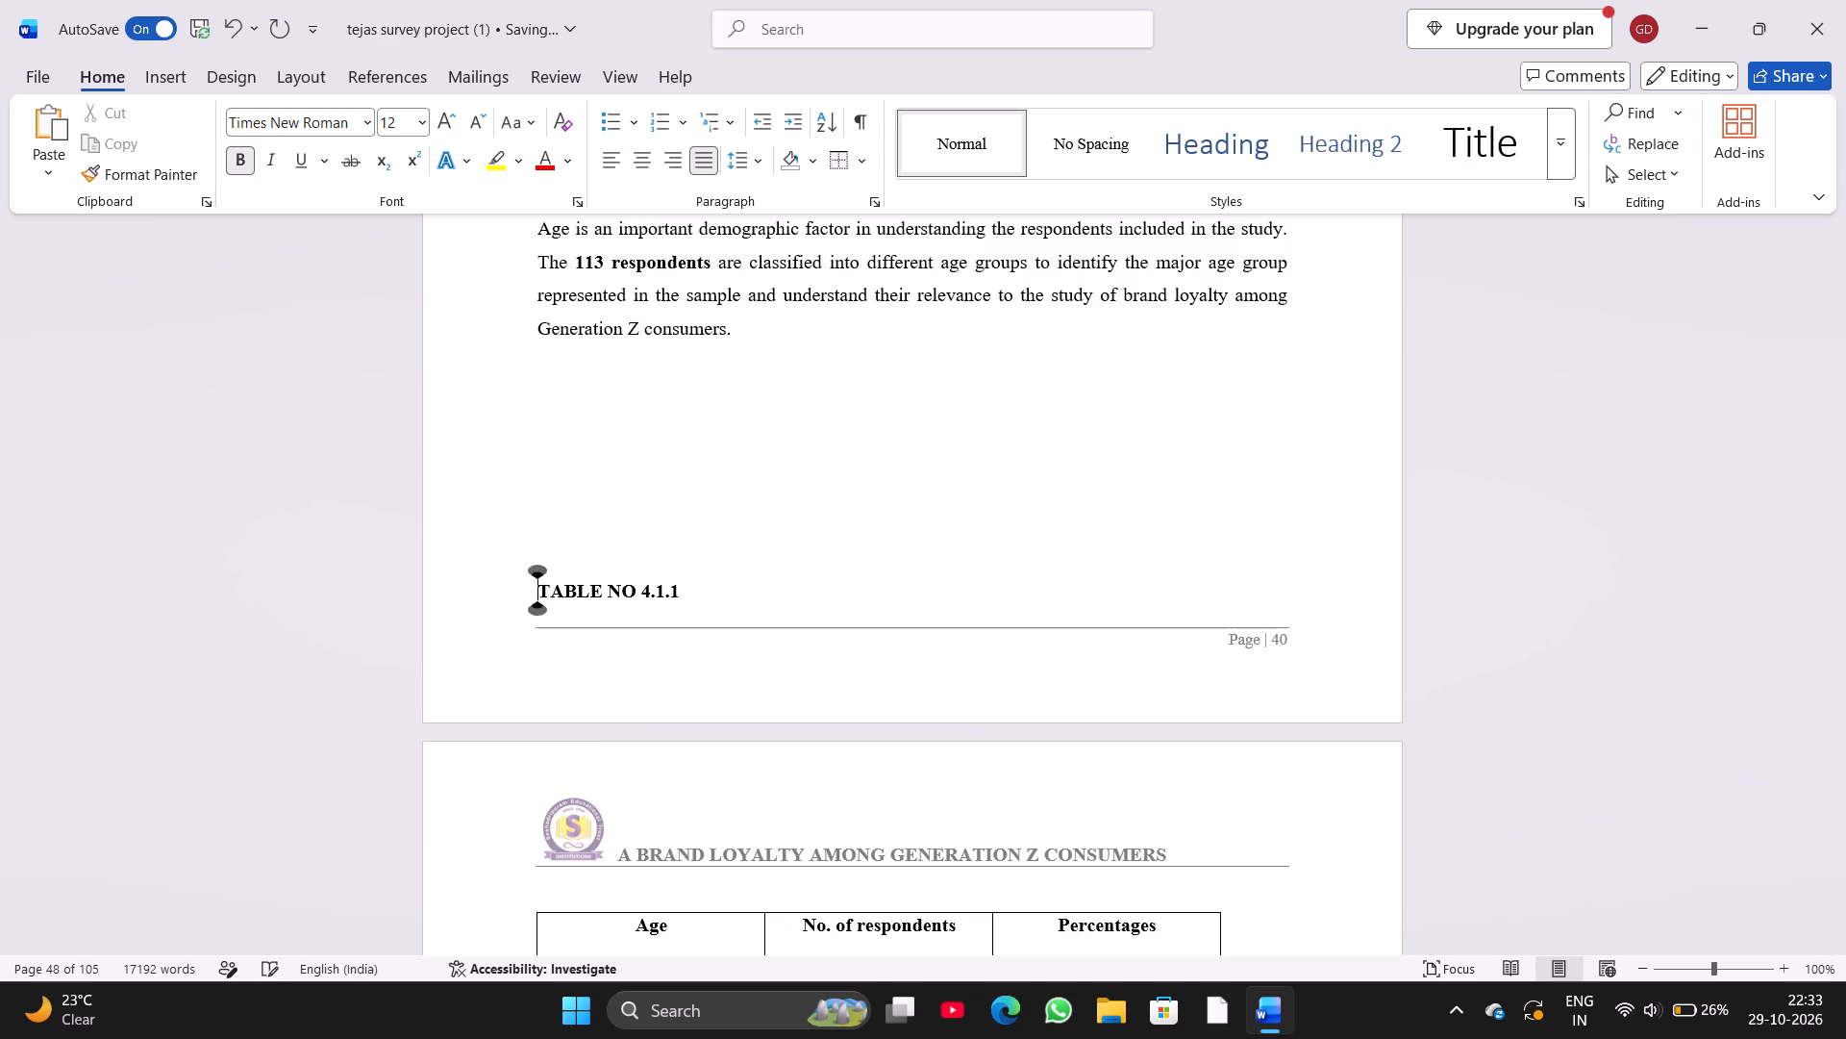
key(Return)
scroll(536, 405, down, 4)
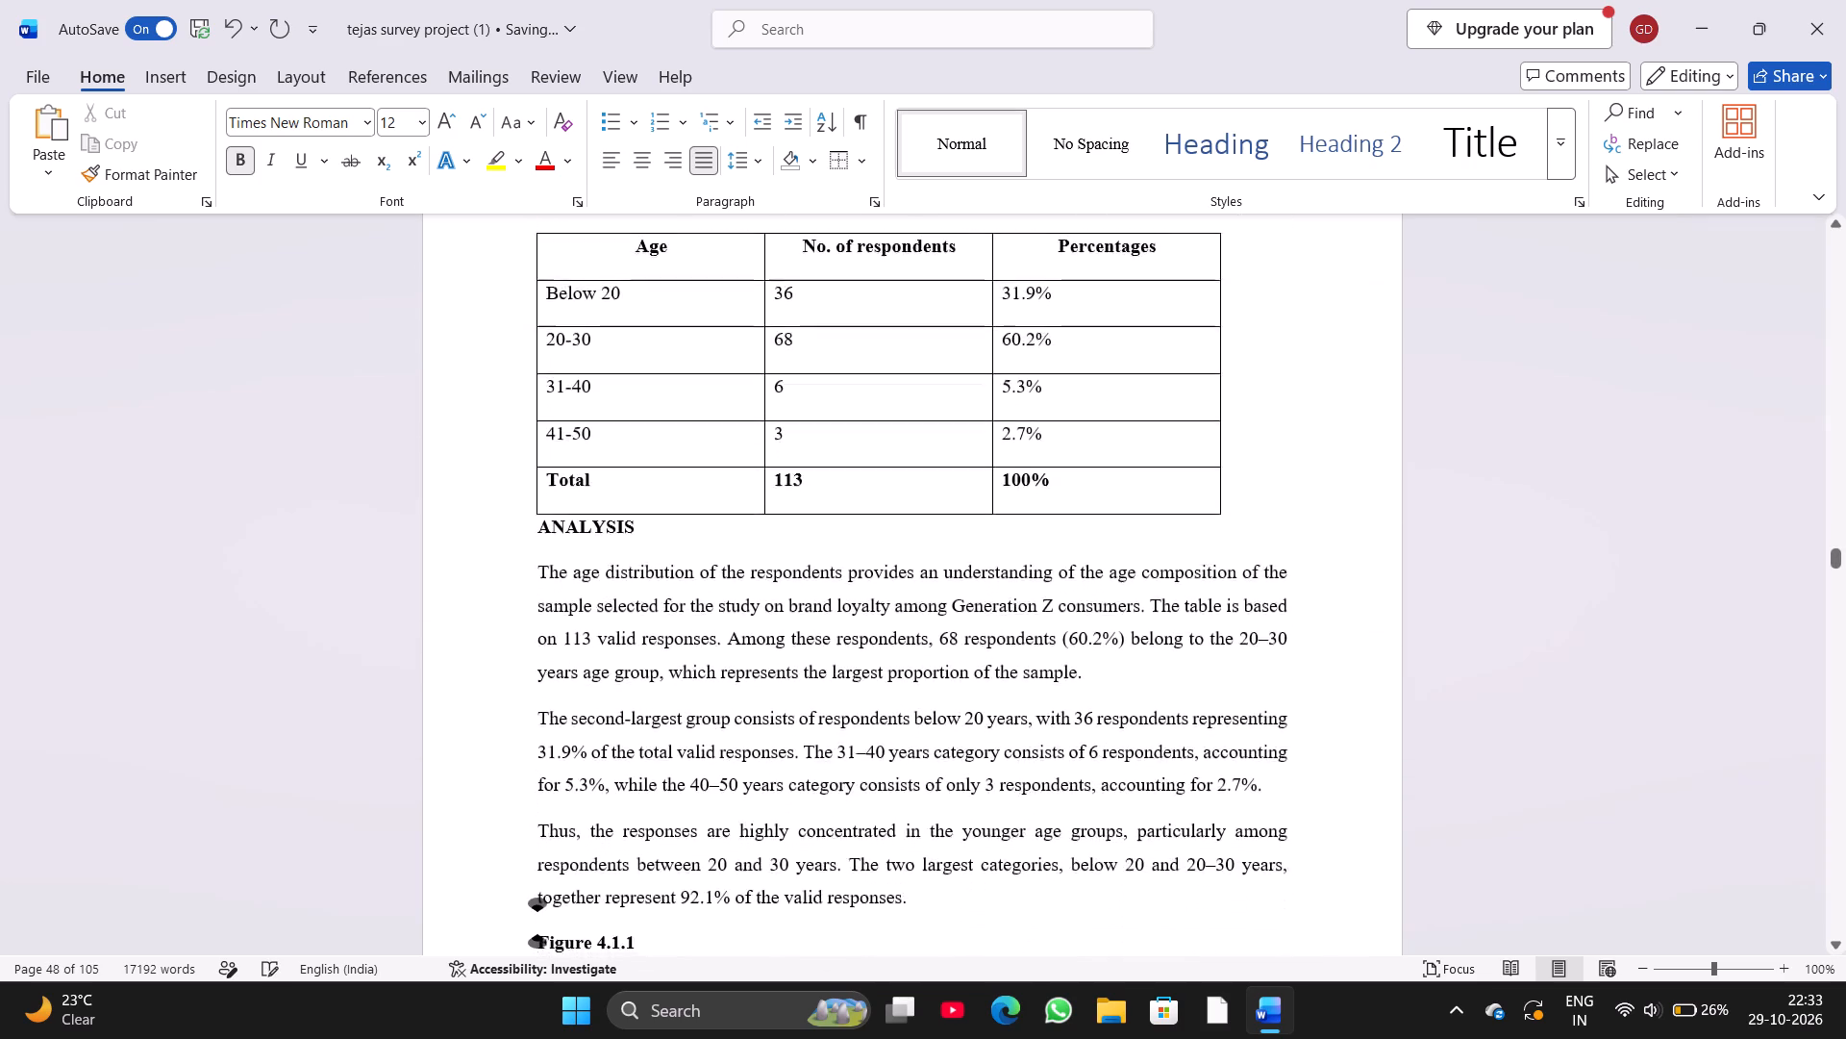
Insert one empty line above the ANALYSIS heading below the age table on page 41.
scroll(536, 405, down, 1)
click(531, 309)
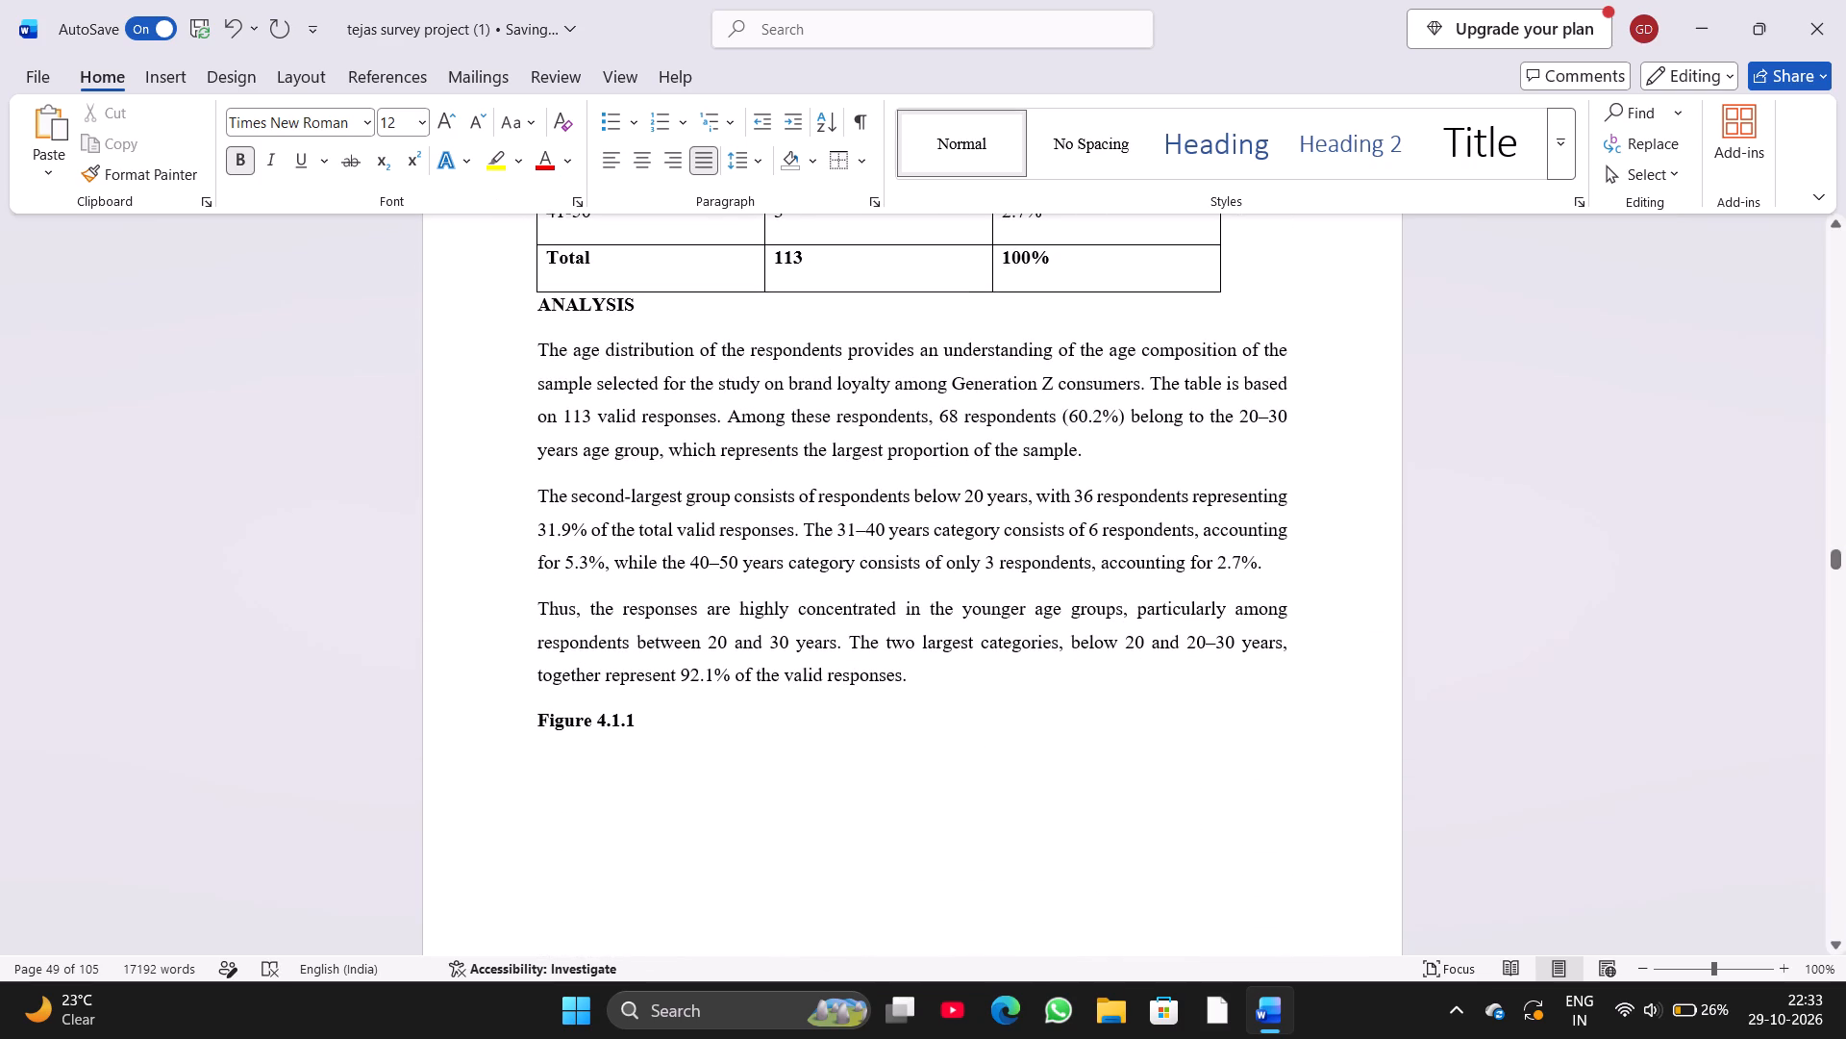
key(Return)
Insert four empty lines above the Figure 4.1.1 caption to move it from page 41 to the top of page 42.
scroll(531, 309, down, 2)
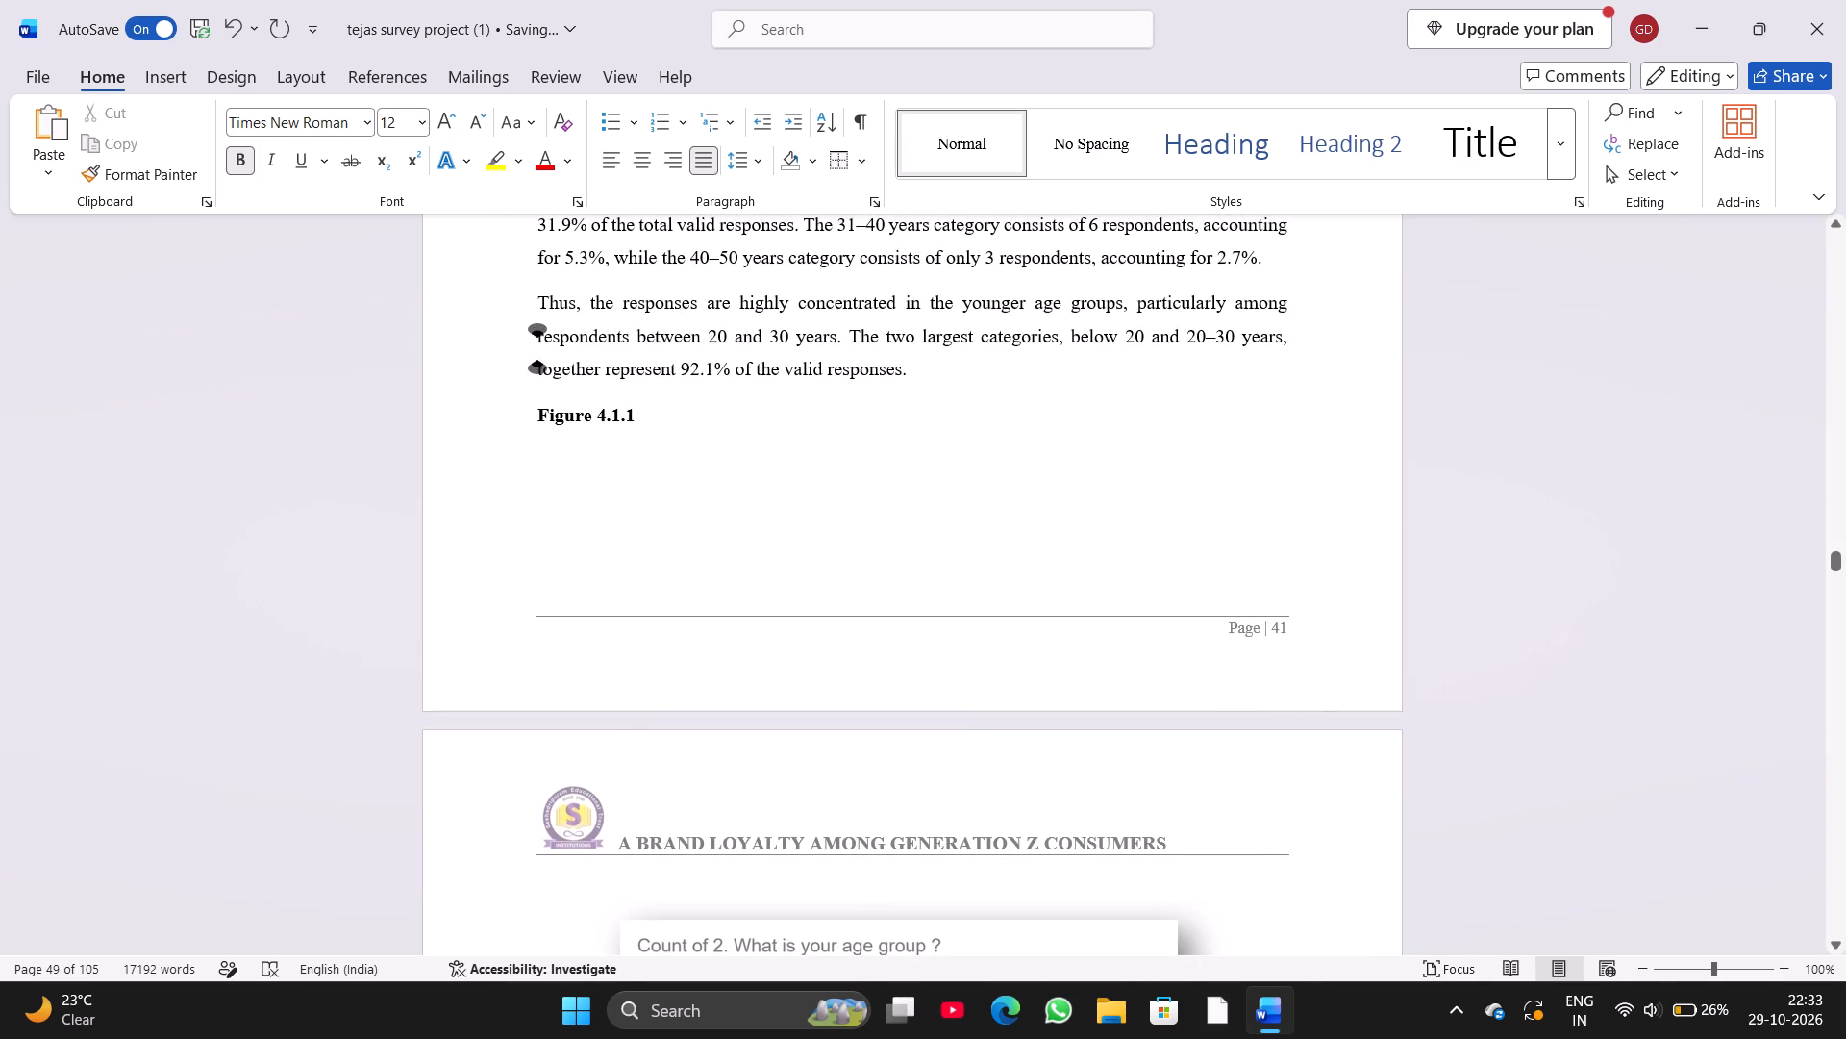
click(533, 424)
key(Return)
key(Return)
key(Return)
key(Return)
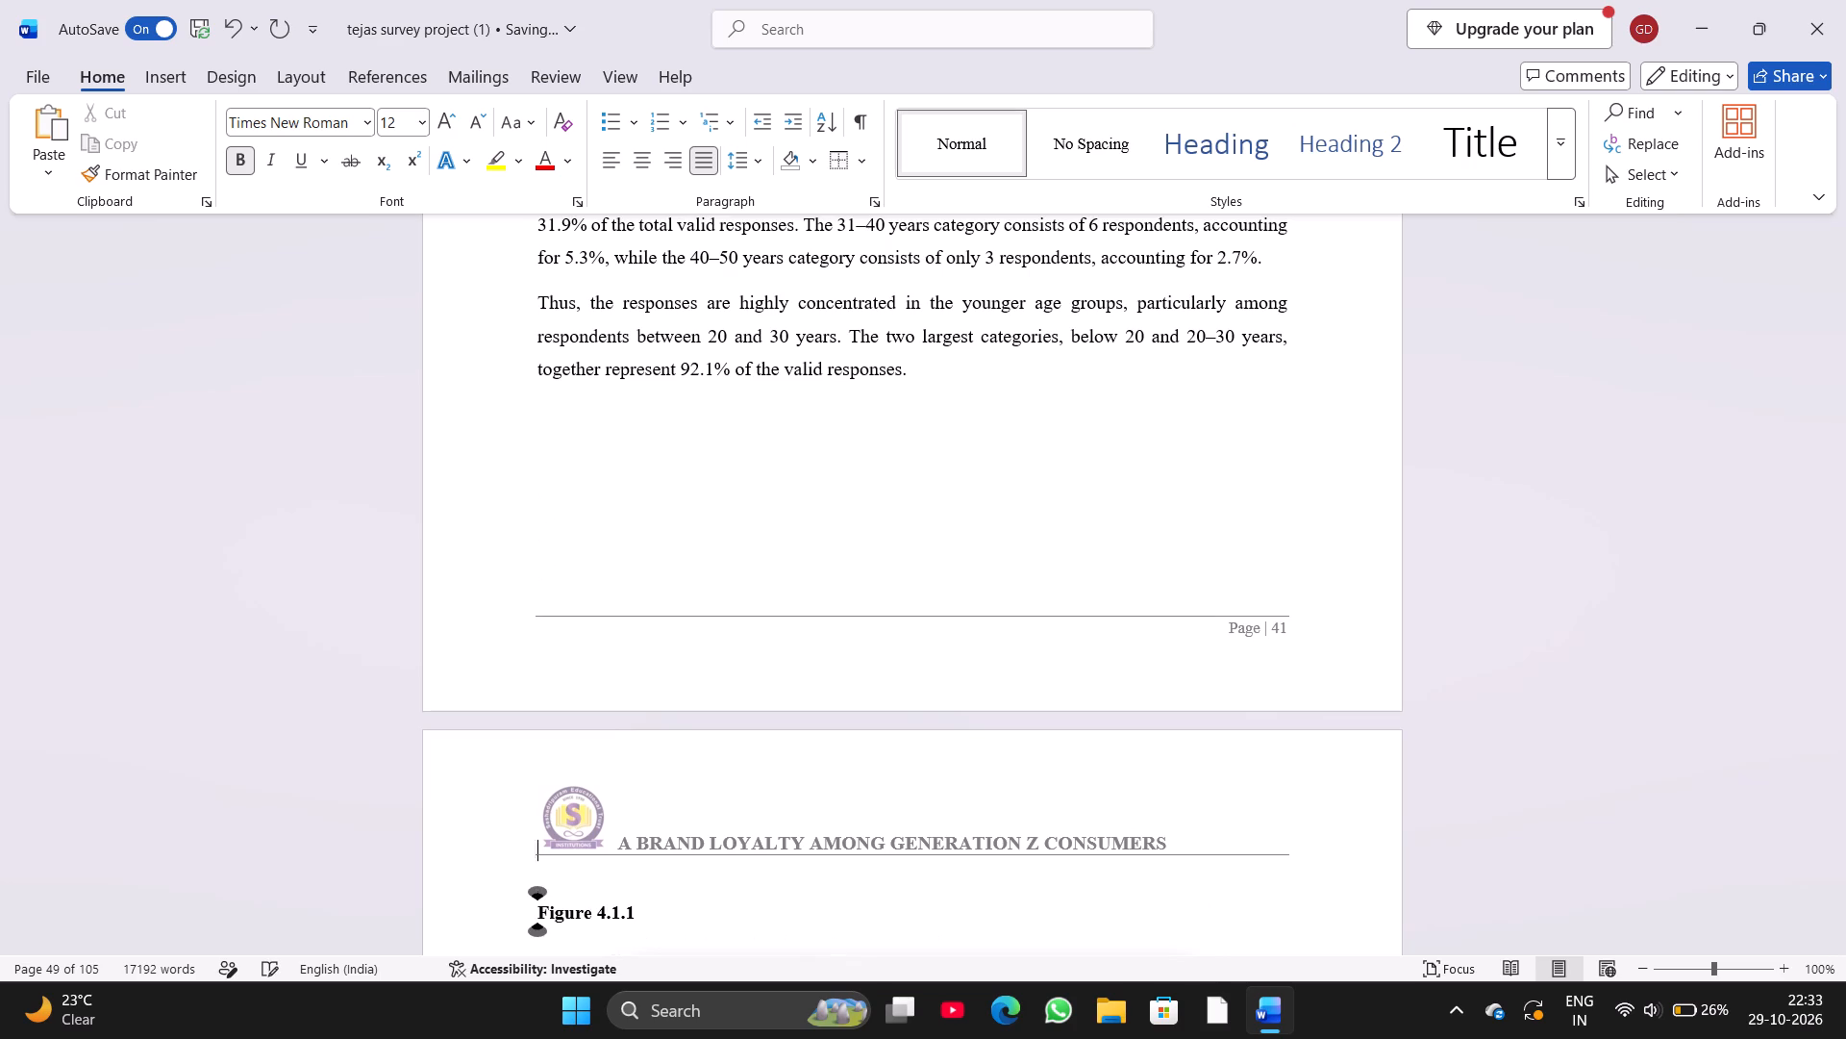
Insert three empty lines above the Figure 4.2 caption to move it from page 43 to page 44 with the gender chart.
scroll(533, 424, down, 6)
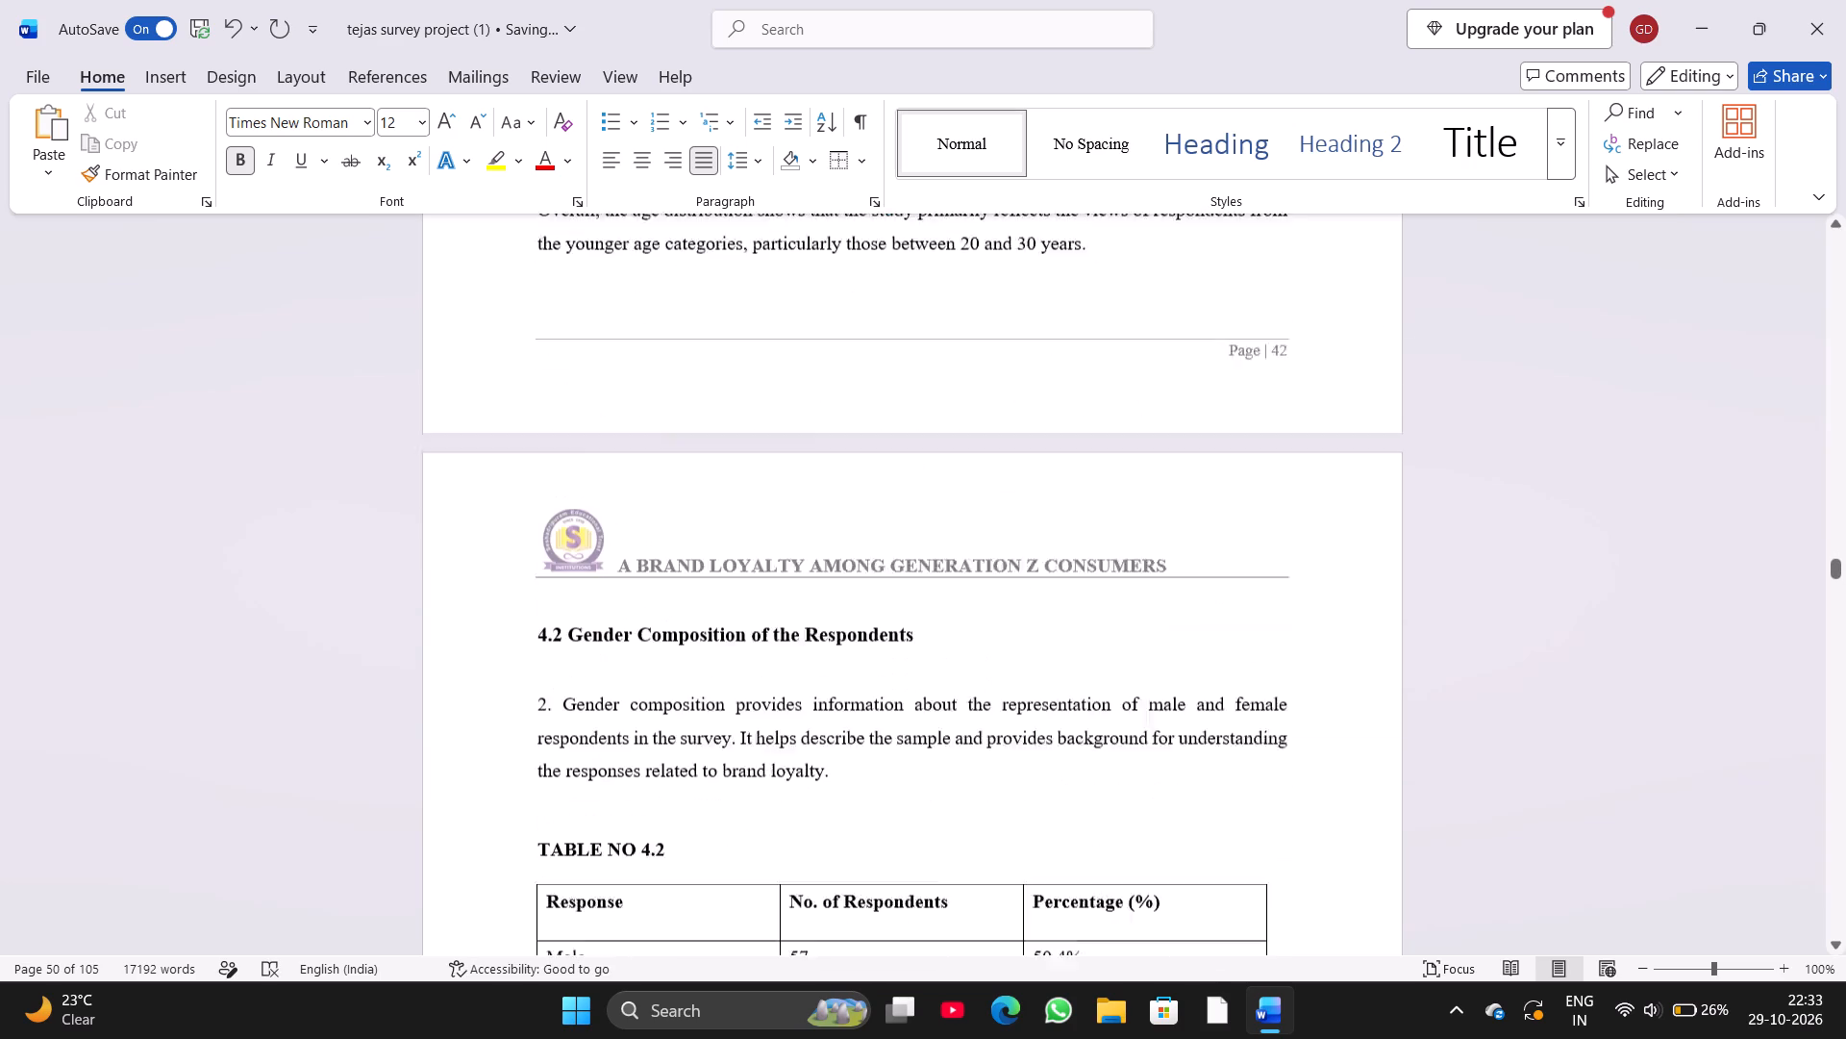
scroll(533, 424, down, 7)
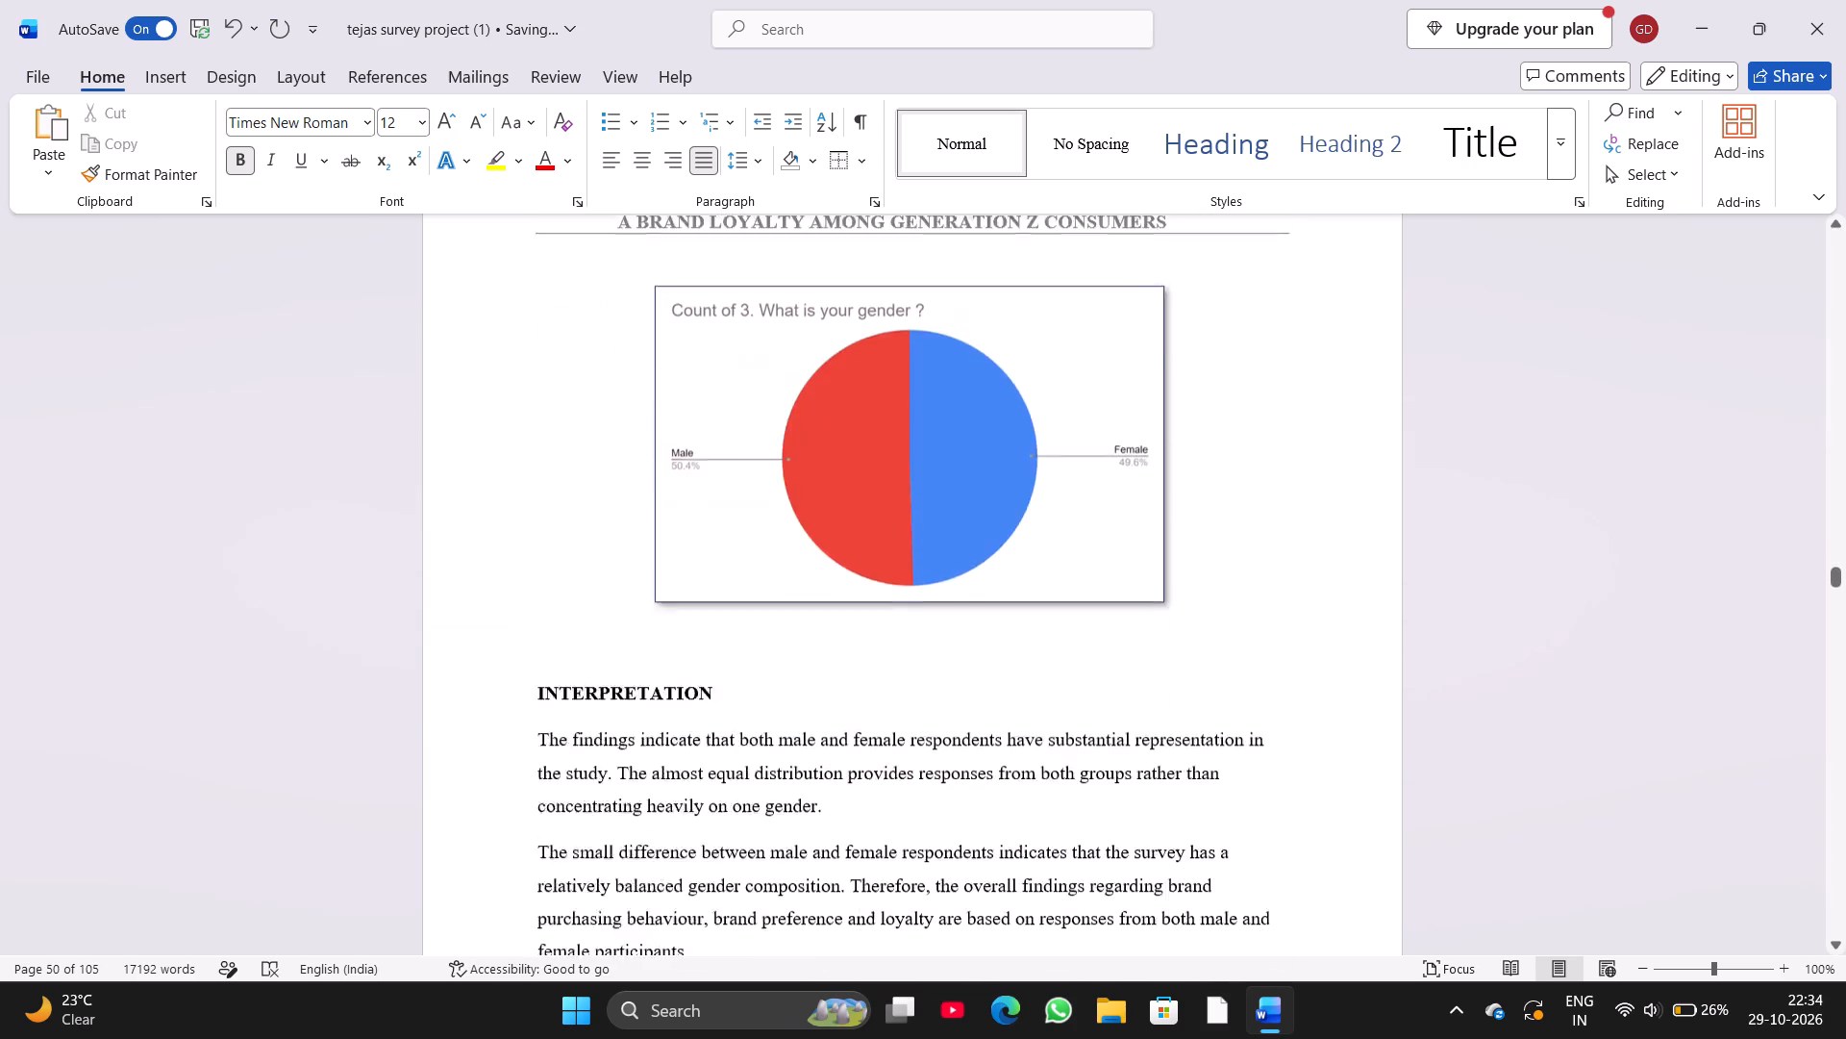
click(540, 419)
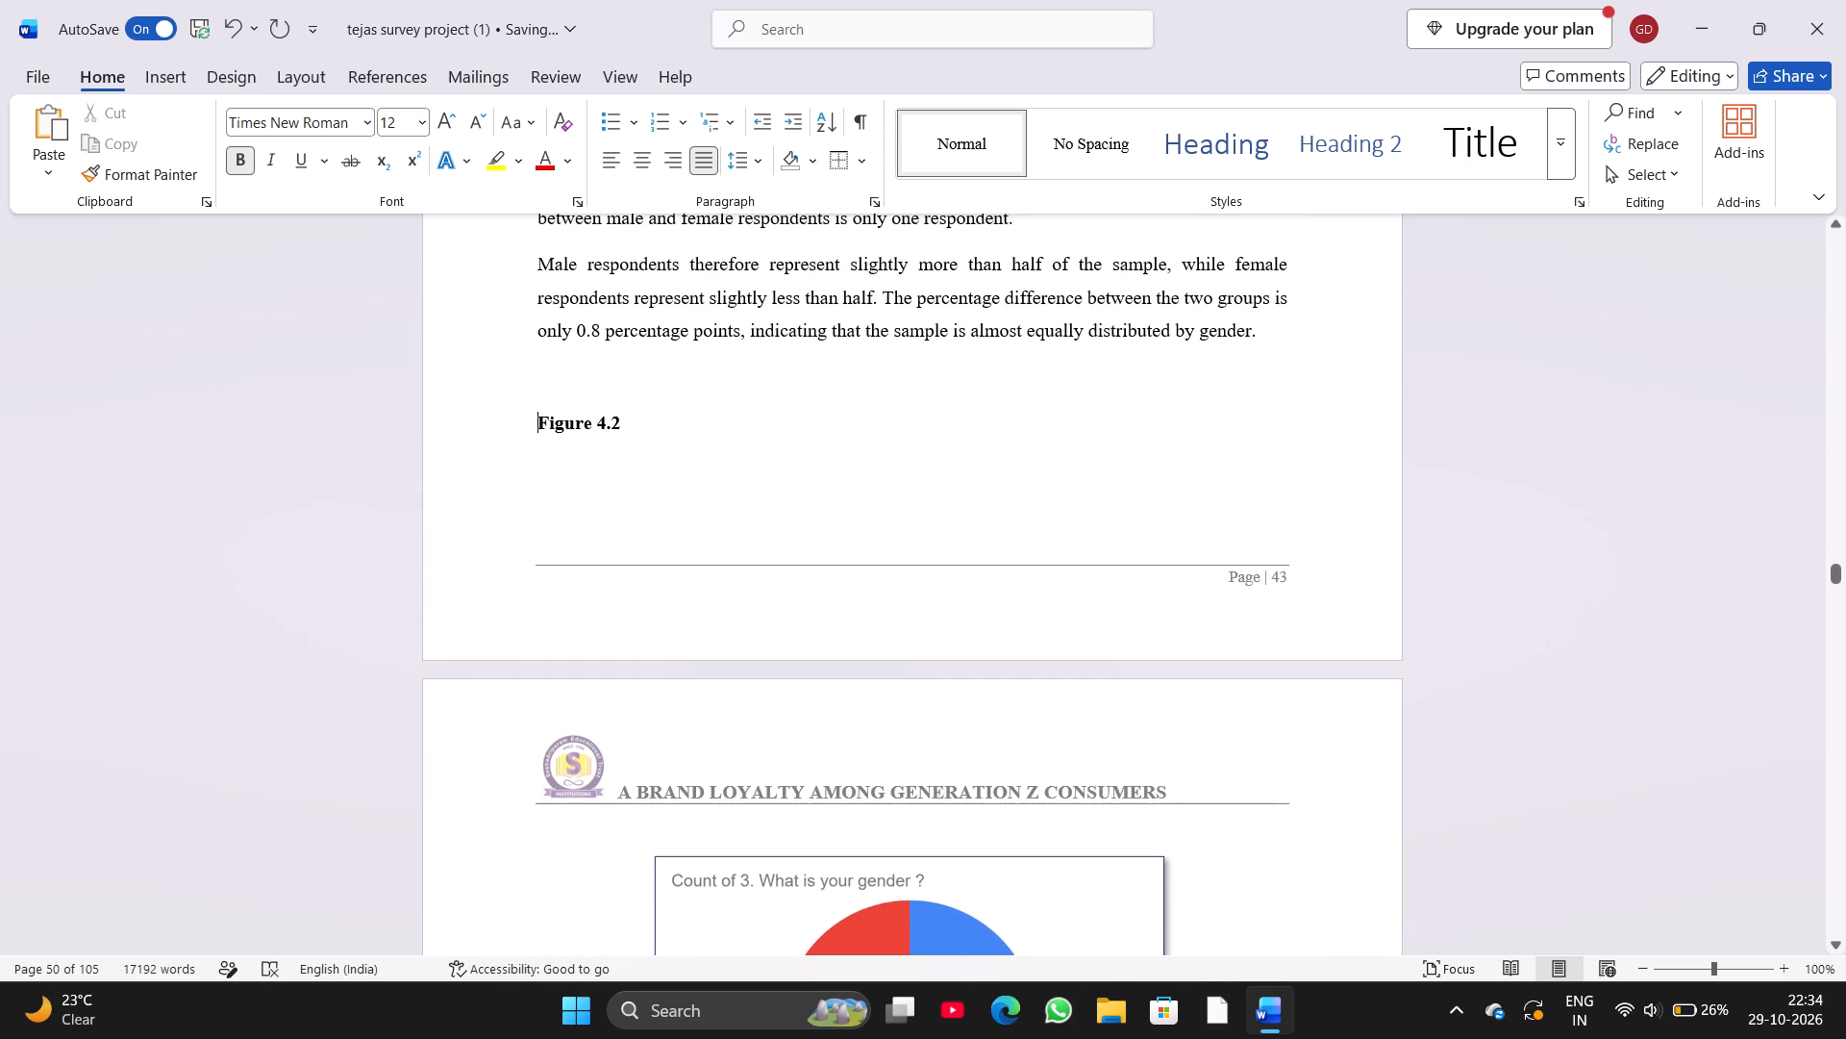
key(Return)
key(Return)
key(Return)
Insert two empty lines above the "4.3 Educational Qualification of the Respondents" heading to move it from page 44 to the top of page 45.
scroll(540, 419, down, 5)
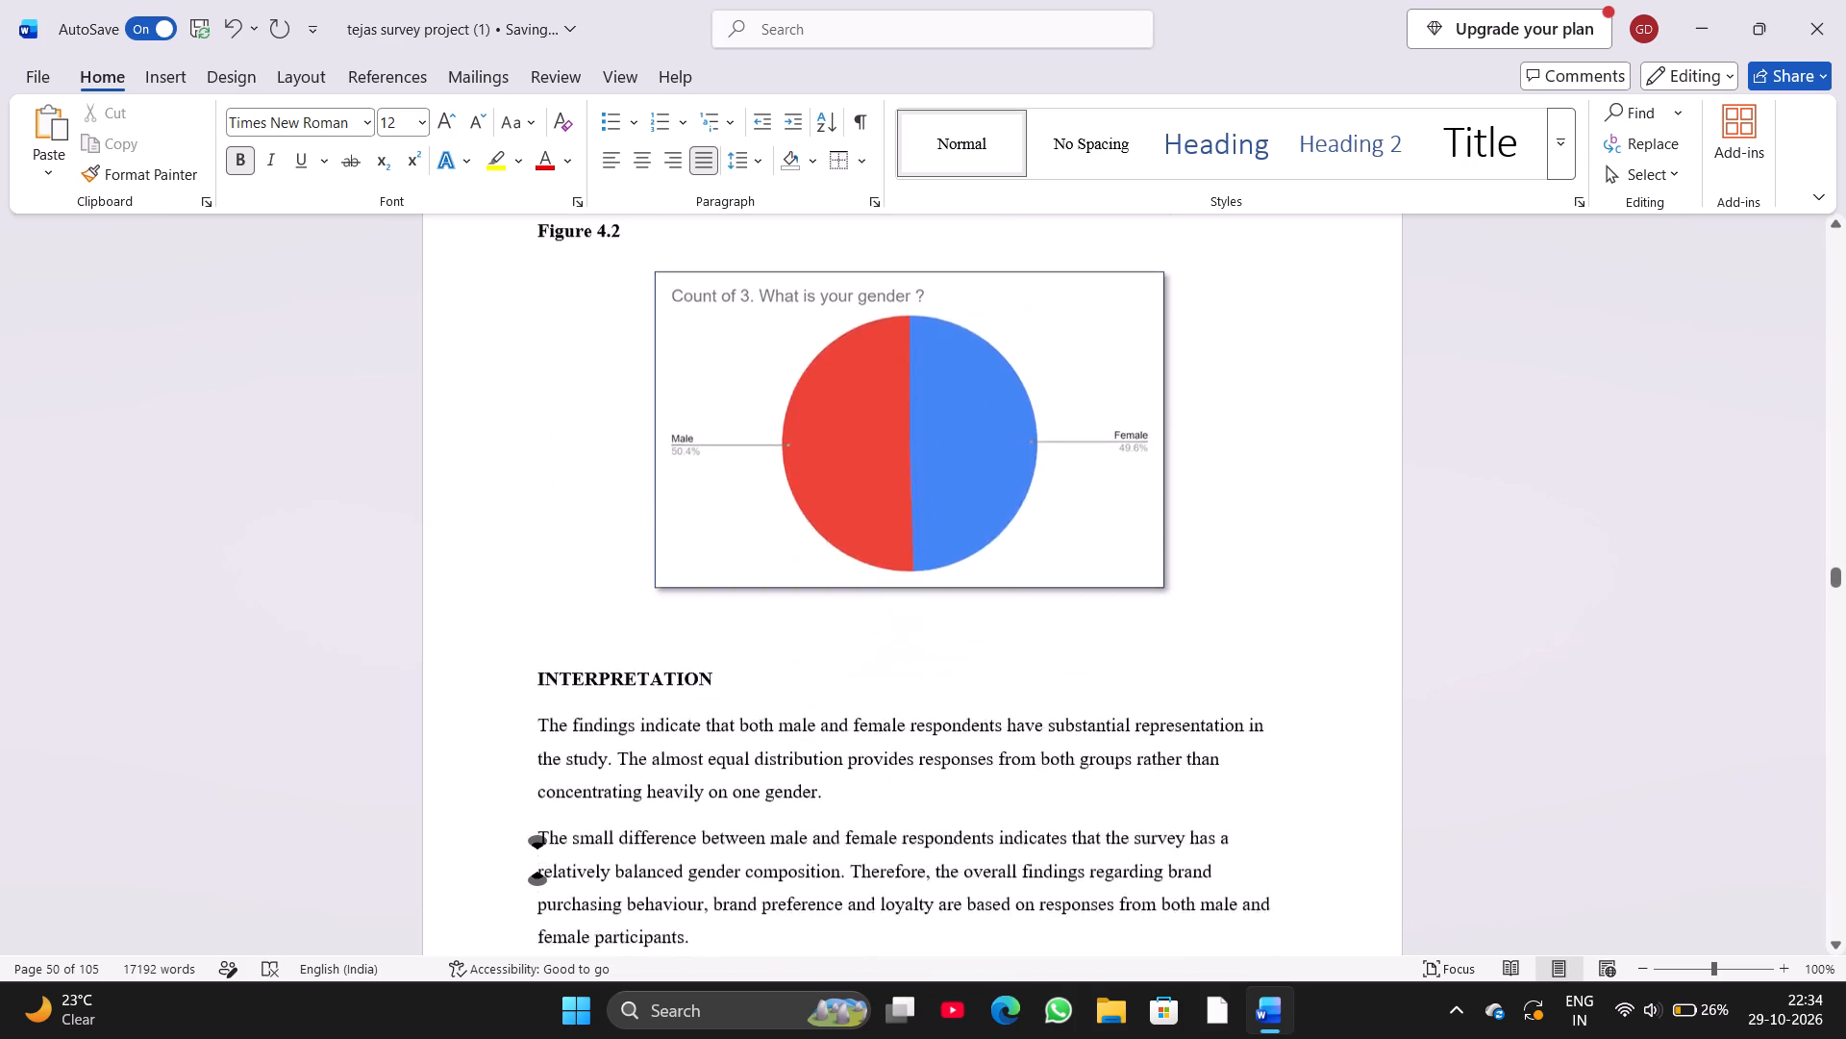
scroll(540, 419, down, 2)
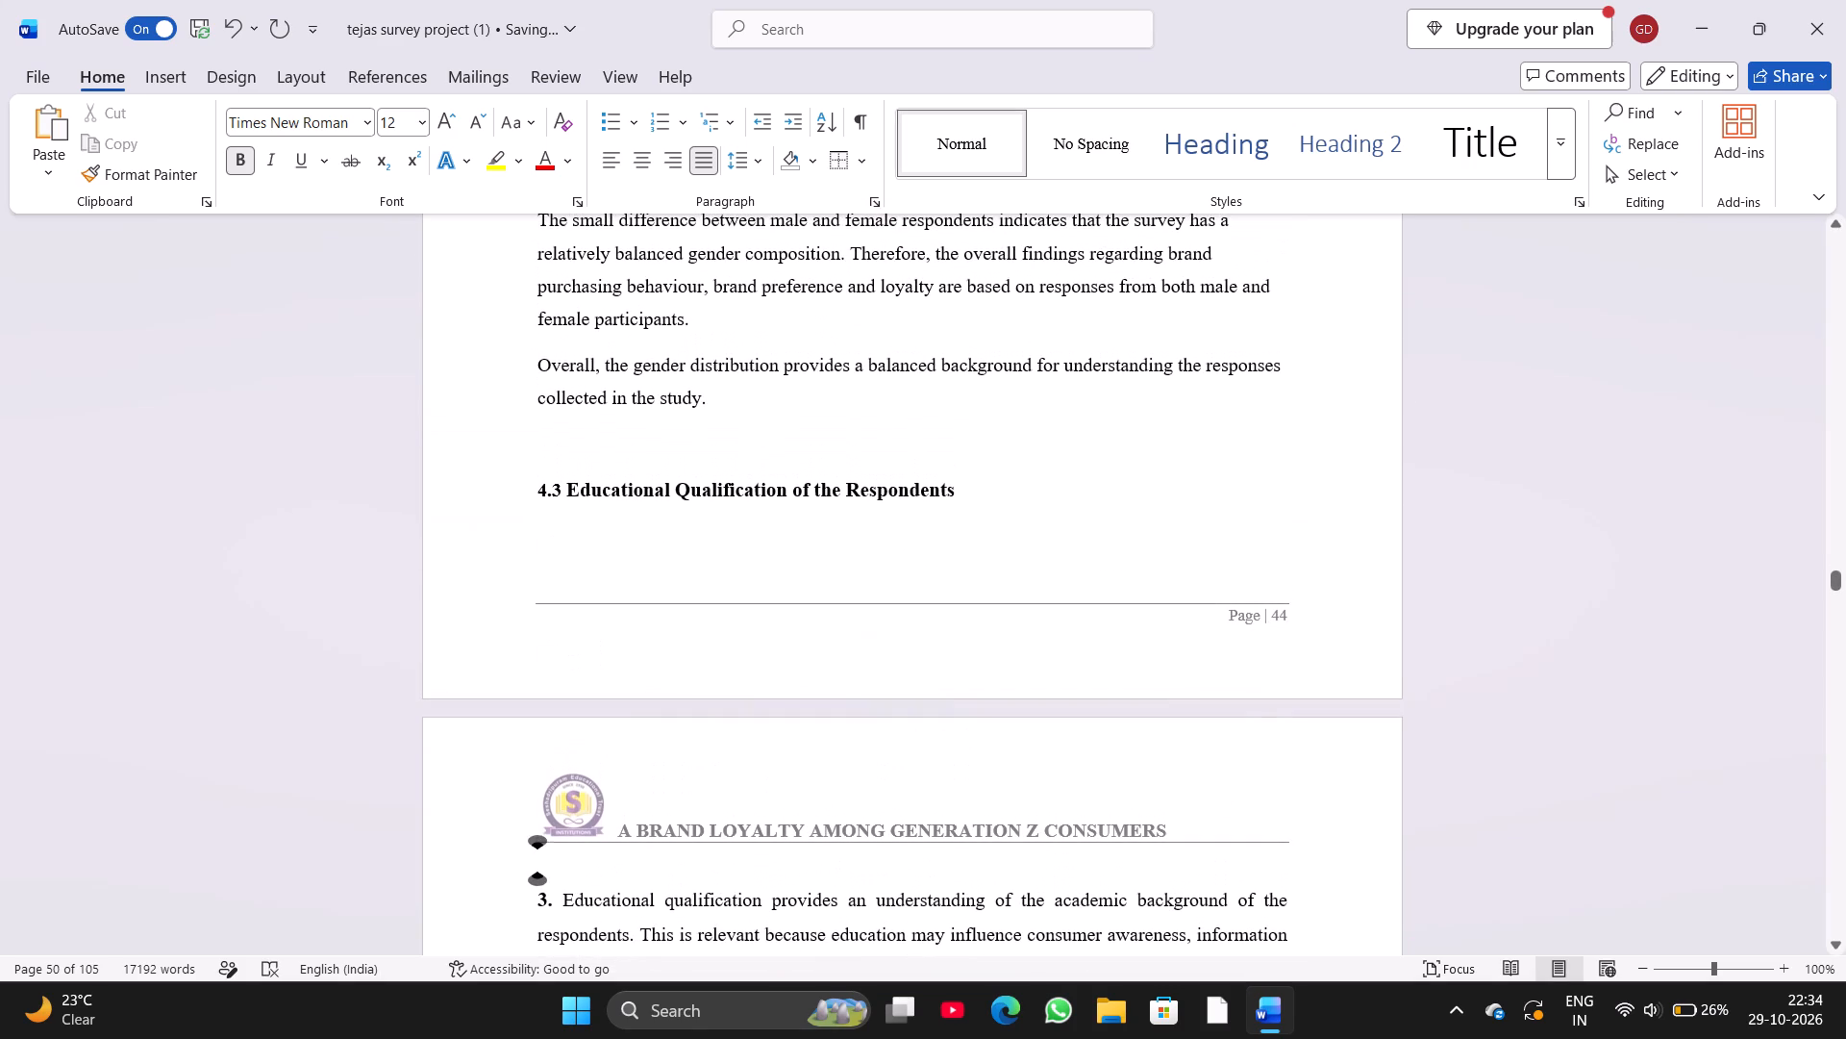
click(534, 490)
key(Return)
key(Return)
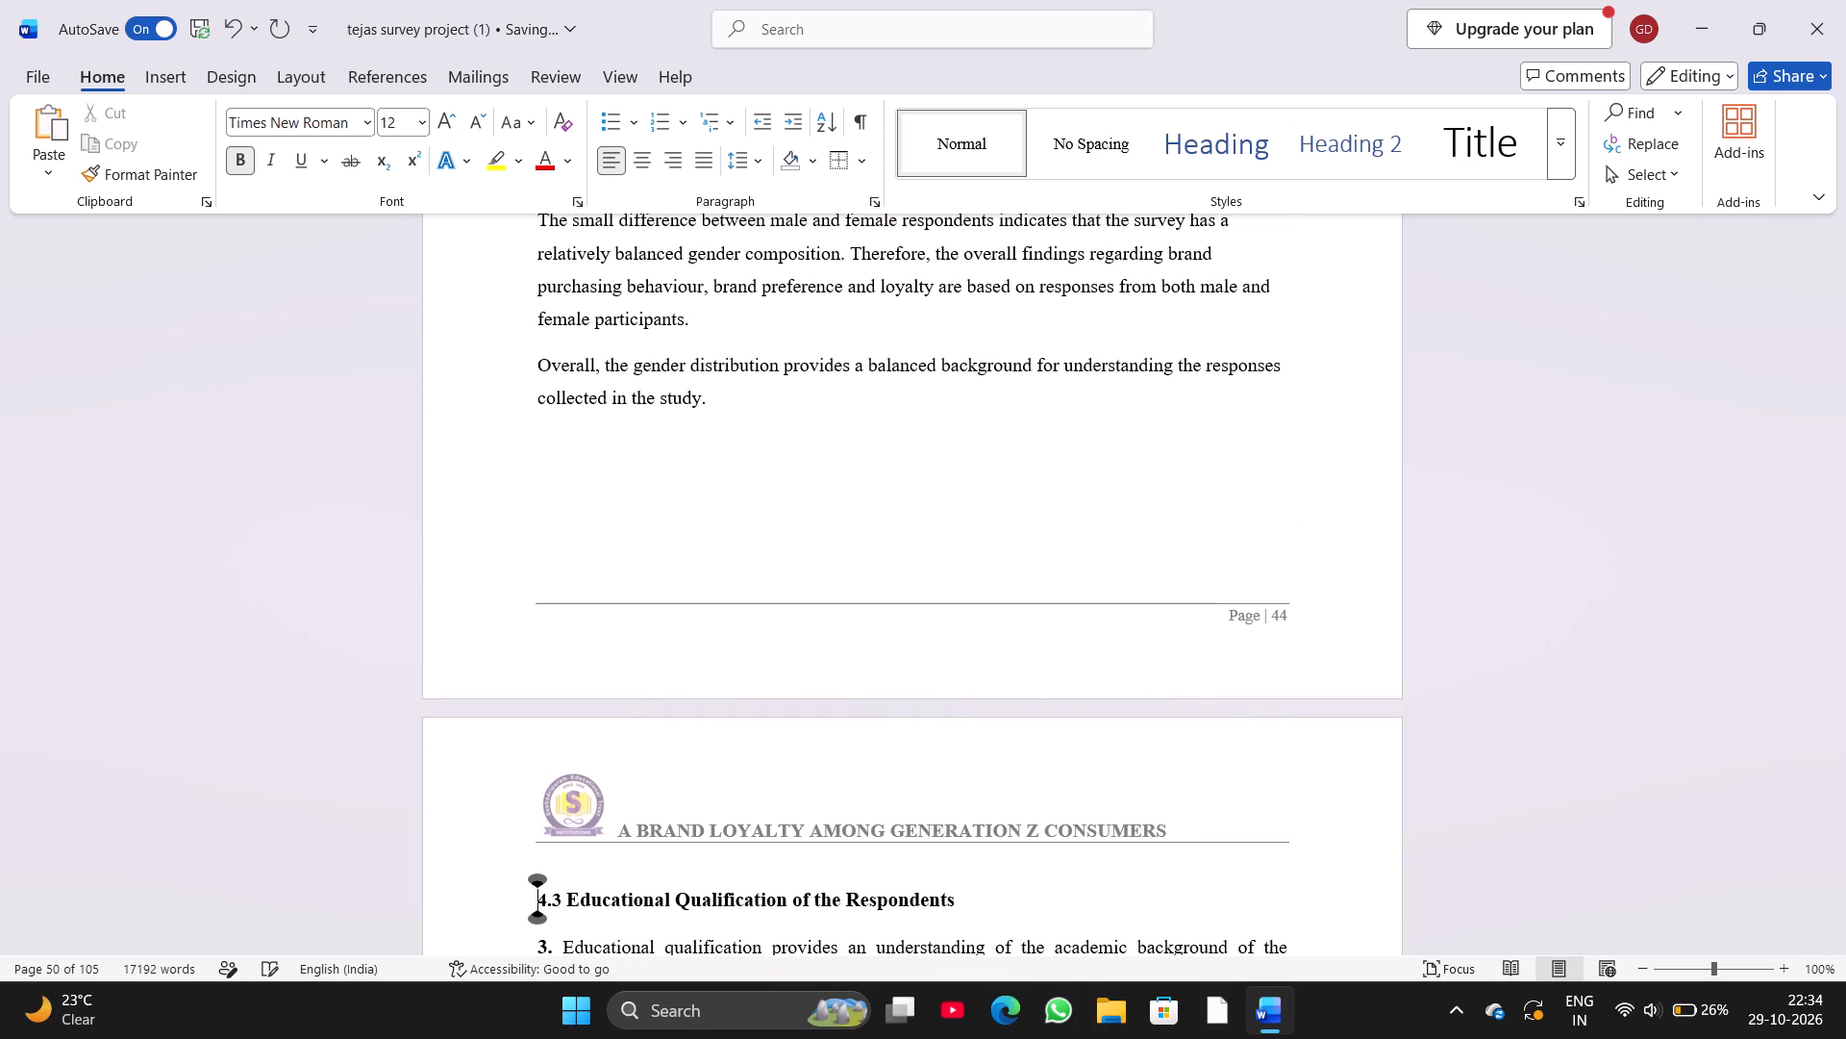
Delete four empty lines above the INTERPRETATION heading below the educational qualification chart on page 46.
scroll(534, 490, down, 10)
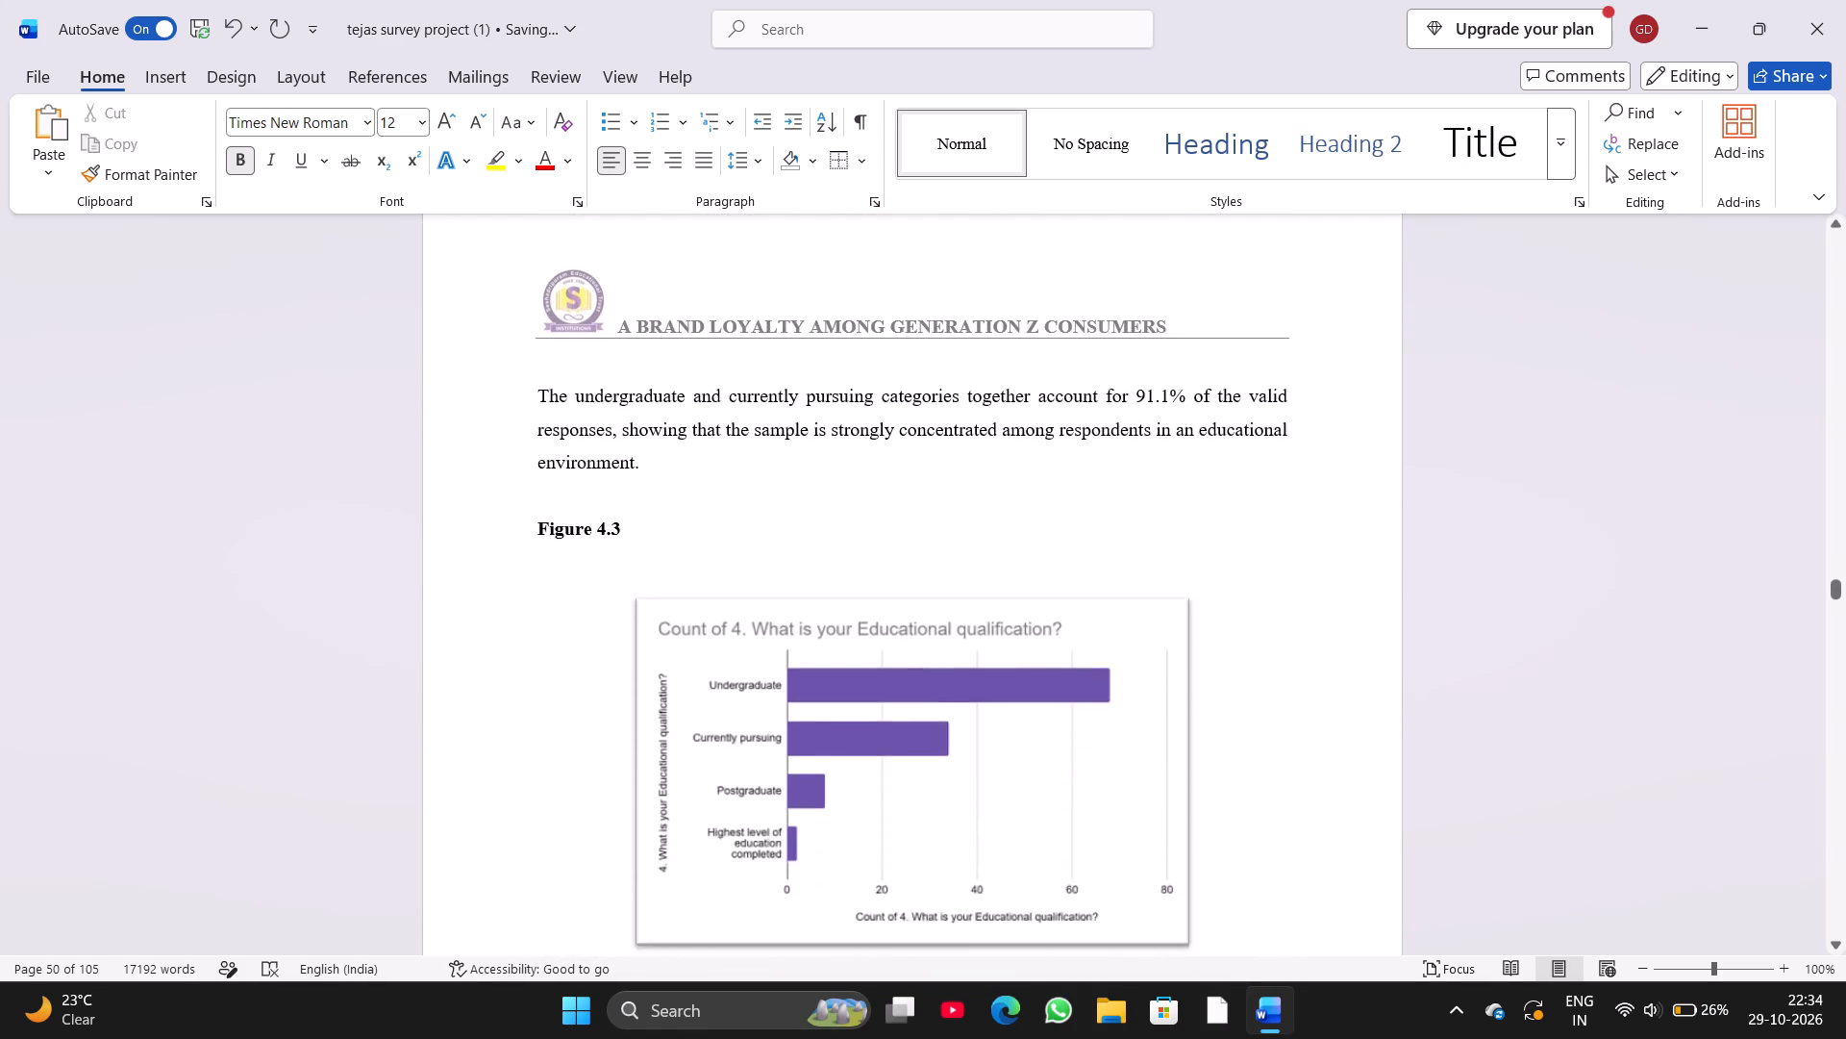
scroll(534, 490, down, 4)
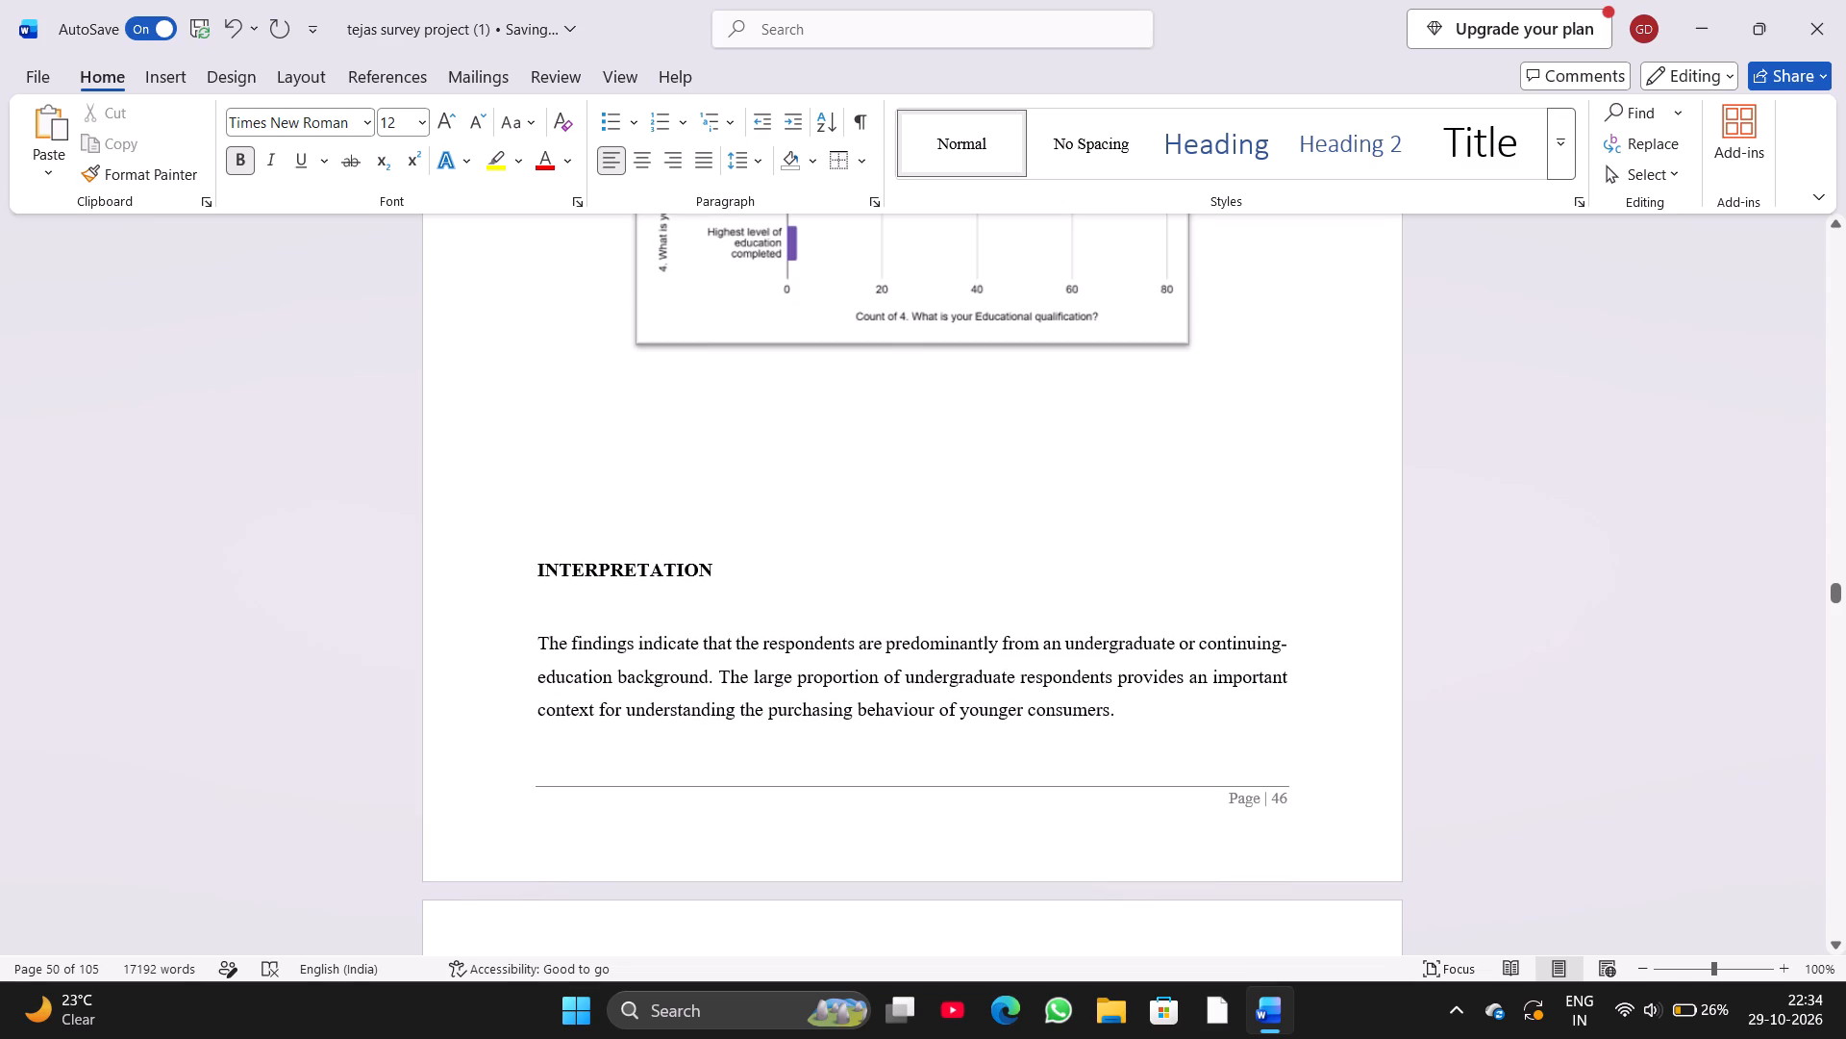
click(532, 577)
key(BackSpace)
key(BackSpace)
key(BackSpace)
key(BackSpace)
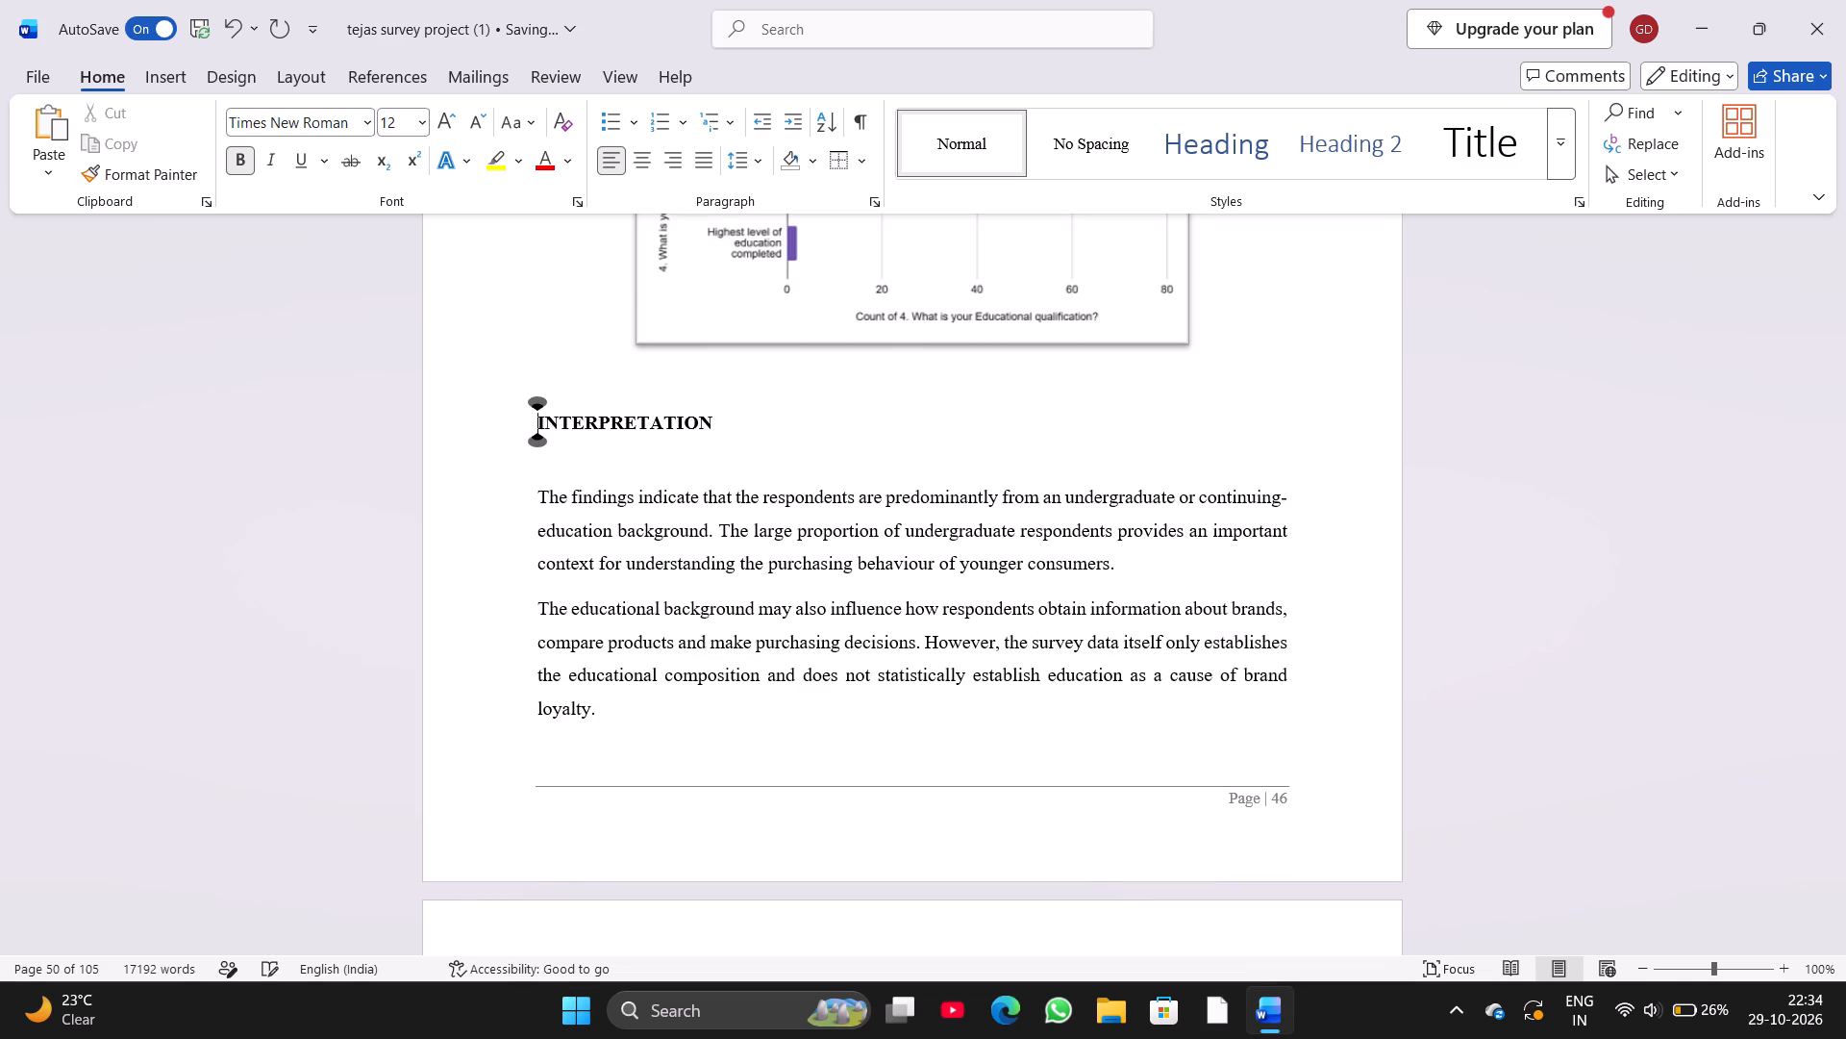
Insert two empty lines above the "4.5 : Frequency of Purchasing Branded Products" heading to move it from page 48 to the top of page 49.
scroll(532, 577, down, 4)
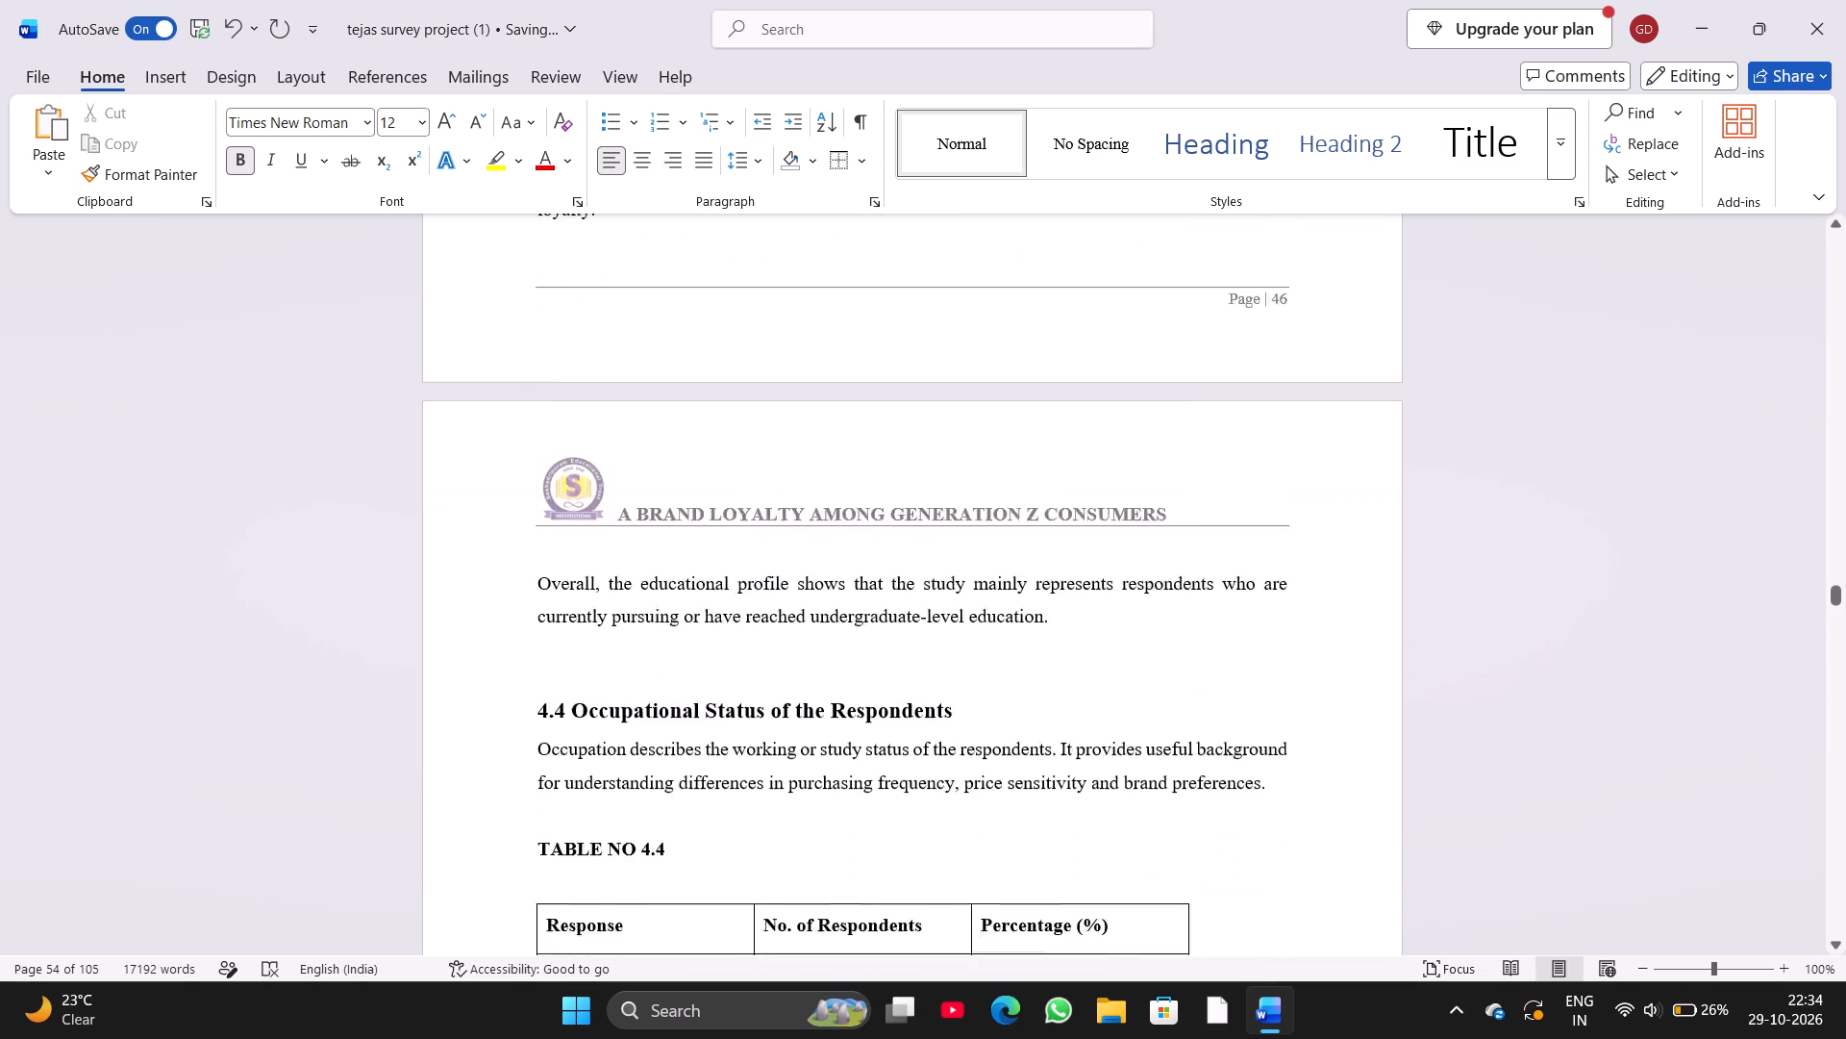
scroll(532, 577, down, 7)
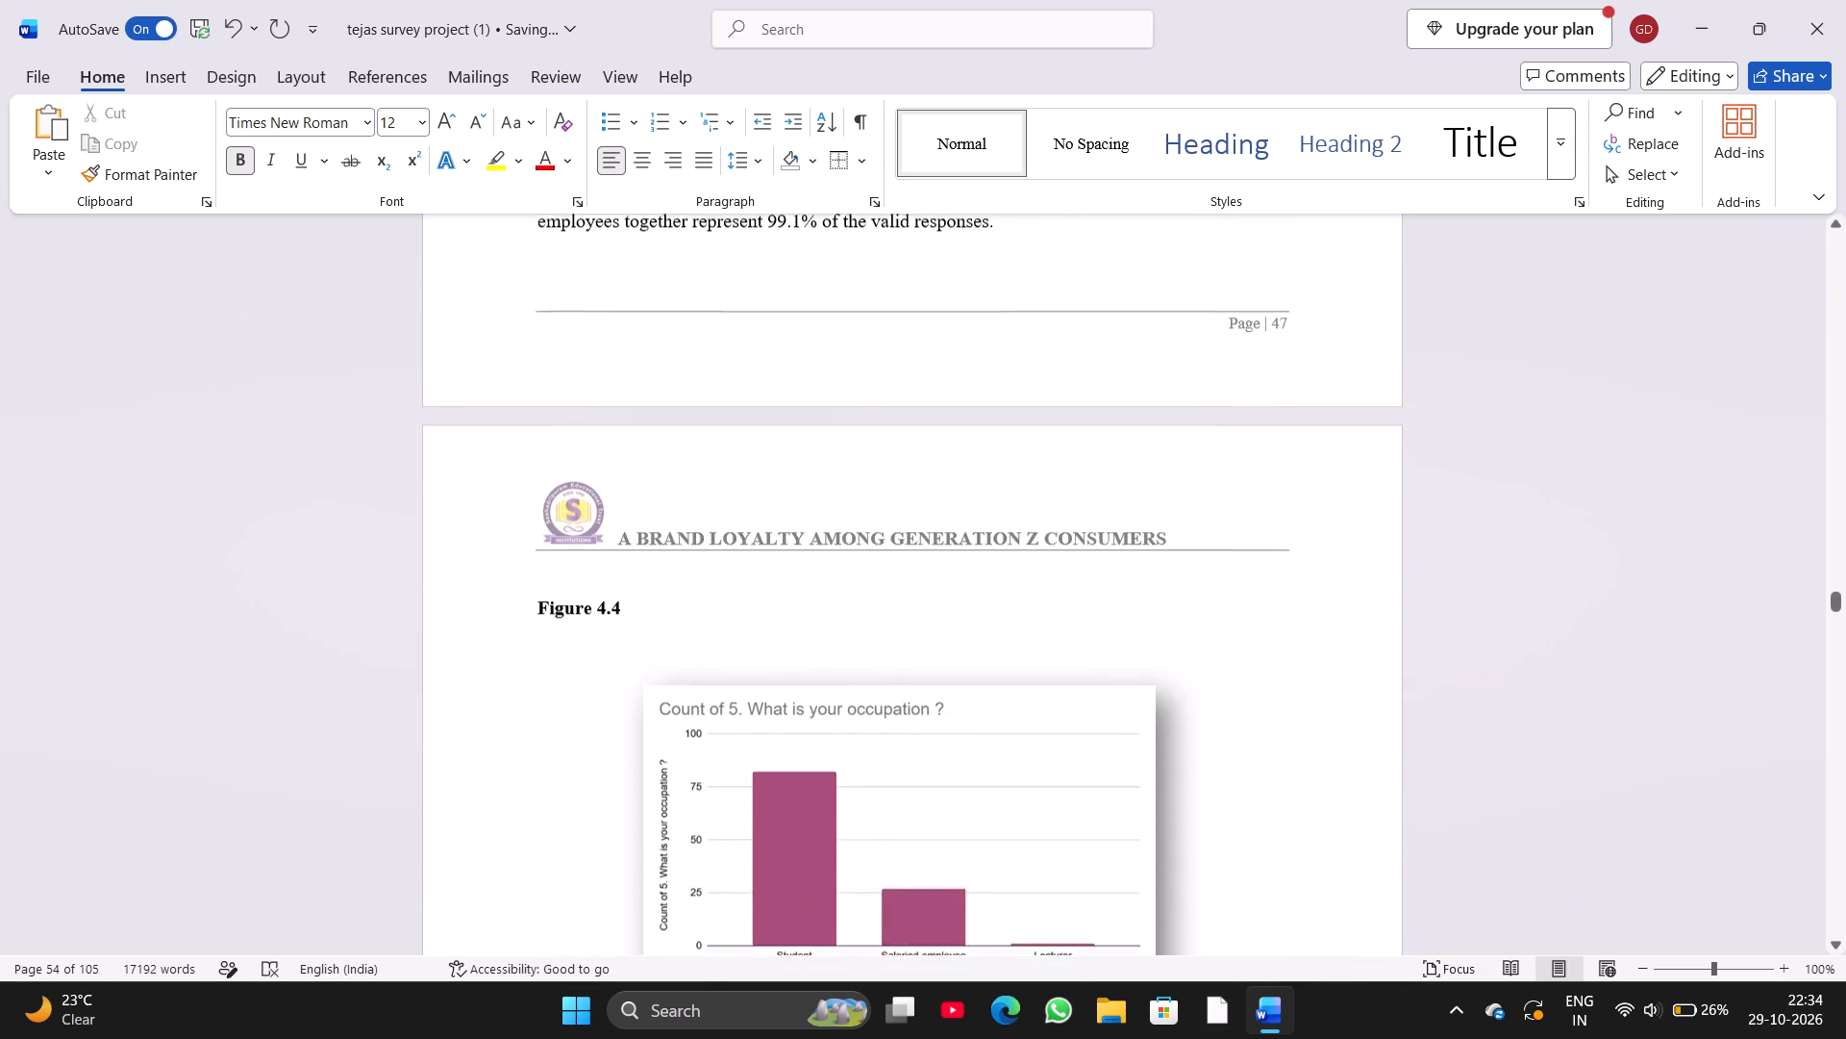
scroll(532, 577, down, 6)
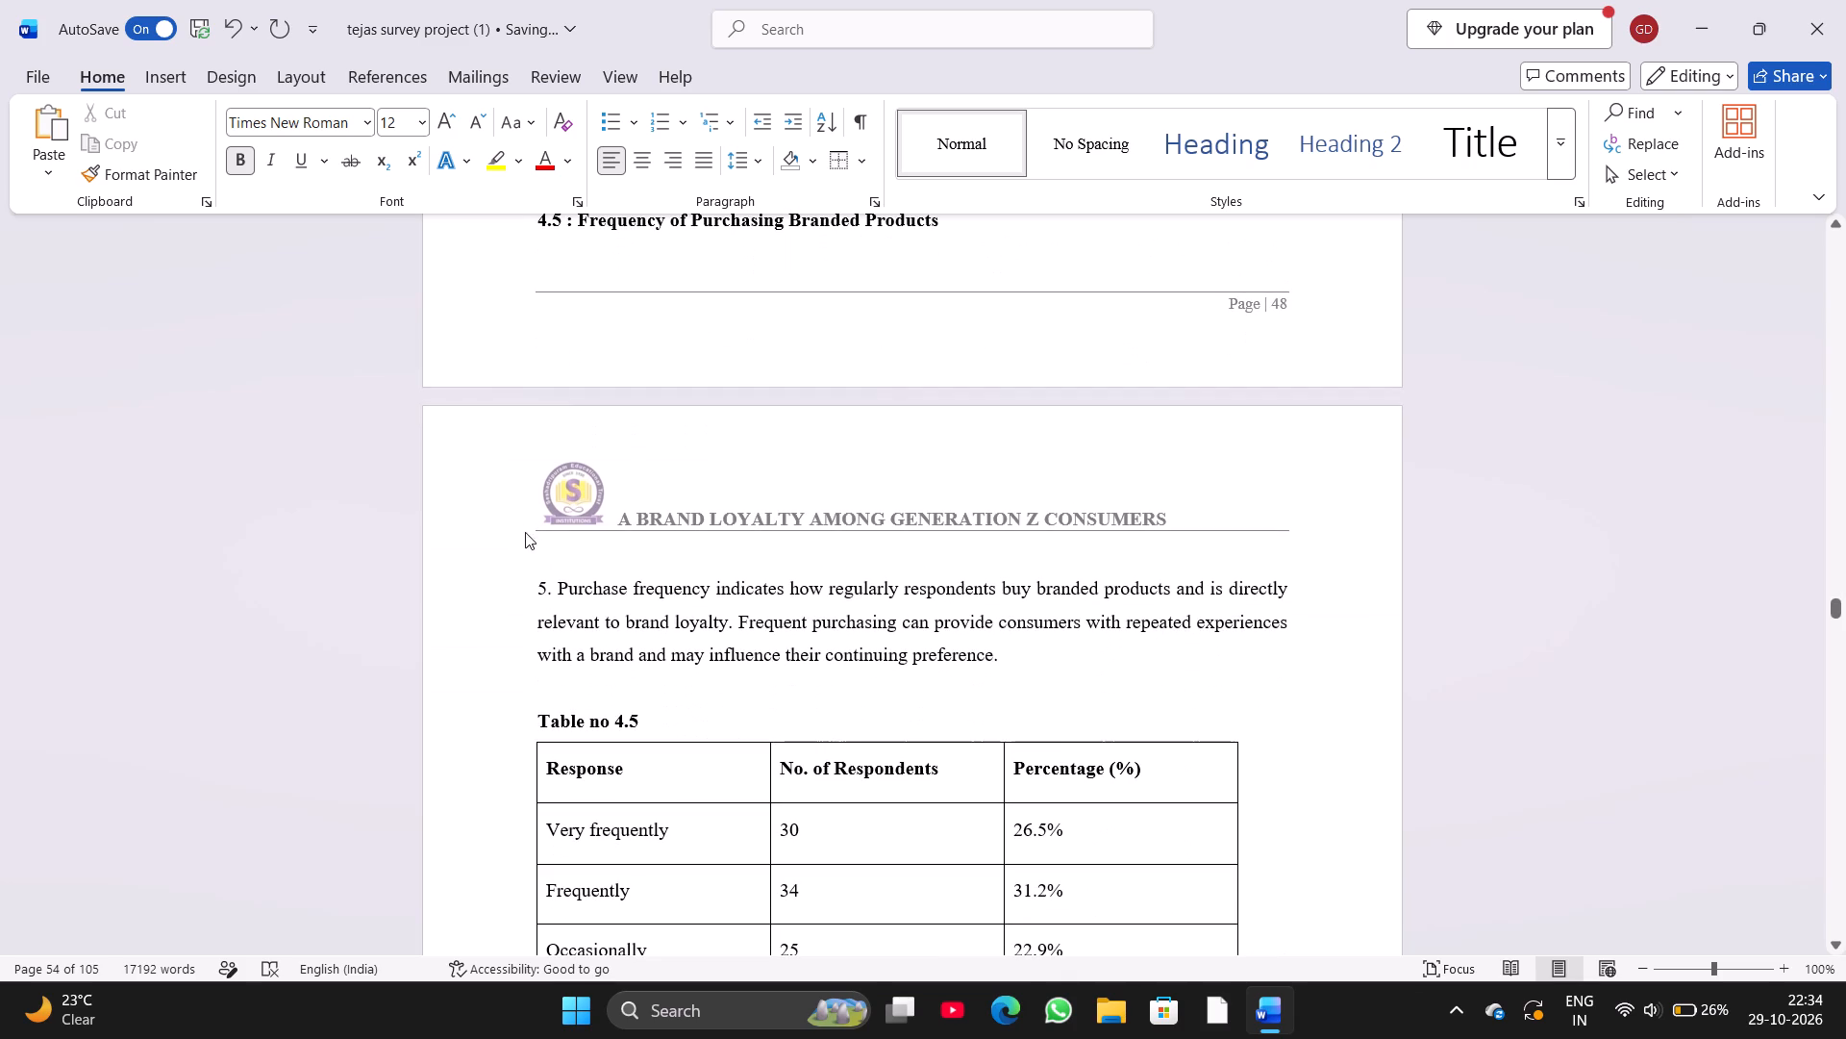
click(536, 221)
key(Return)
key(Return)
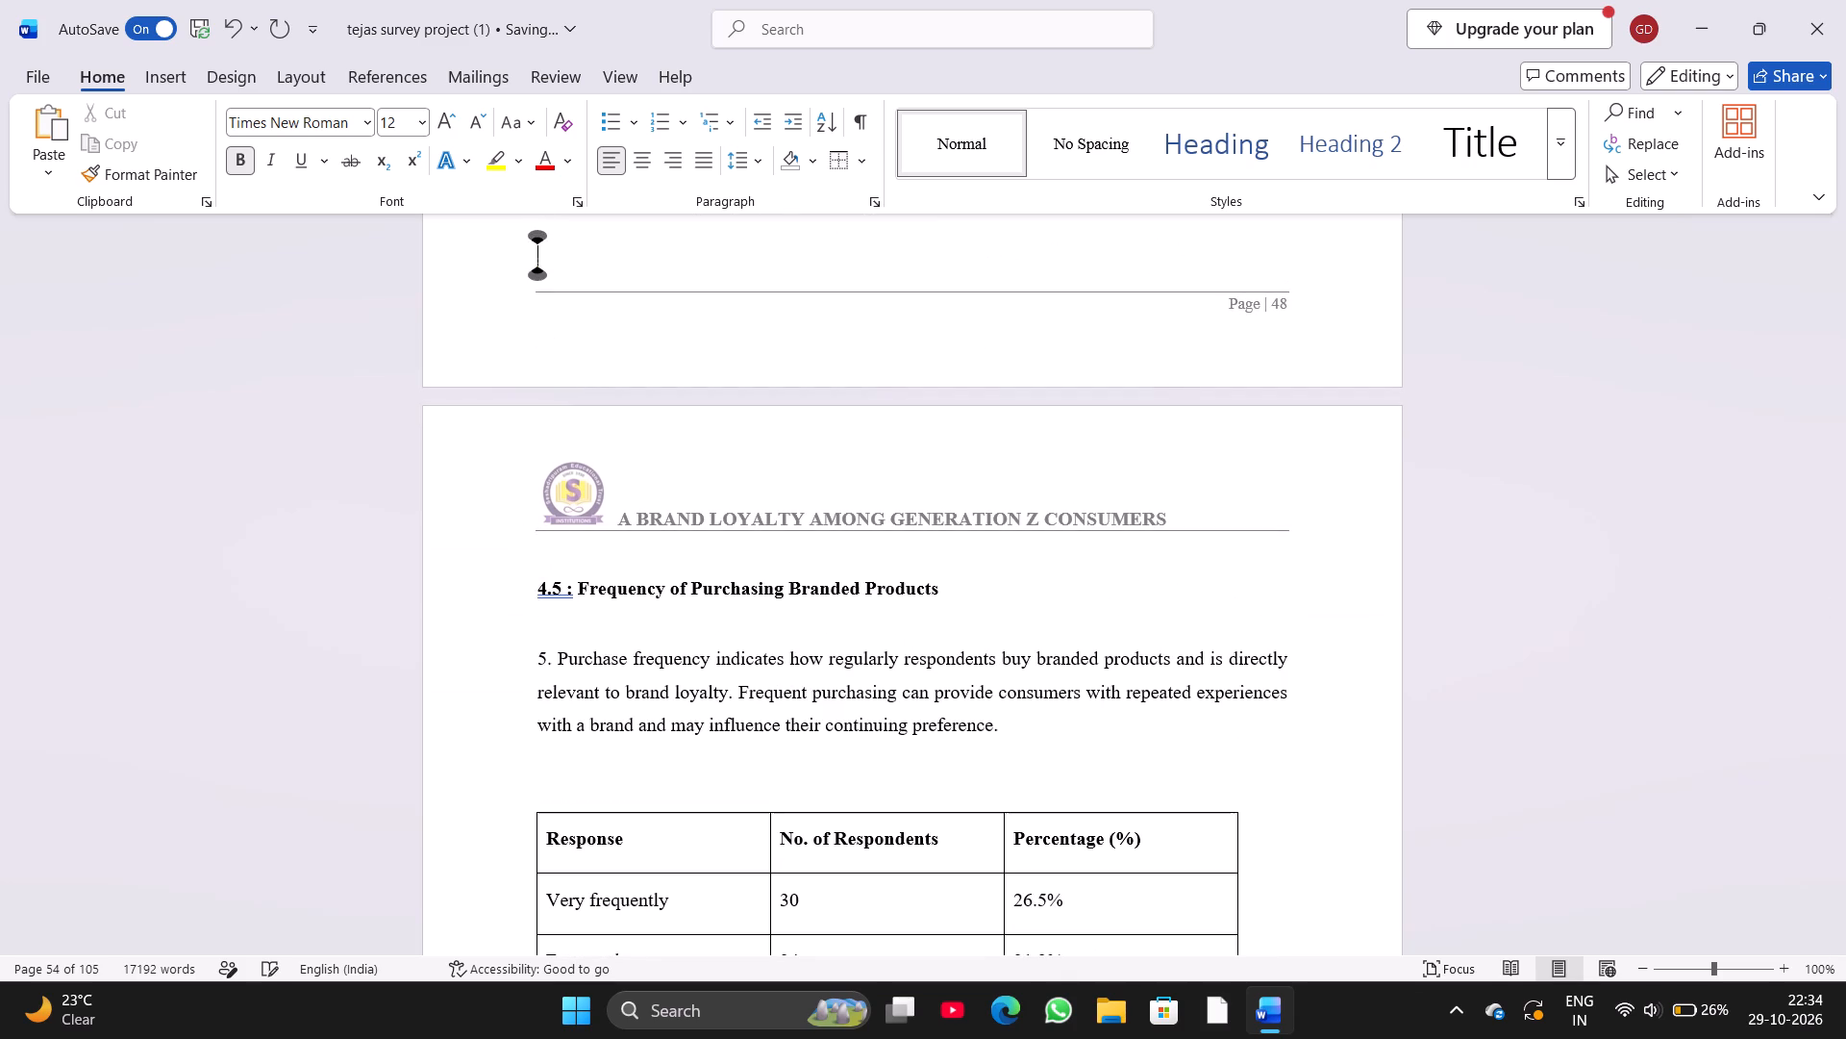
Delete one empty line above the Figure 4.6 caption at the top of page 52.
scroll(536, 221, down, 9)
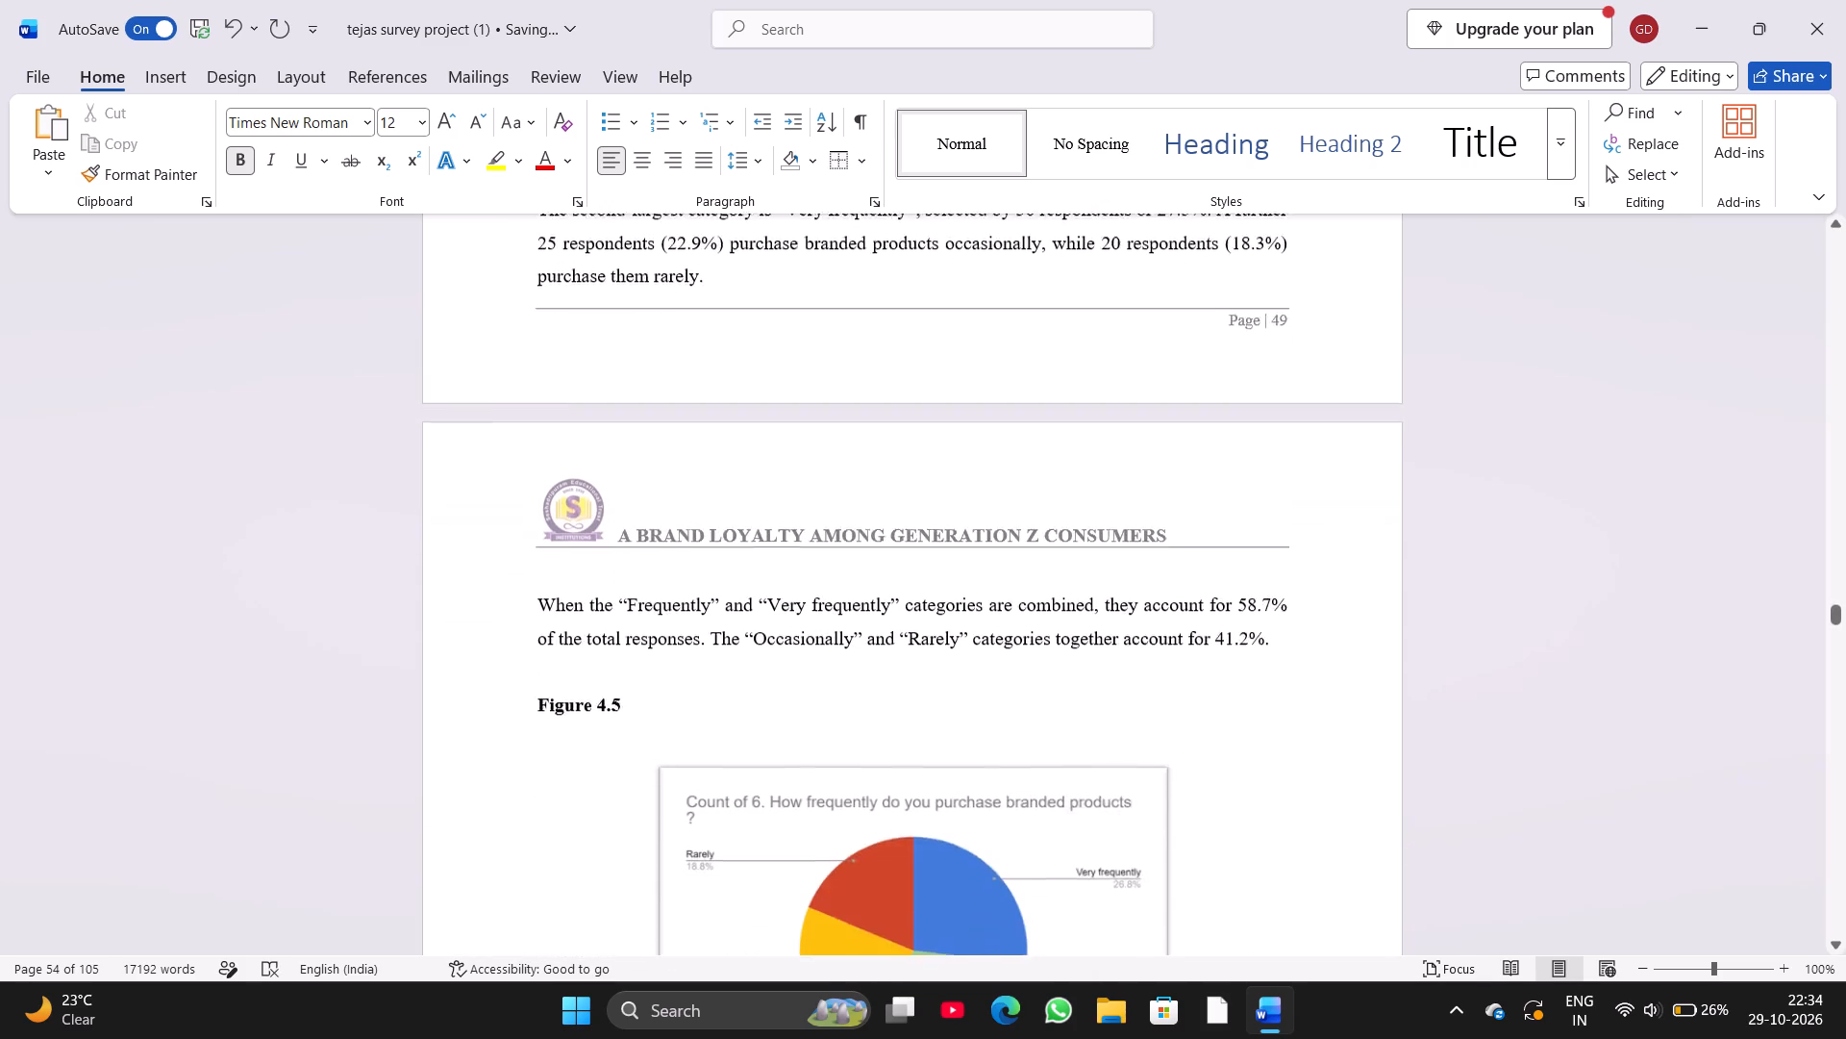
scroll(536, 221, down, 7)
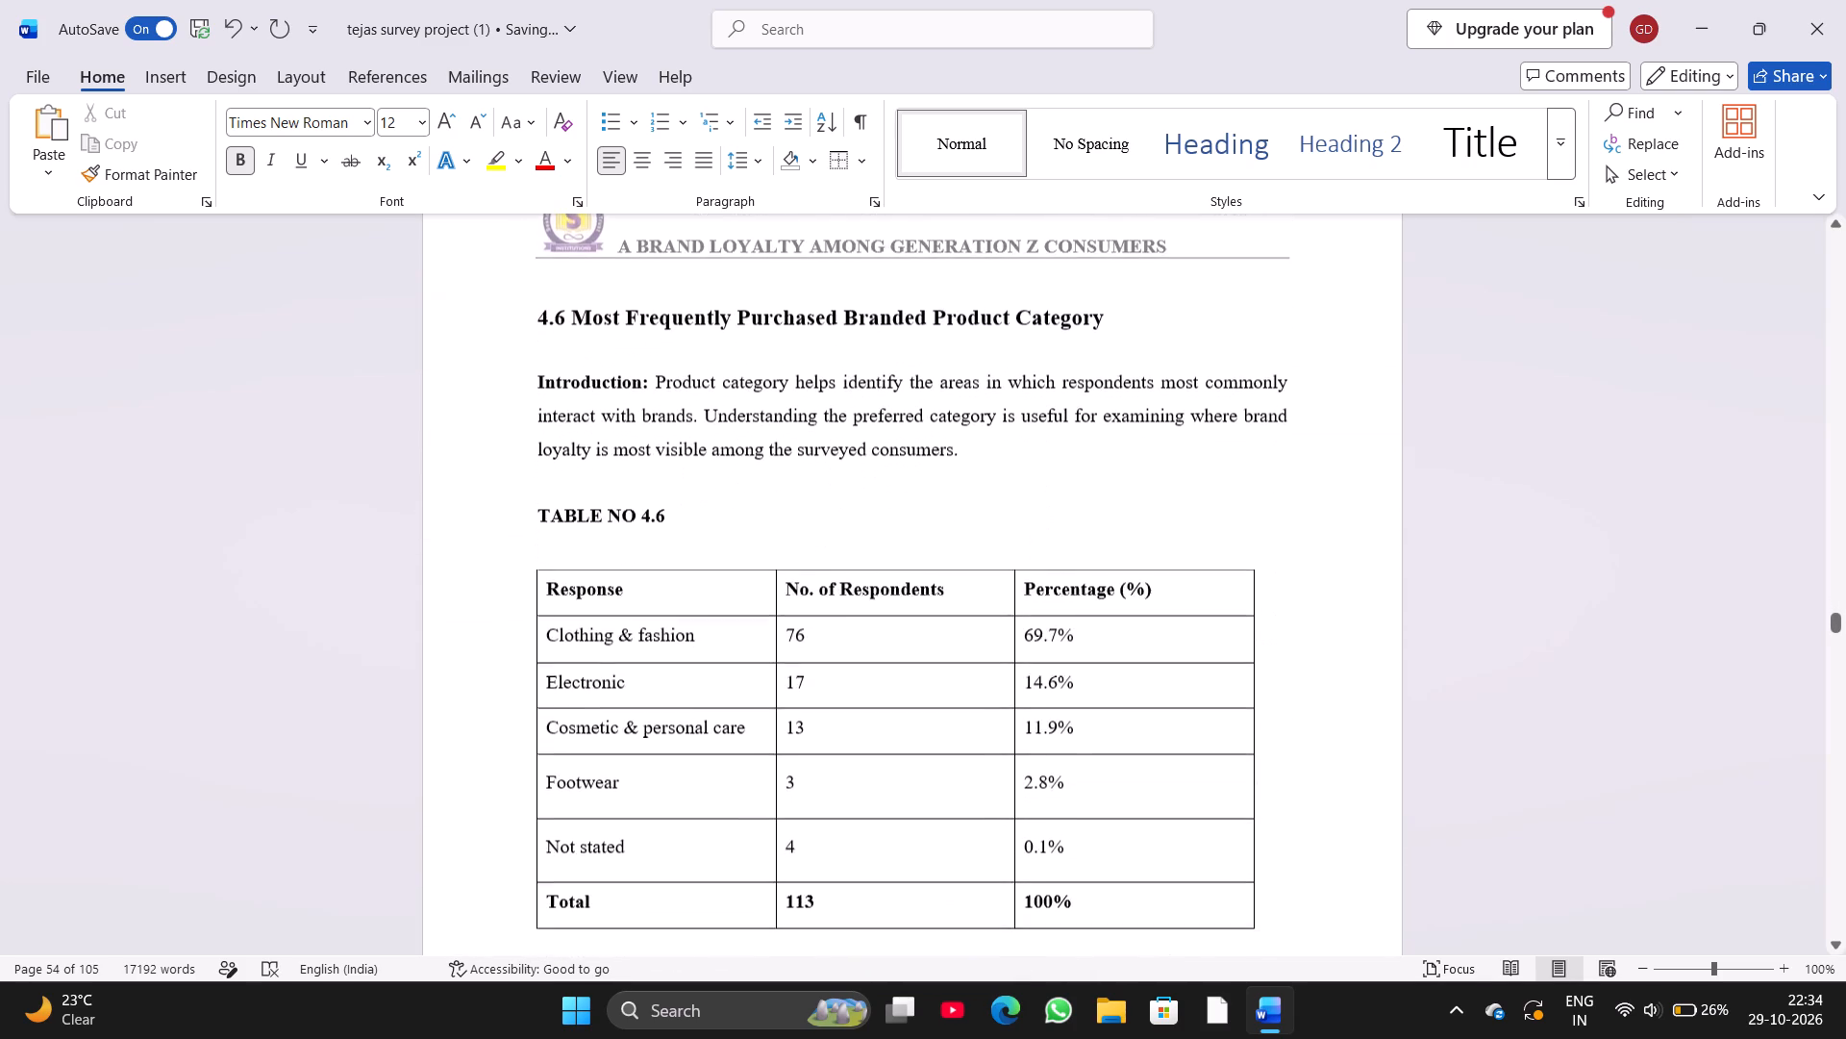
scroll(536, 221, down, 6)
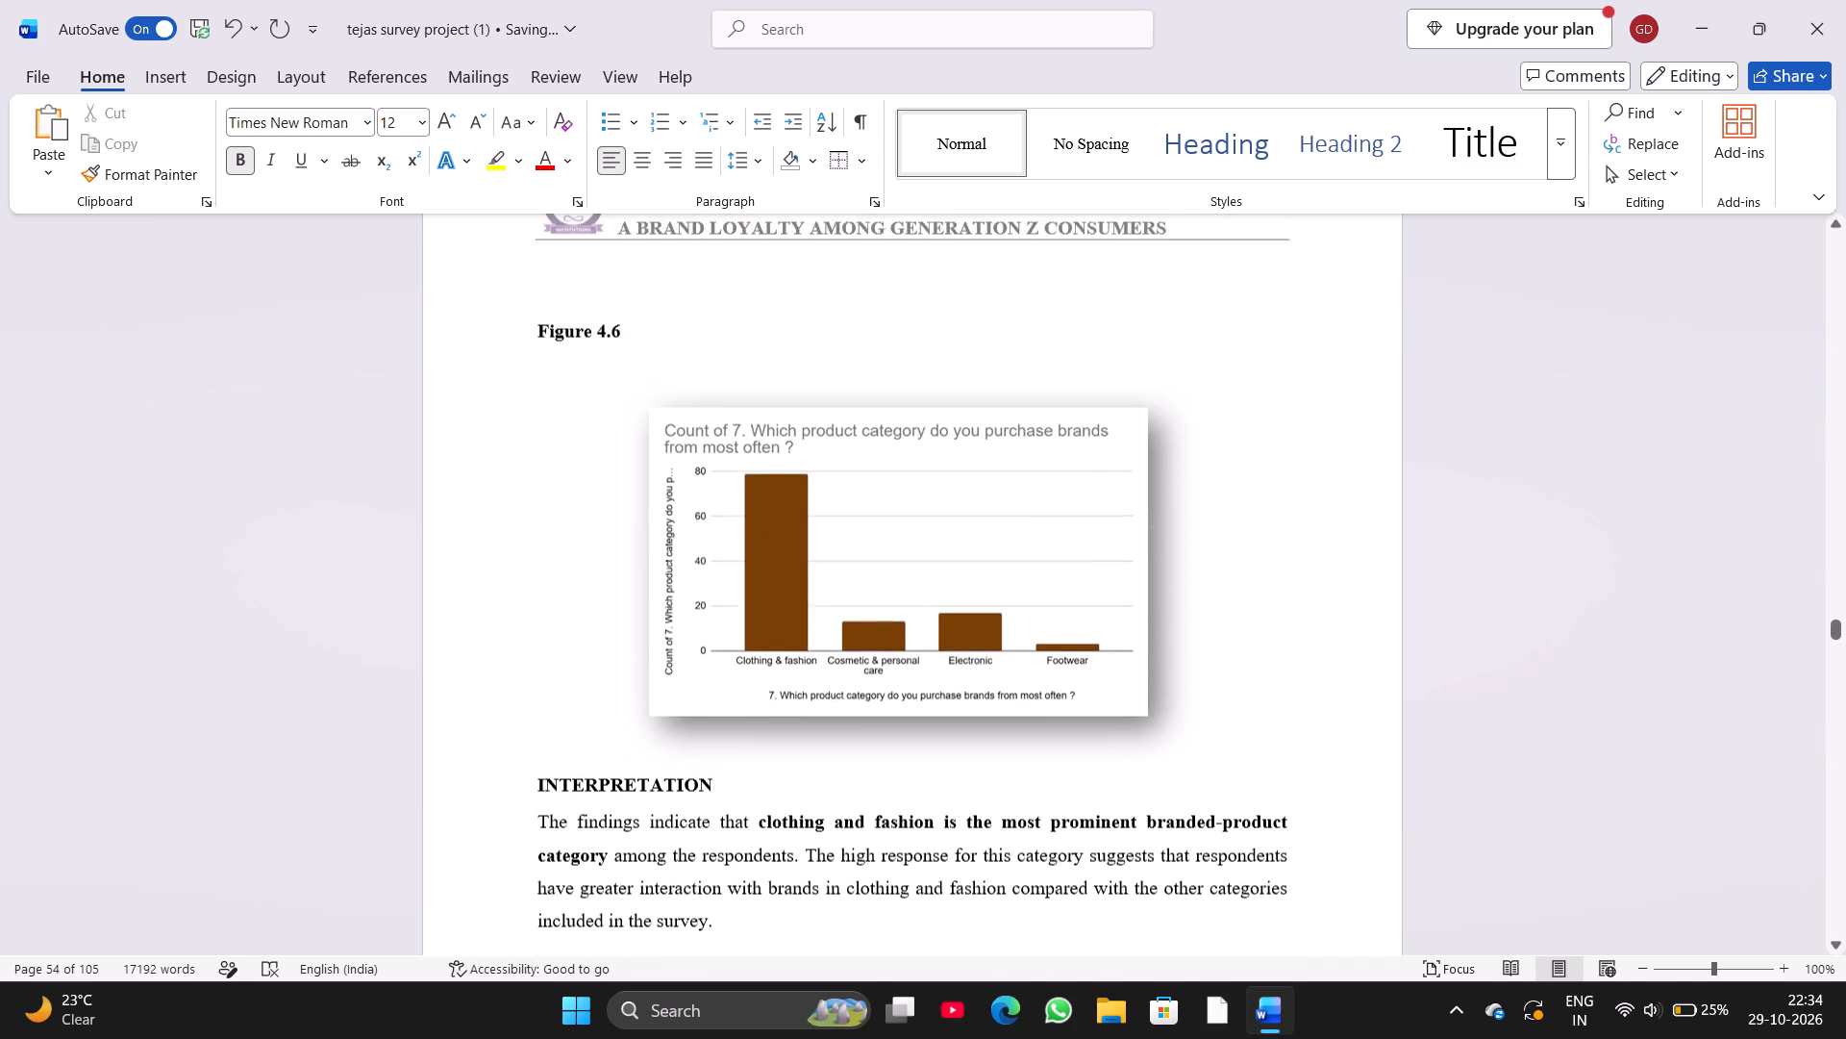
scroll(536, 221, down, 1)
click(537, 342)
key(BackSpace)
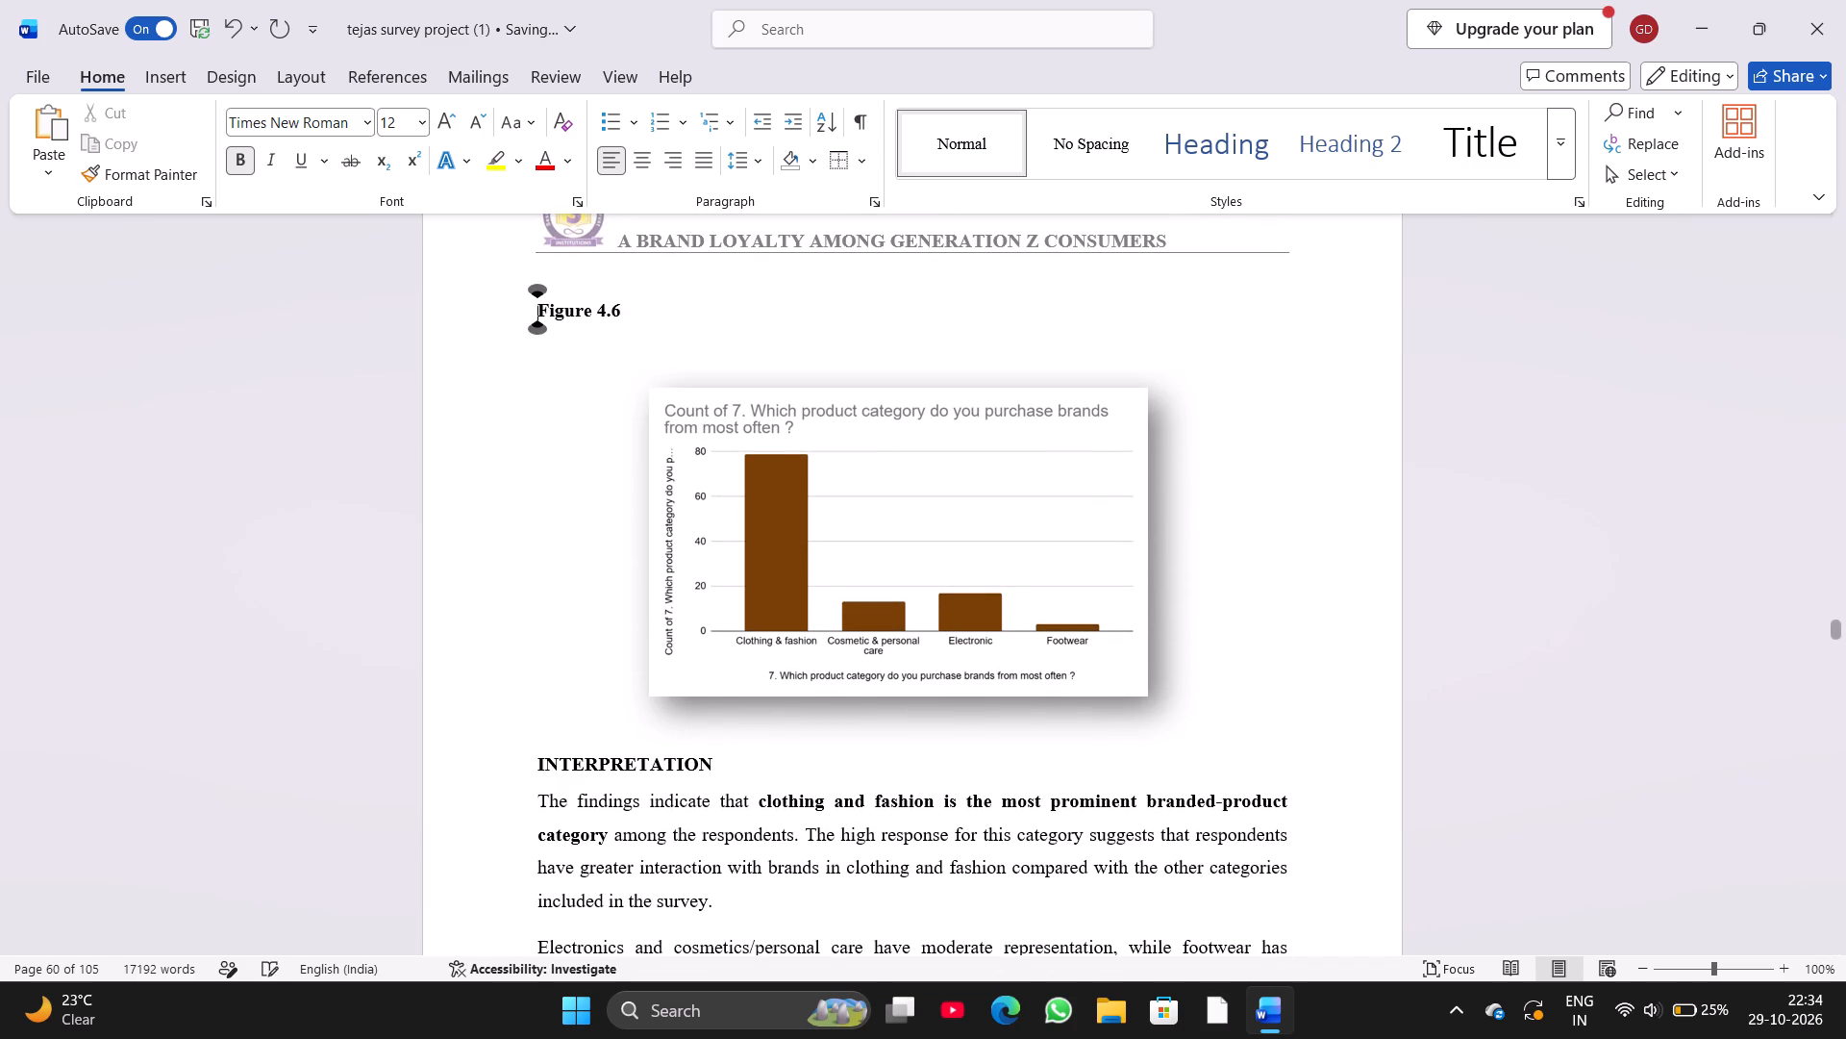
Insert four empty lines above the "4.7 Emotional Connection with Regularly Purchased Brands" heading to move it from page 52 to page 53.
scroll(537, 342, down, 6)
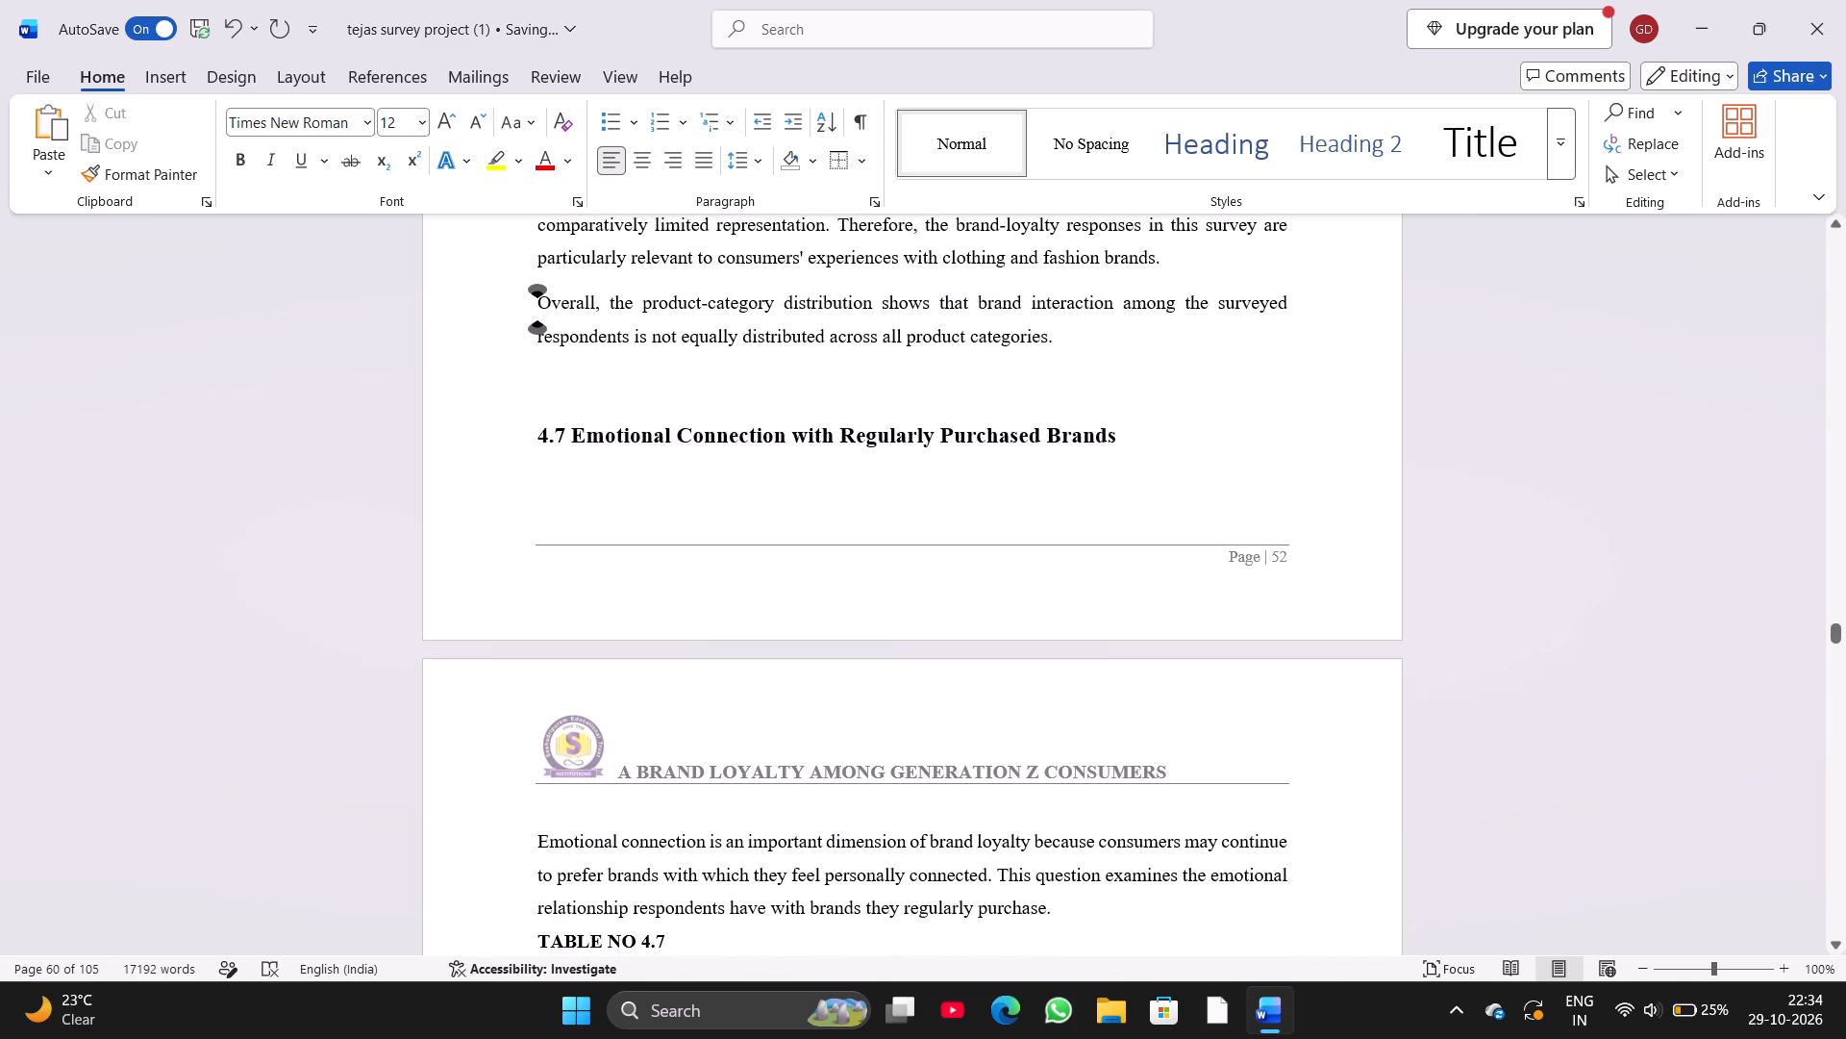
click(521, 440)
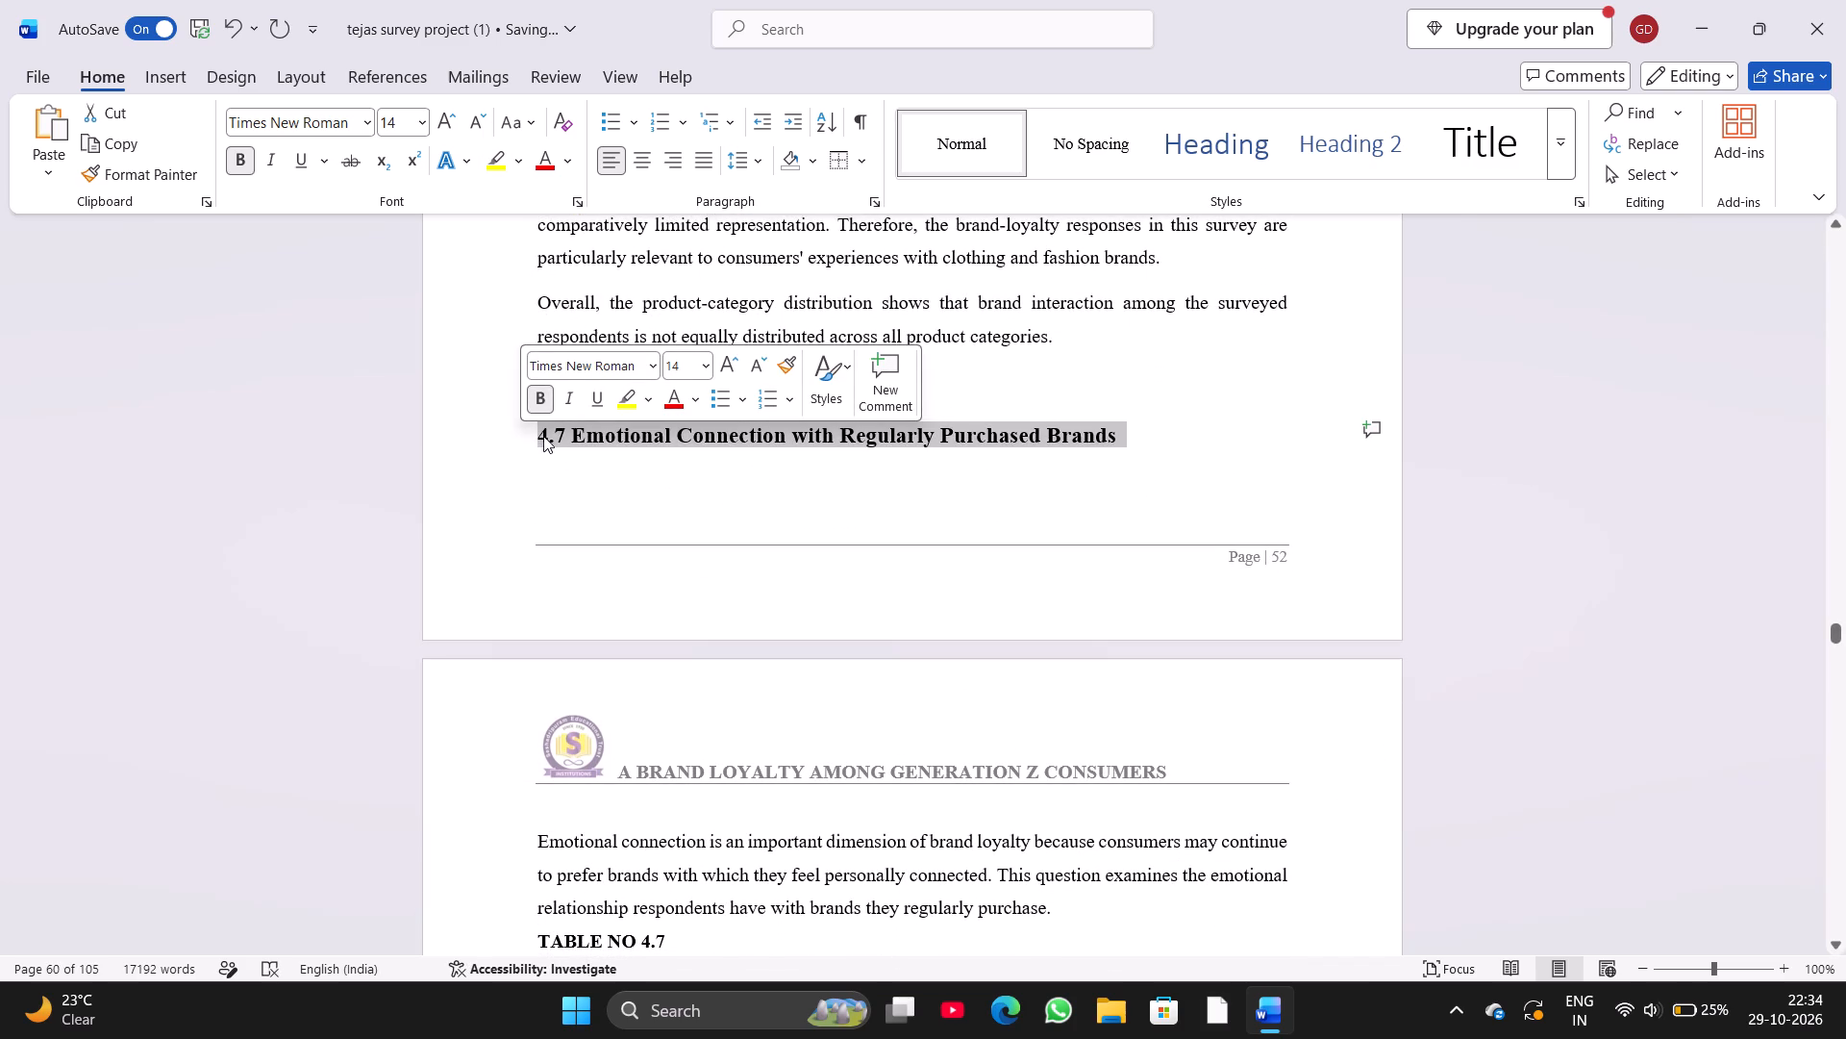
click(535, 444)
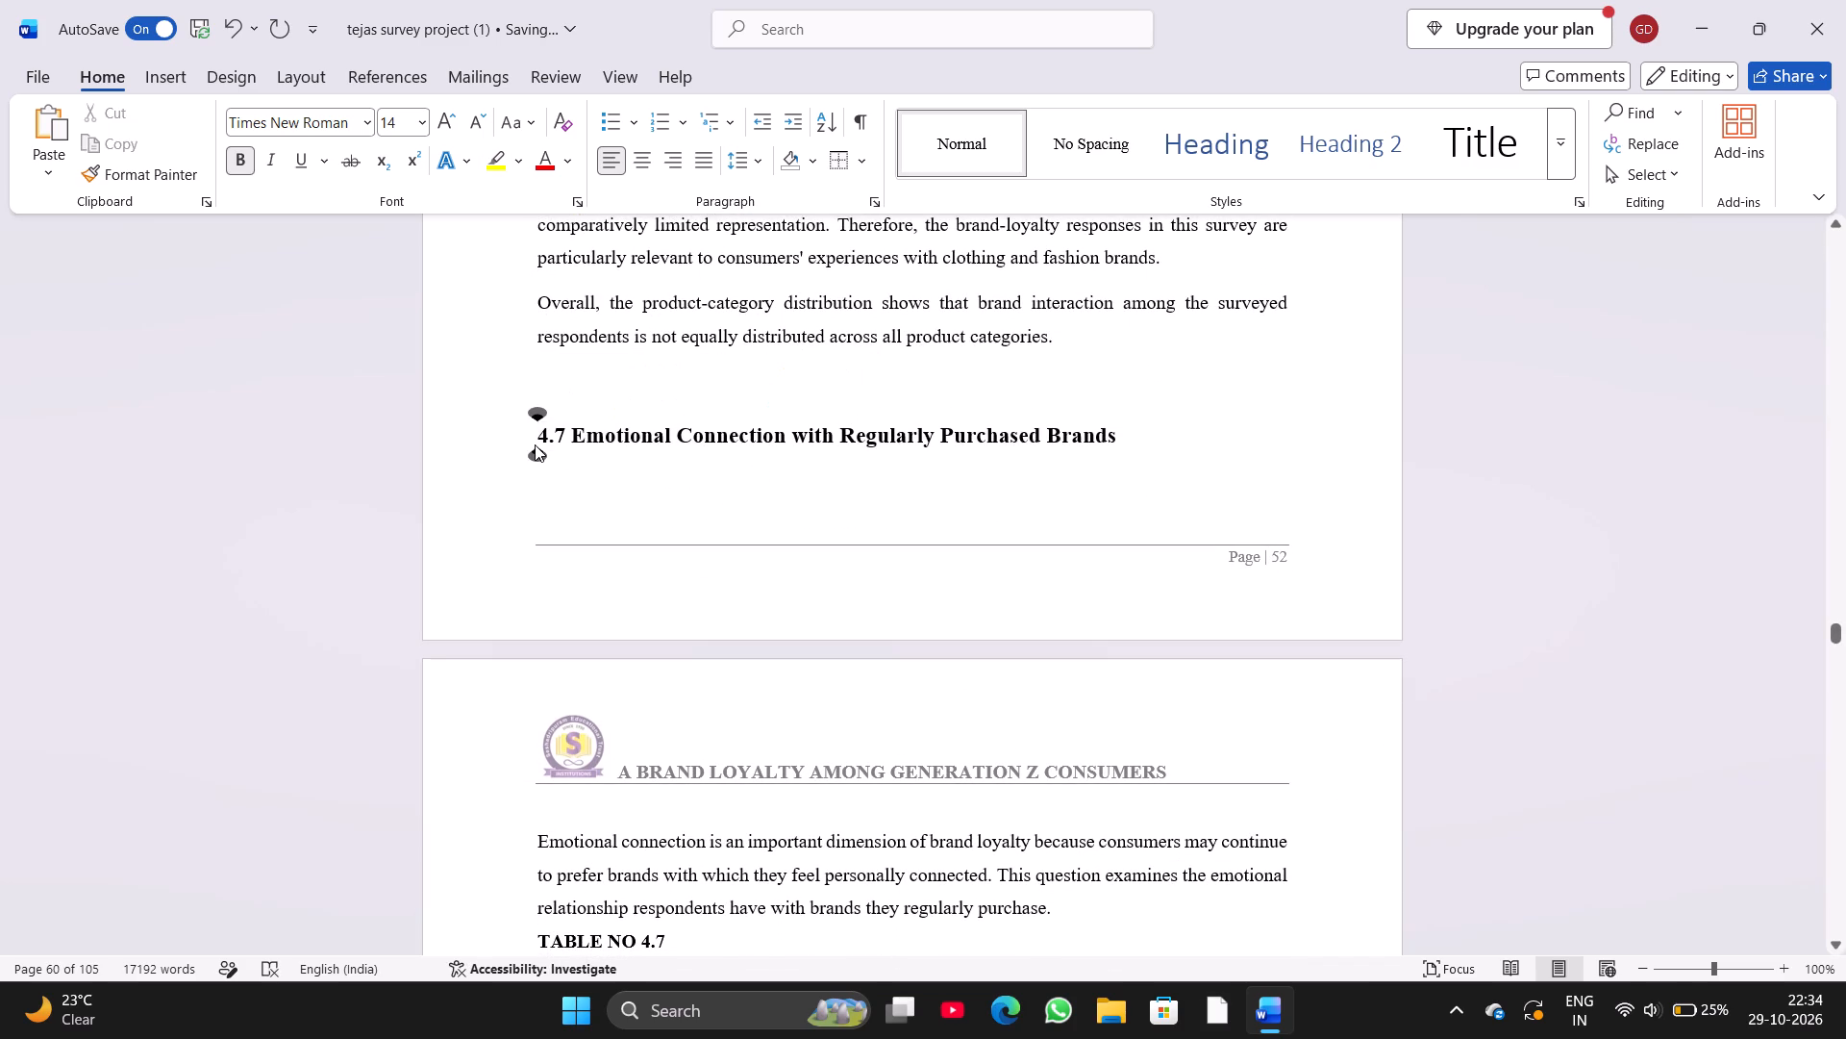
key(Return)
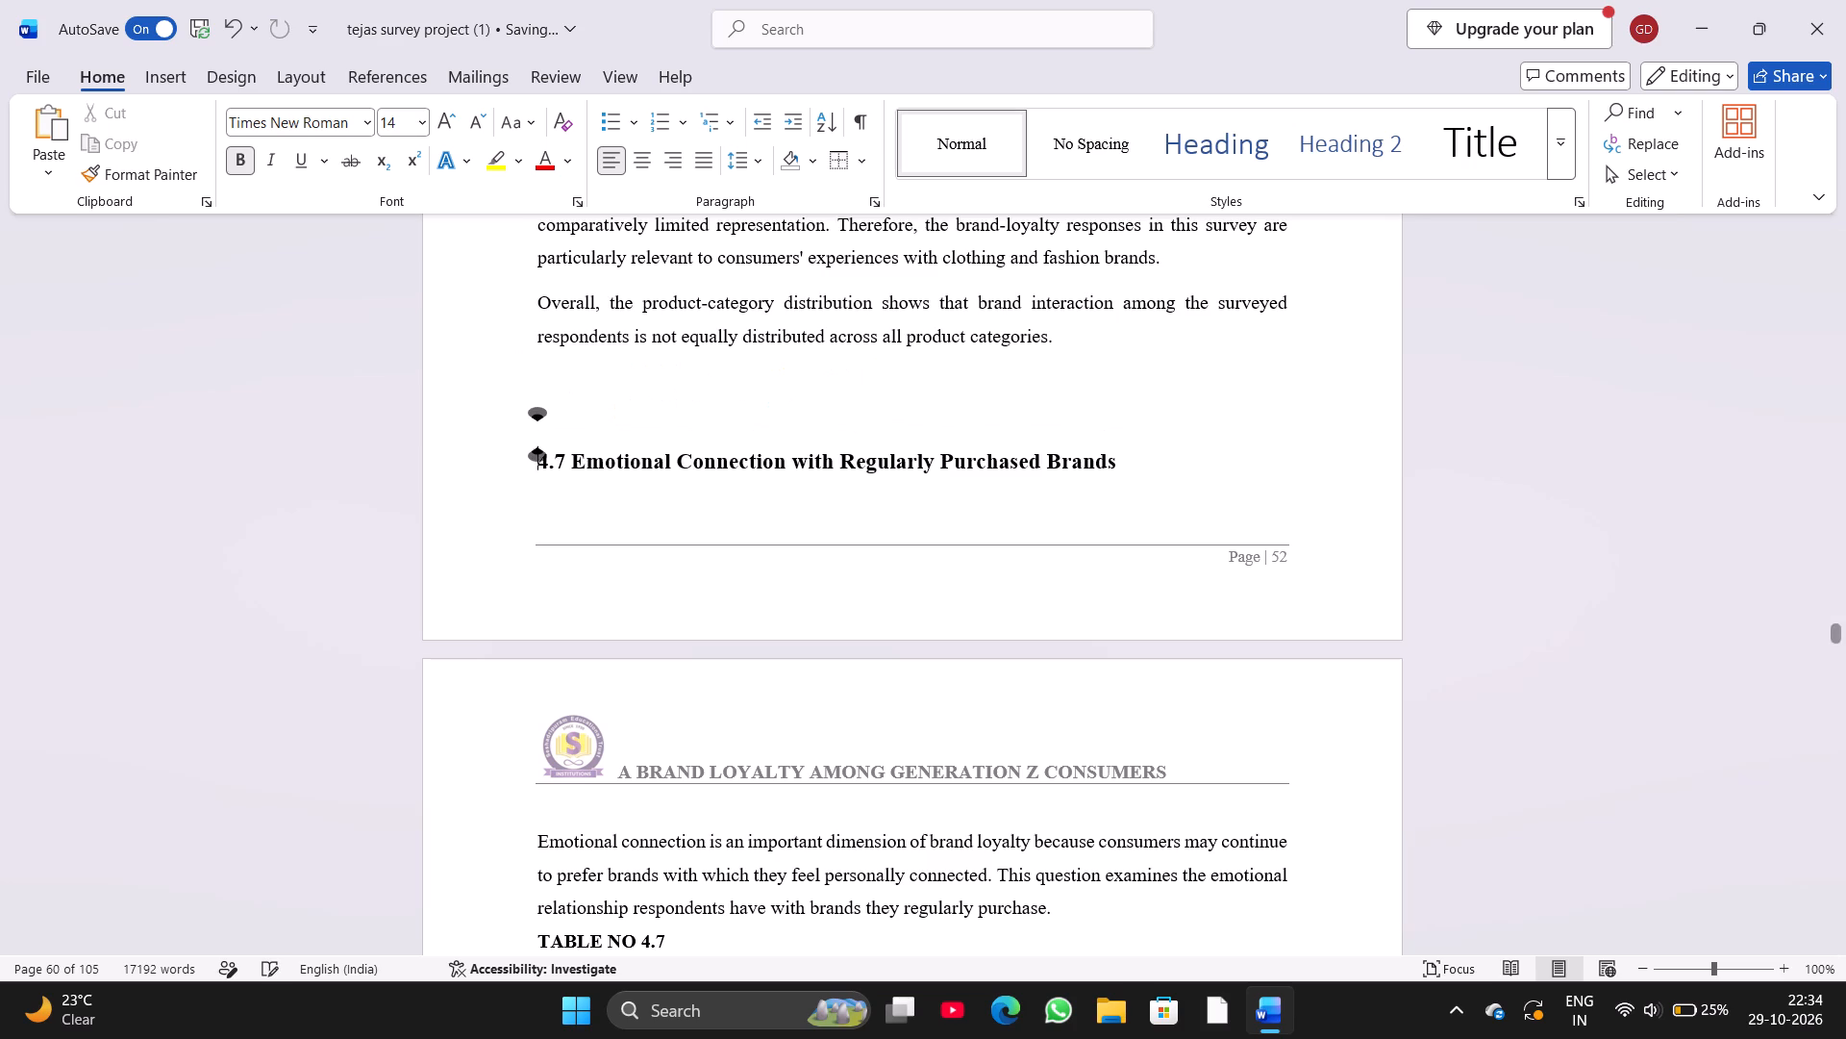
key(Return)
key(Return)
key(Return)
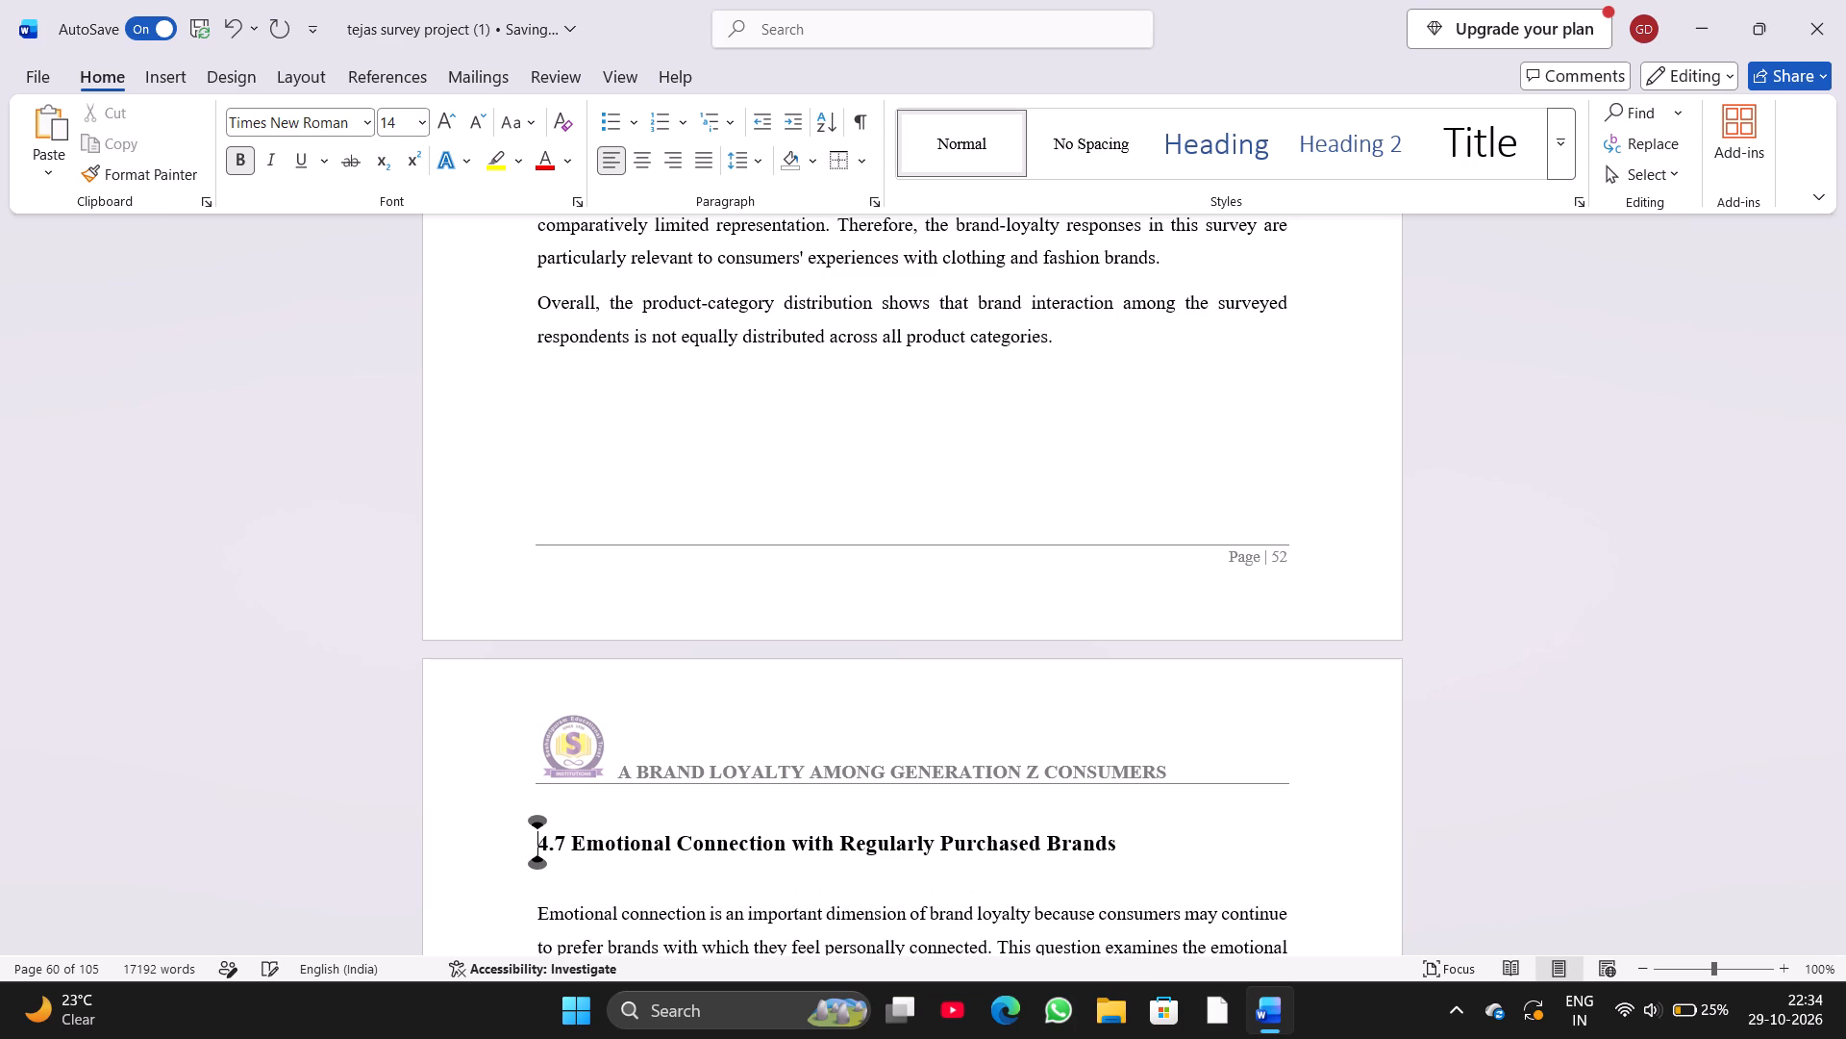
Insert two empty lines above the Figure 4.7 caption to move it off page 53 and onto the page with its chart.
scroll(535, 444, down, 3)
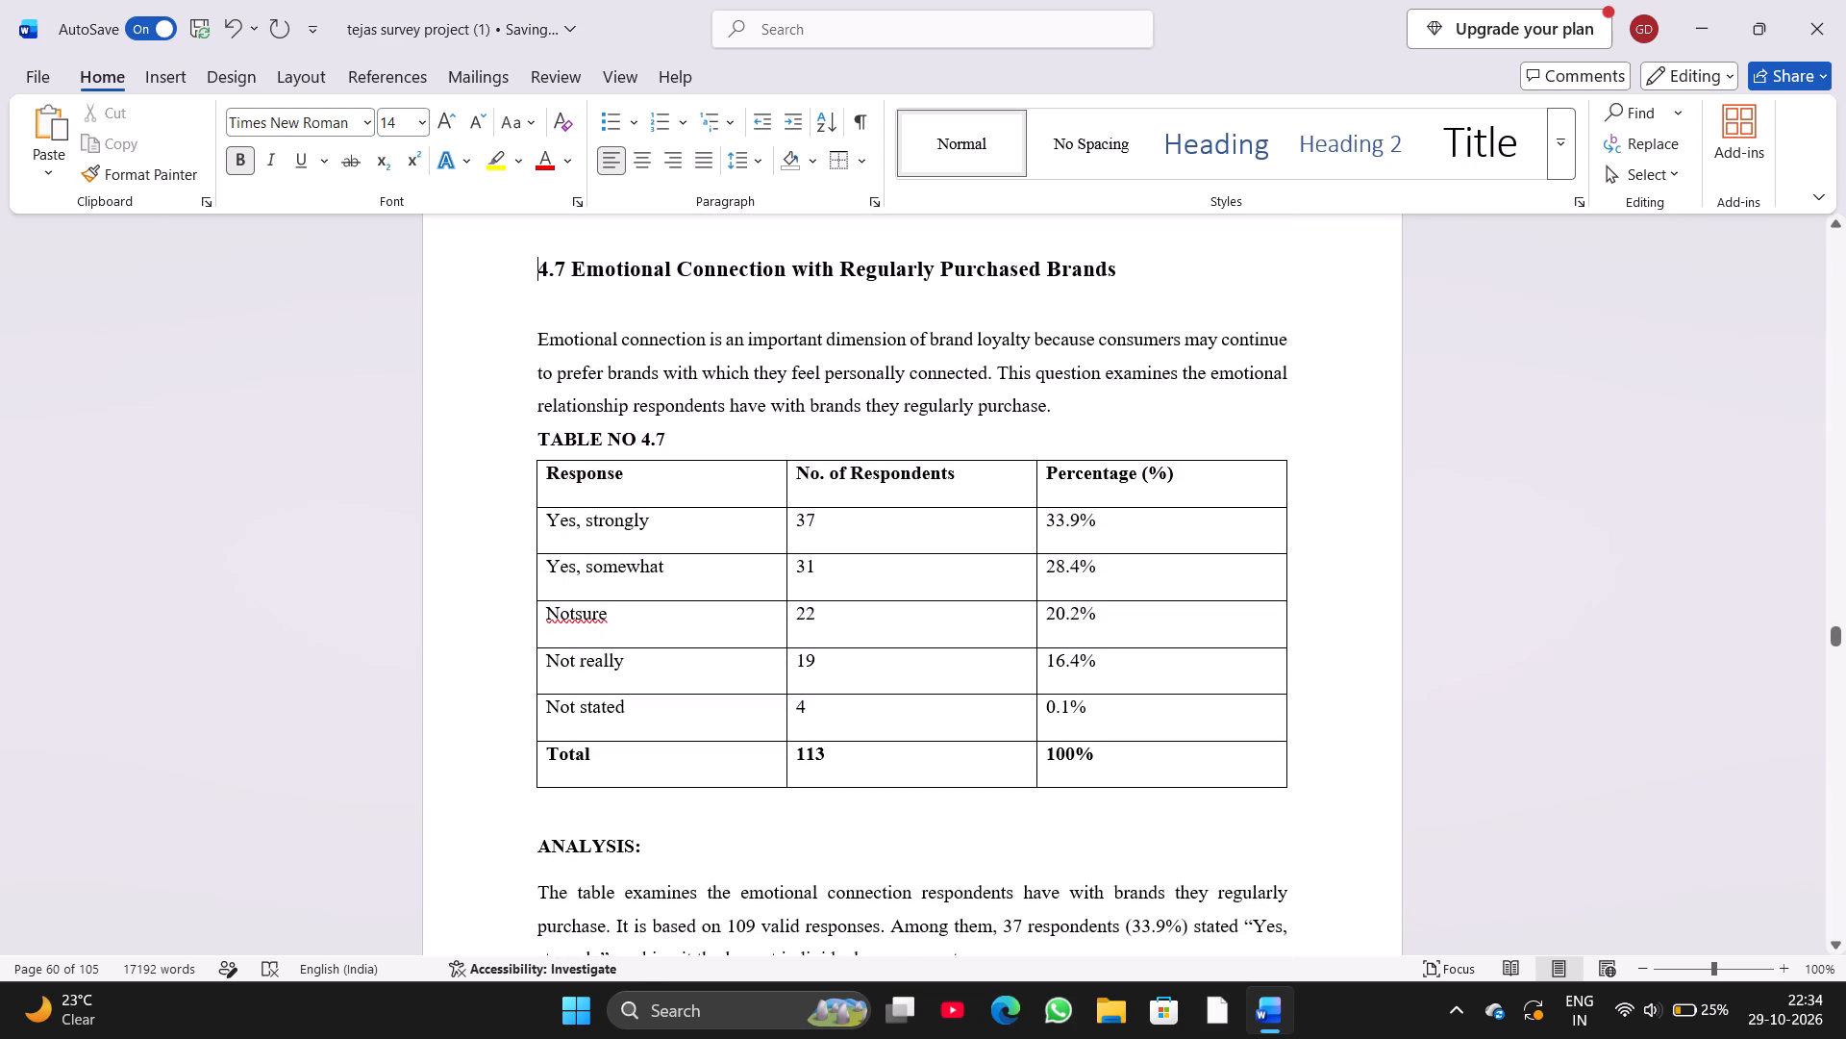
scroll(535, 444, down, 4)
click(536, 497)
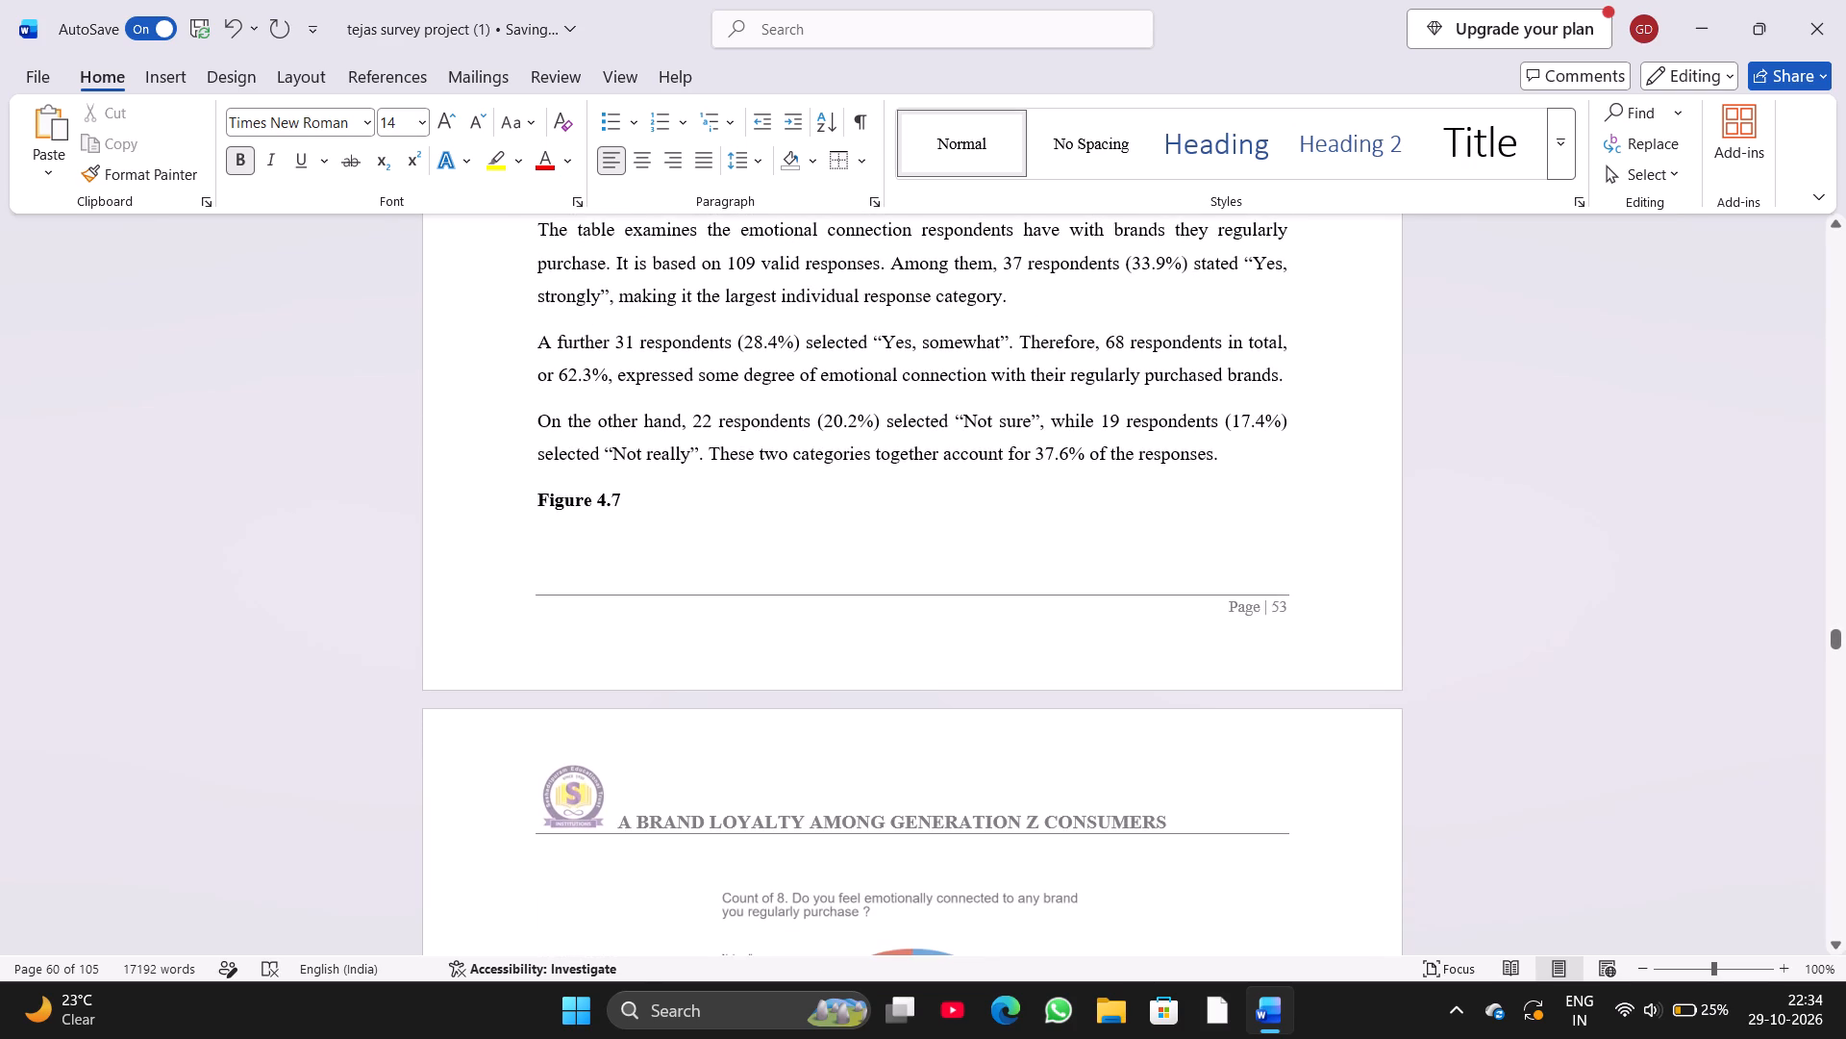
key(Return)
key(Return)
Remove one empty line above the "4.8 Importance of Brand Name in Purchase Decisions" heading, keeping the TABLE NO 4.8 caption on page 55.
scroll(536, 497, down, 4)
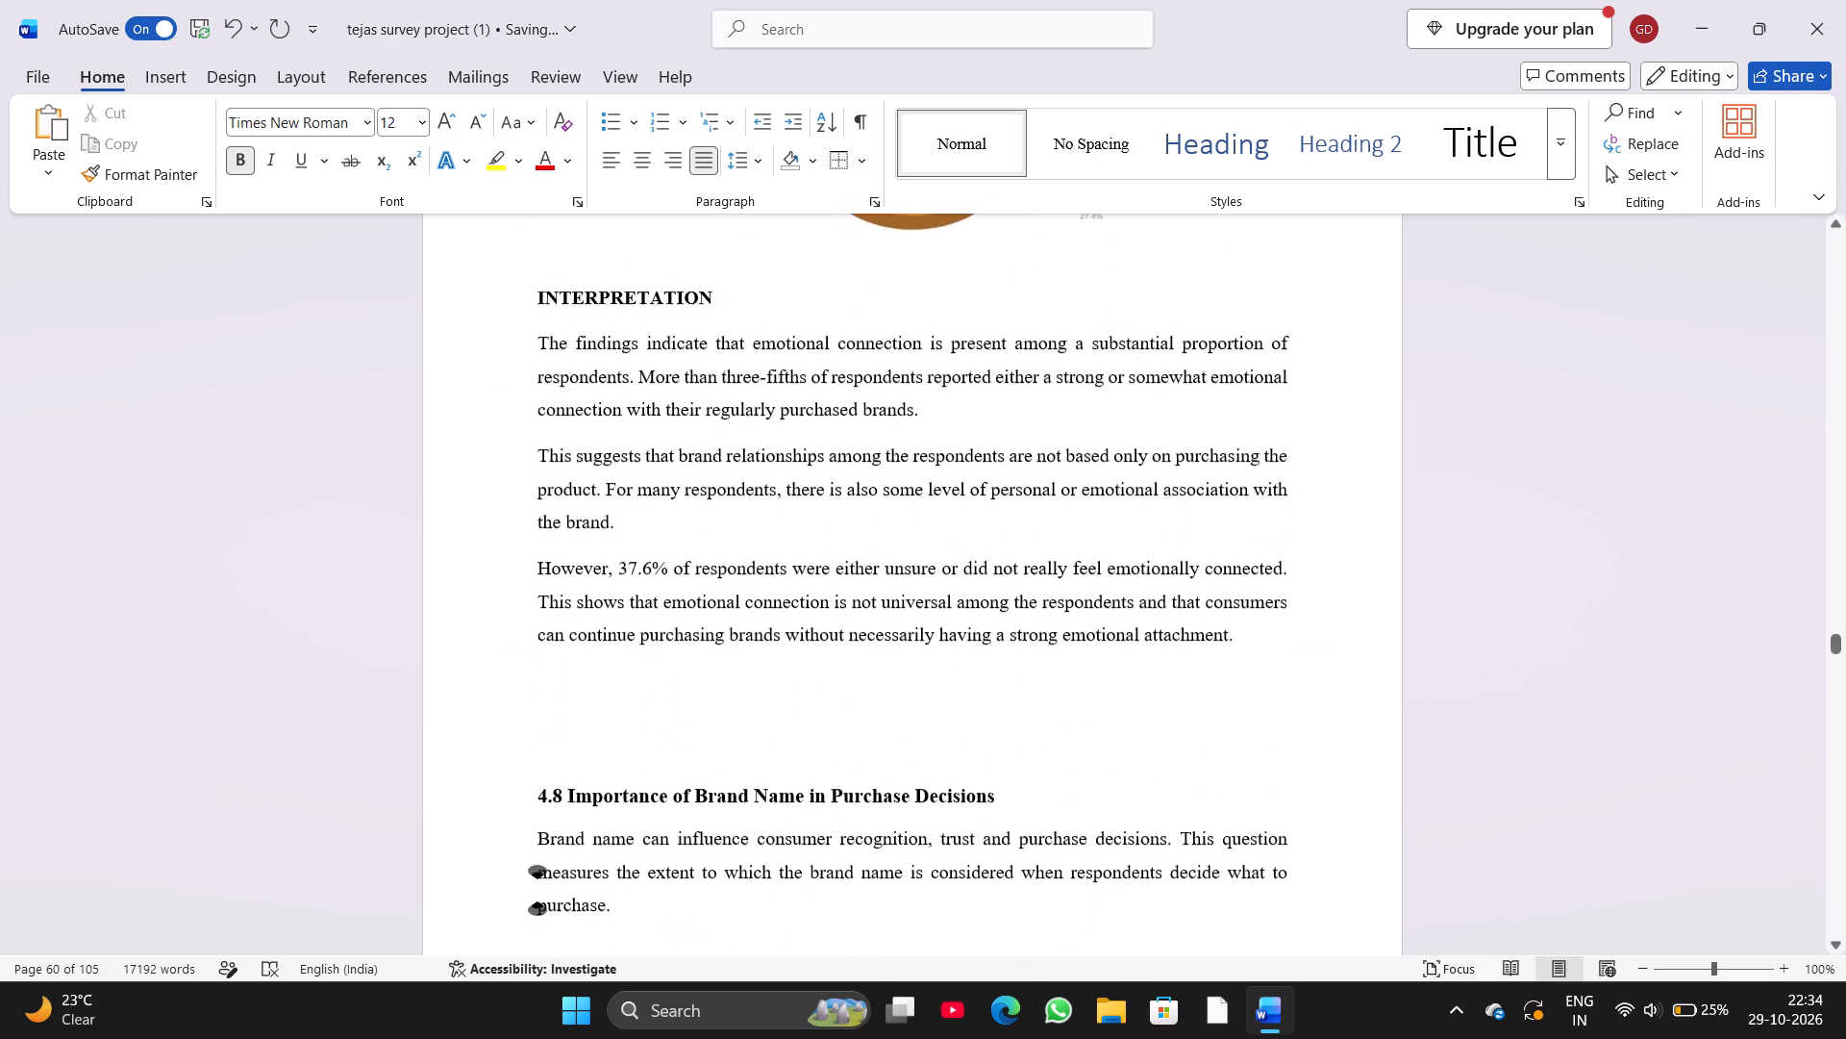
scroll(536, 497, down, 2)
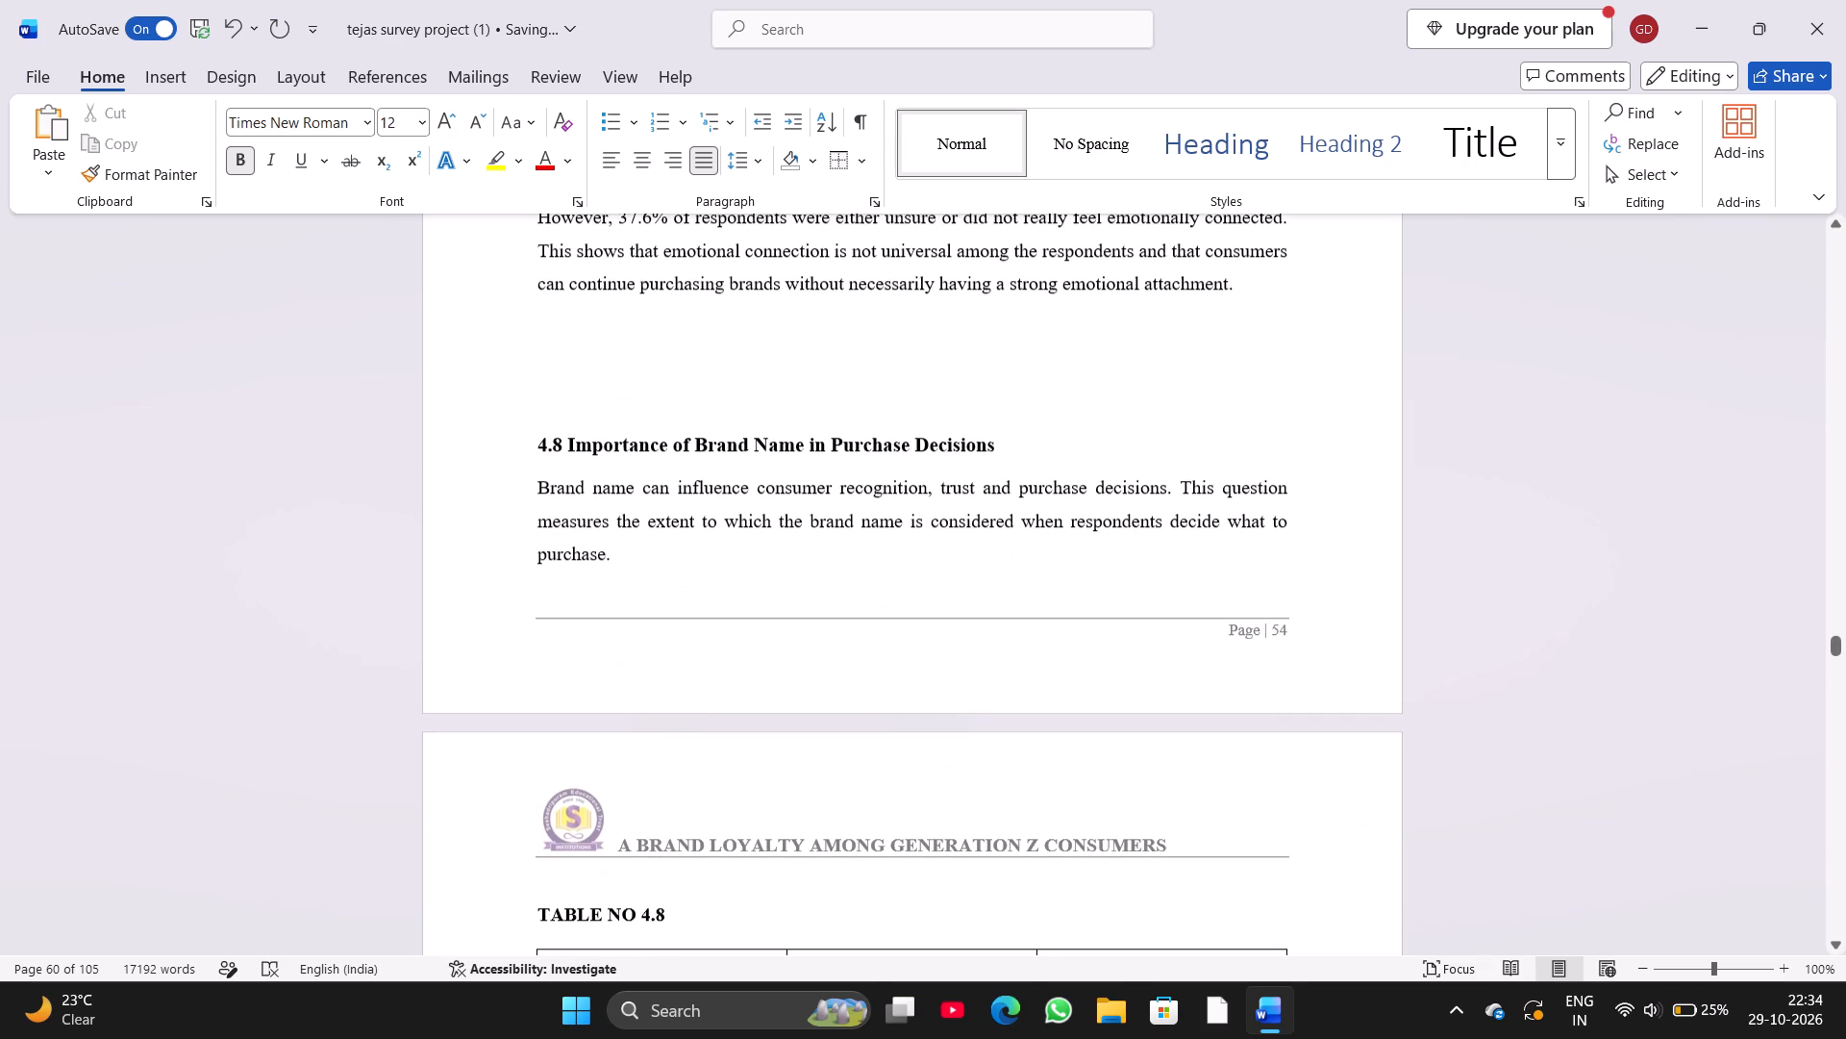
click(537, 442)
key(BackSpace)
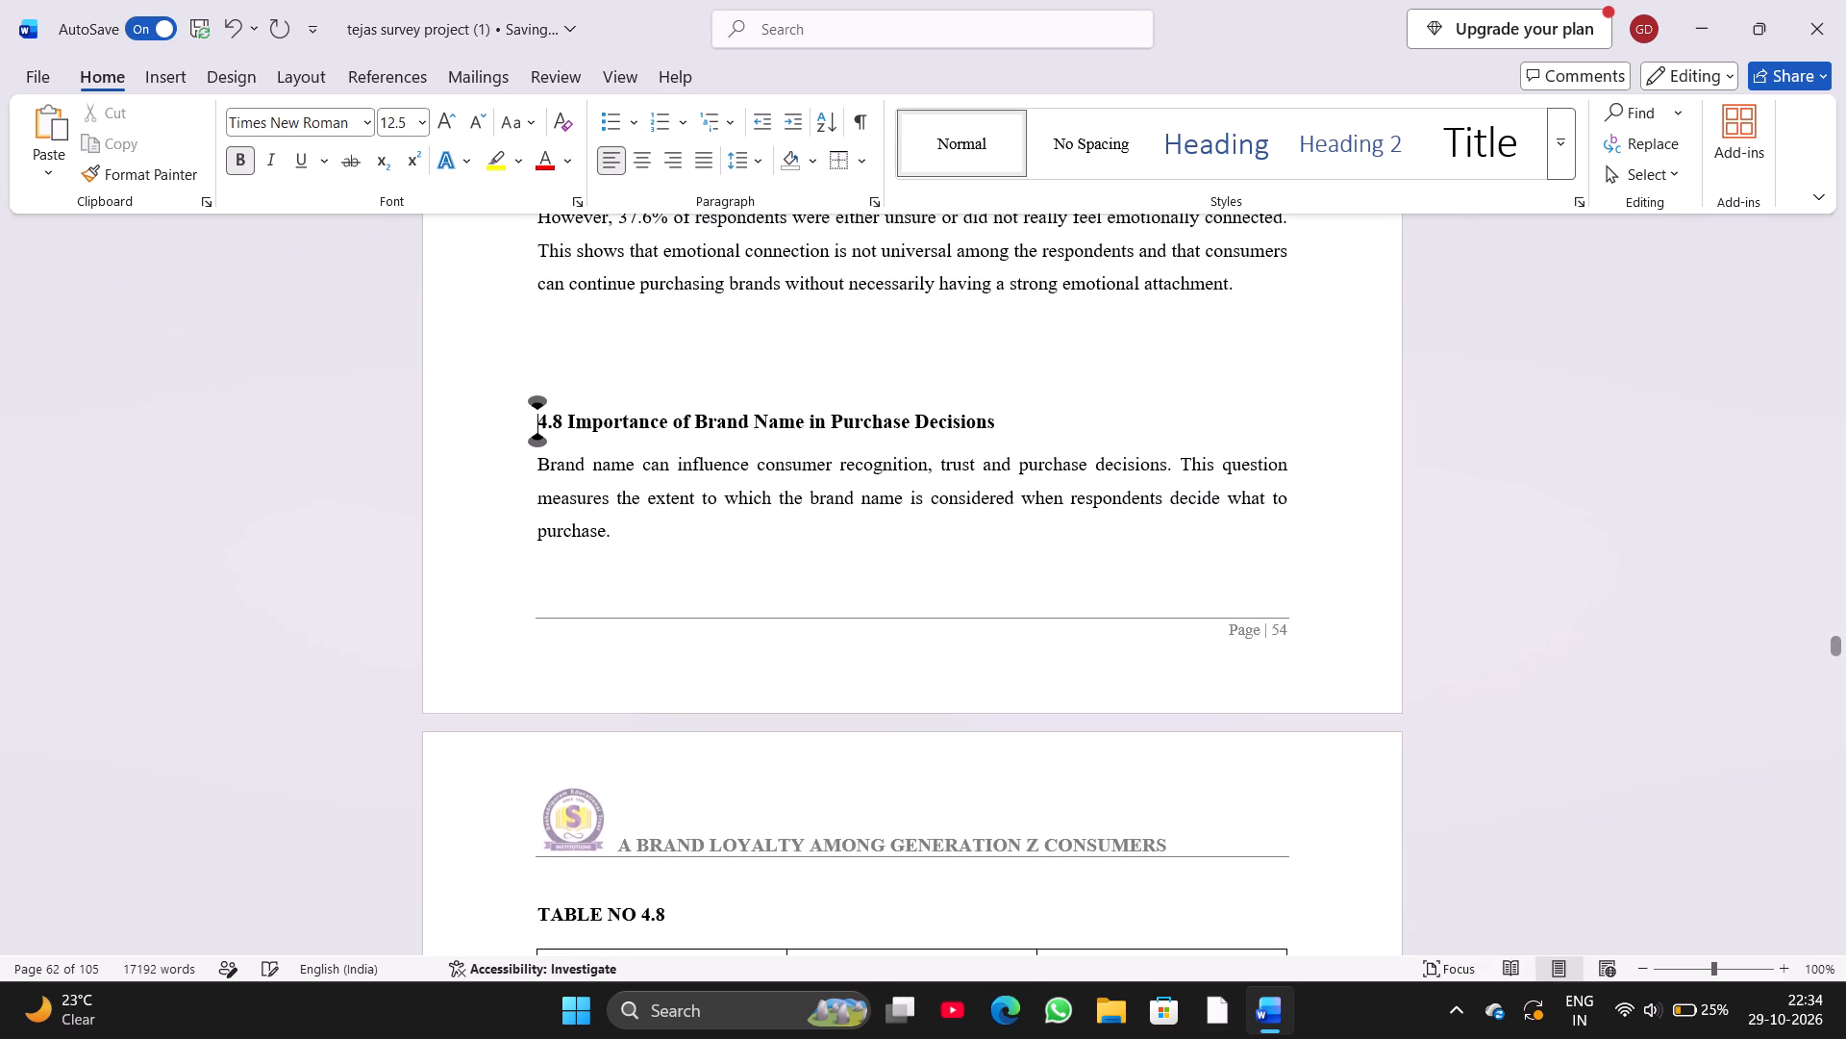
key(BackSpace)
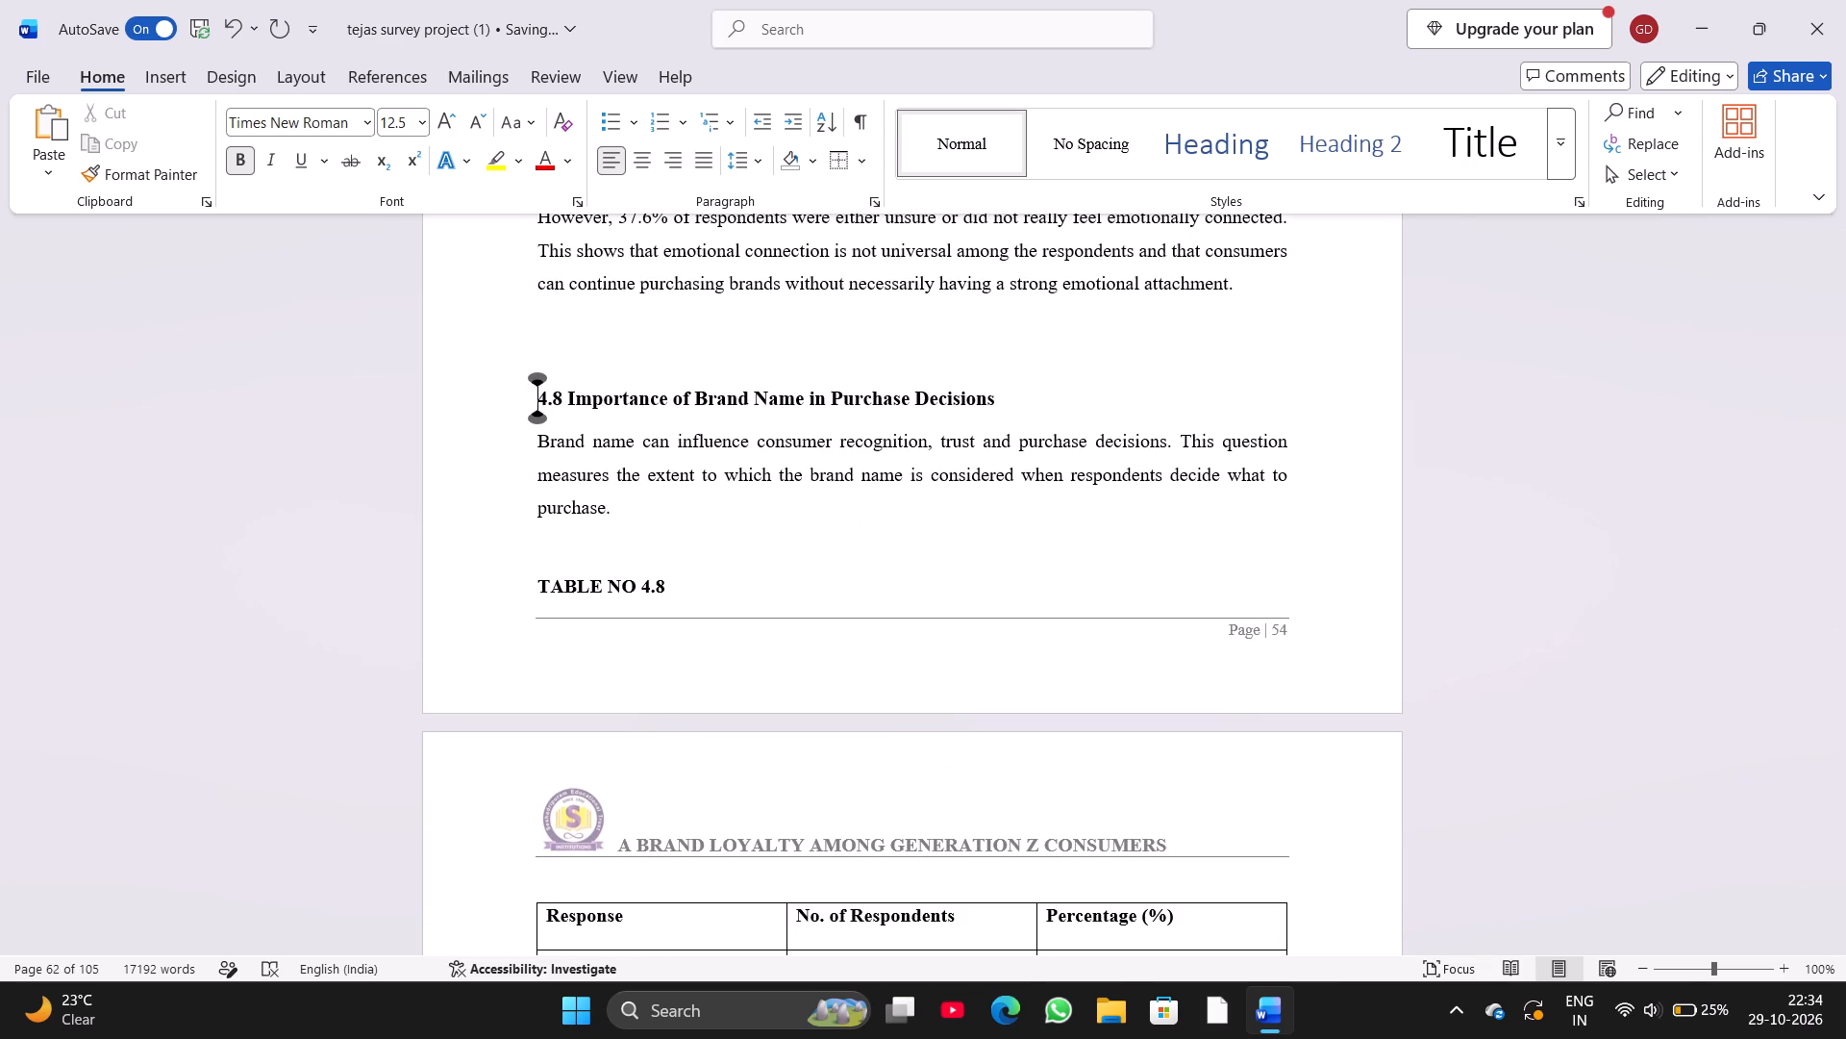
key(Return)
Insert five empty lines above the Figure 4.8 caption to move it from page 55 to the top of page 56.
scroll(537, 442, down, 3)
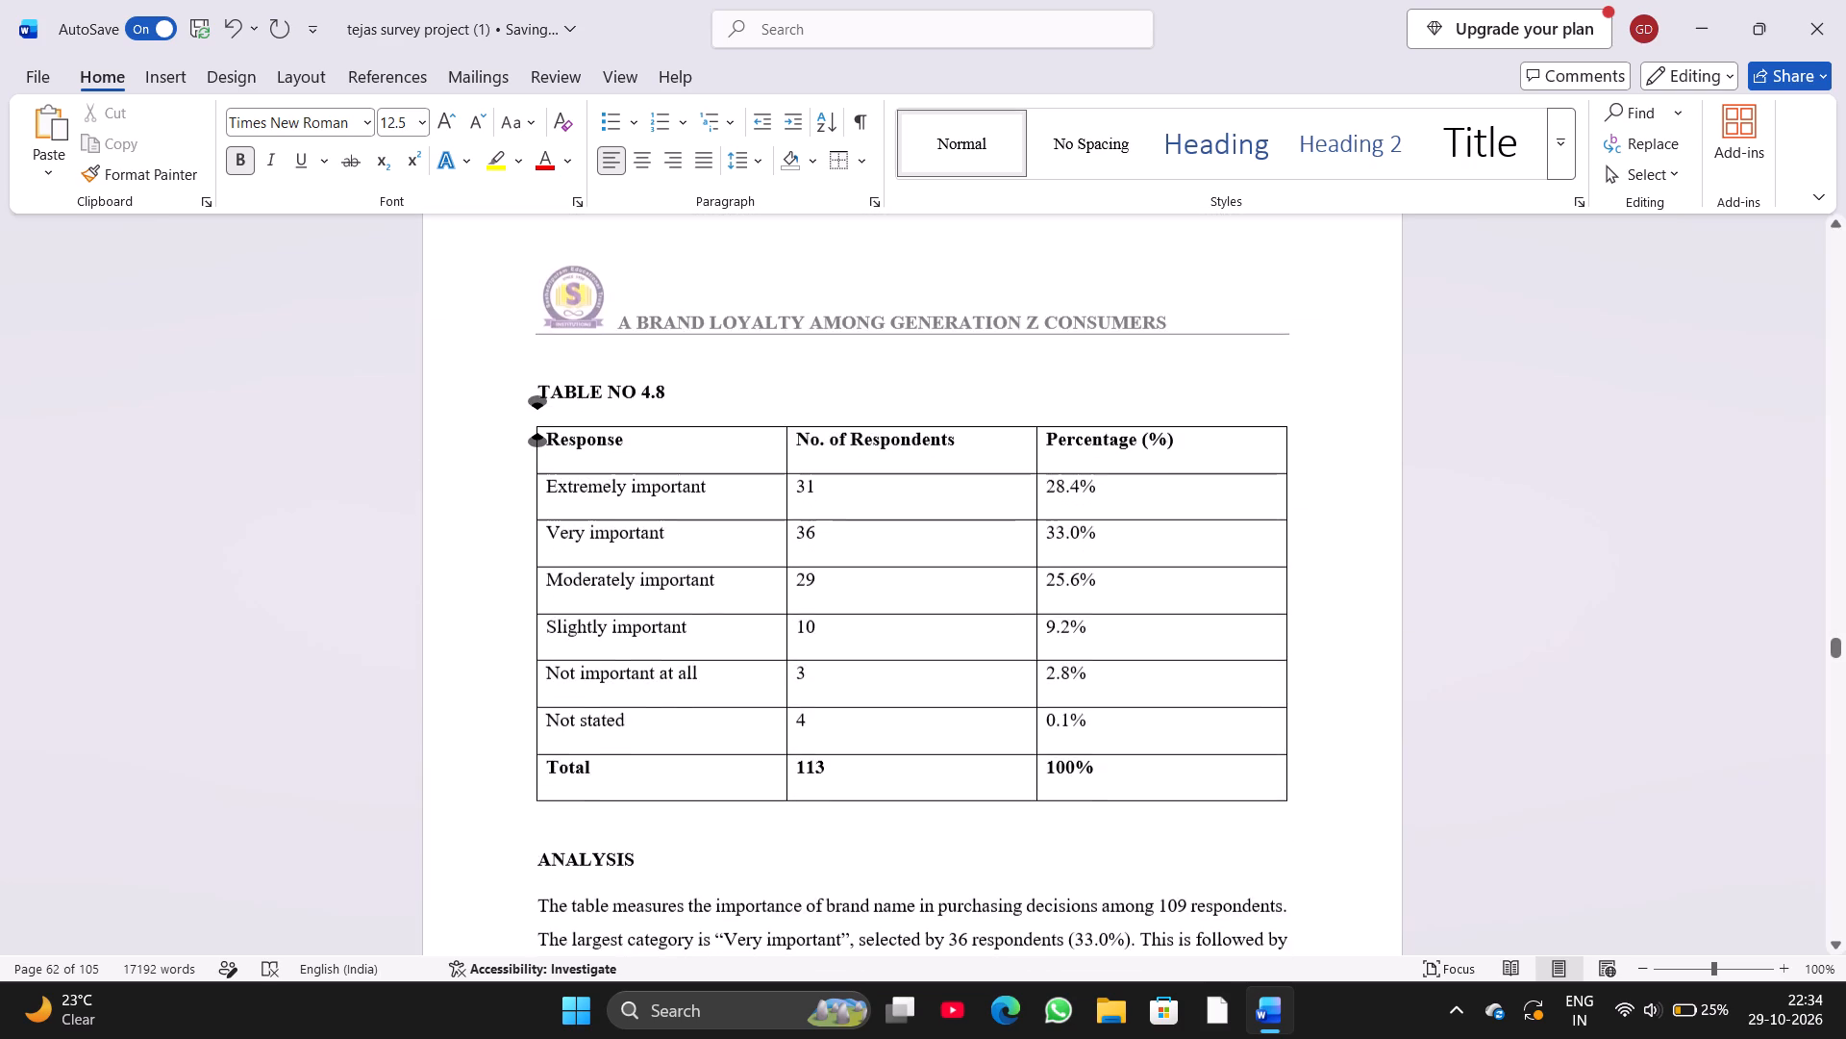
scroll(537, 442, down, 5)
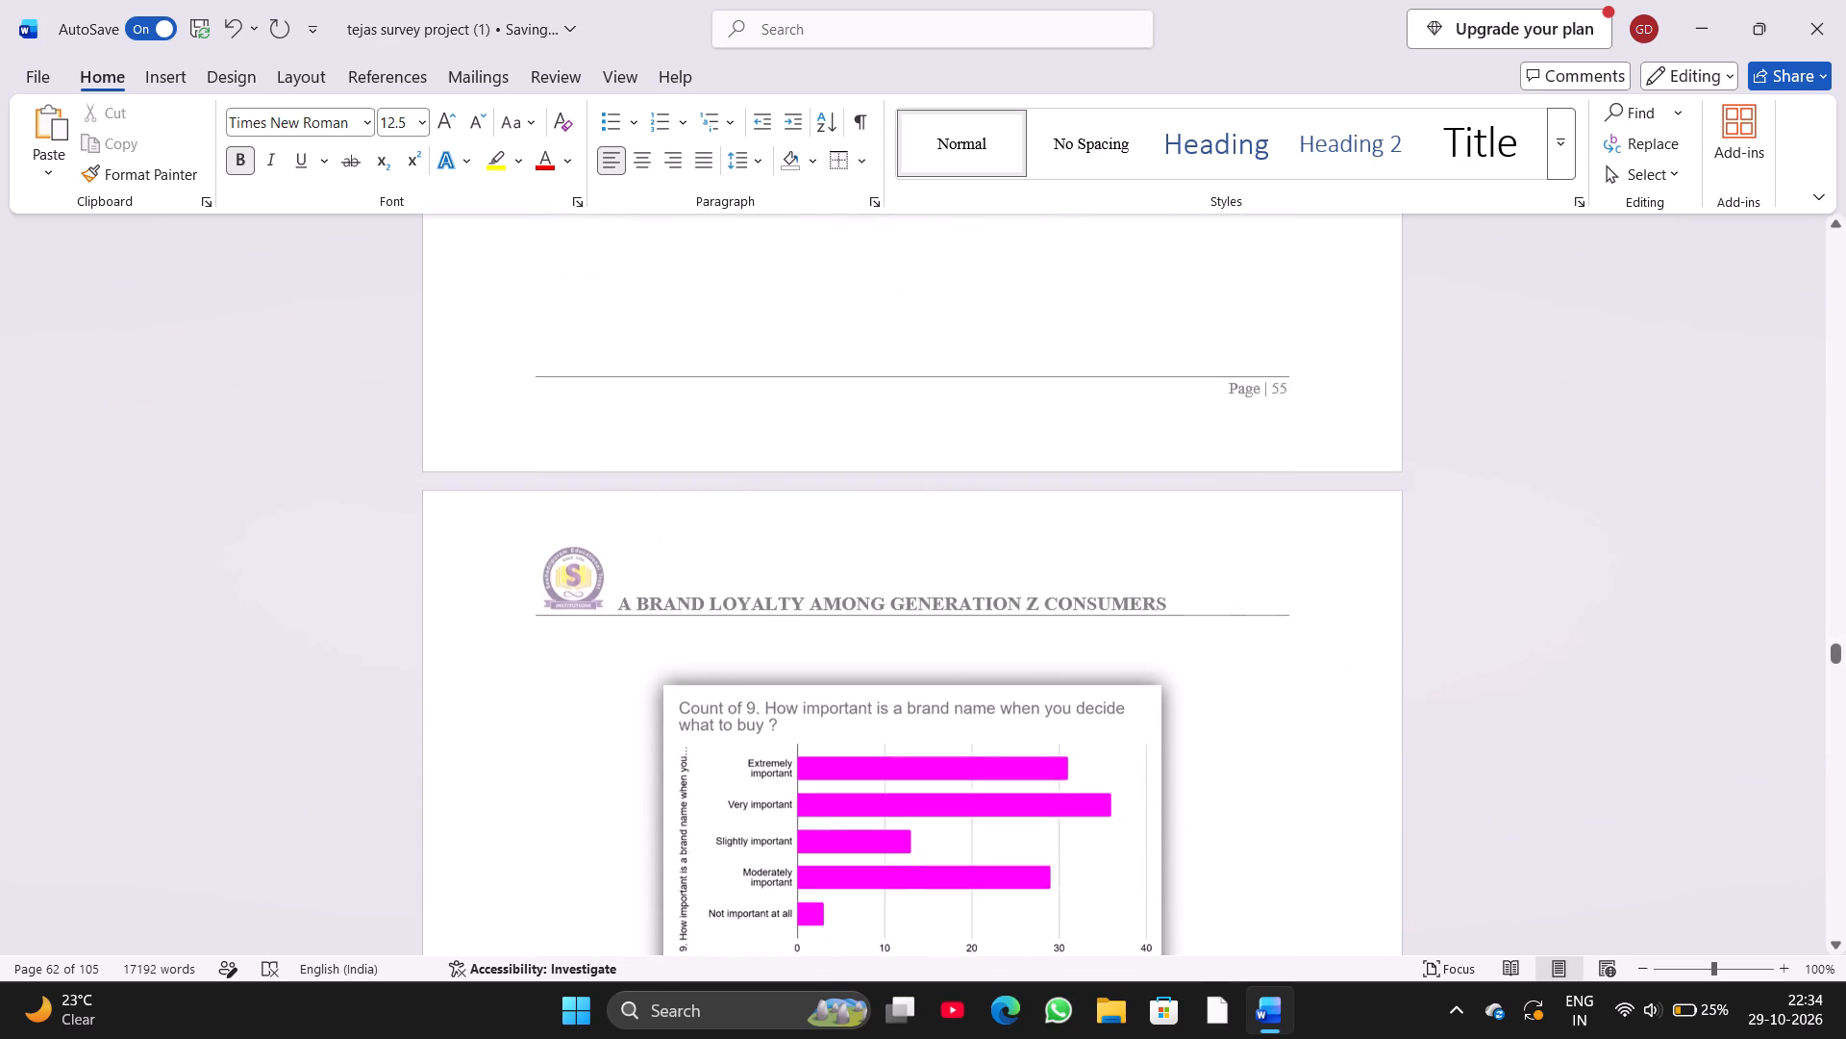
scroll(537, 442, down, 1)
click(537, 421)
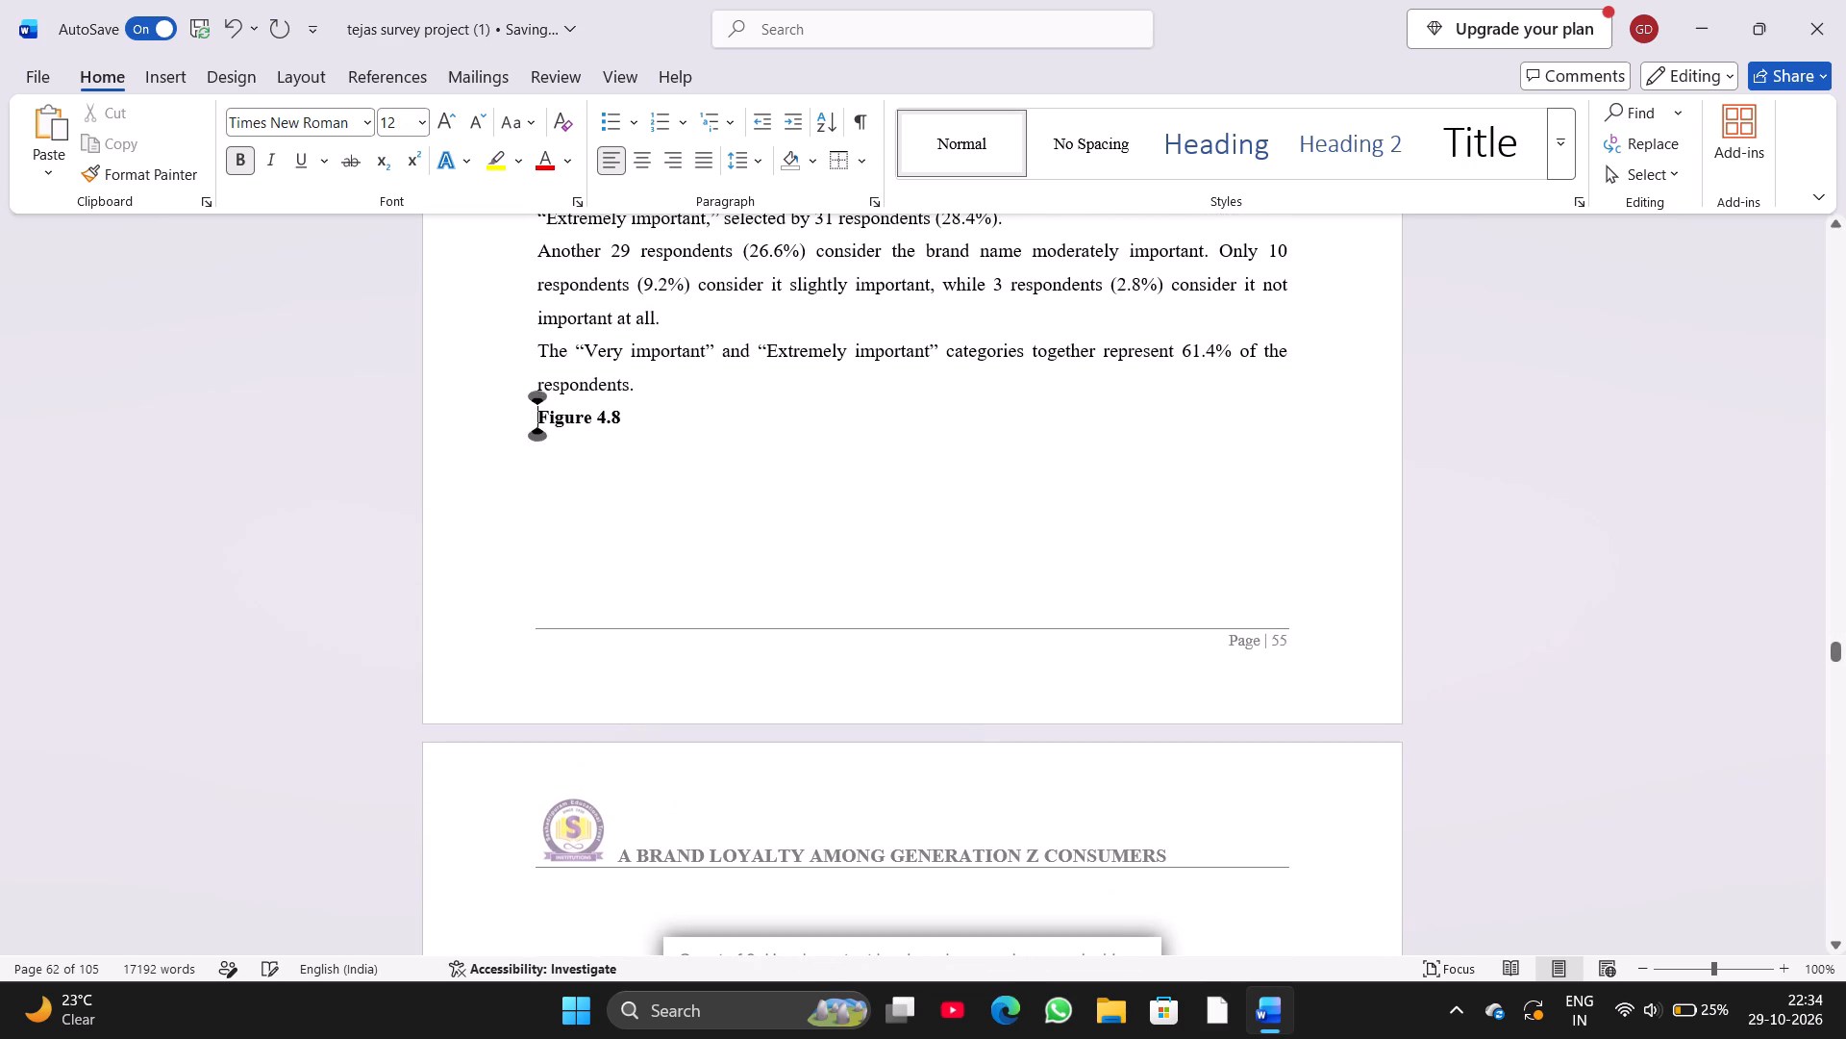
key(Return)
key(Return)
key(Return)
key(Return)
key(Return)
scroll(537, 421, down, 2)
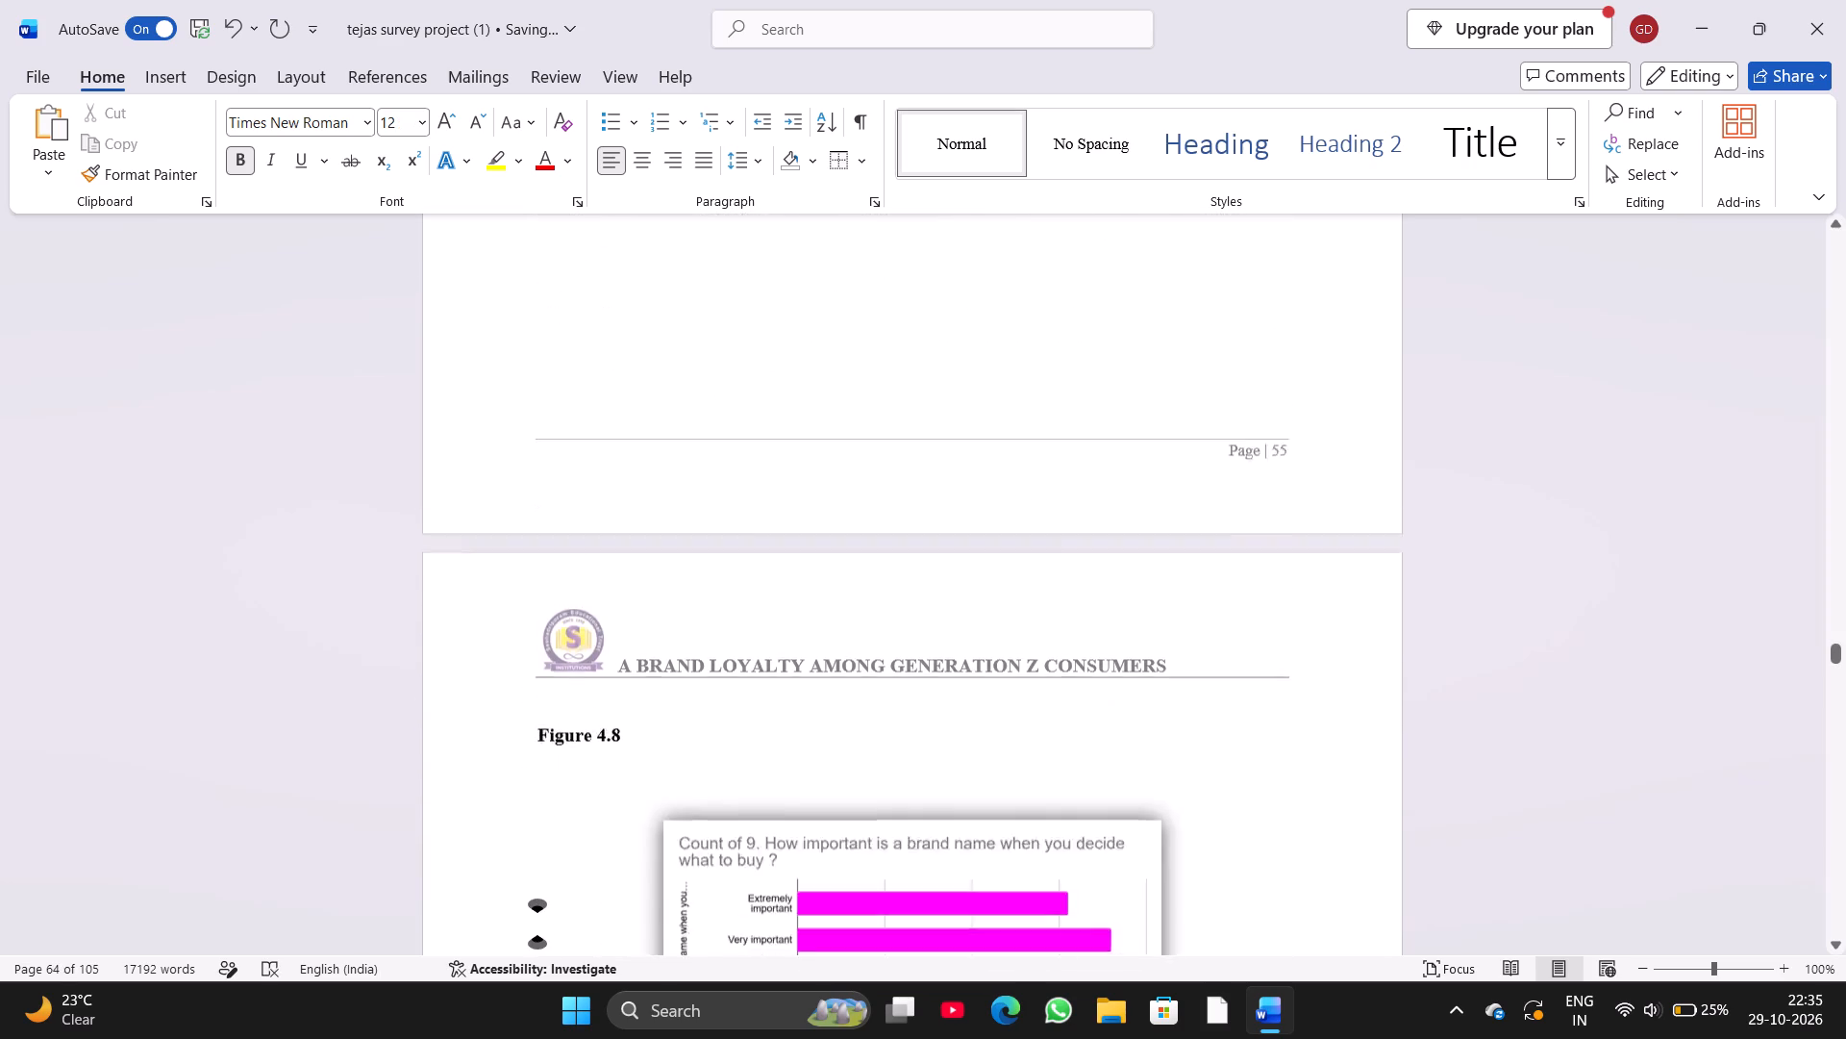
Remove one empty line above the INTERPRETATION heading below the Figure 4.8 chart.
scroll(537, 421, down, 4)
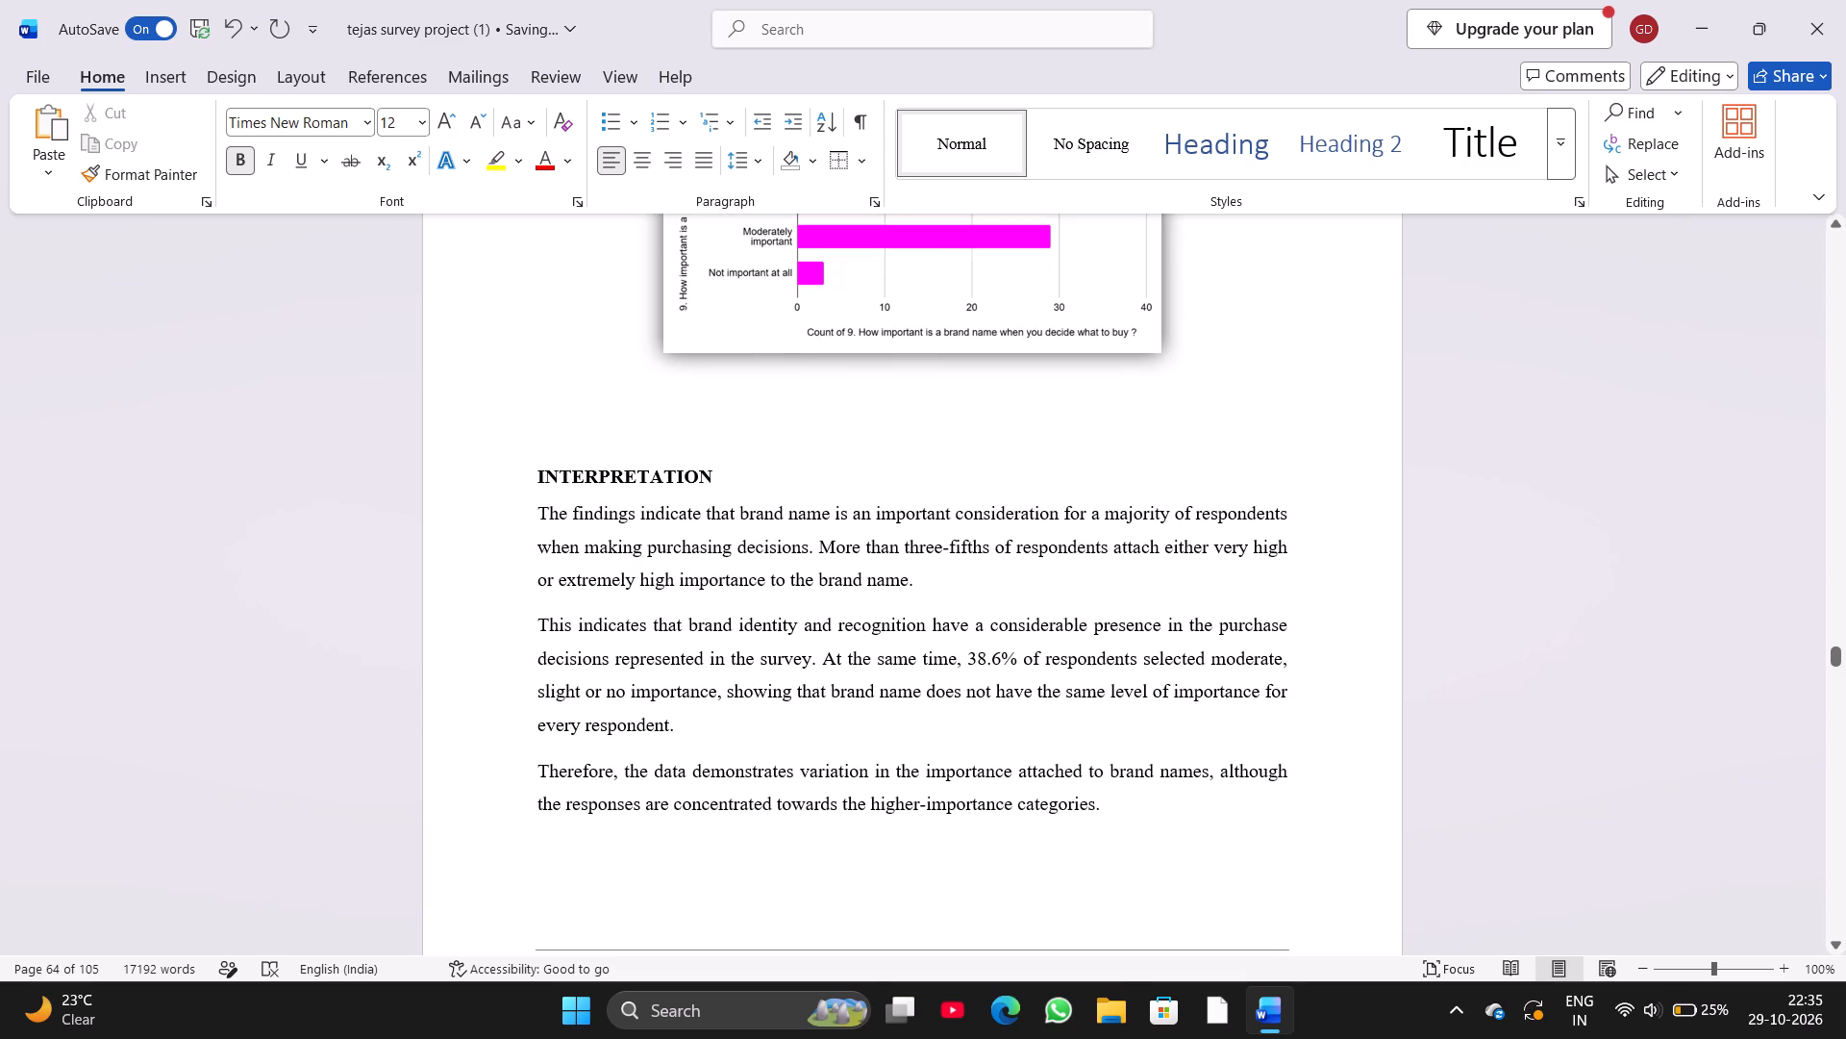
click(545, 469)
key(Left)
key(BackSpace)
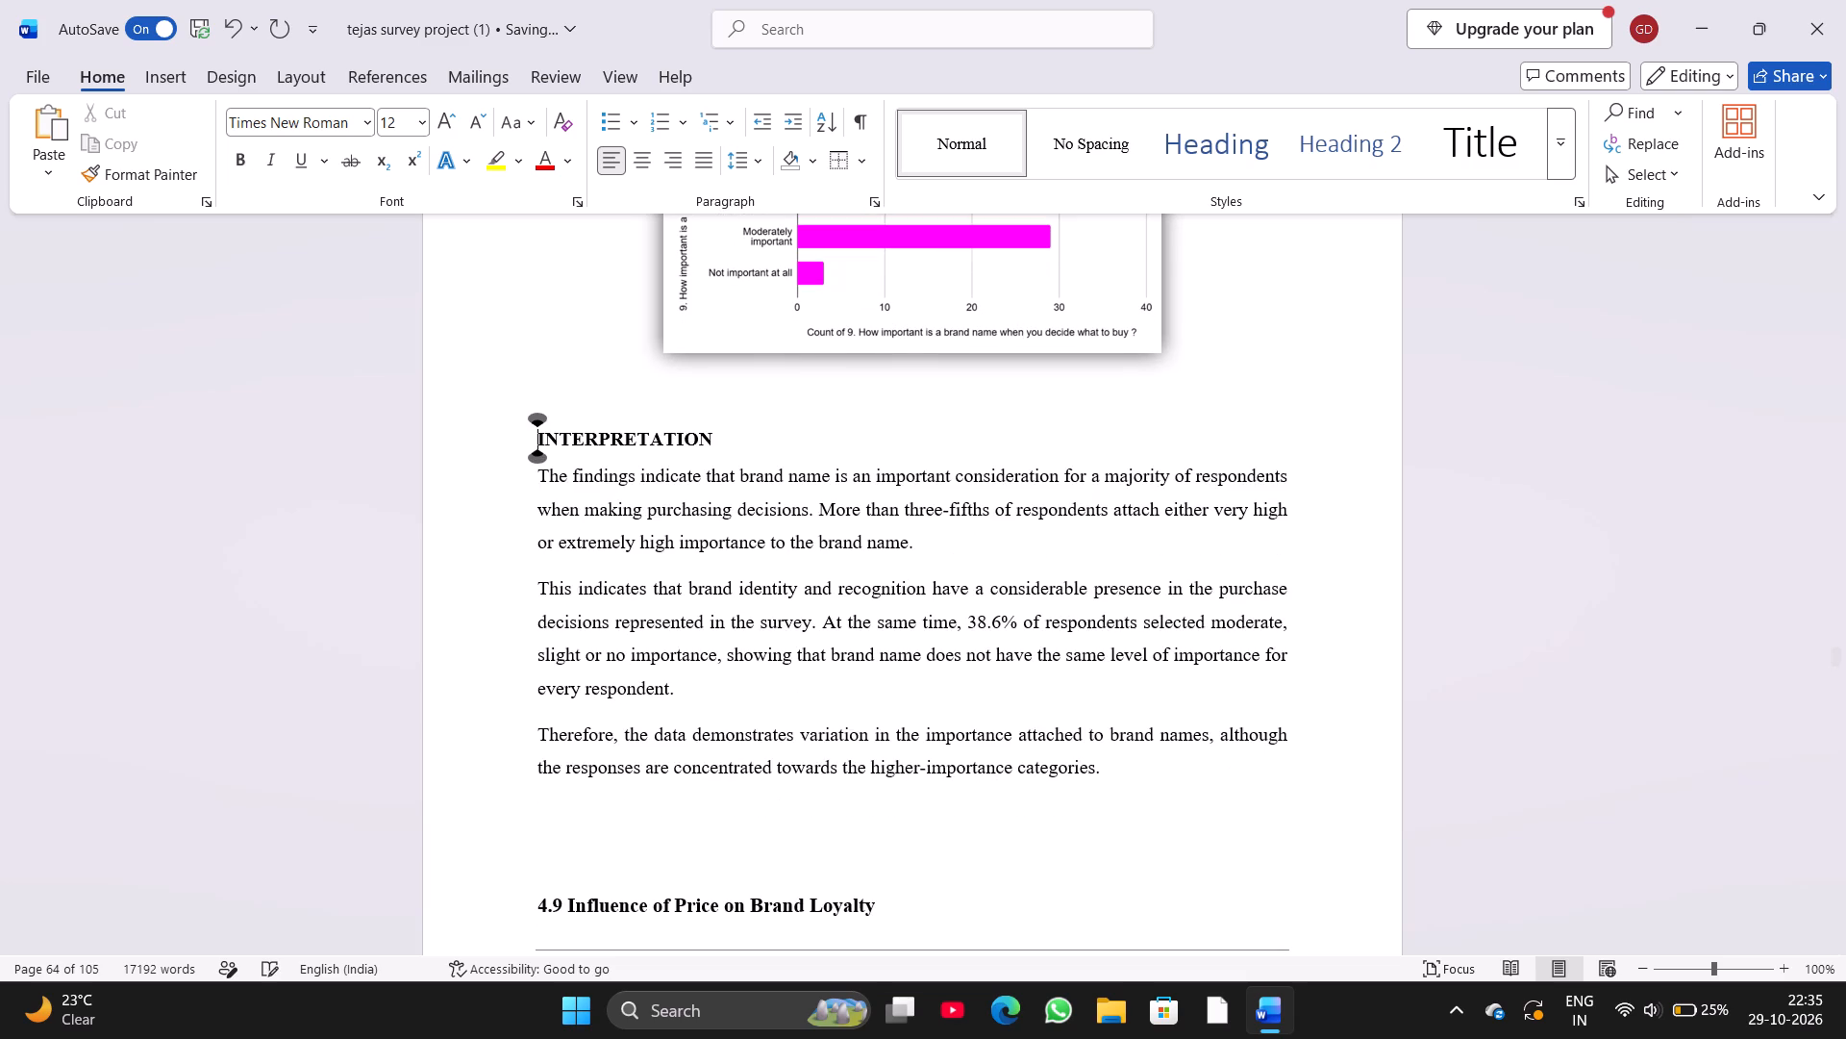
Insert one empty line above the "4.9 Influence of Price on Brand Loyalty" heading to move it from page 56 to page 57.
scroll(538, 477, down, 2)
click(531, 523)
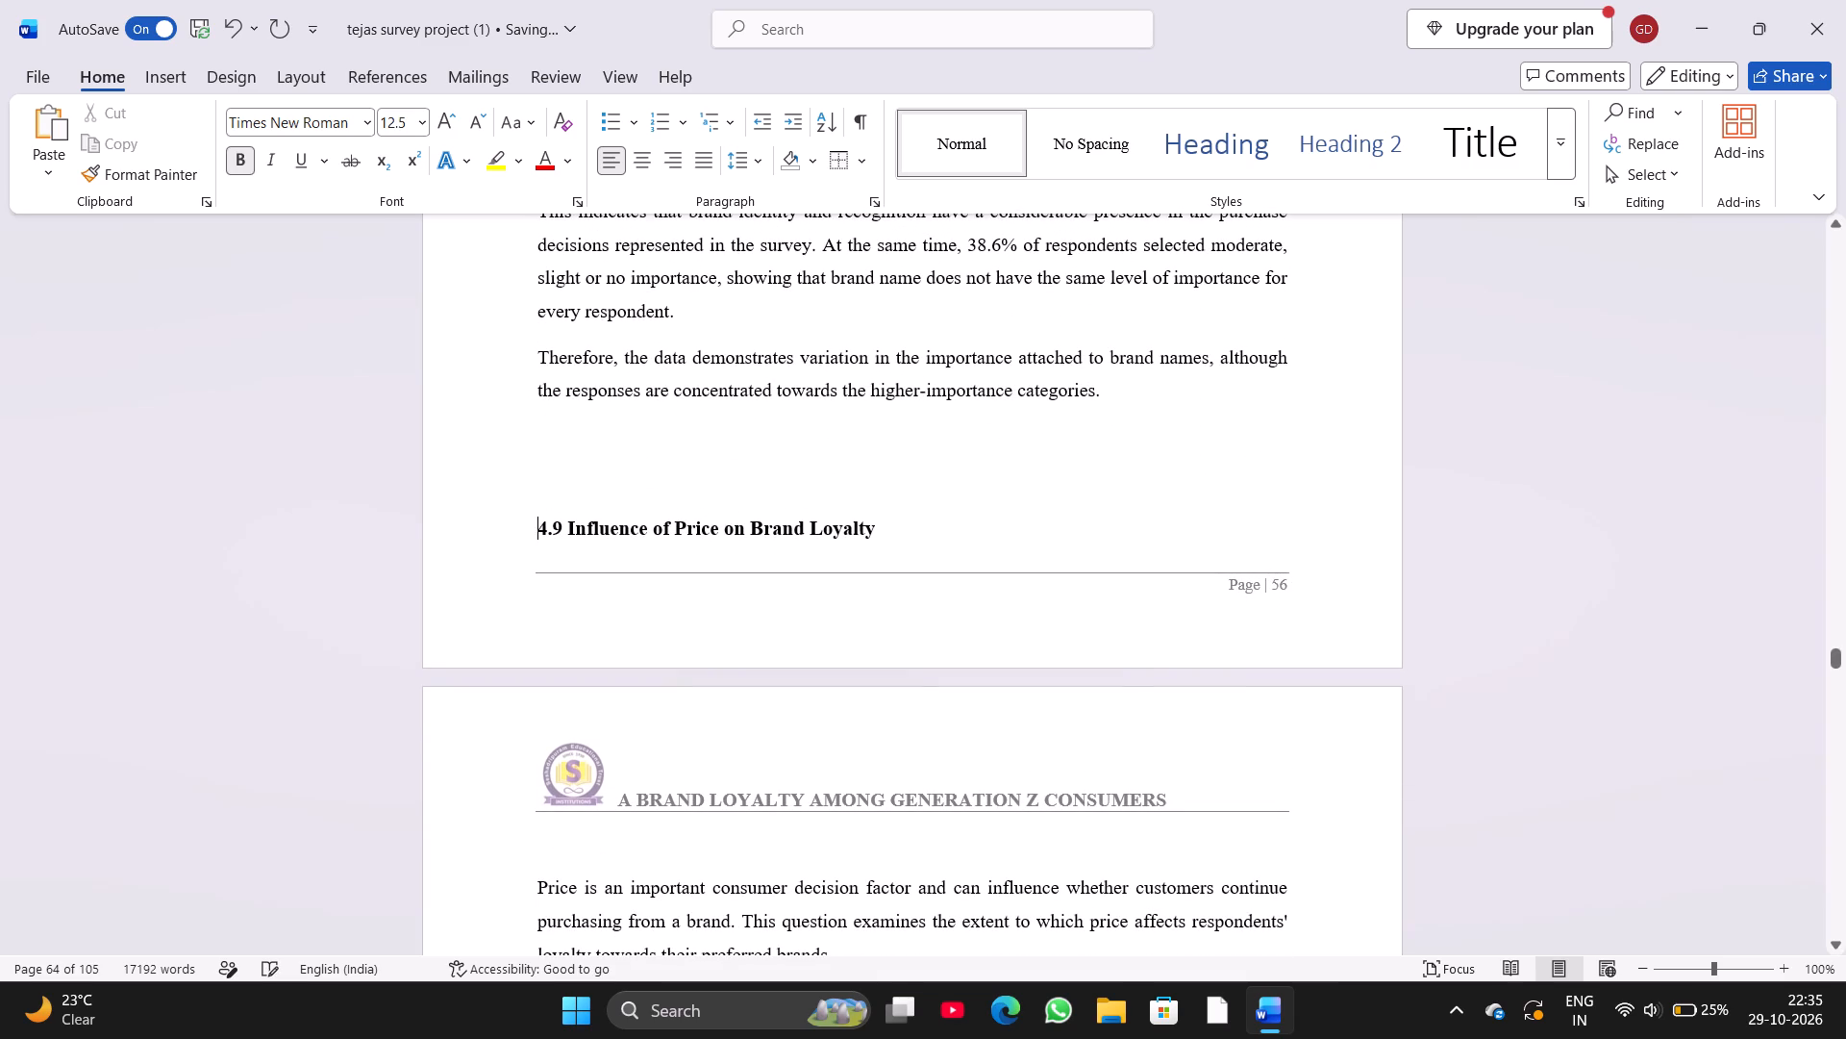
key(Return)
Check the page placement of headings, tables, figure captions and charts from section 4.9 through section 4.14.
scroll(531, 523, down, 6)
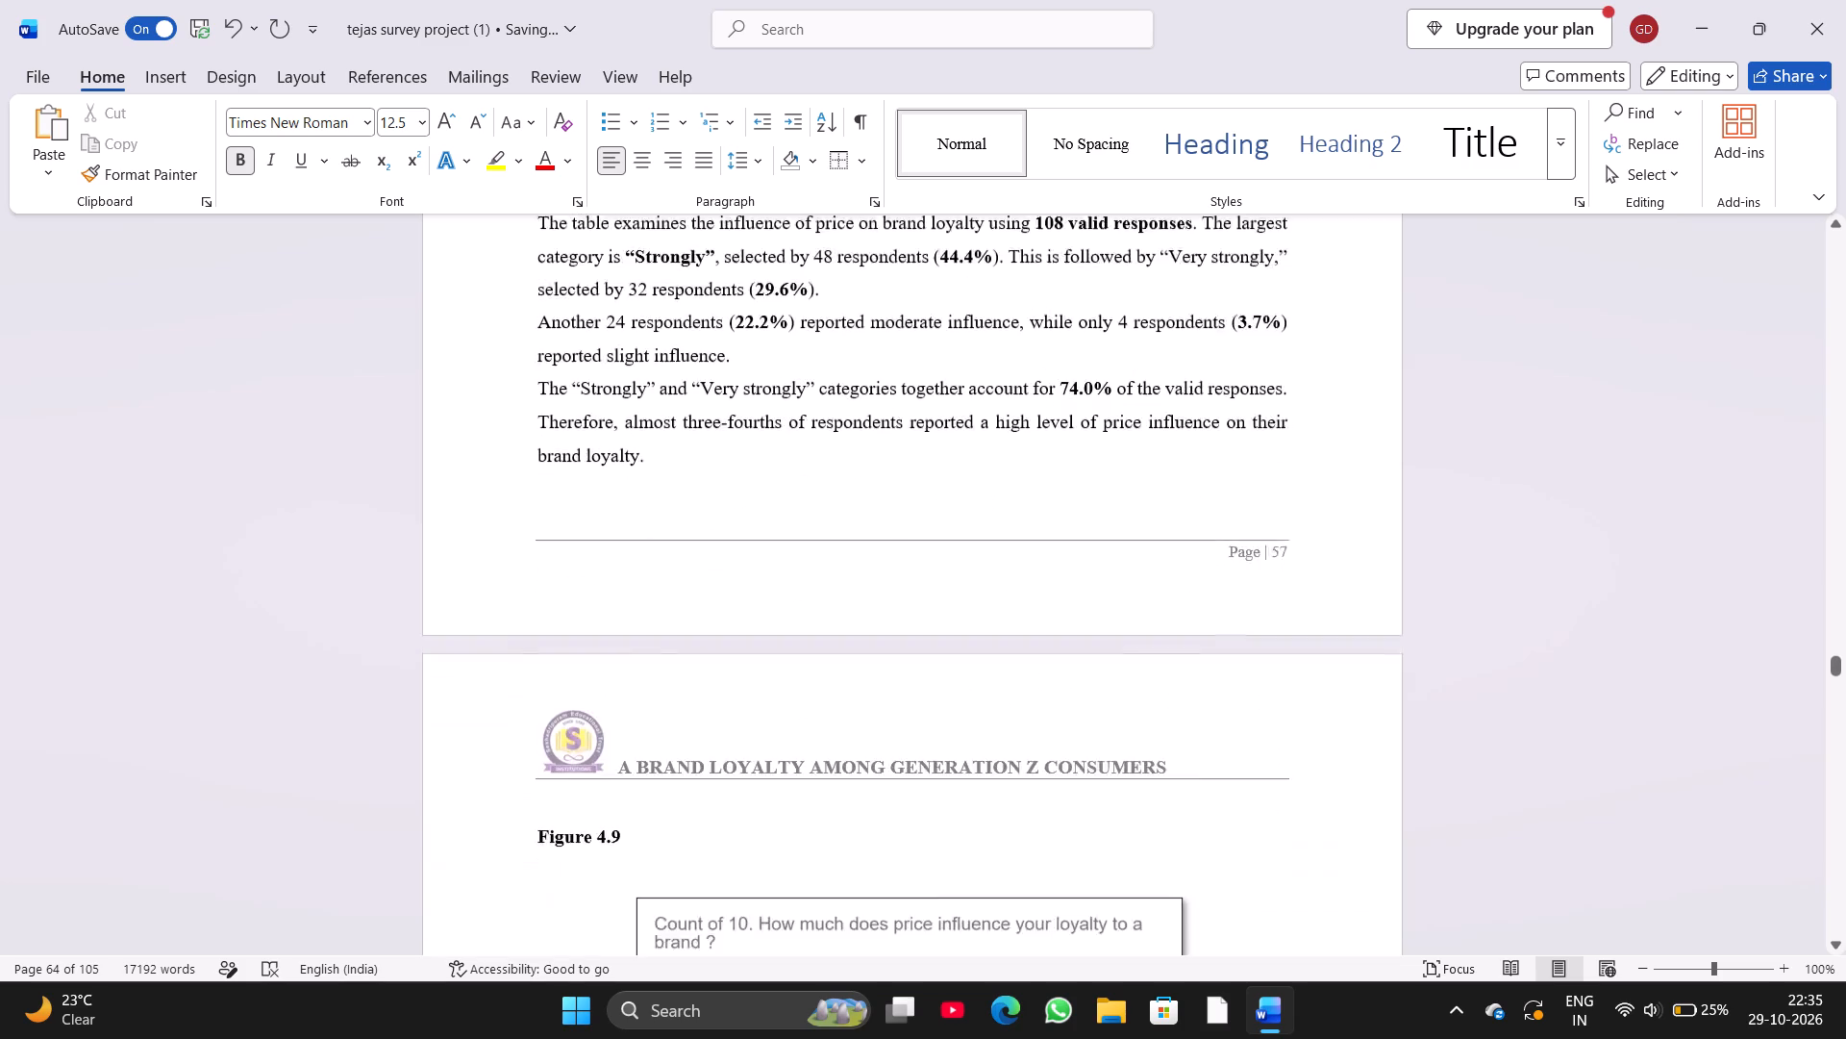
scroll(531, 523, down, 8)
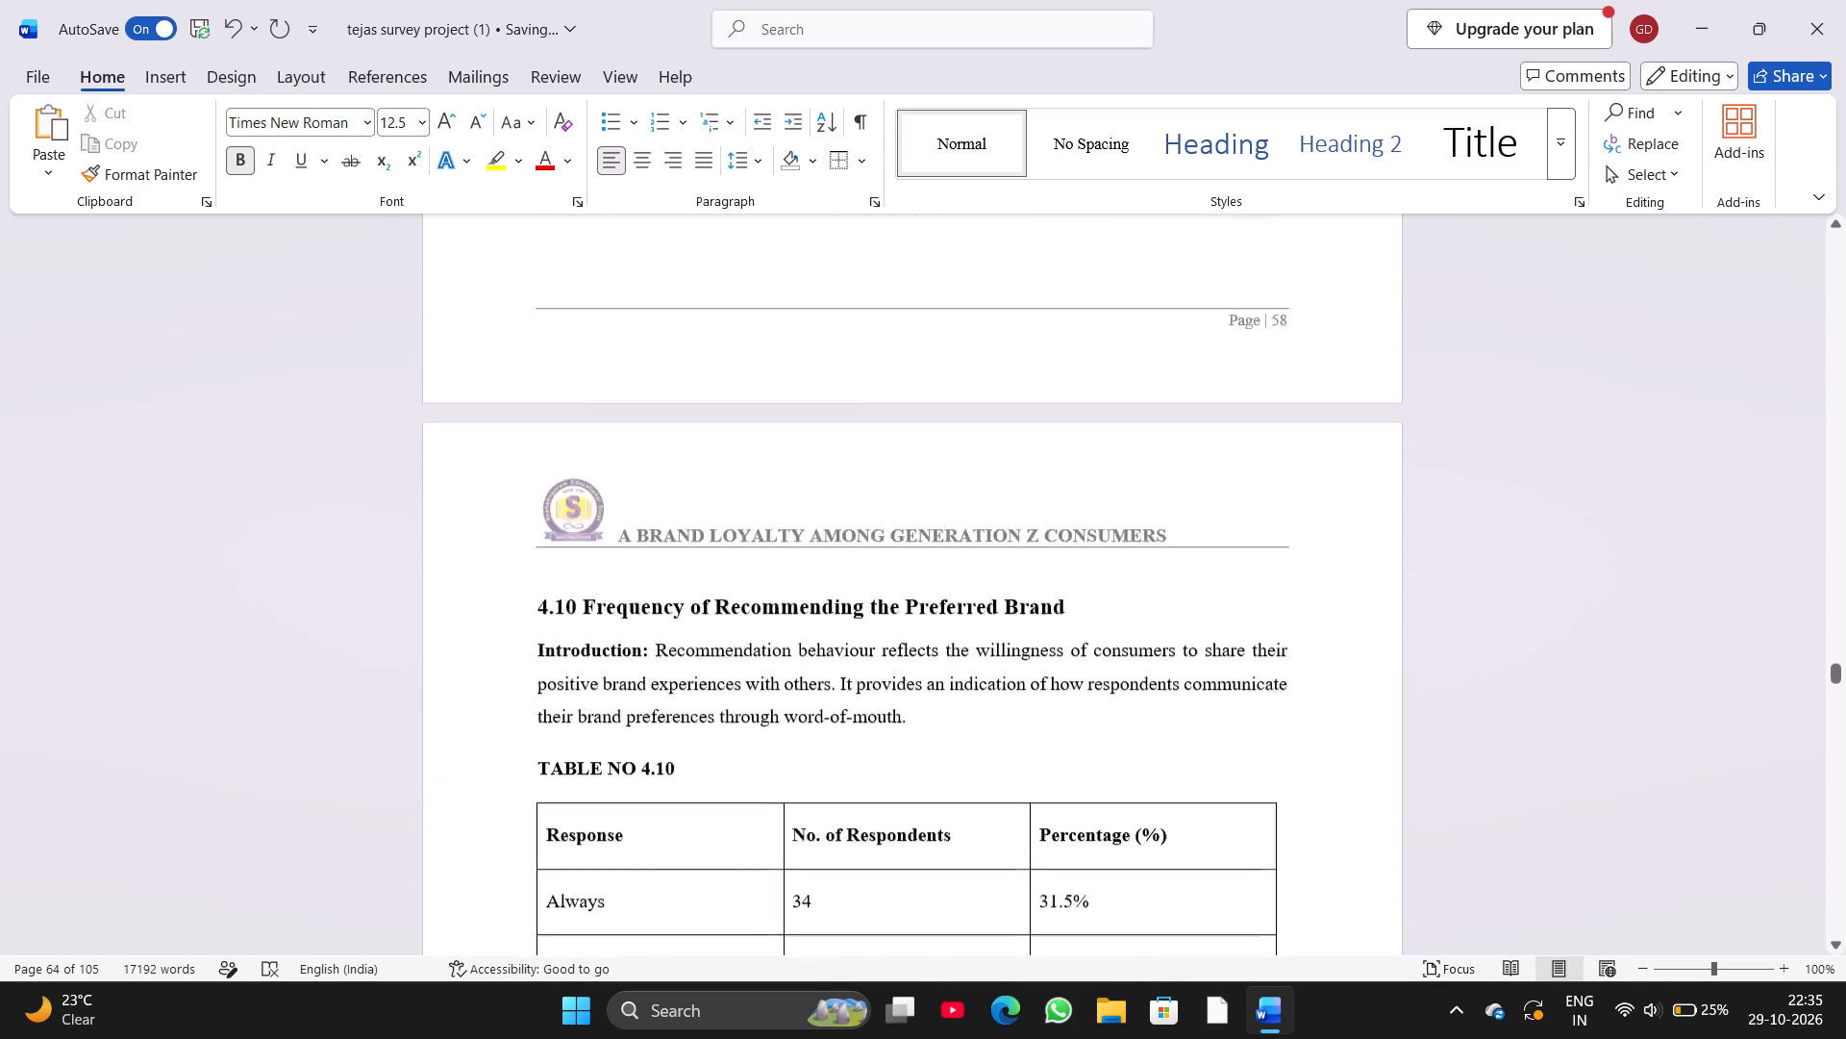
scroll(531, 523, down, 6)
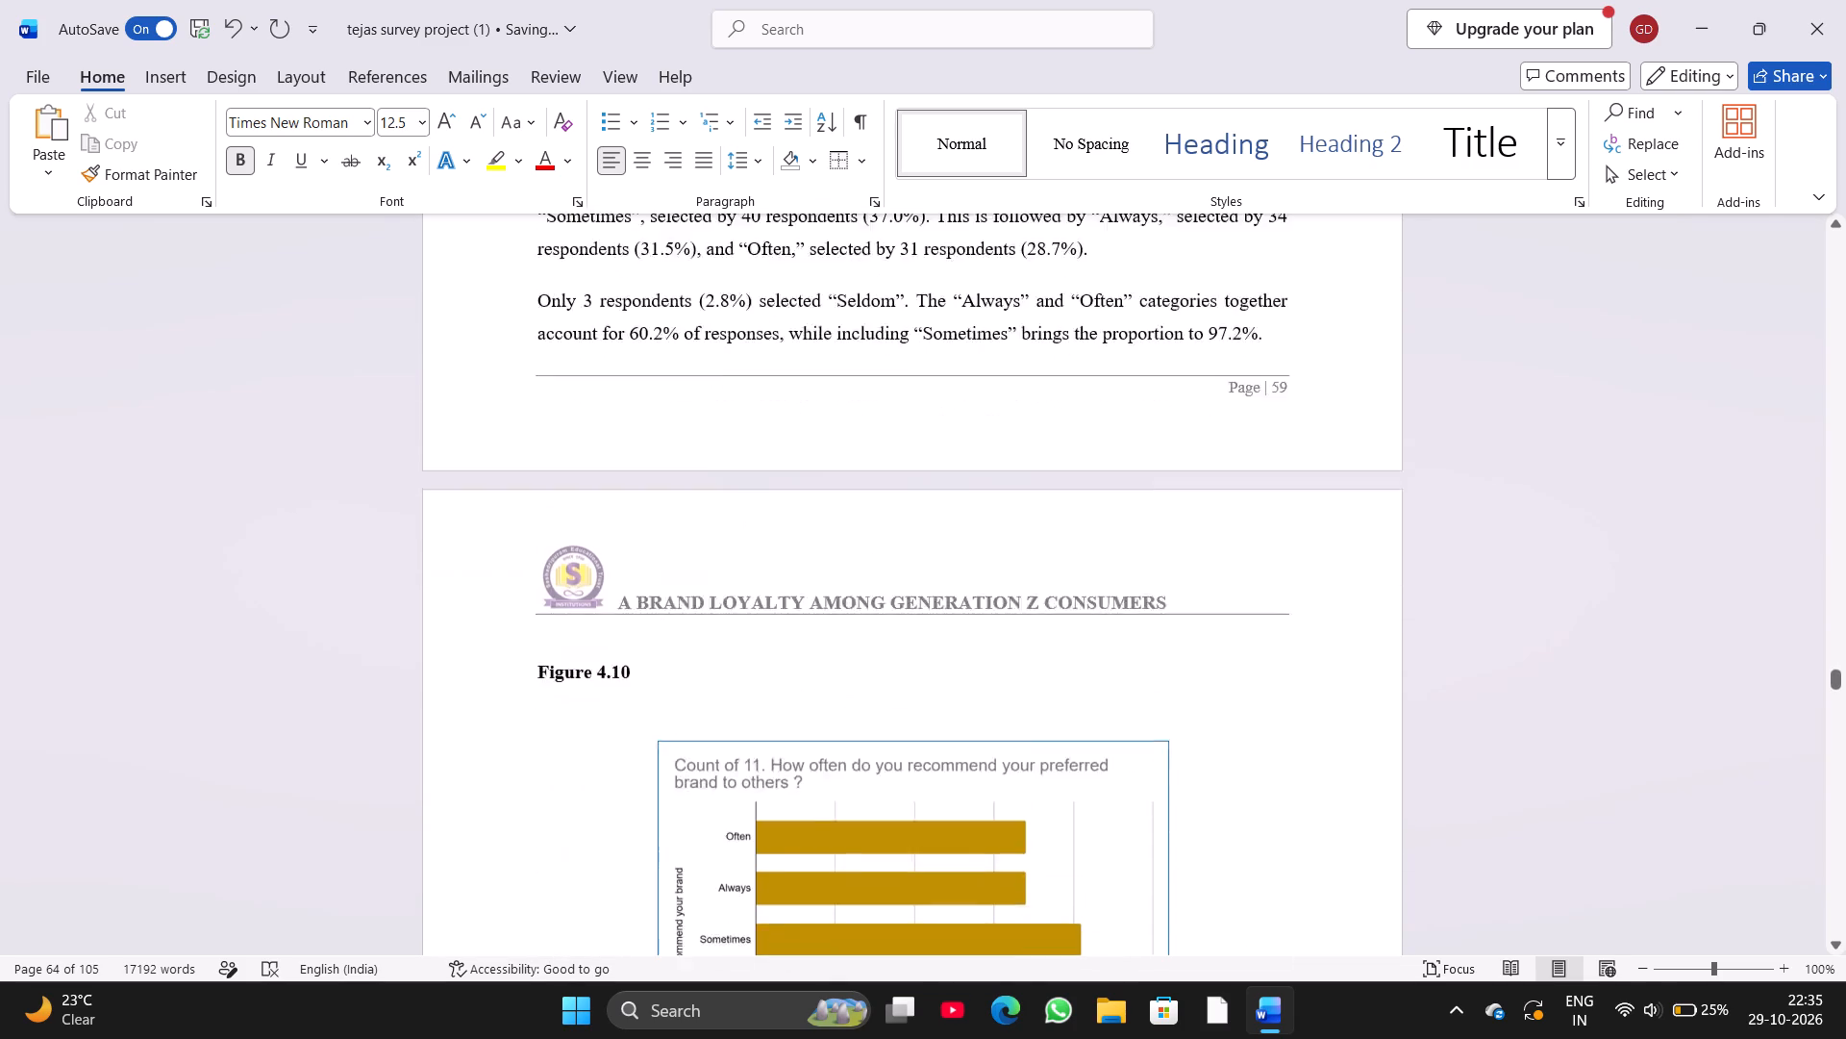
scroll(531, 523, down, 3)
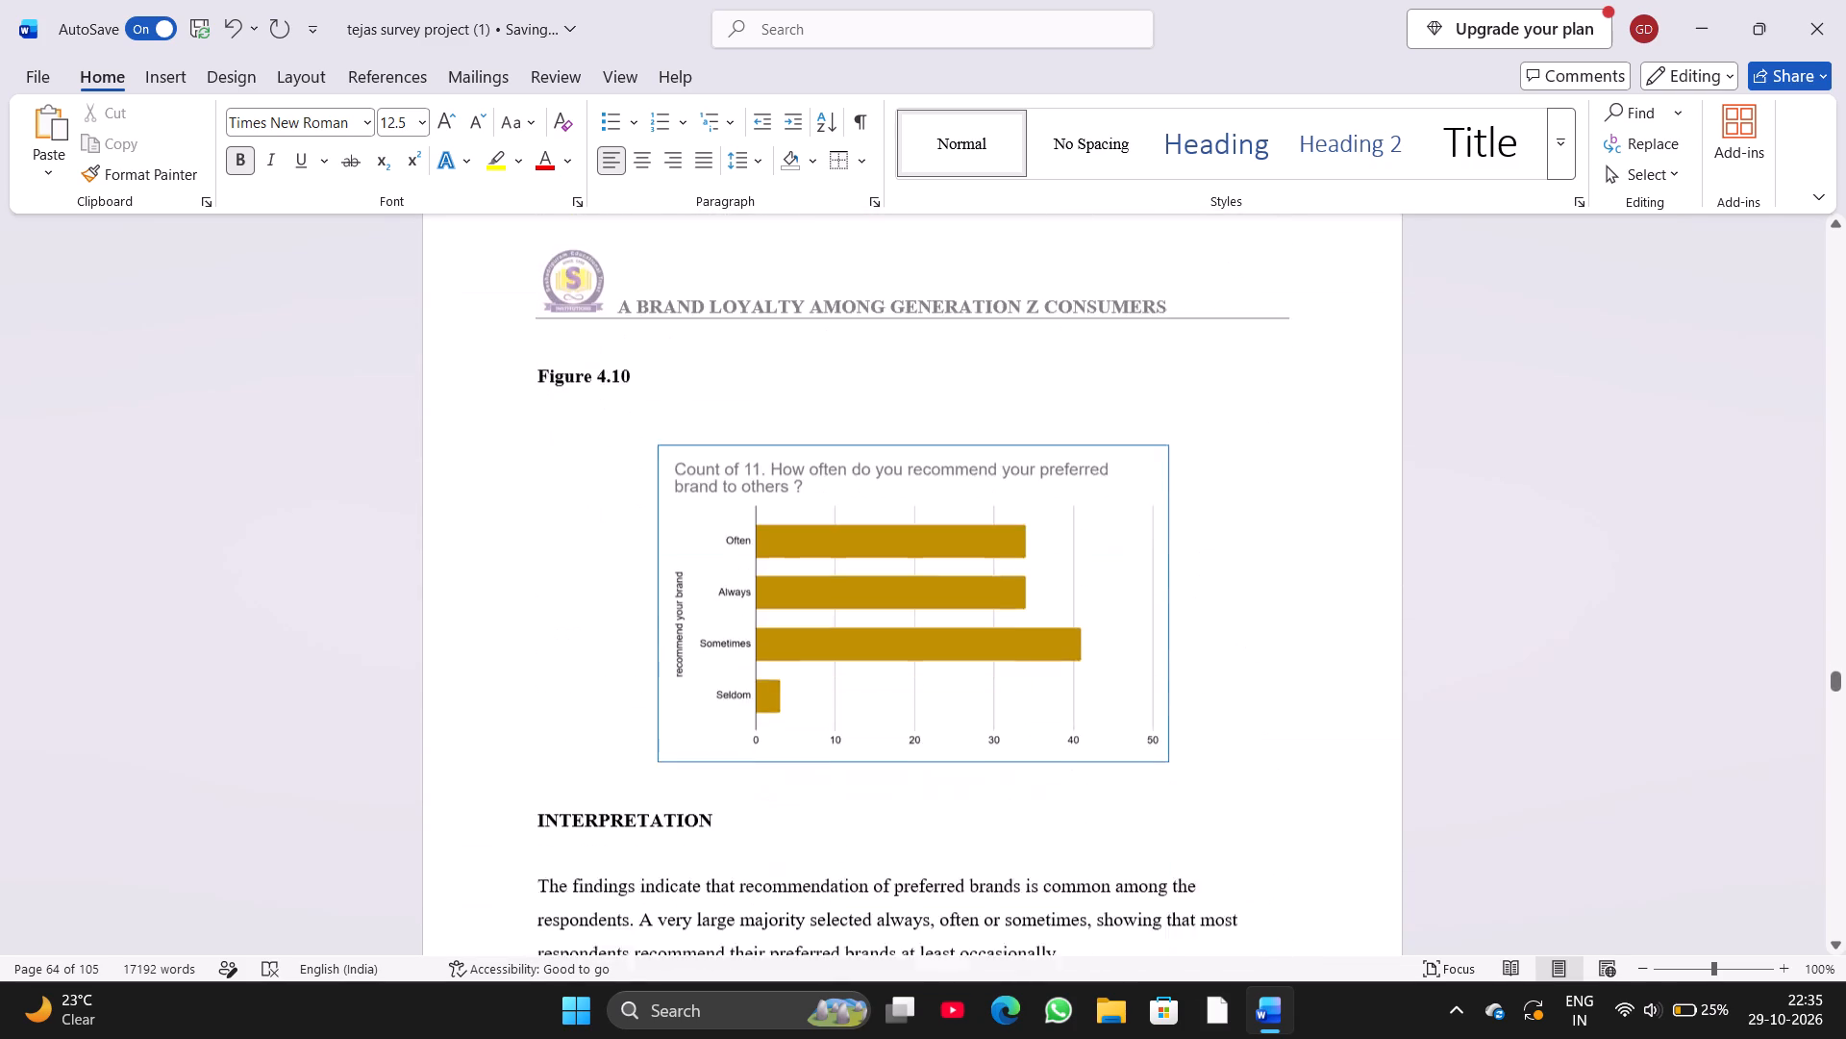
scroll(531, 523, down, 7)
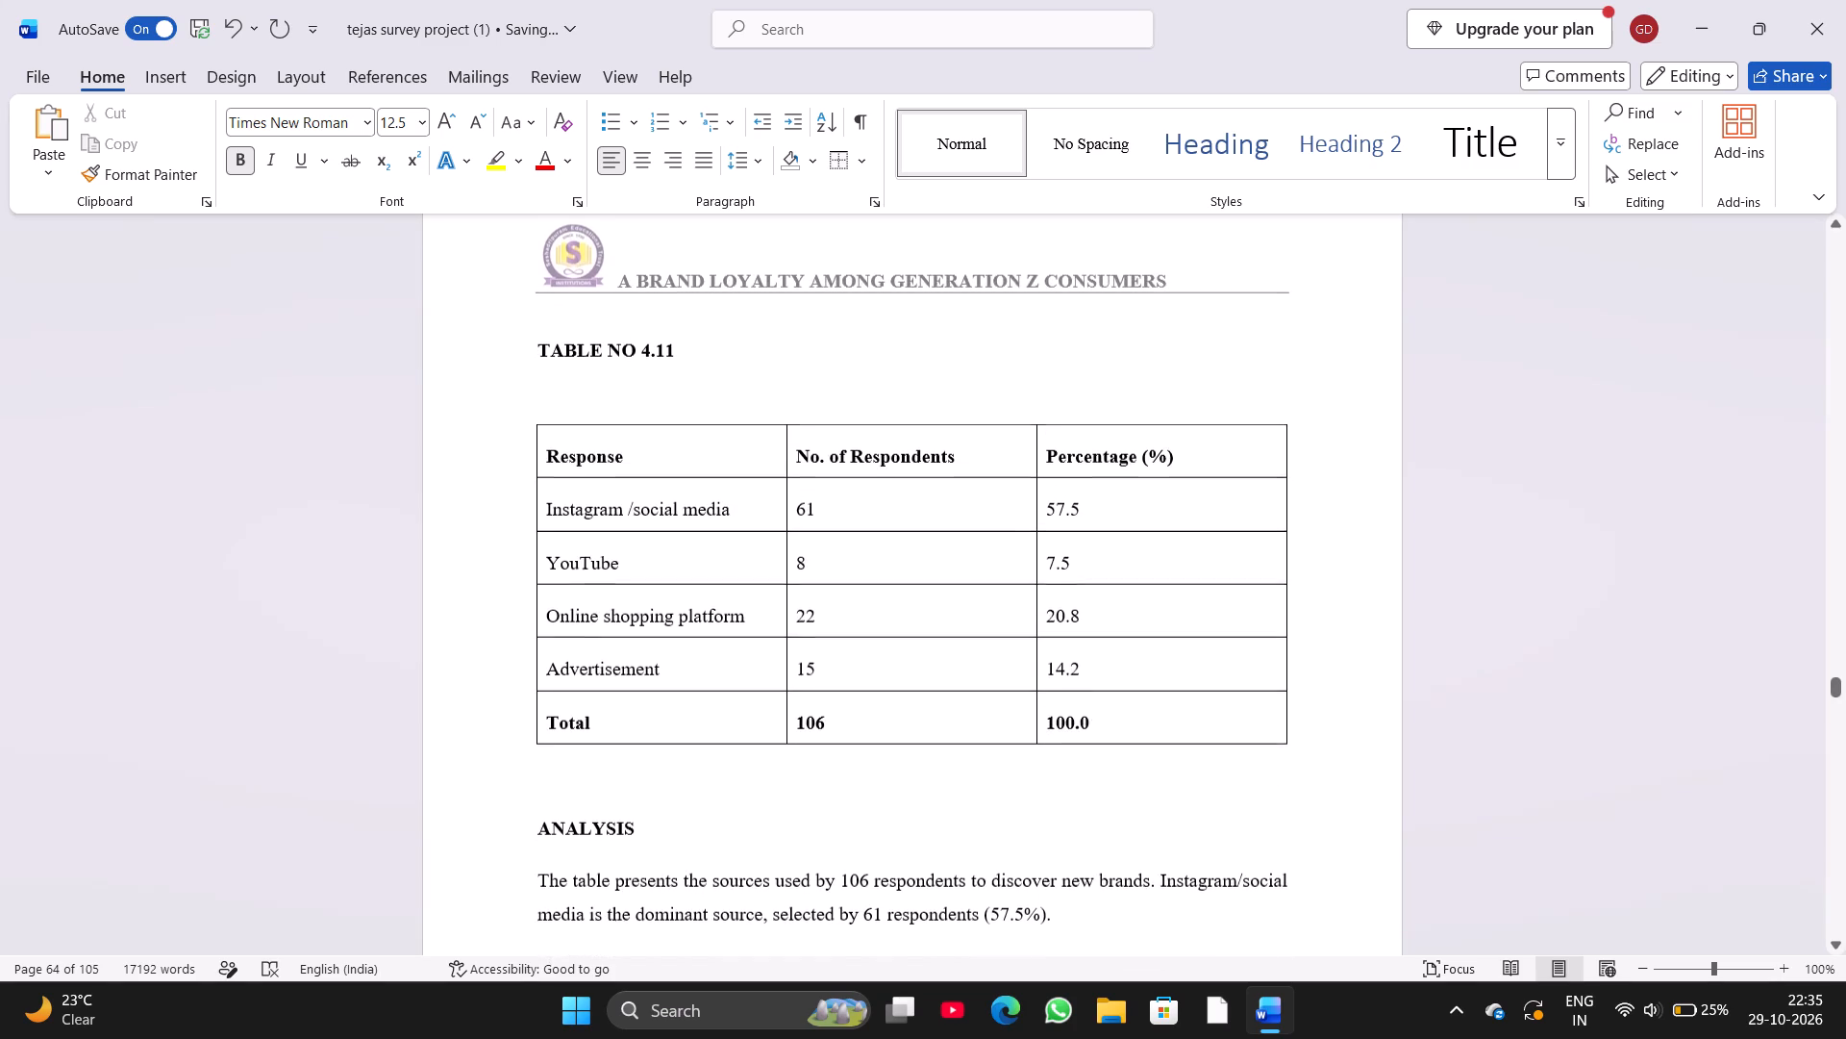
scroll(531, 523, down, 7)
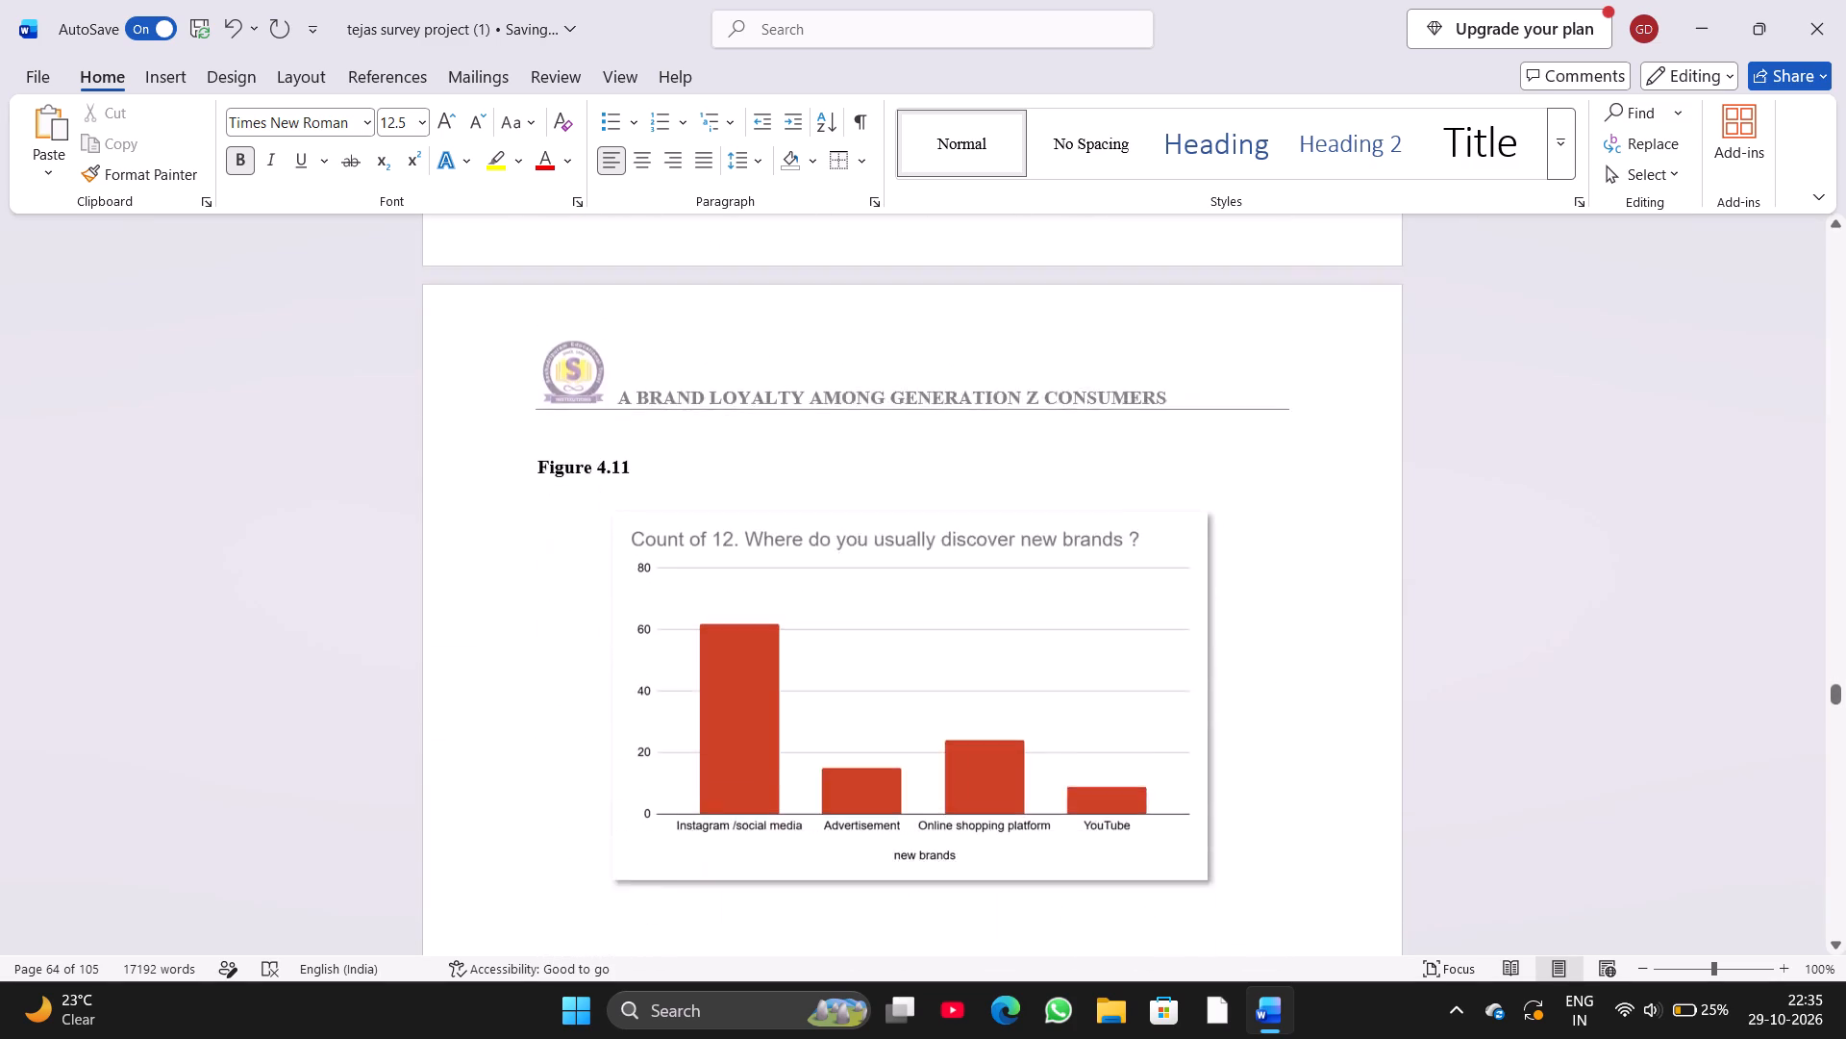
scroll(531, 523, down, 8)
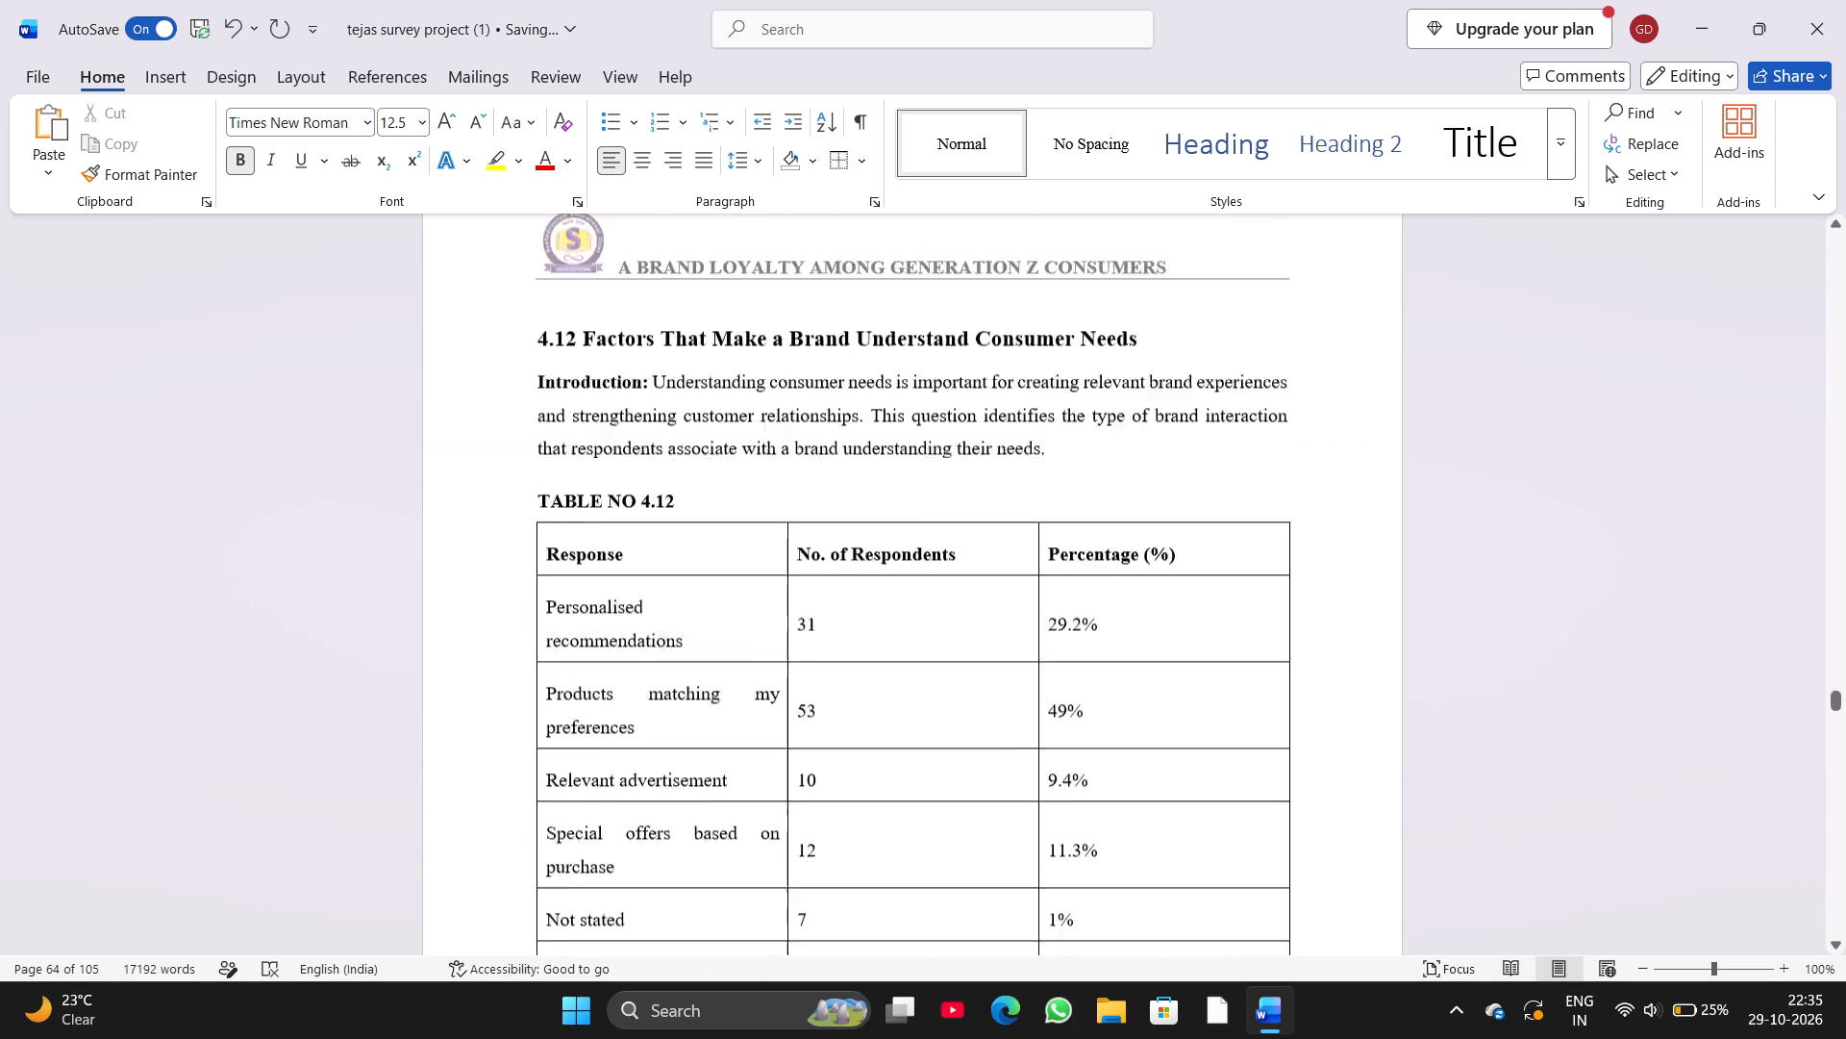
scroll(531, 523, down, 8)
scroll(531, 523, up, 1)
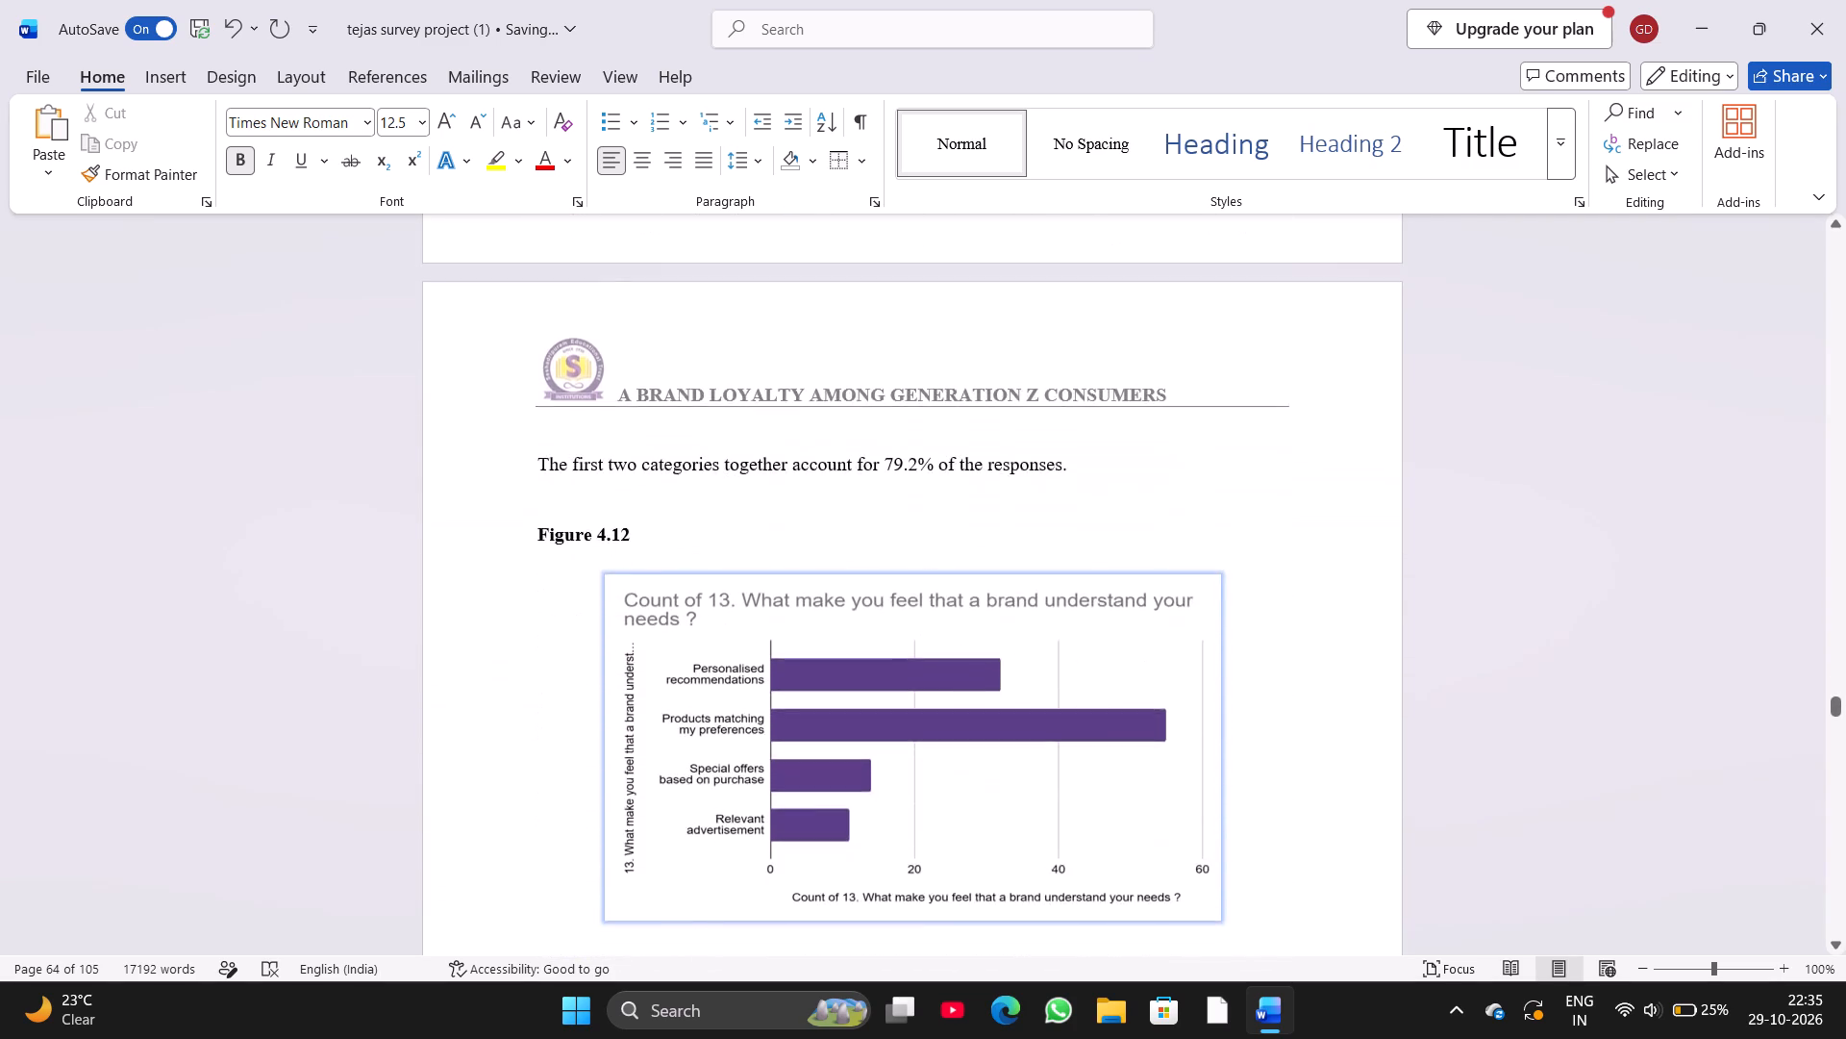
scroll(531, 523, up, 2)
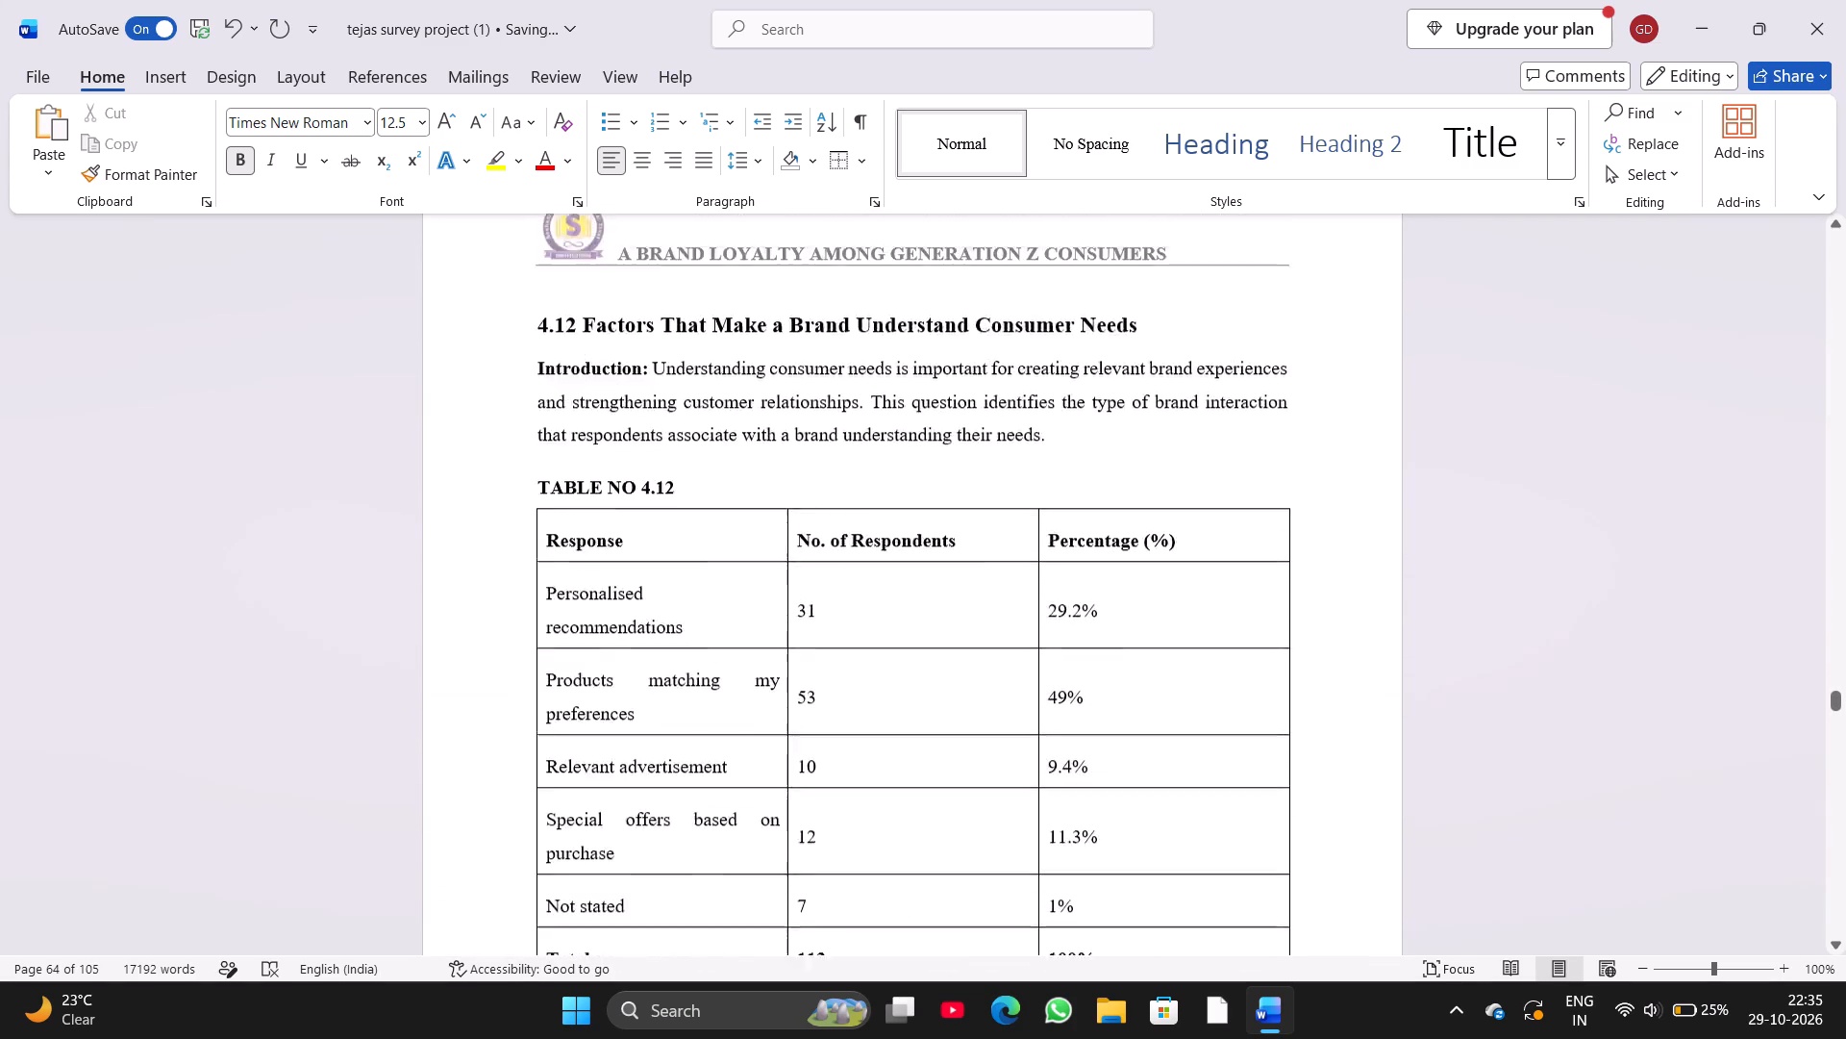
scroll(531, 523, up, 1)
scroll(531, 523, down, 4)
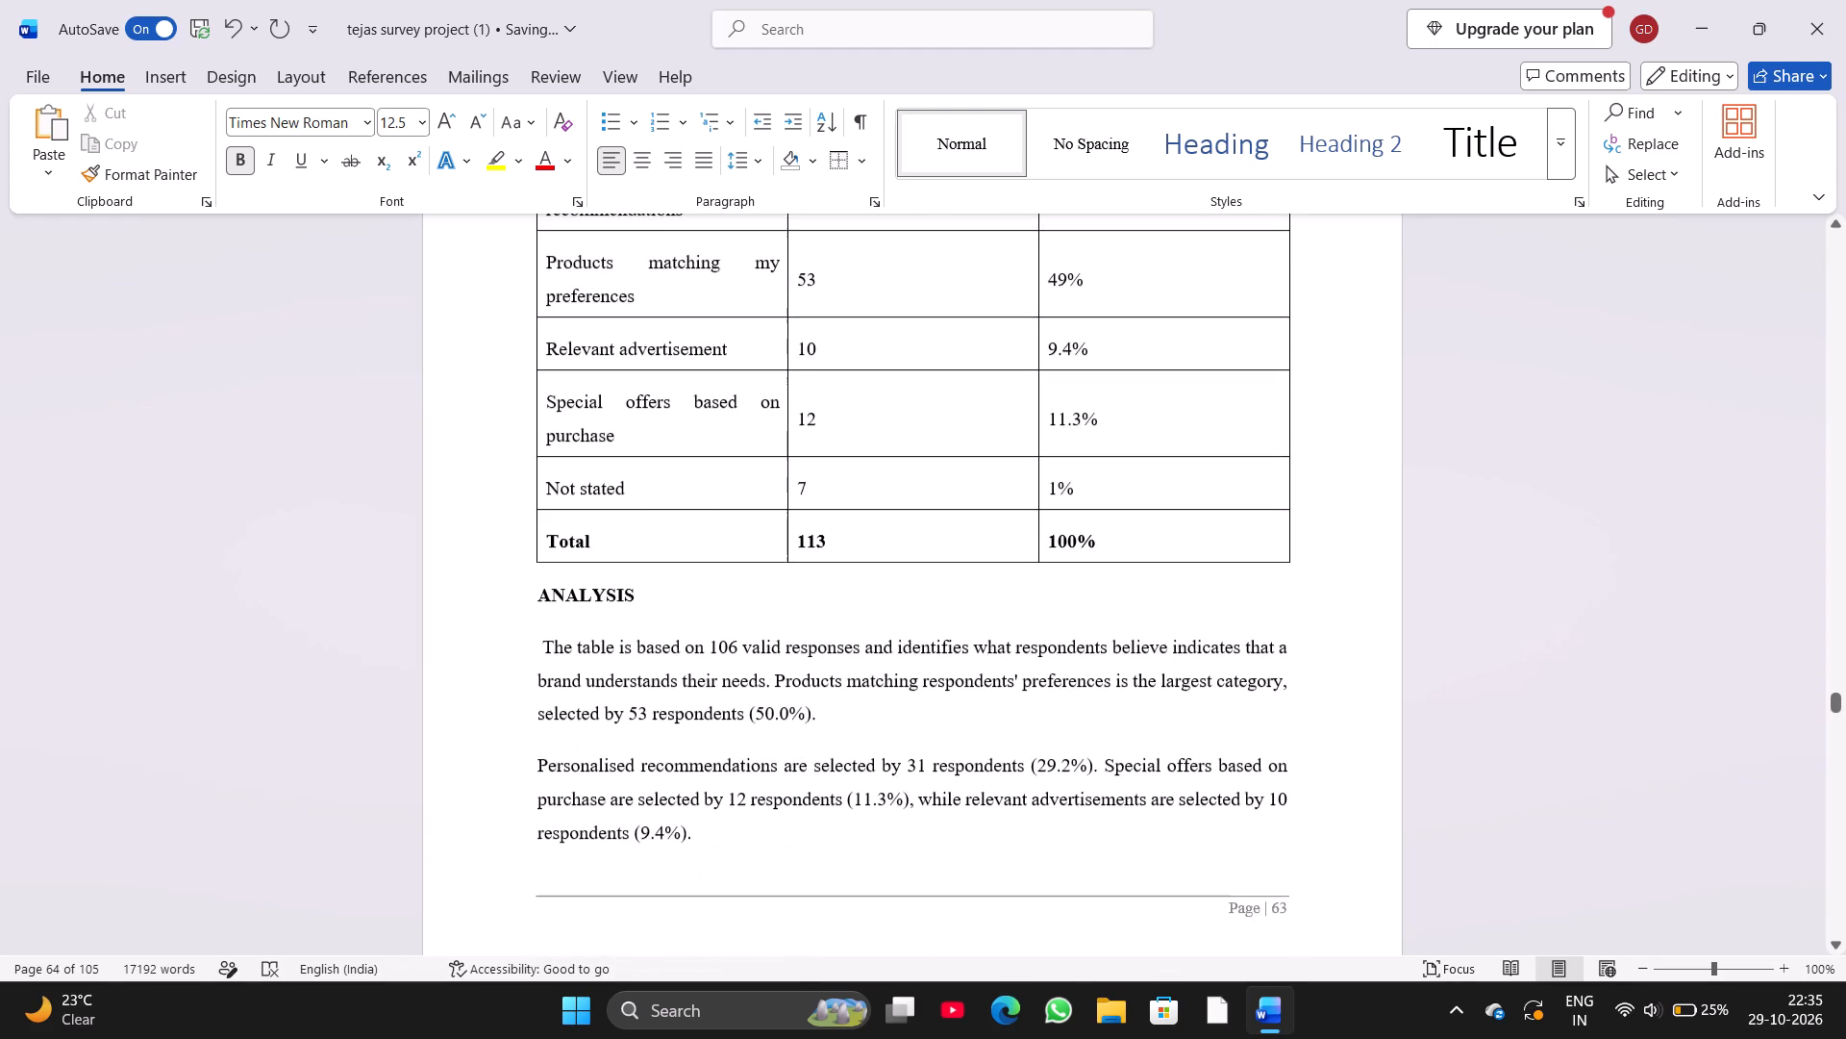
scroll(531, 523, down, 5)
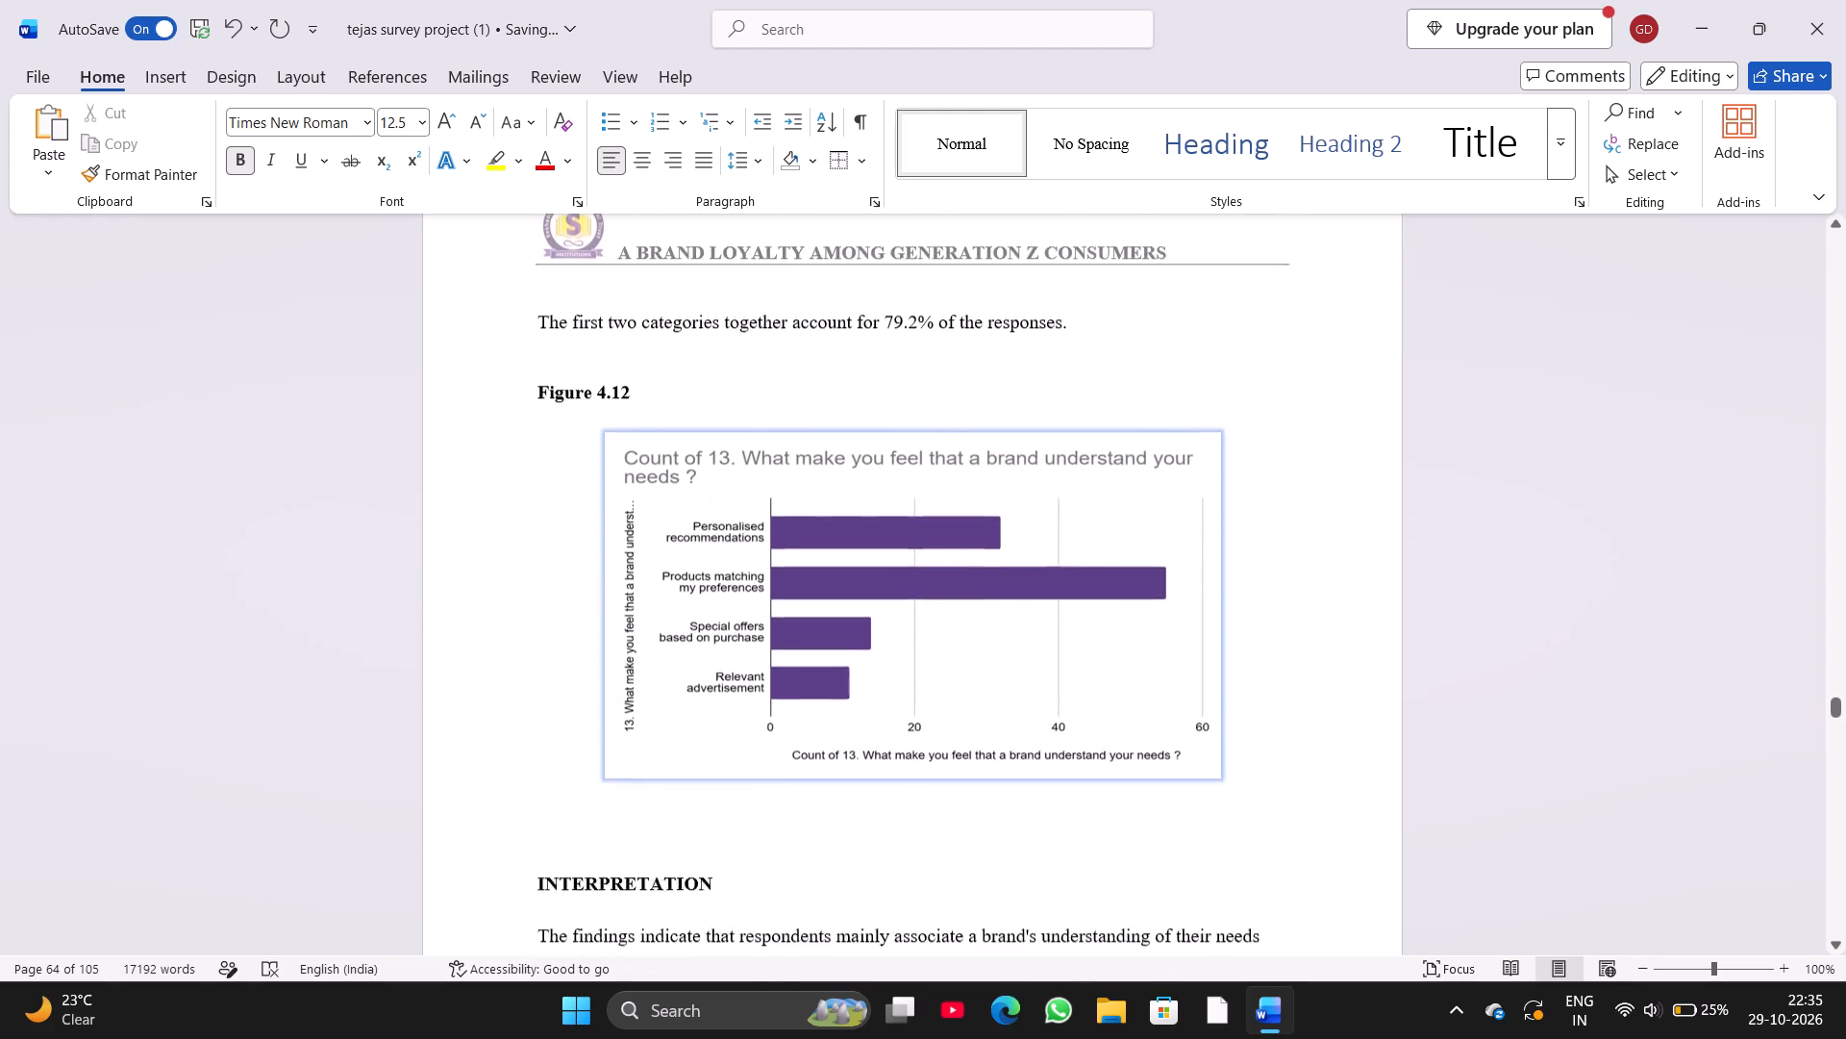
scroll(531, 523, down, 9)
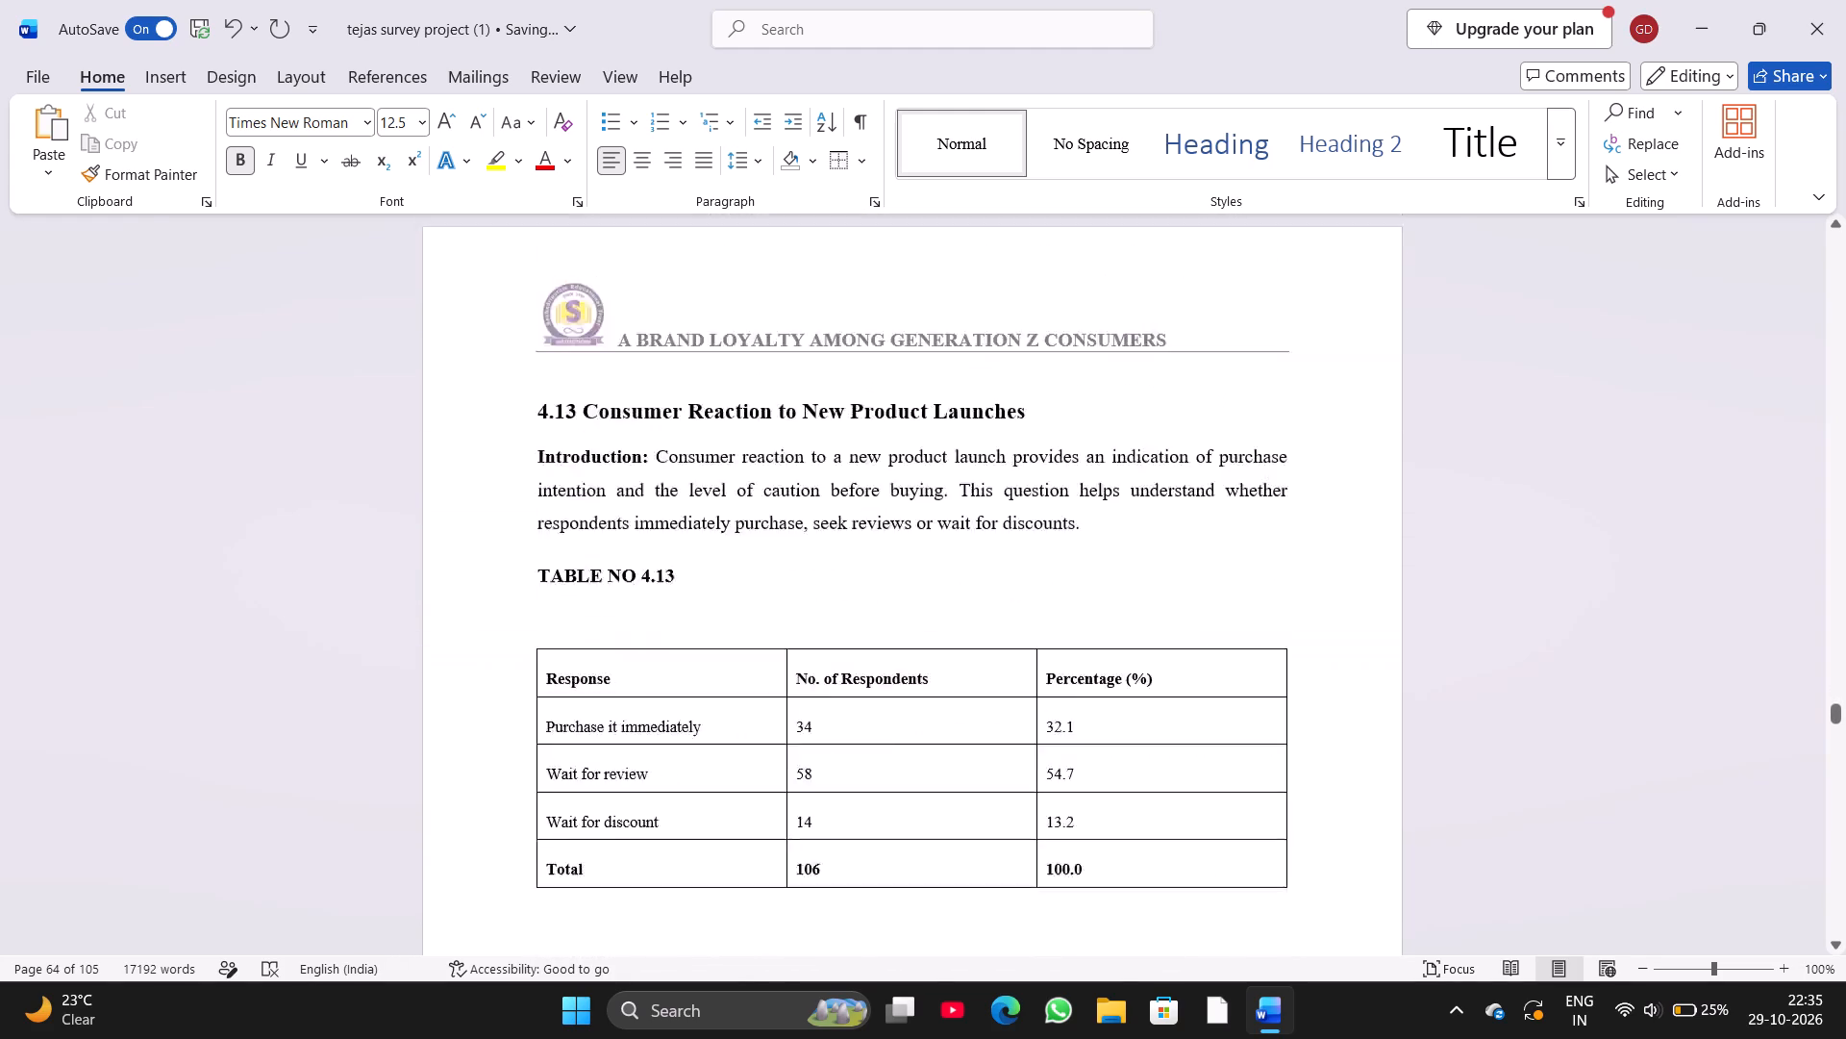
scroll(531, 523, down, 9)
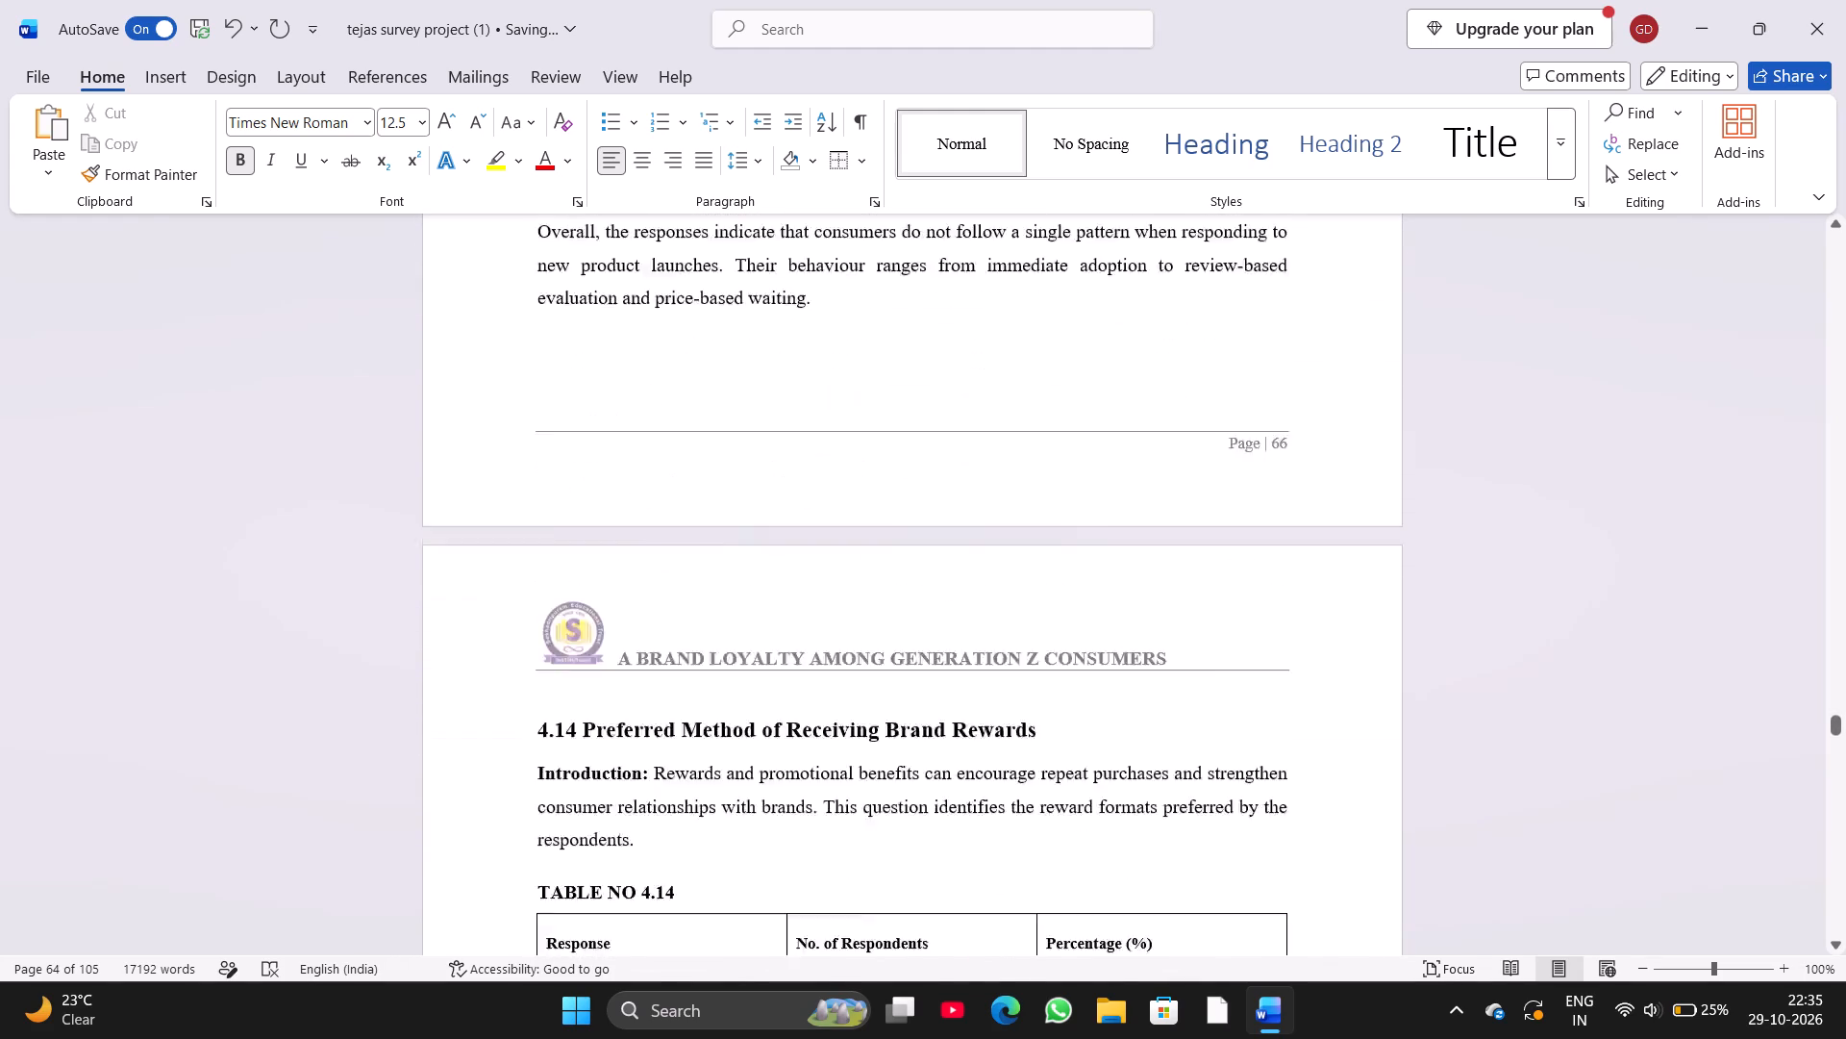
scroll(531, 523, down, 10)
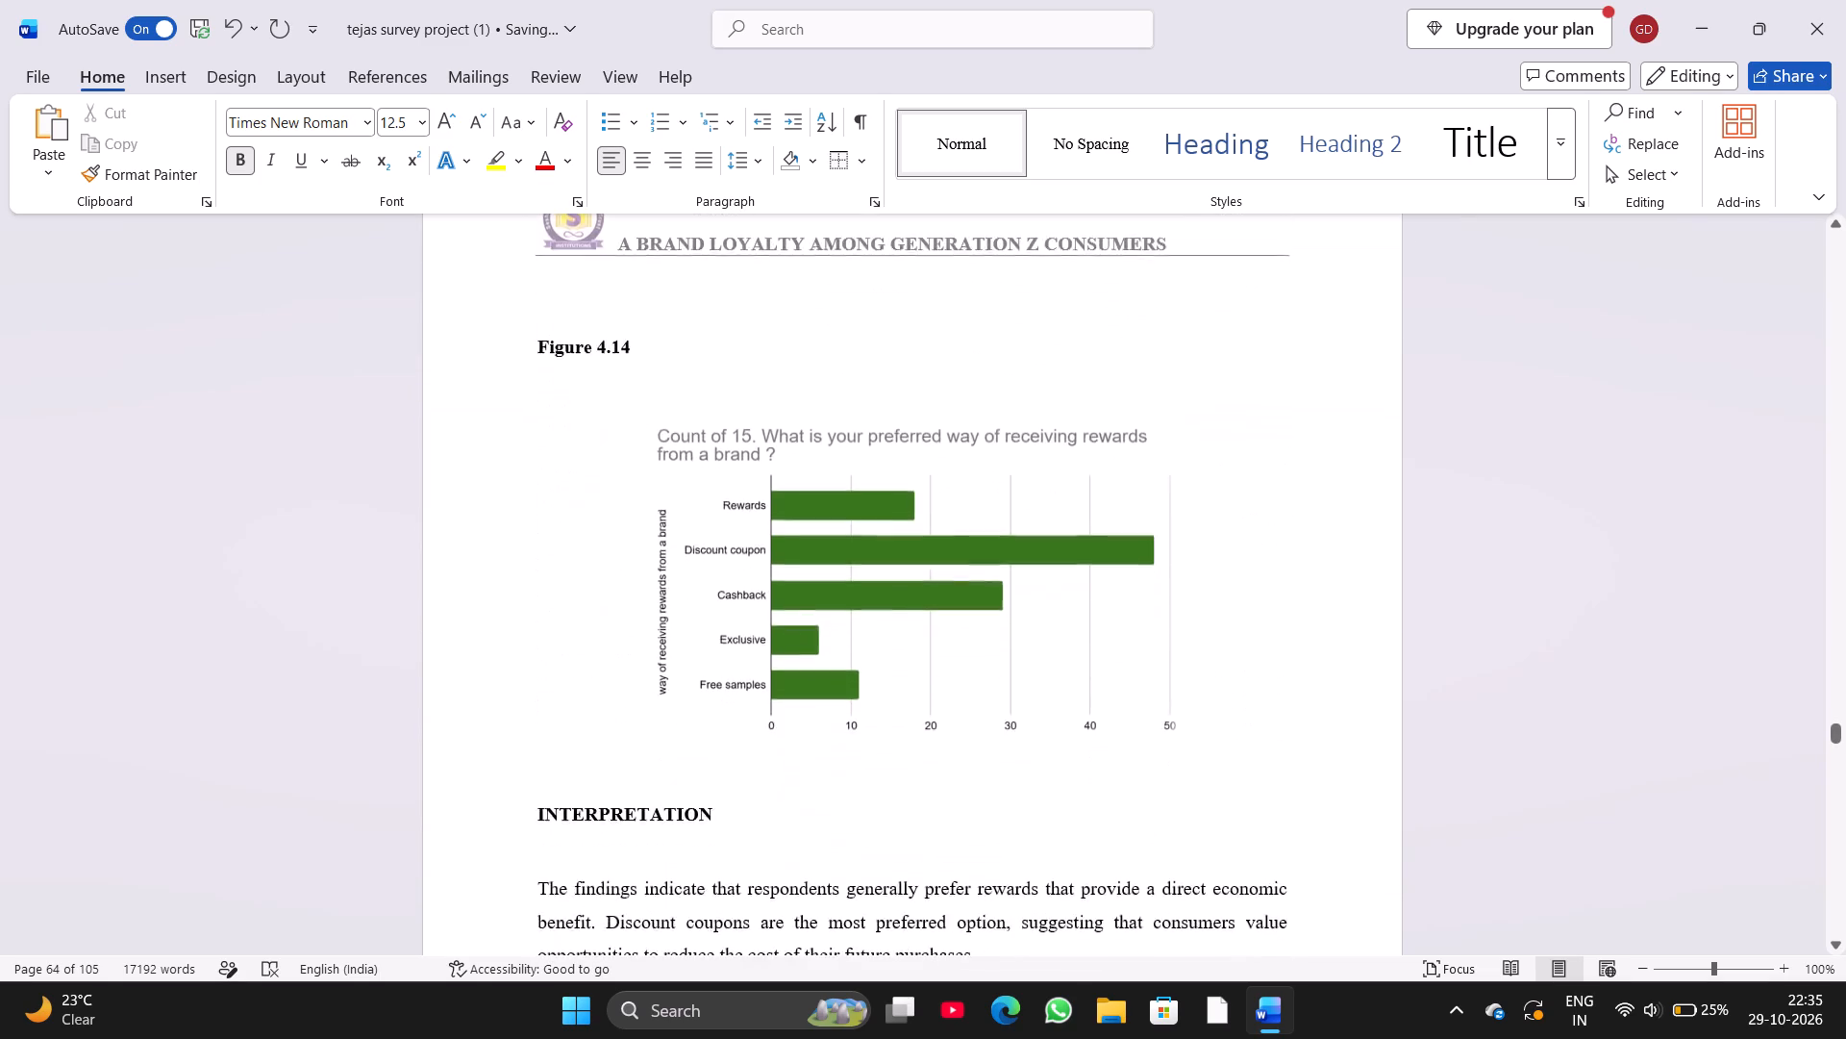
Remove two empty lines above the "4.15 Duration of Relationship with the Preferred Brand" heading so it sits at the top of its page.
scroll(531, 523, down, 7)
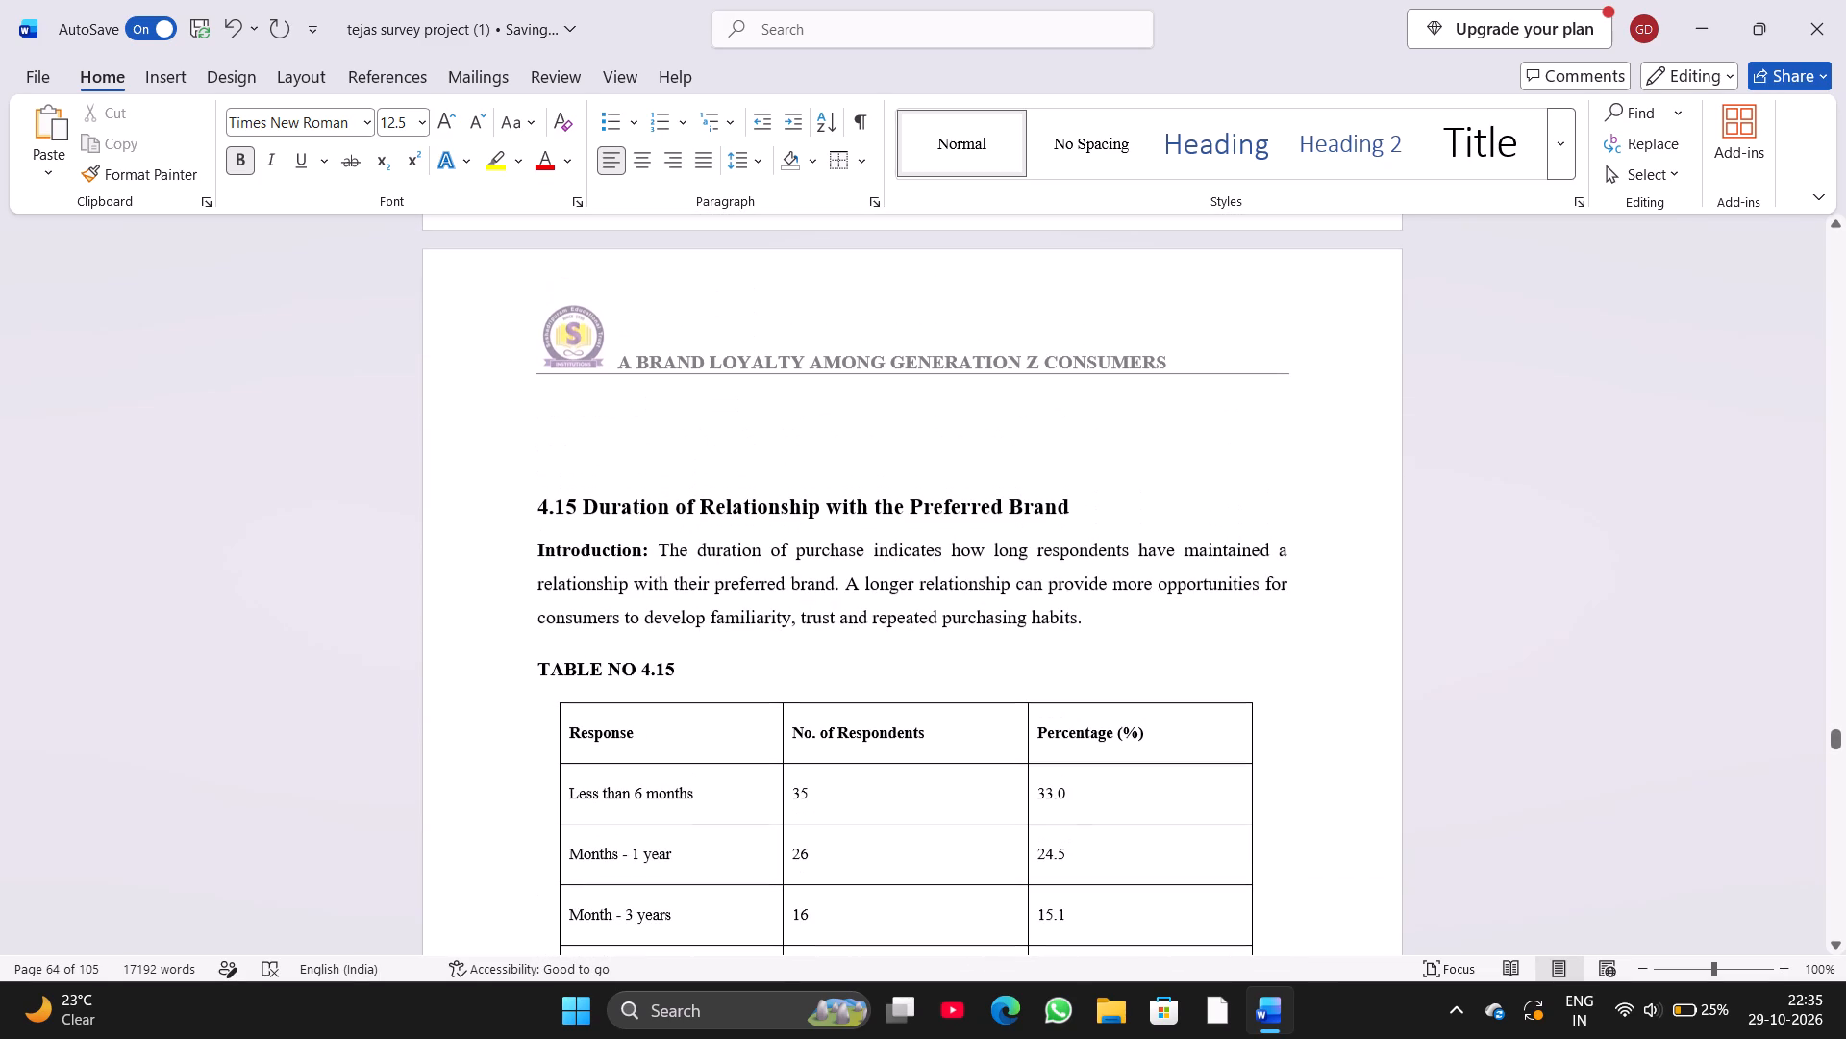
click(533, 499)
key(BackSpace)
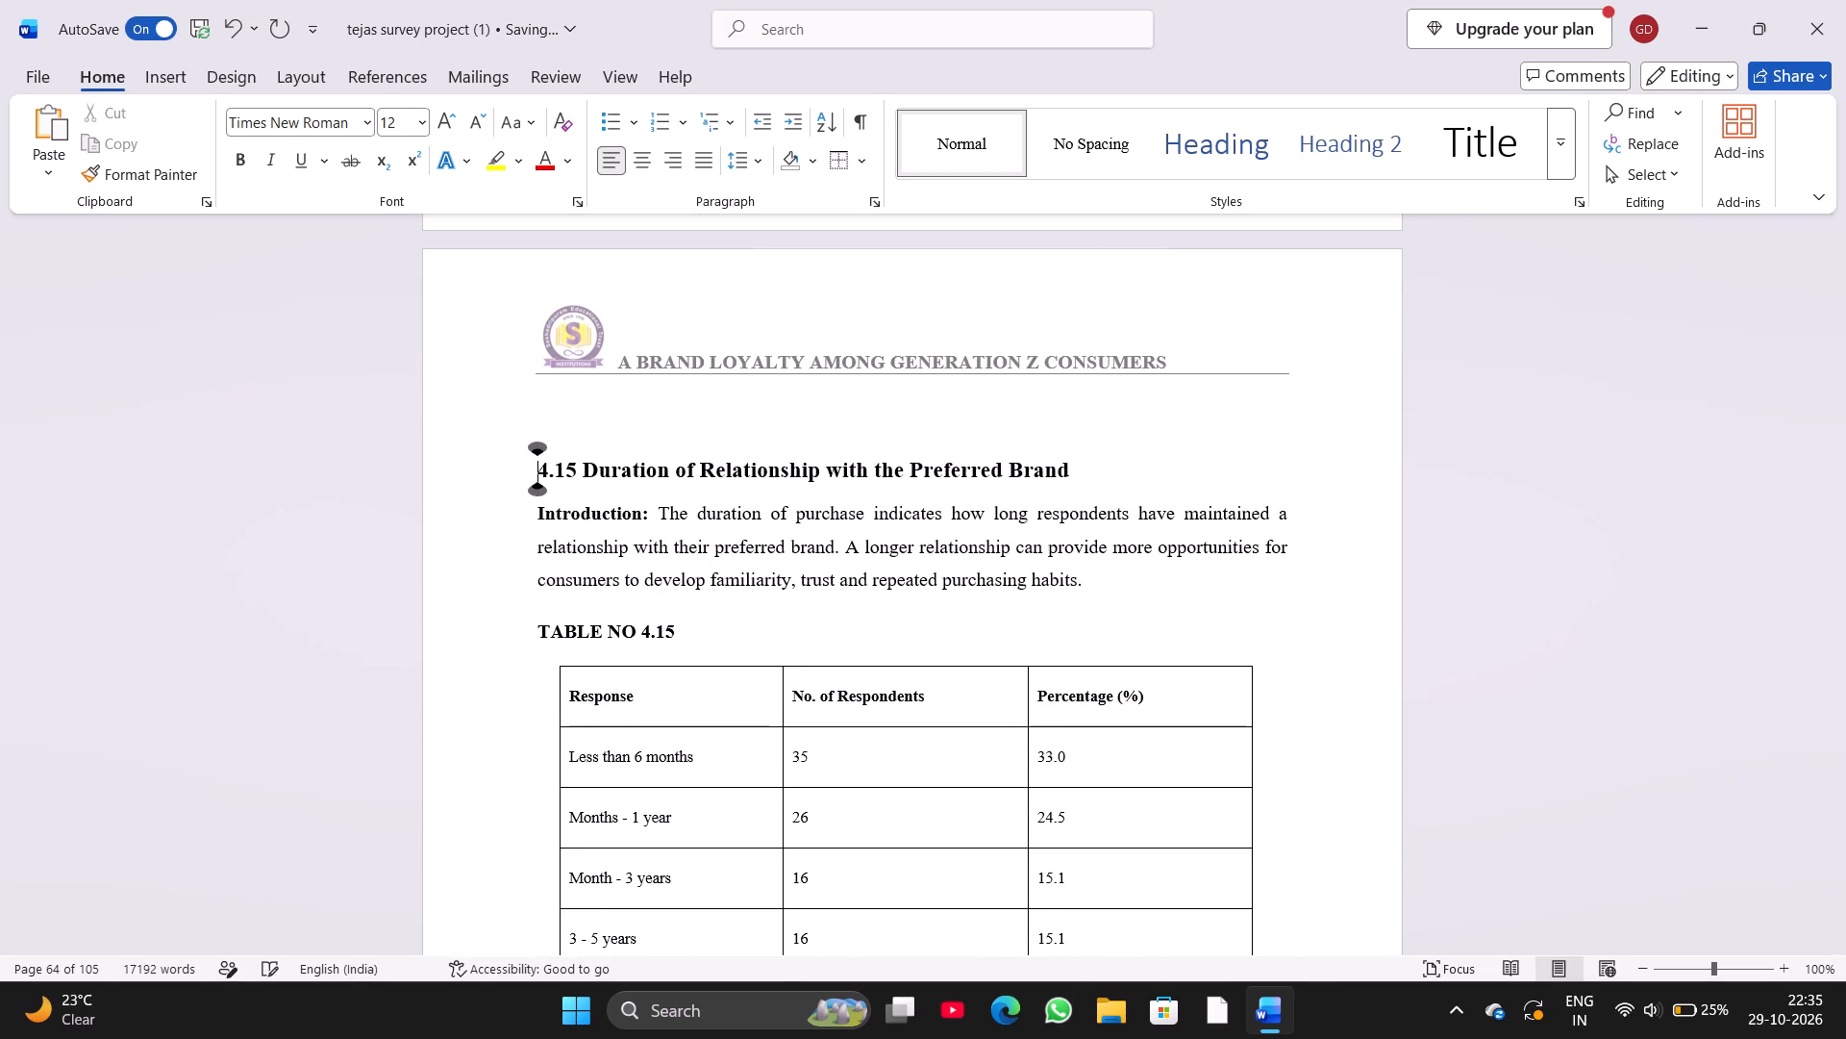
key(BackSpace)
Set the font size of all text in the table under TABLE NO 4.15 to 12.
scroll(533, 499, down, 5)
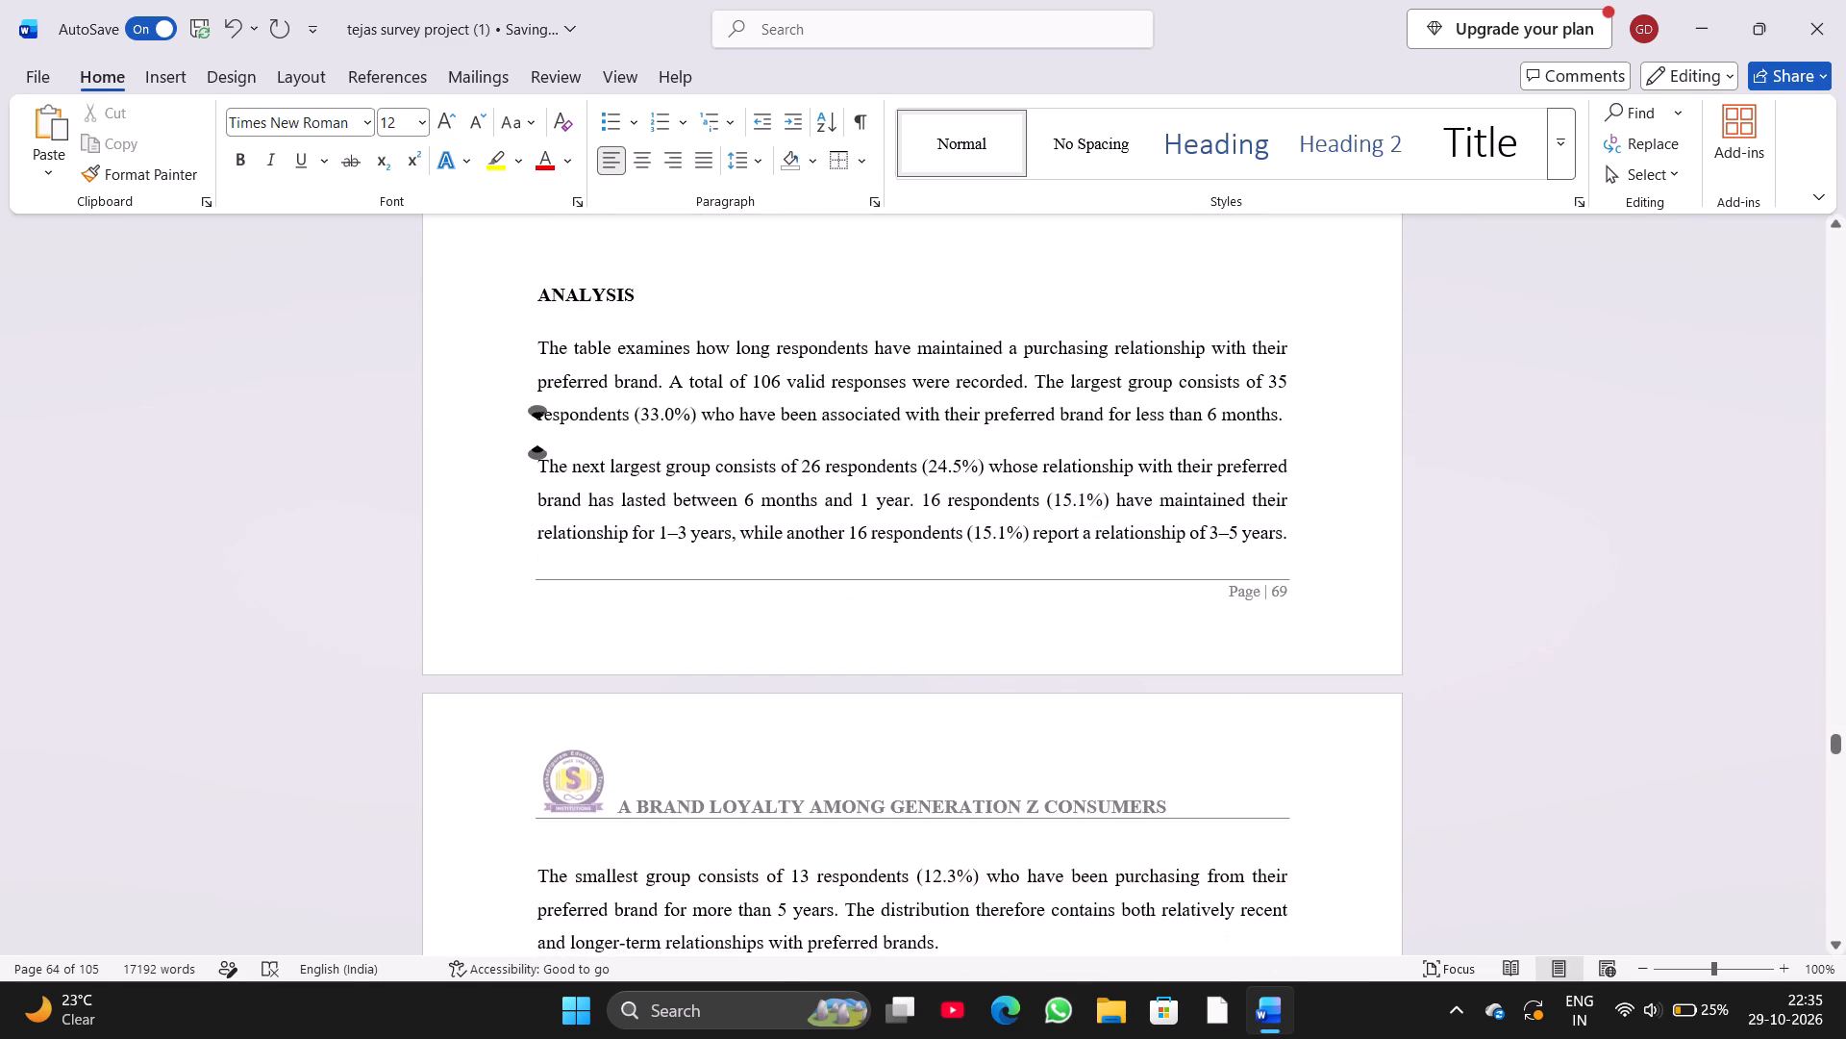
scroll(533, 499, up, 2)
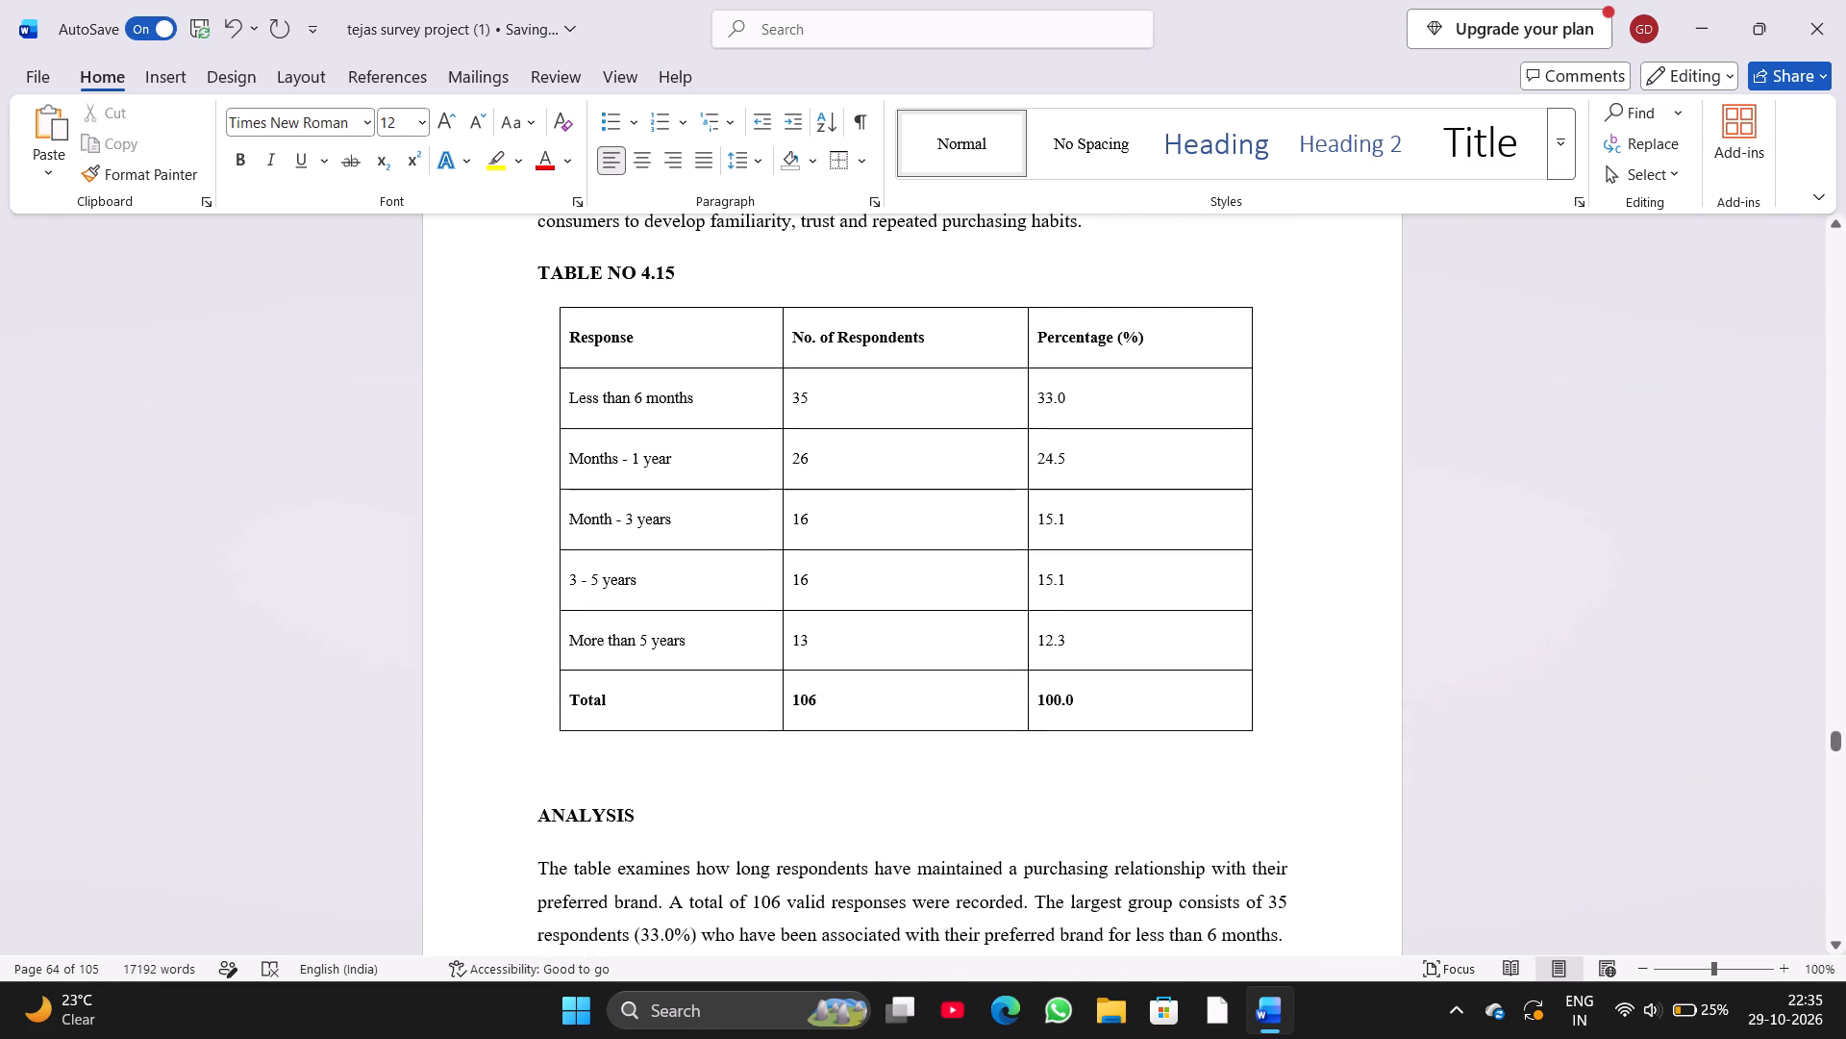
drag(565, 337, 671, 447)
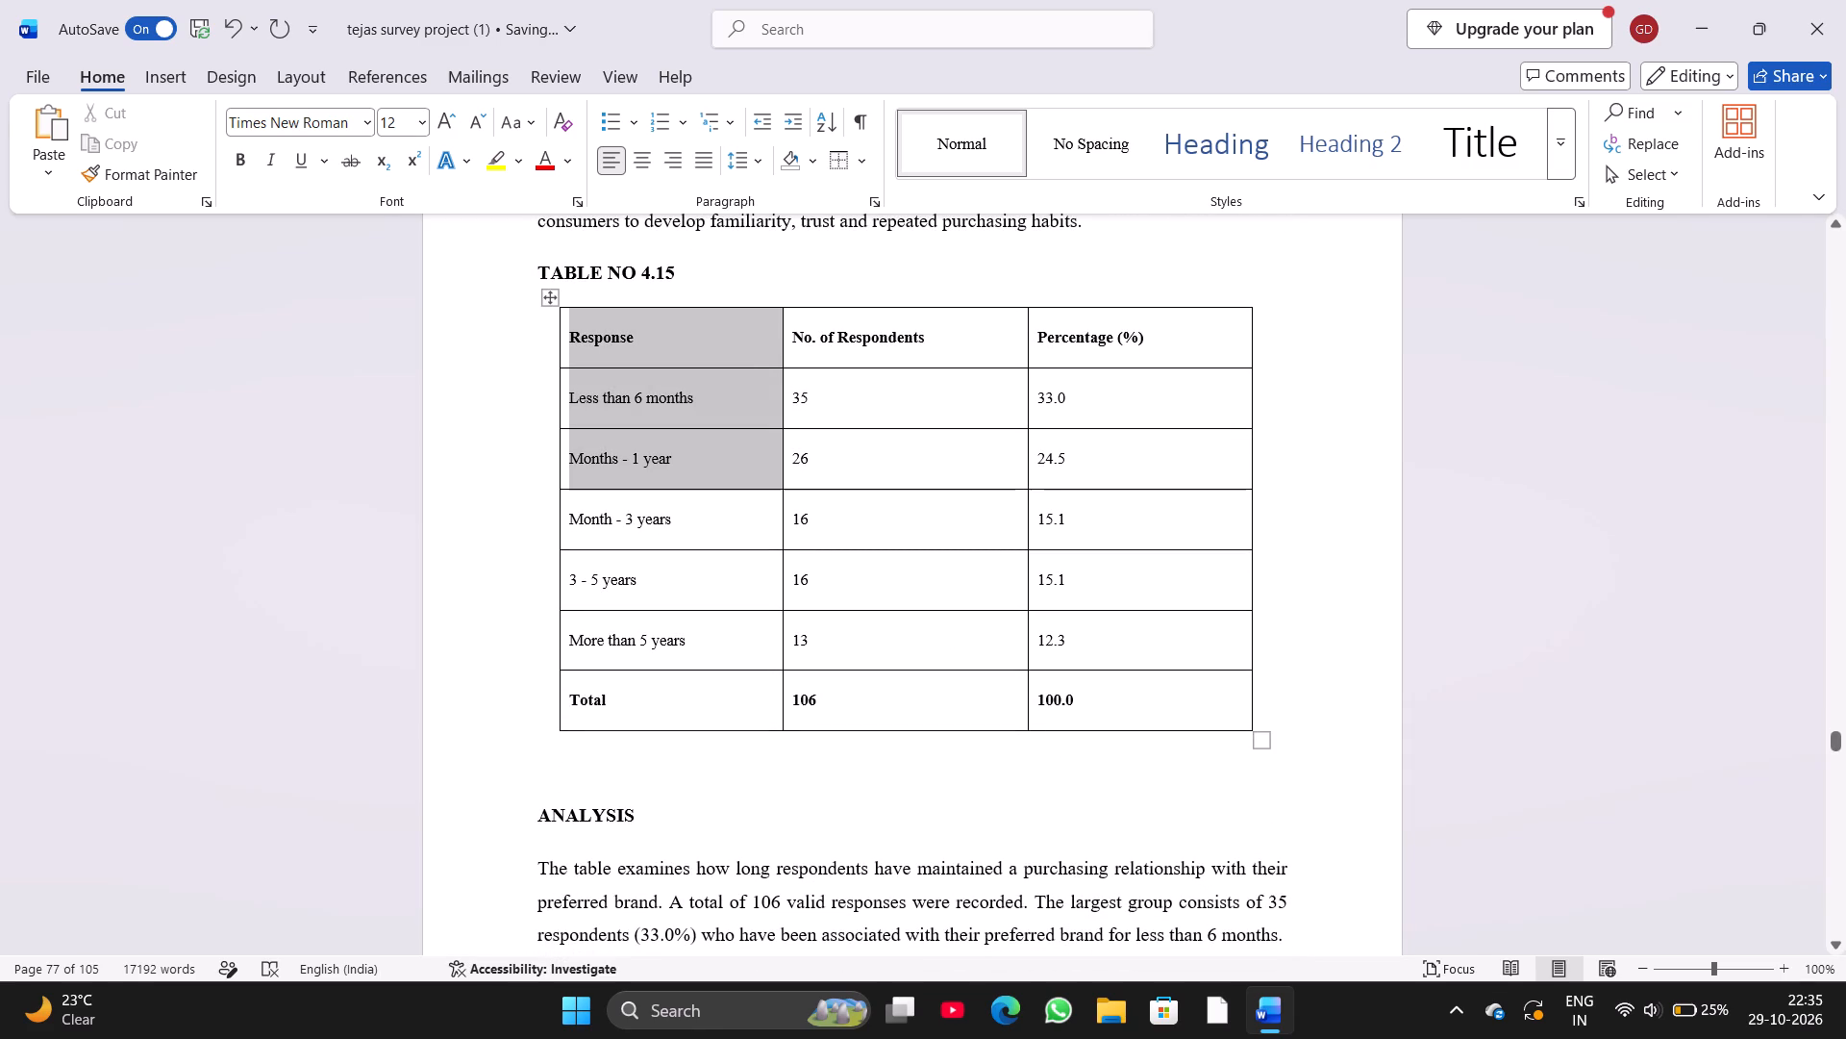
drag(671, 447, 1036, 672)
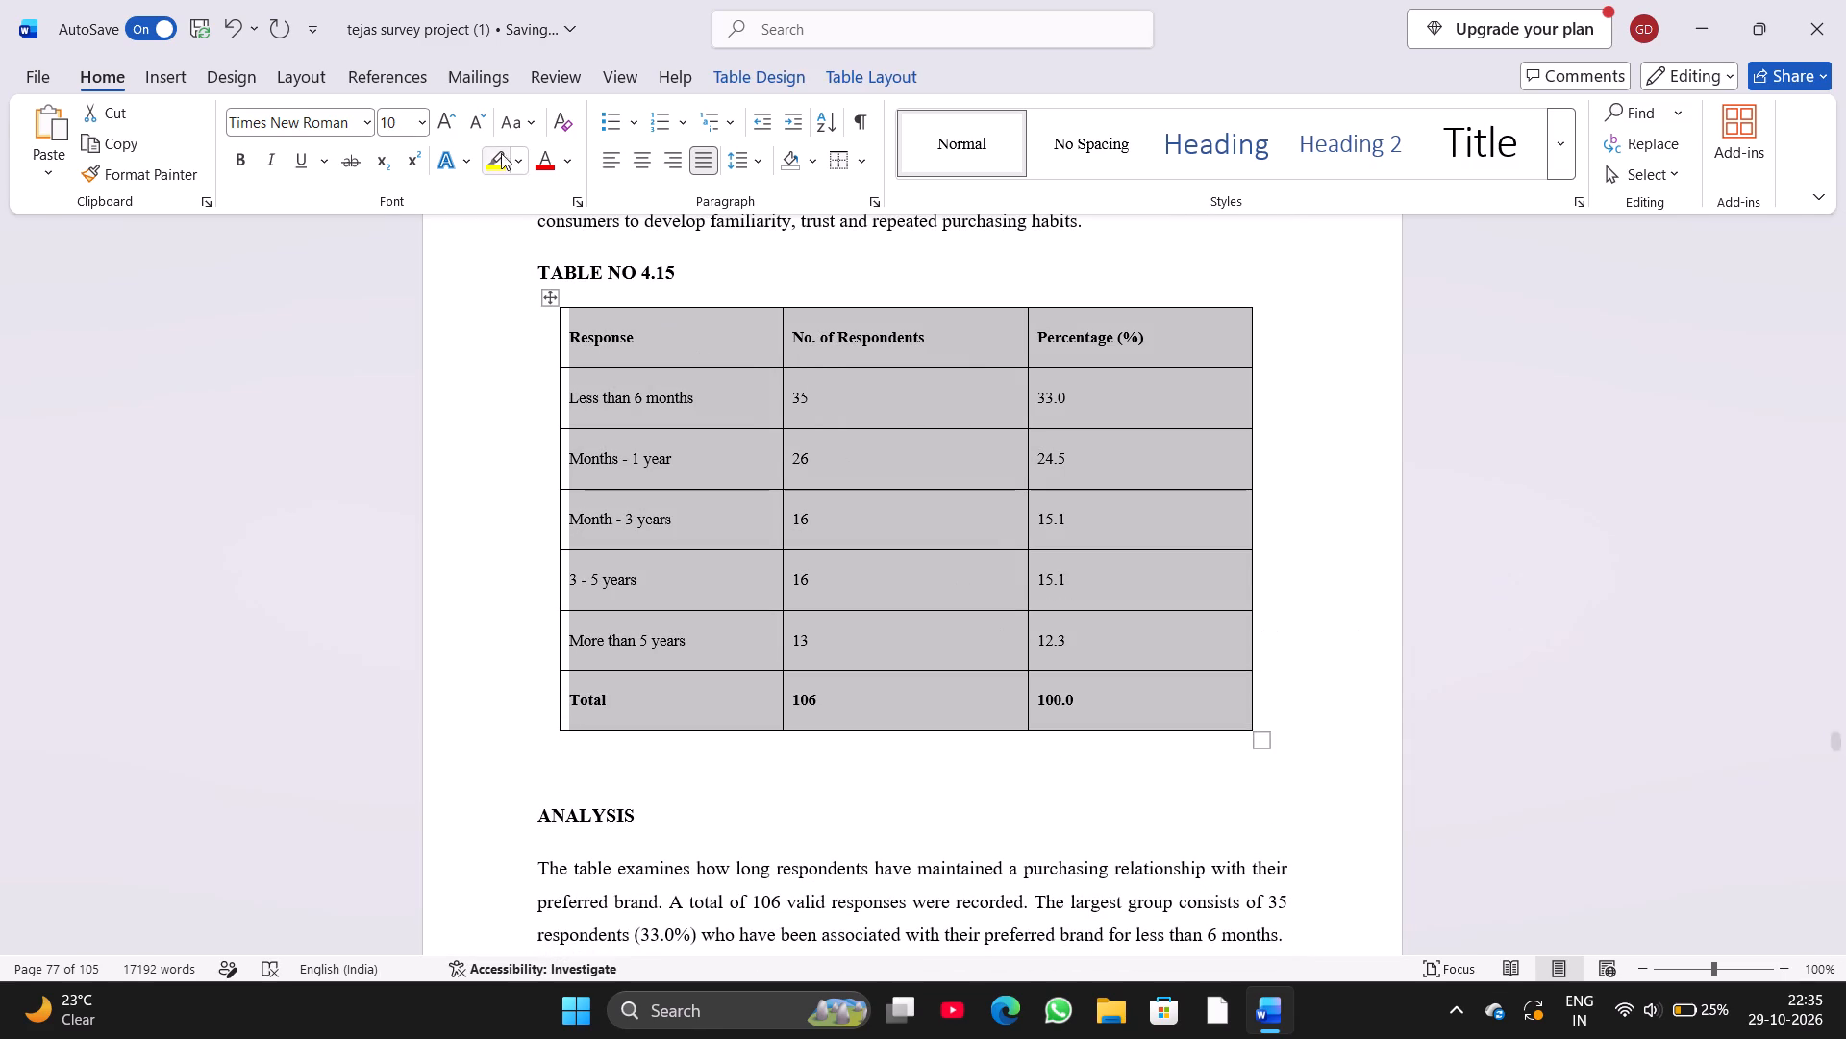
click(428, 127)
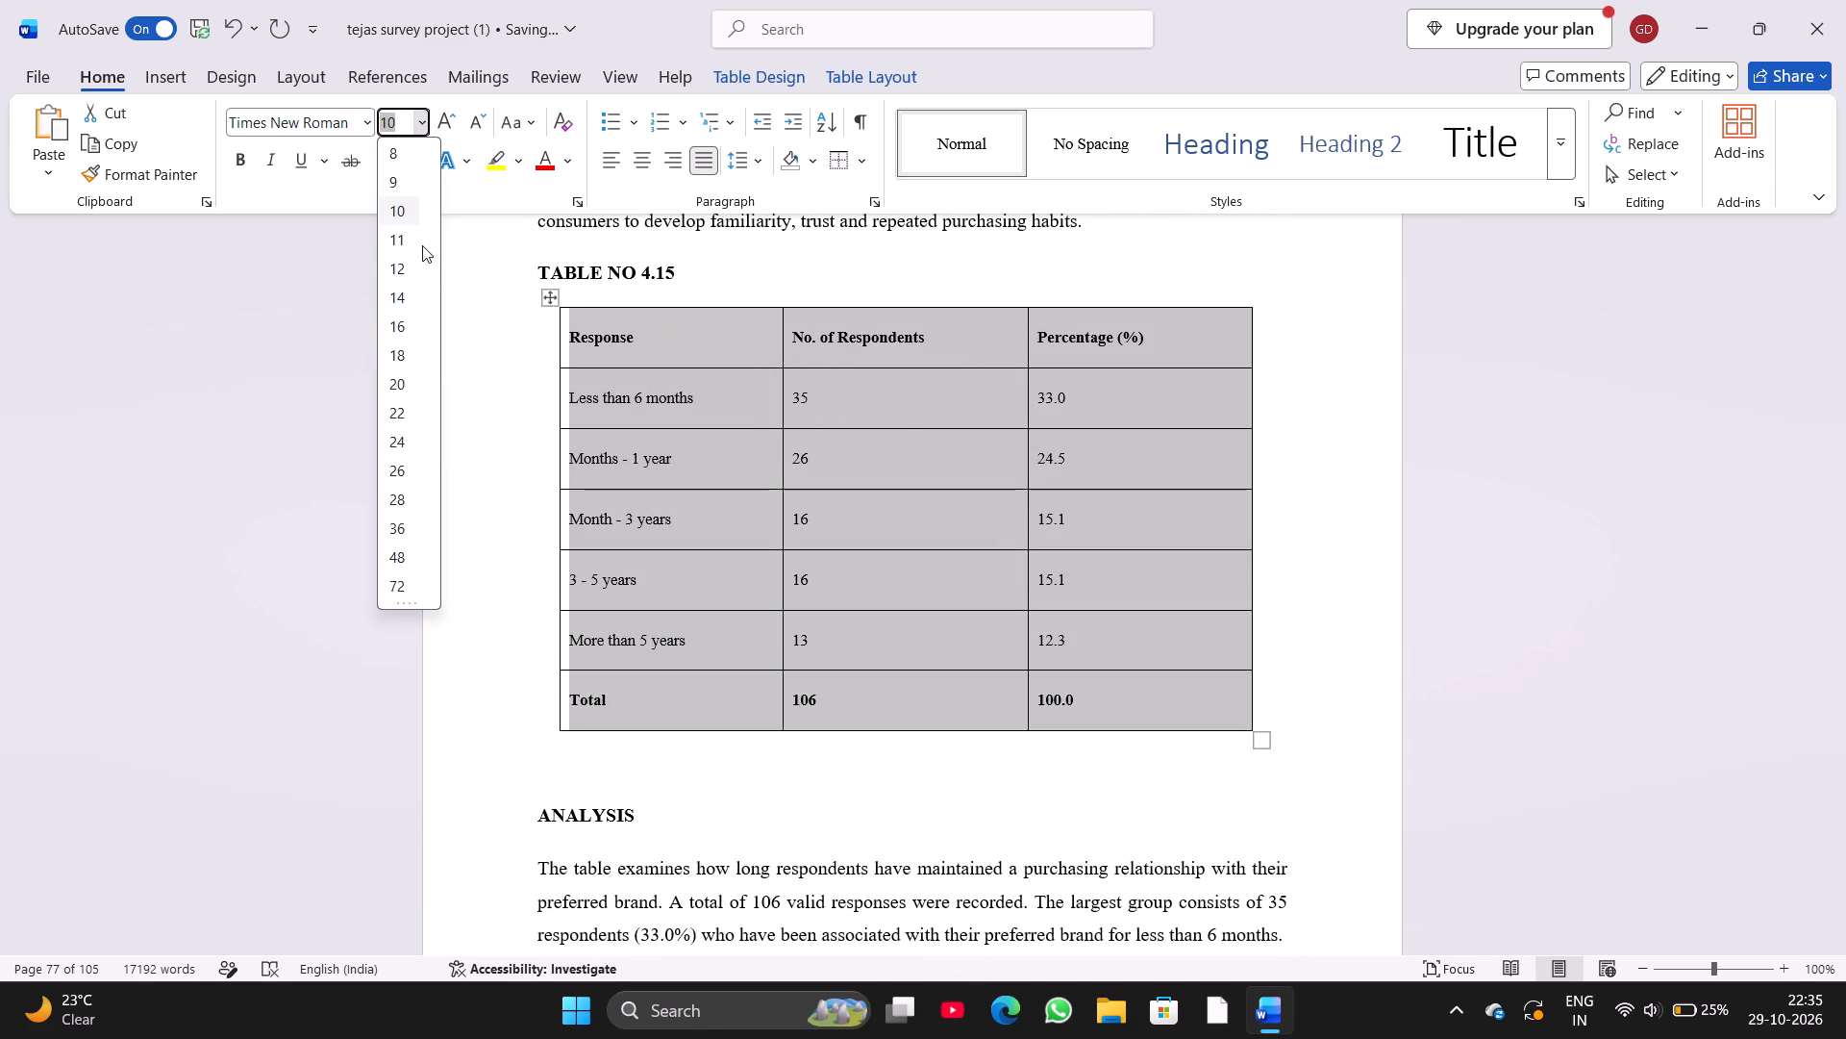
click(408, 259)
Set the font size of all text in the table under TABLE NO 4.14 to 12.
scroll(601, 338, up, 3)
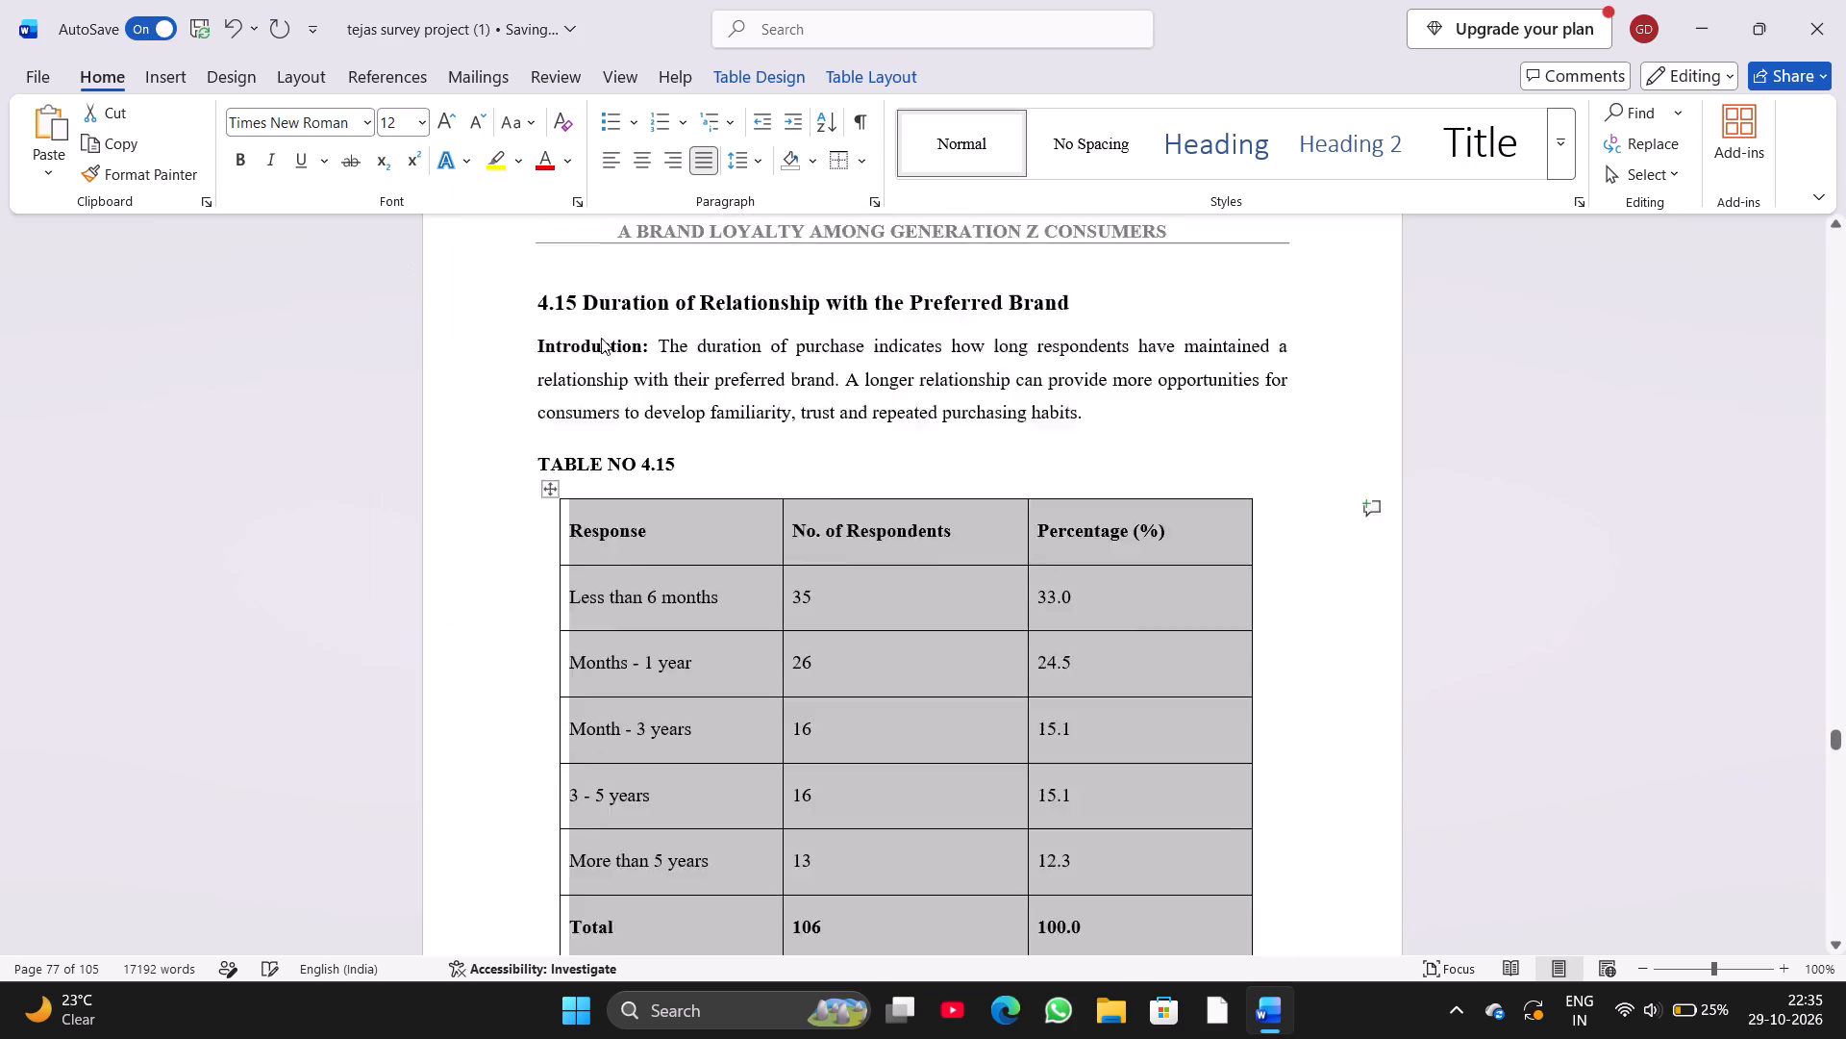
scroll(601, 338, up, 7)
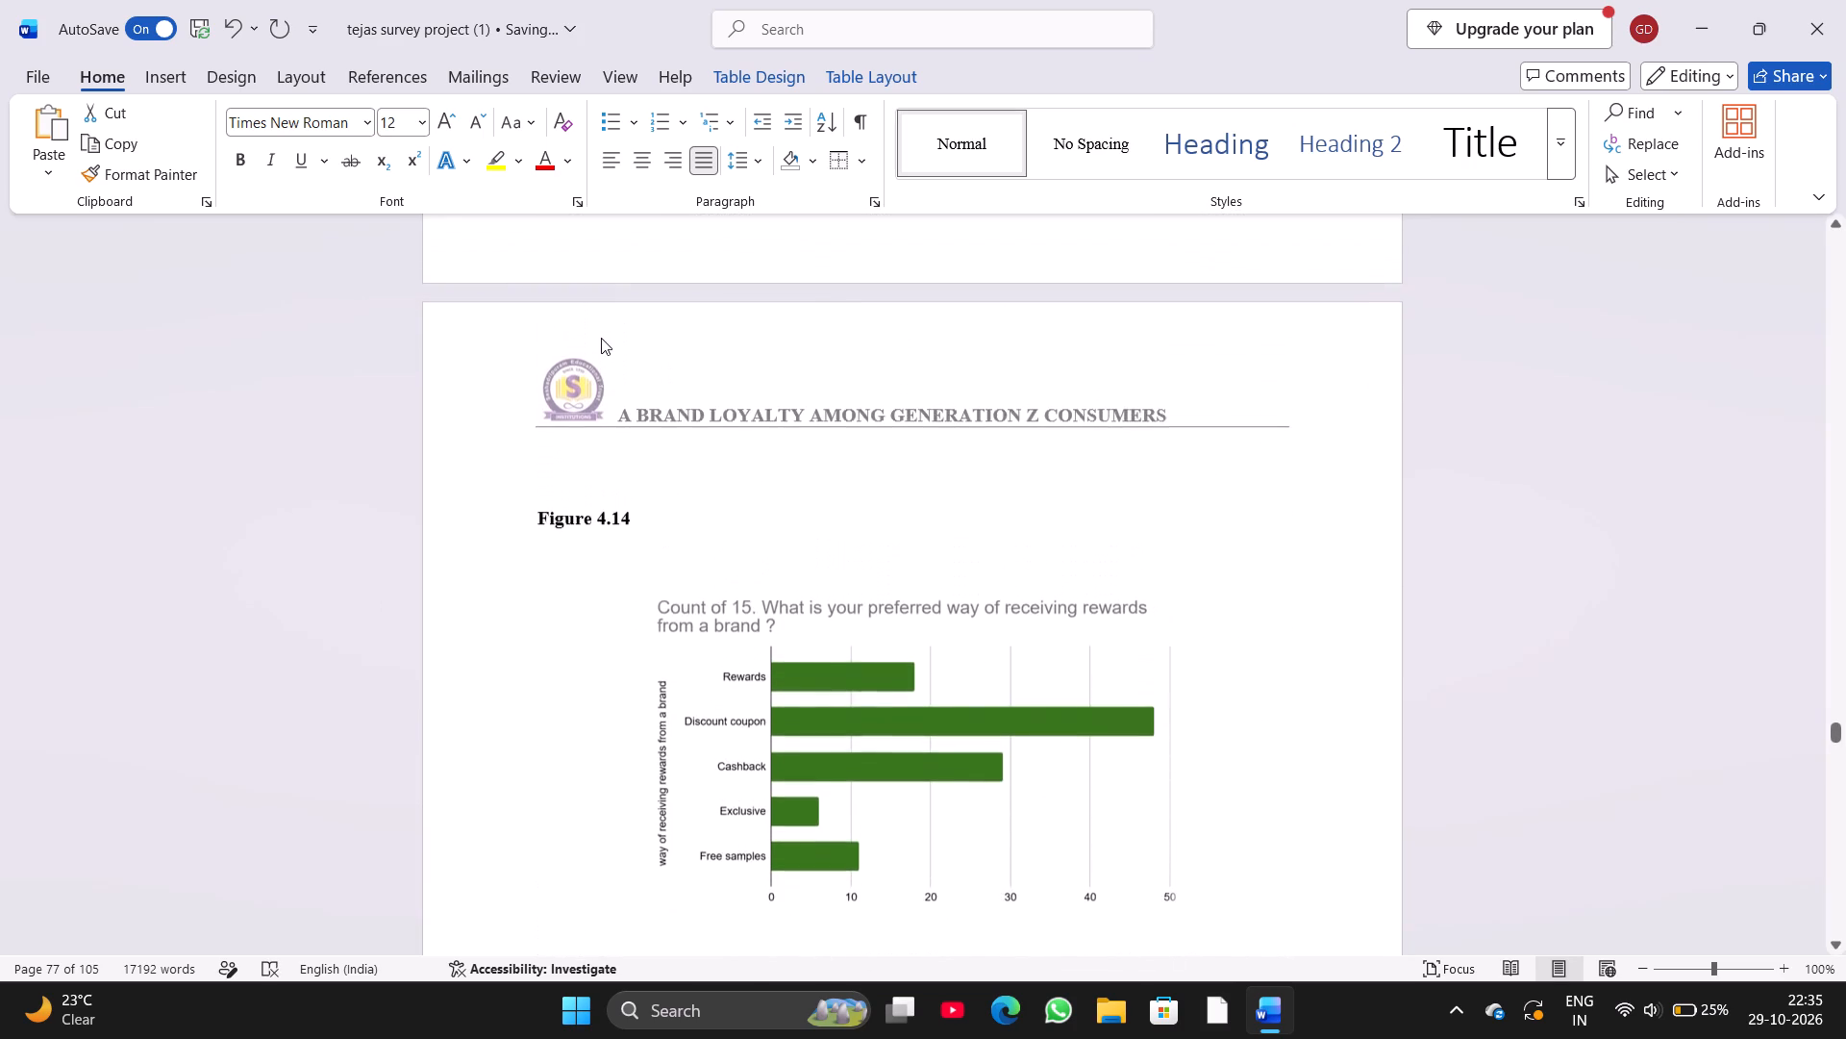
scroll(601, 338, up, 1)
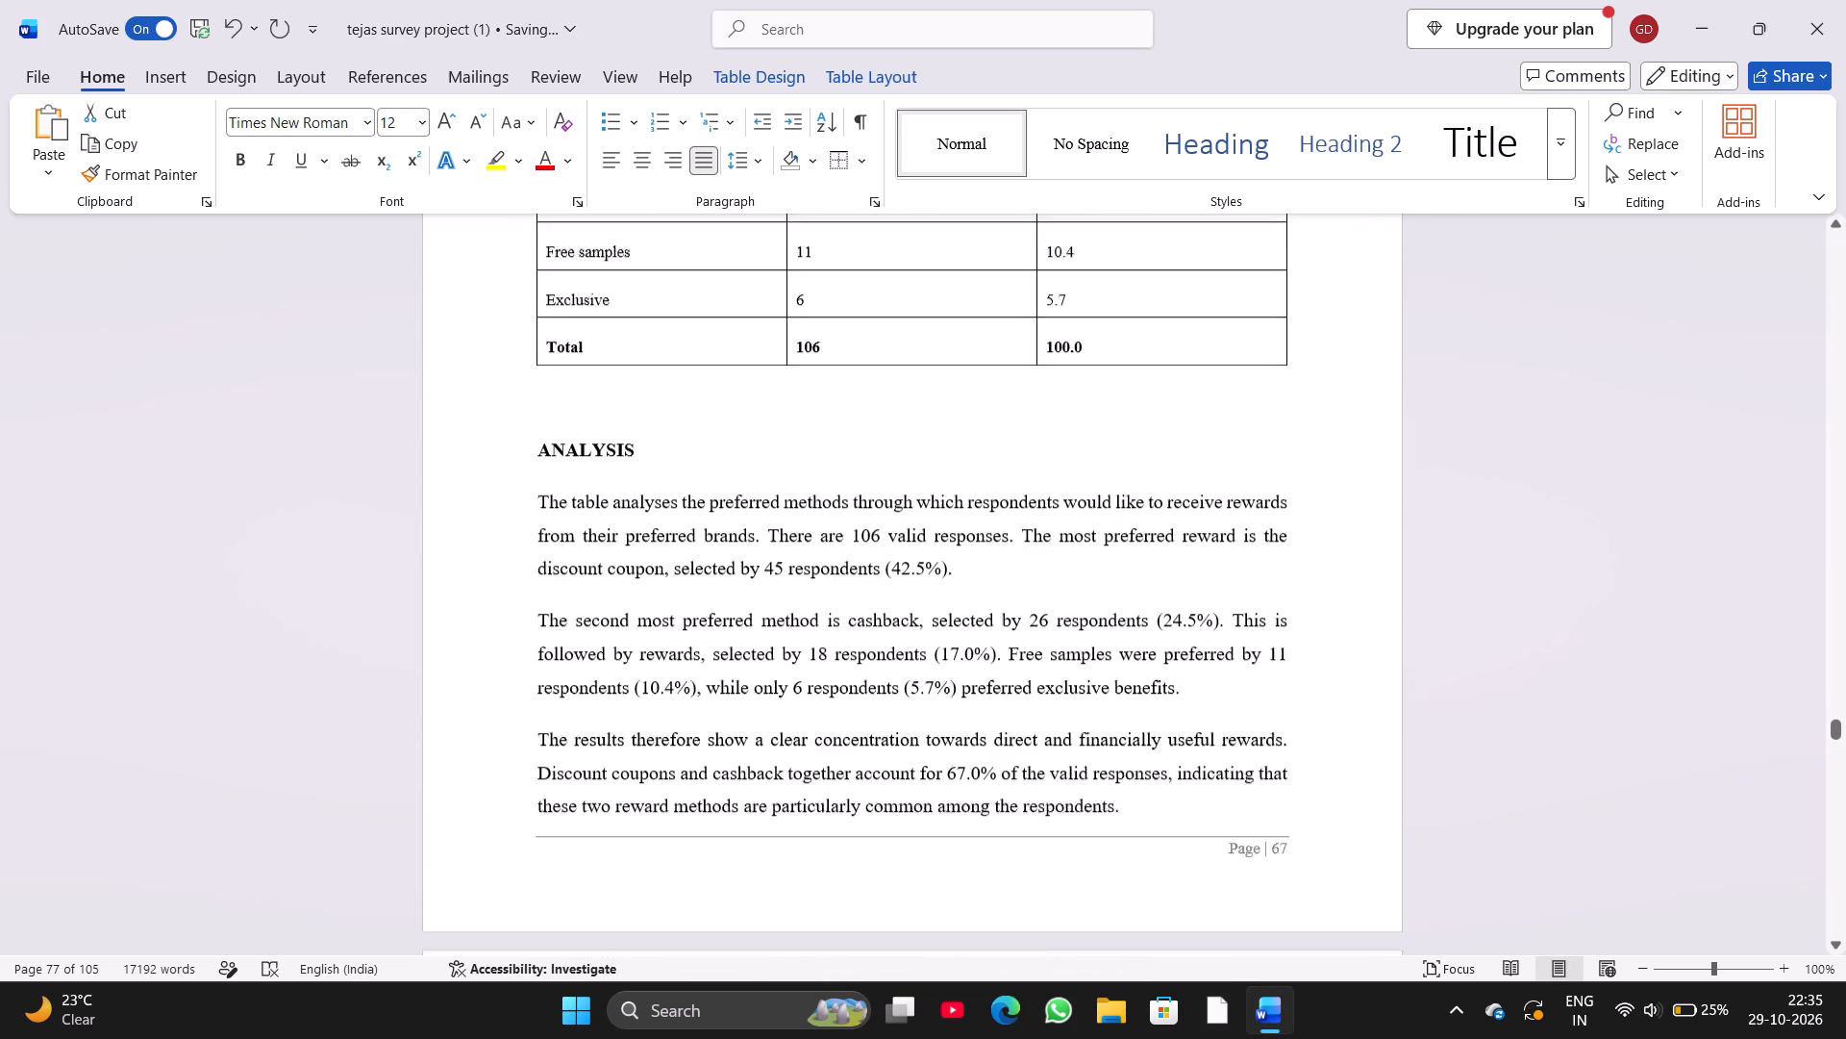
scroll(601, 338, up, 1)
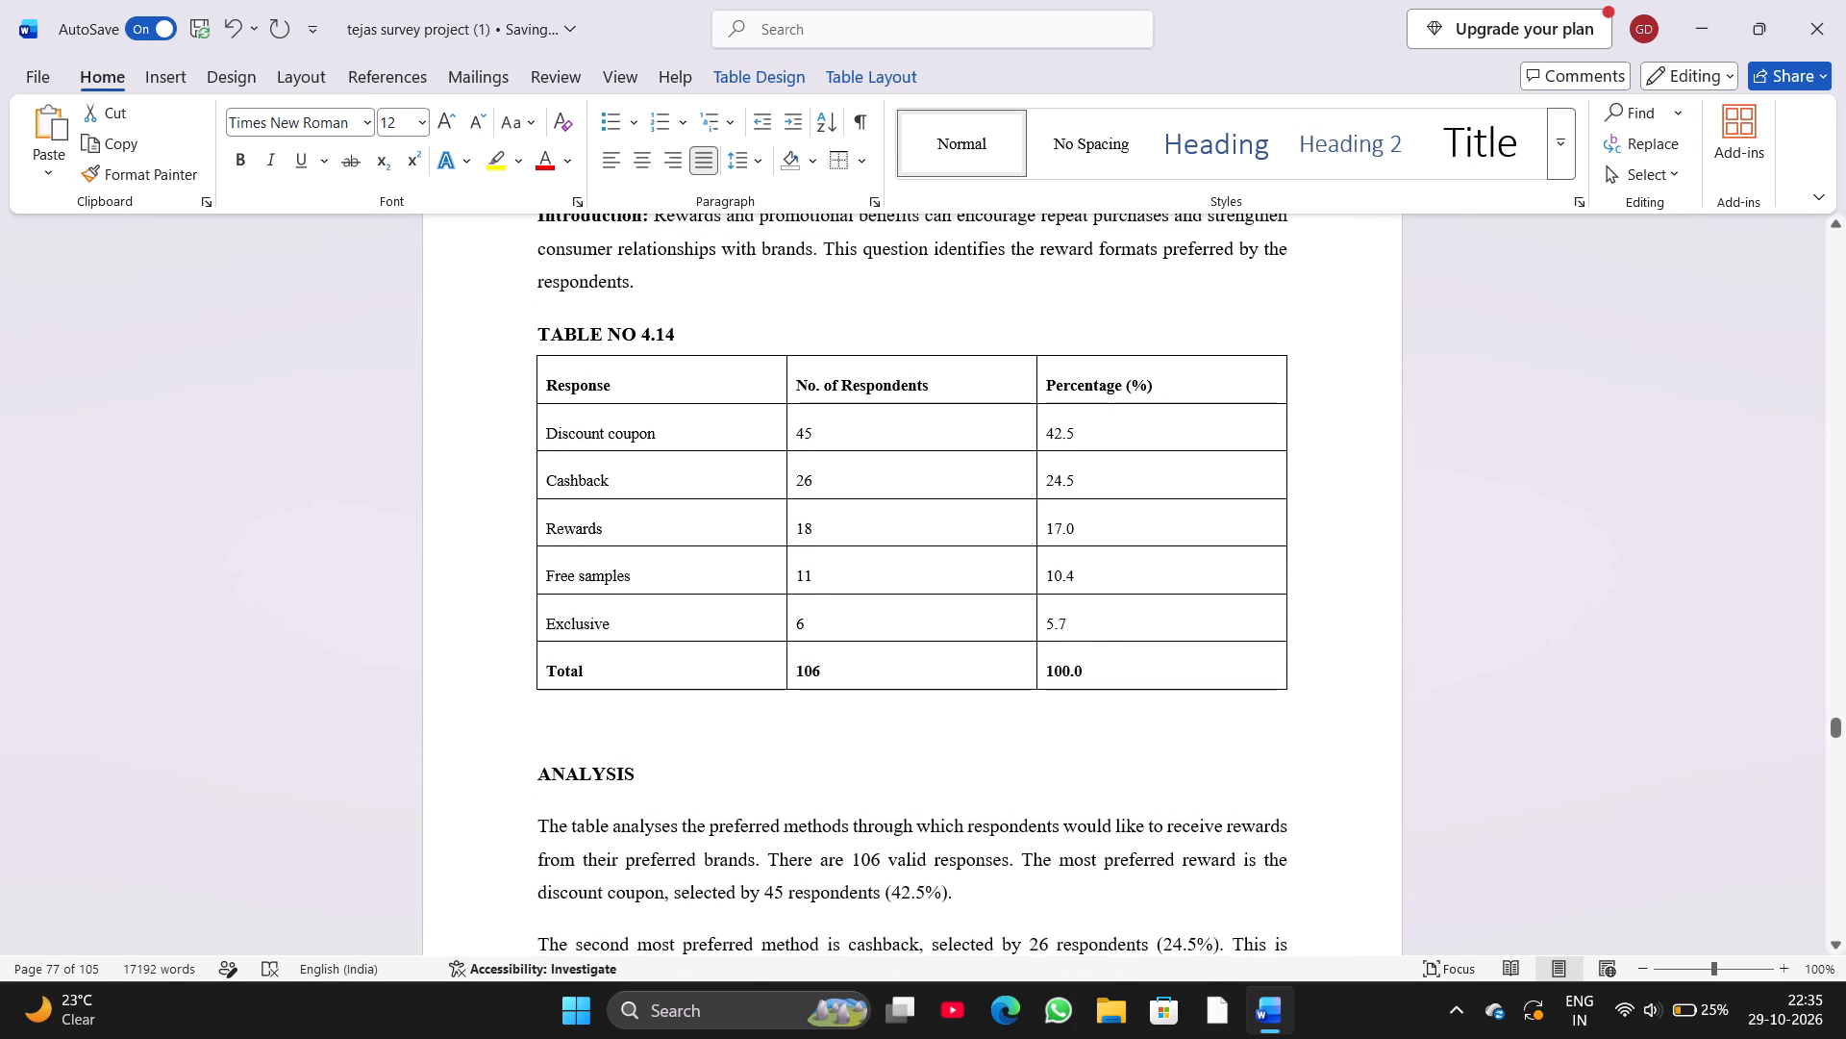
drag(545, 390, 1101, 660)
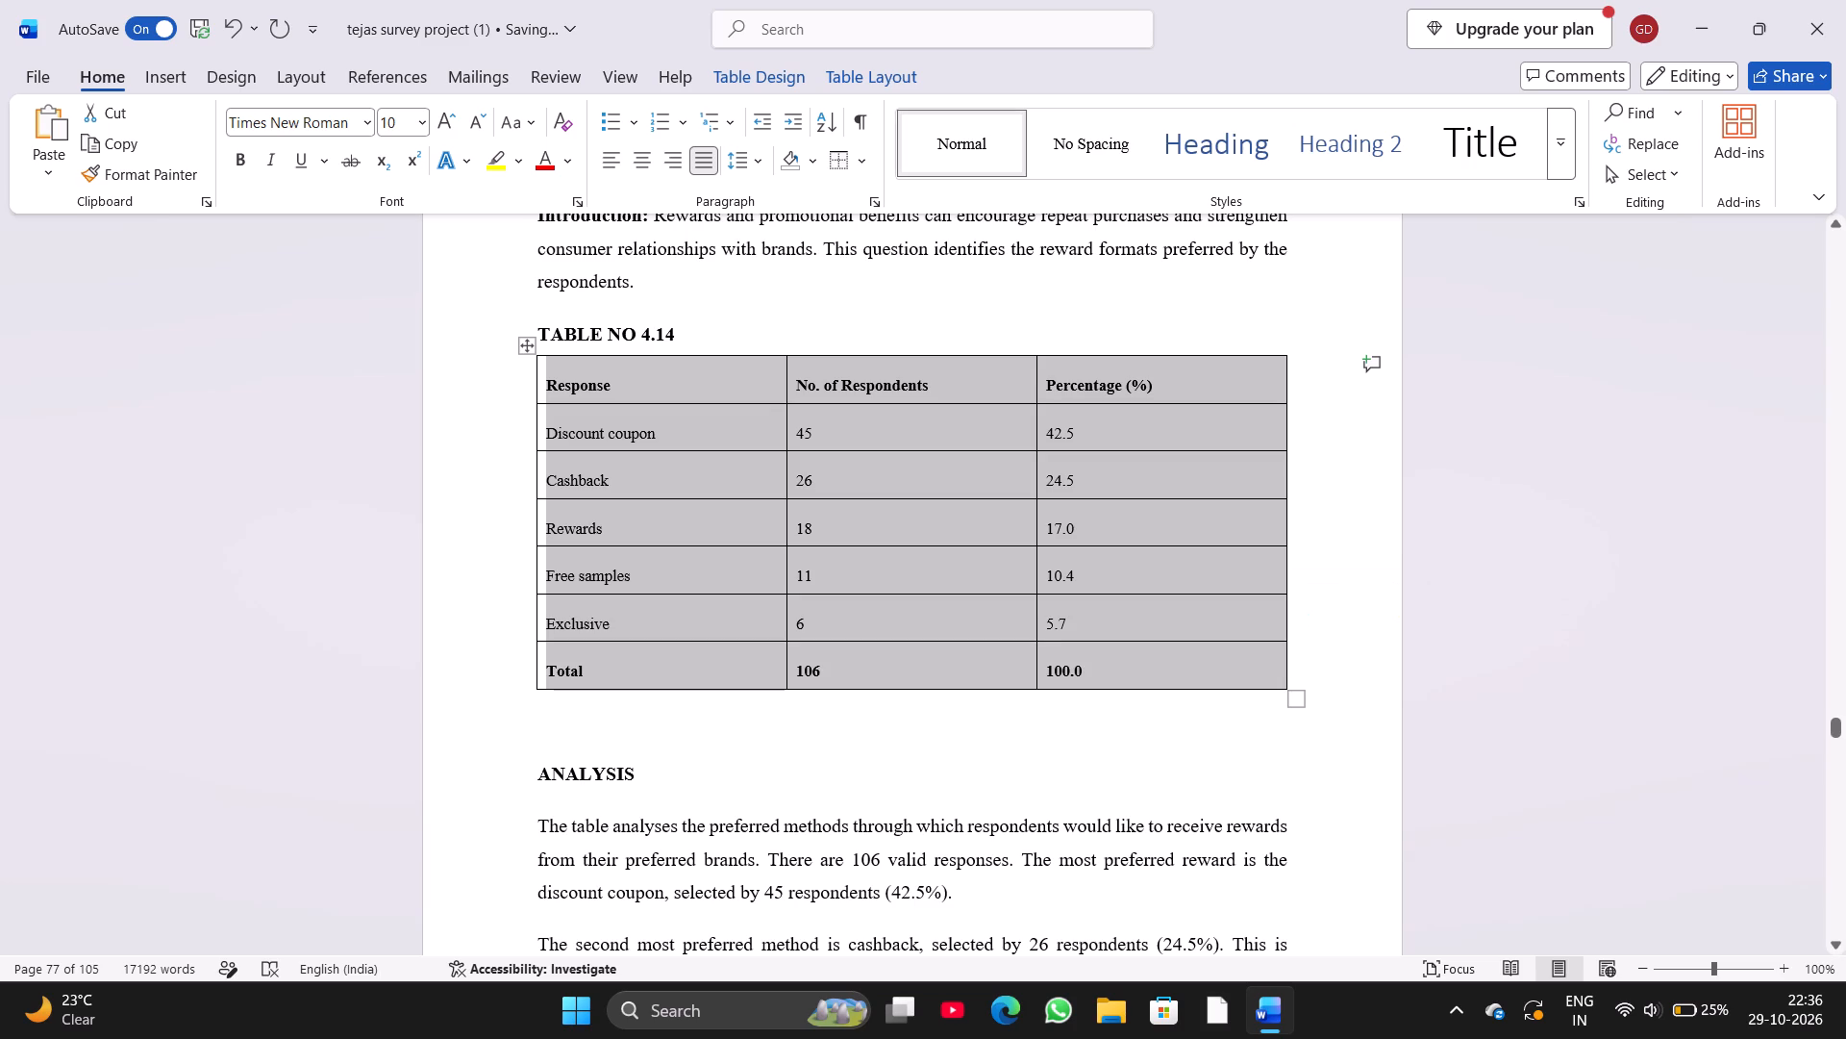
drag(425, 129, 412, 262)
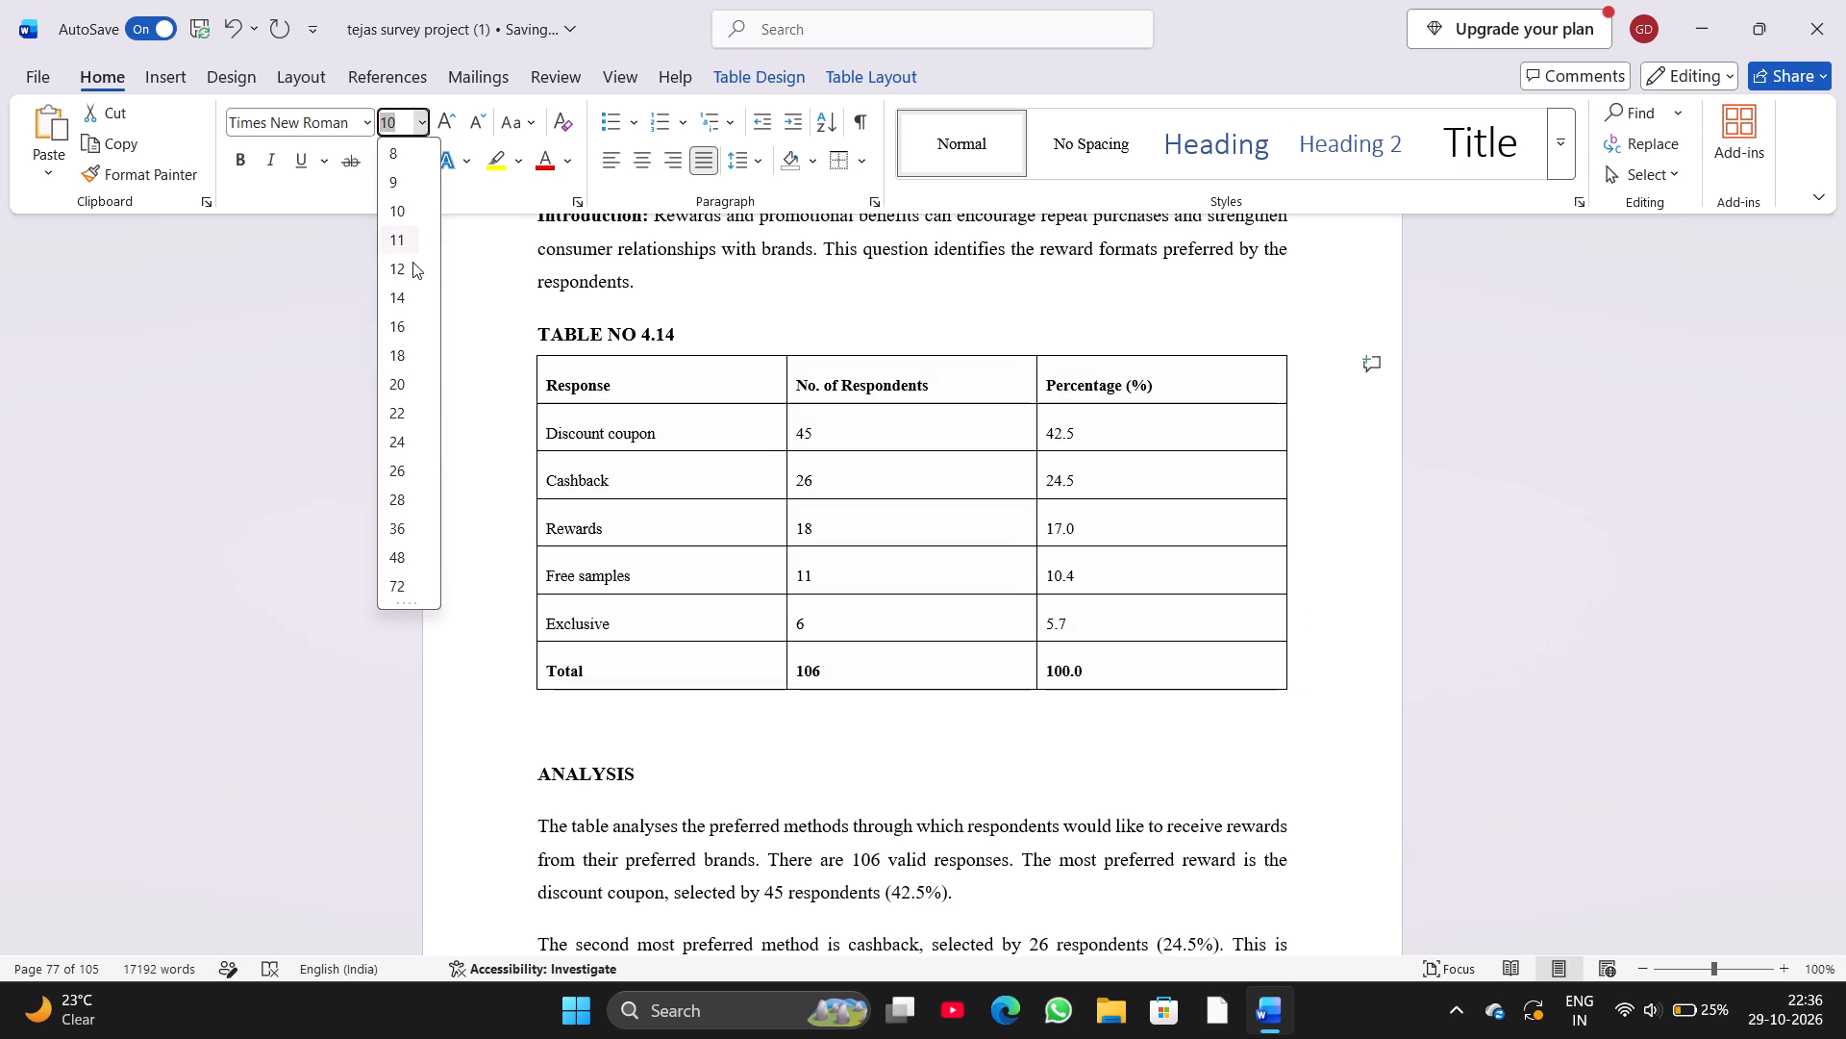
drag(412, 262, 412, 266)
click(412, 266)
Set the font size of all text in the table under TABLE NO 4.13 to 12.
scroll(755, 304, up, 6)
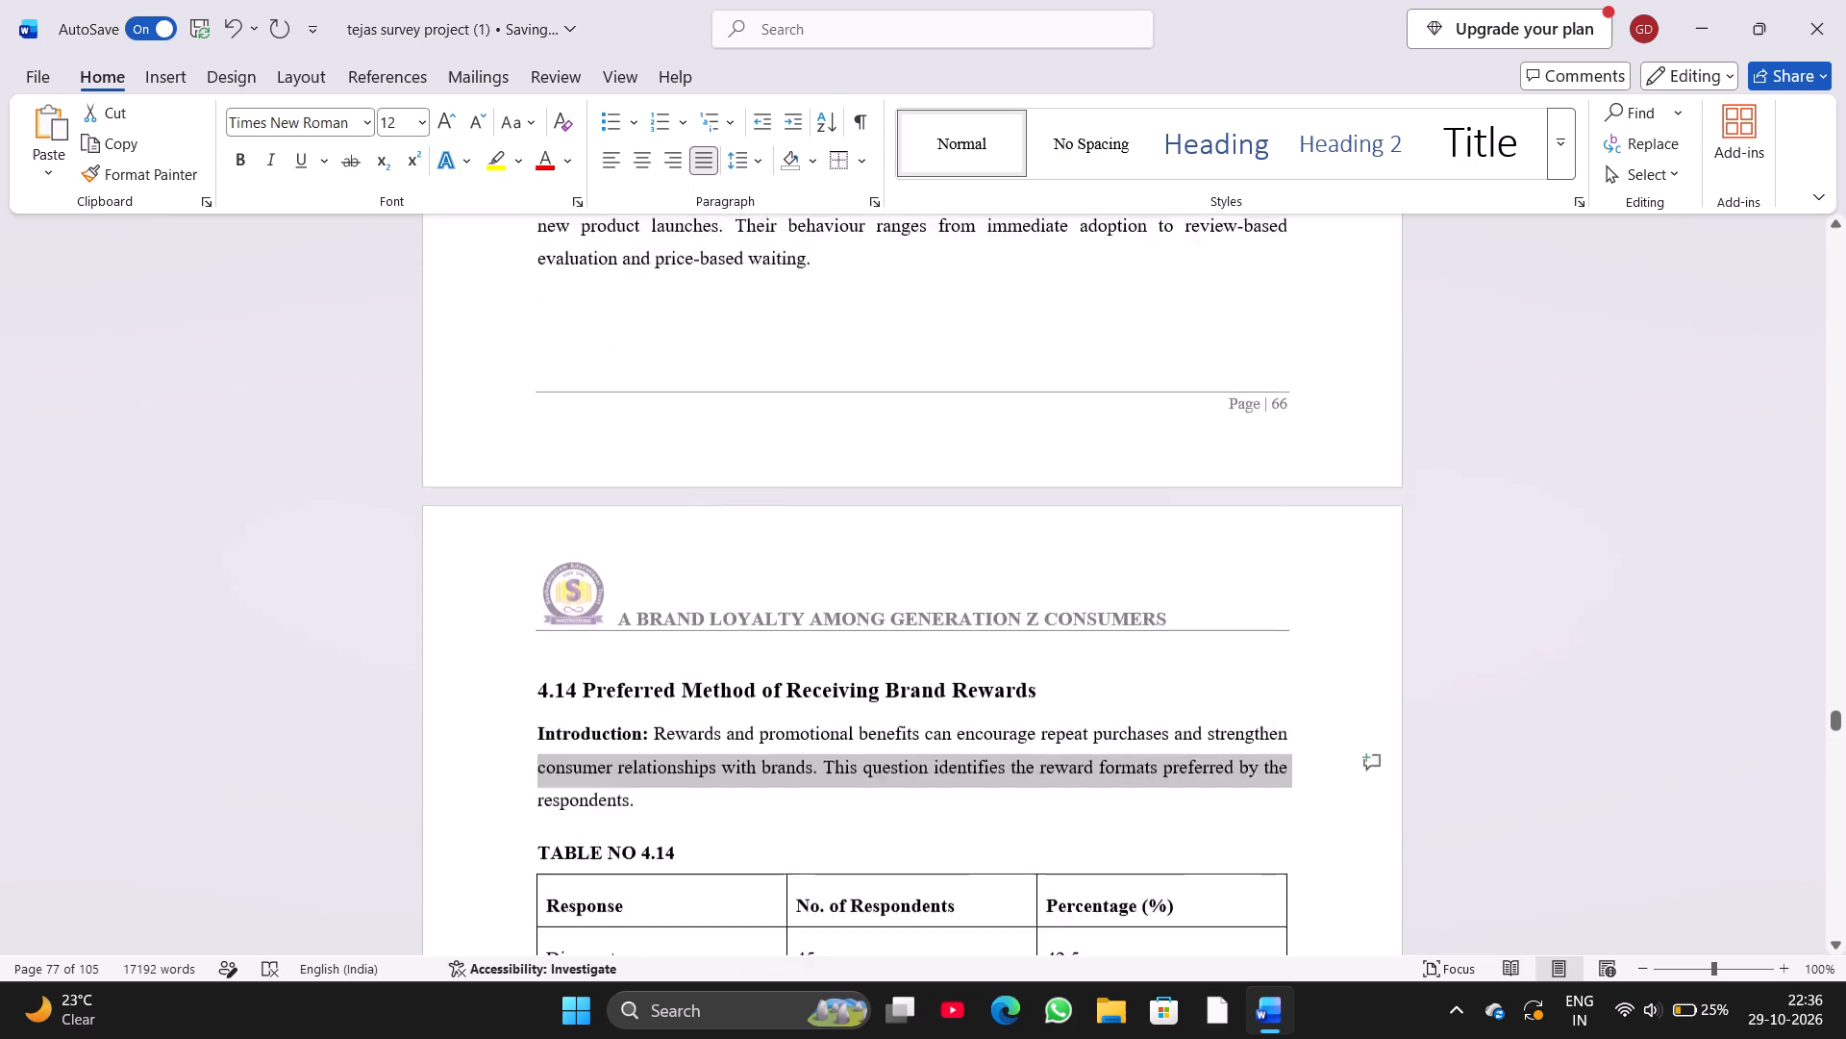
scroll(755, 304, up, 7)
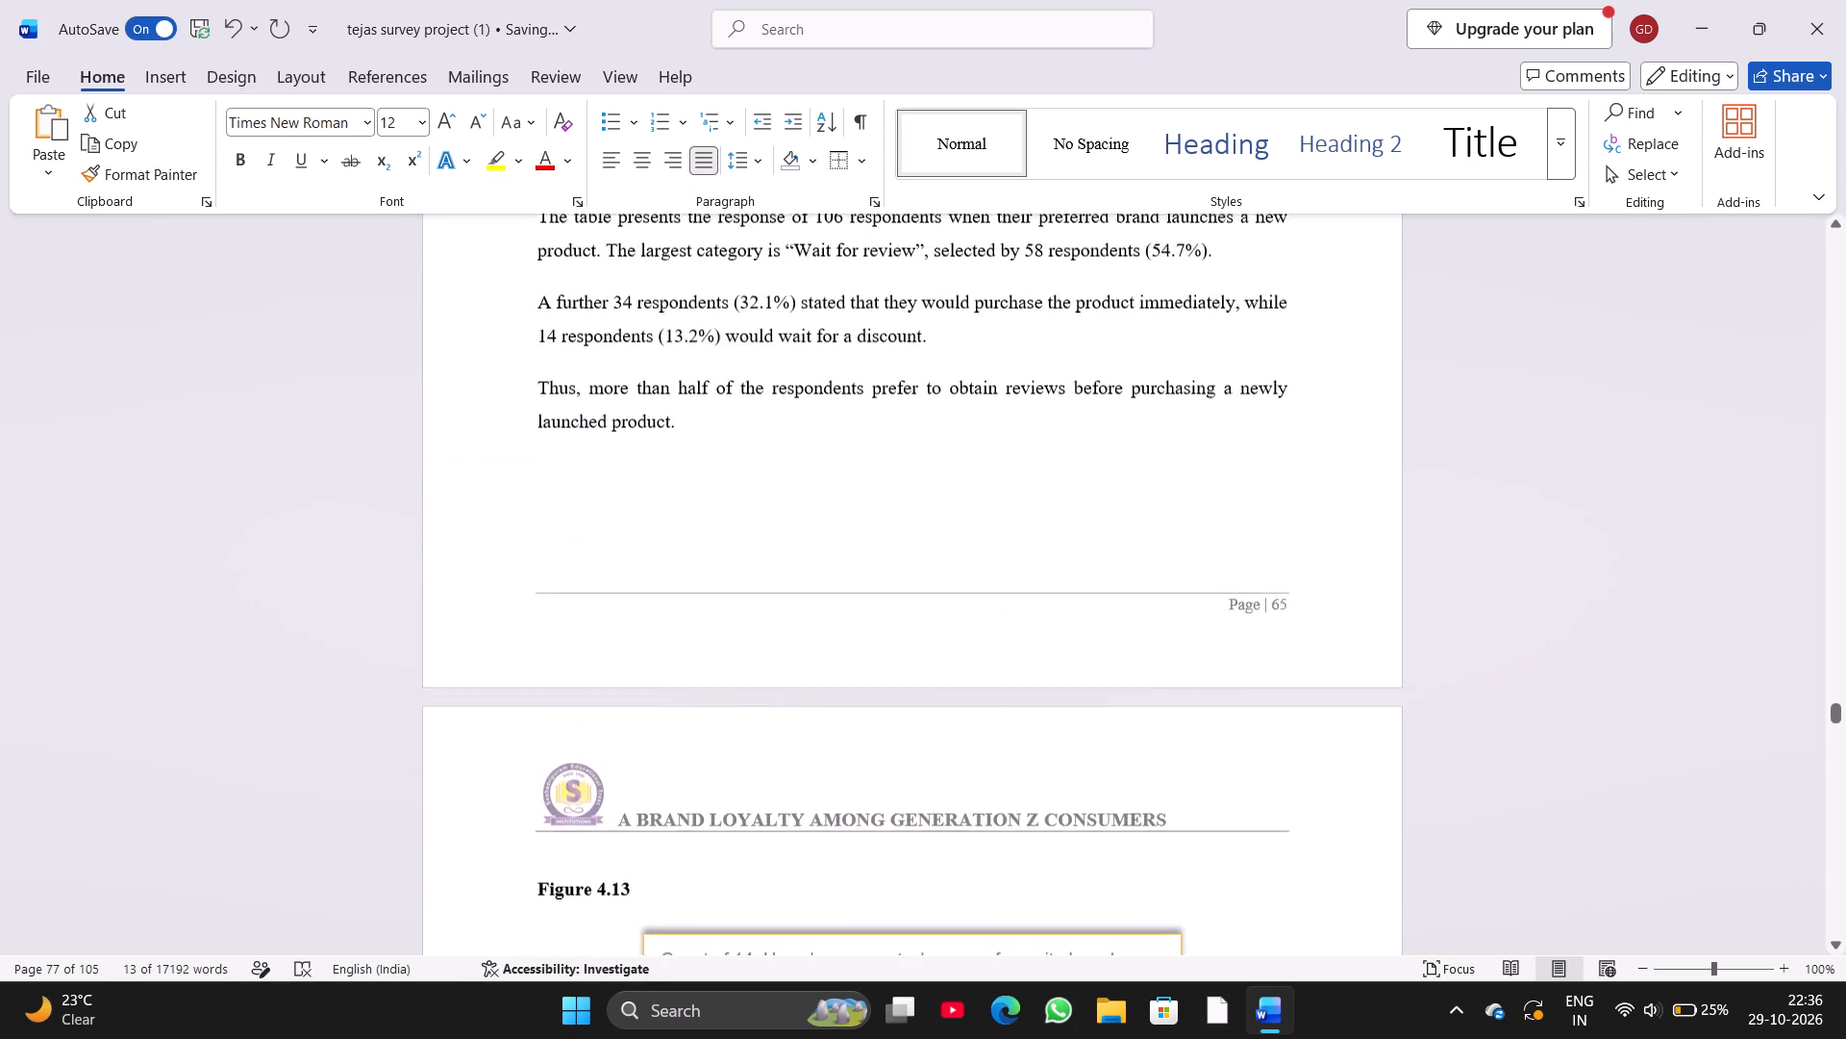
scroll(755, 304, up, 3)
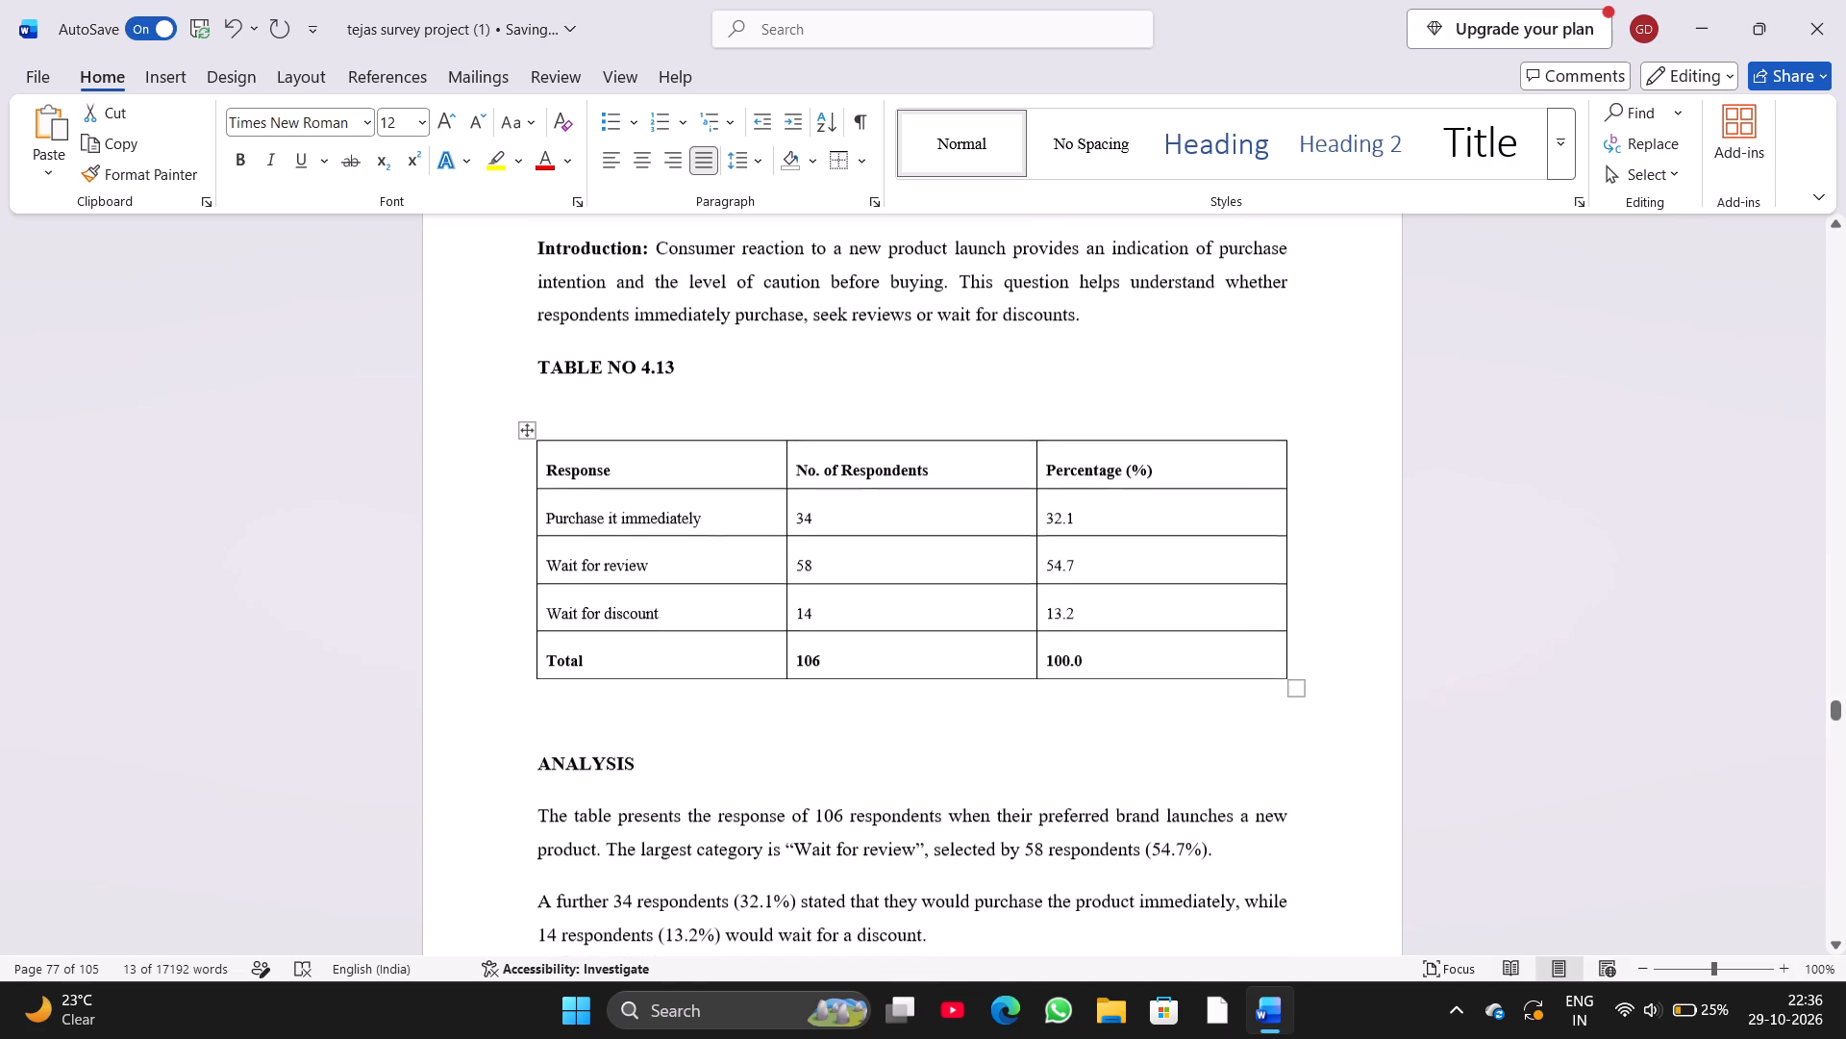
drag(549, 474, 1101, 665)
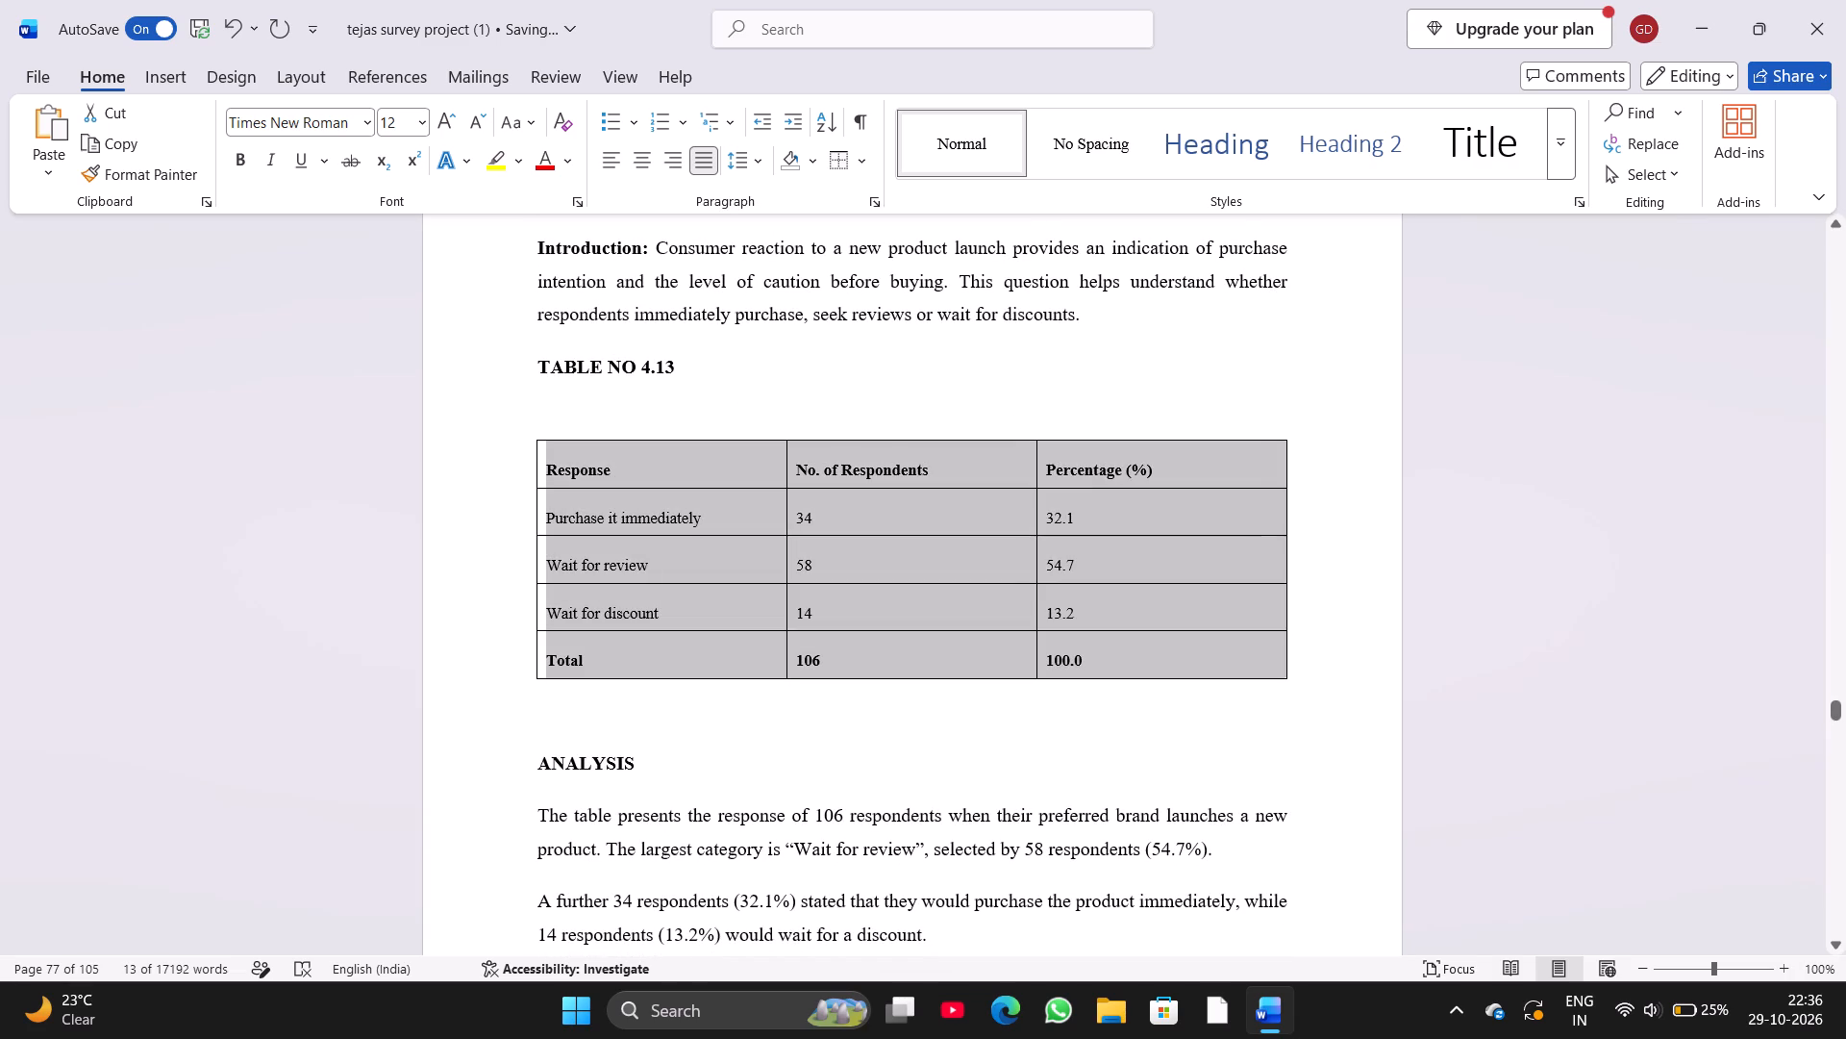
drag(1101, 665, 1101, 713)
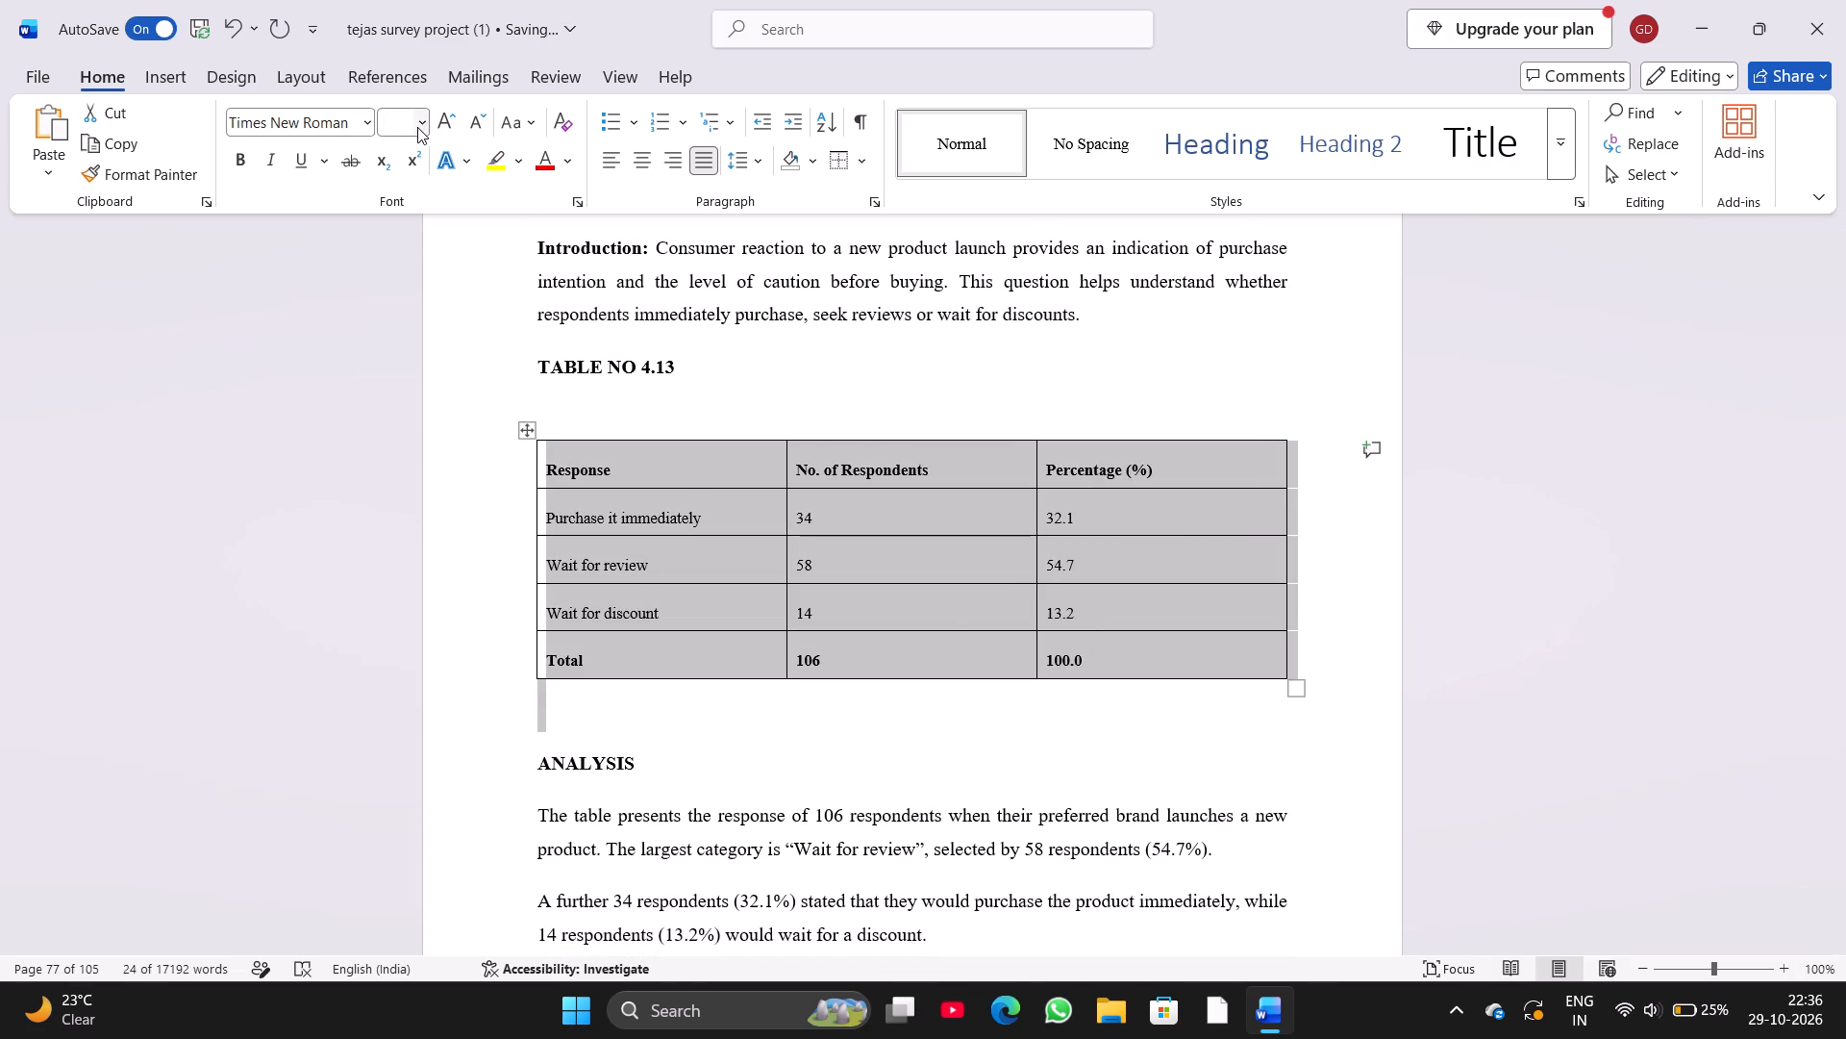
click(419, 124)
click(402, 268)
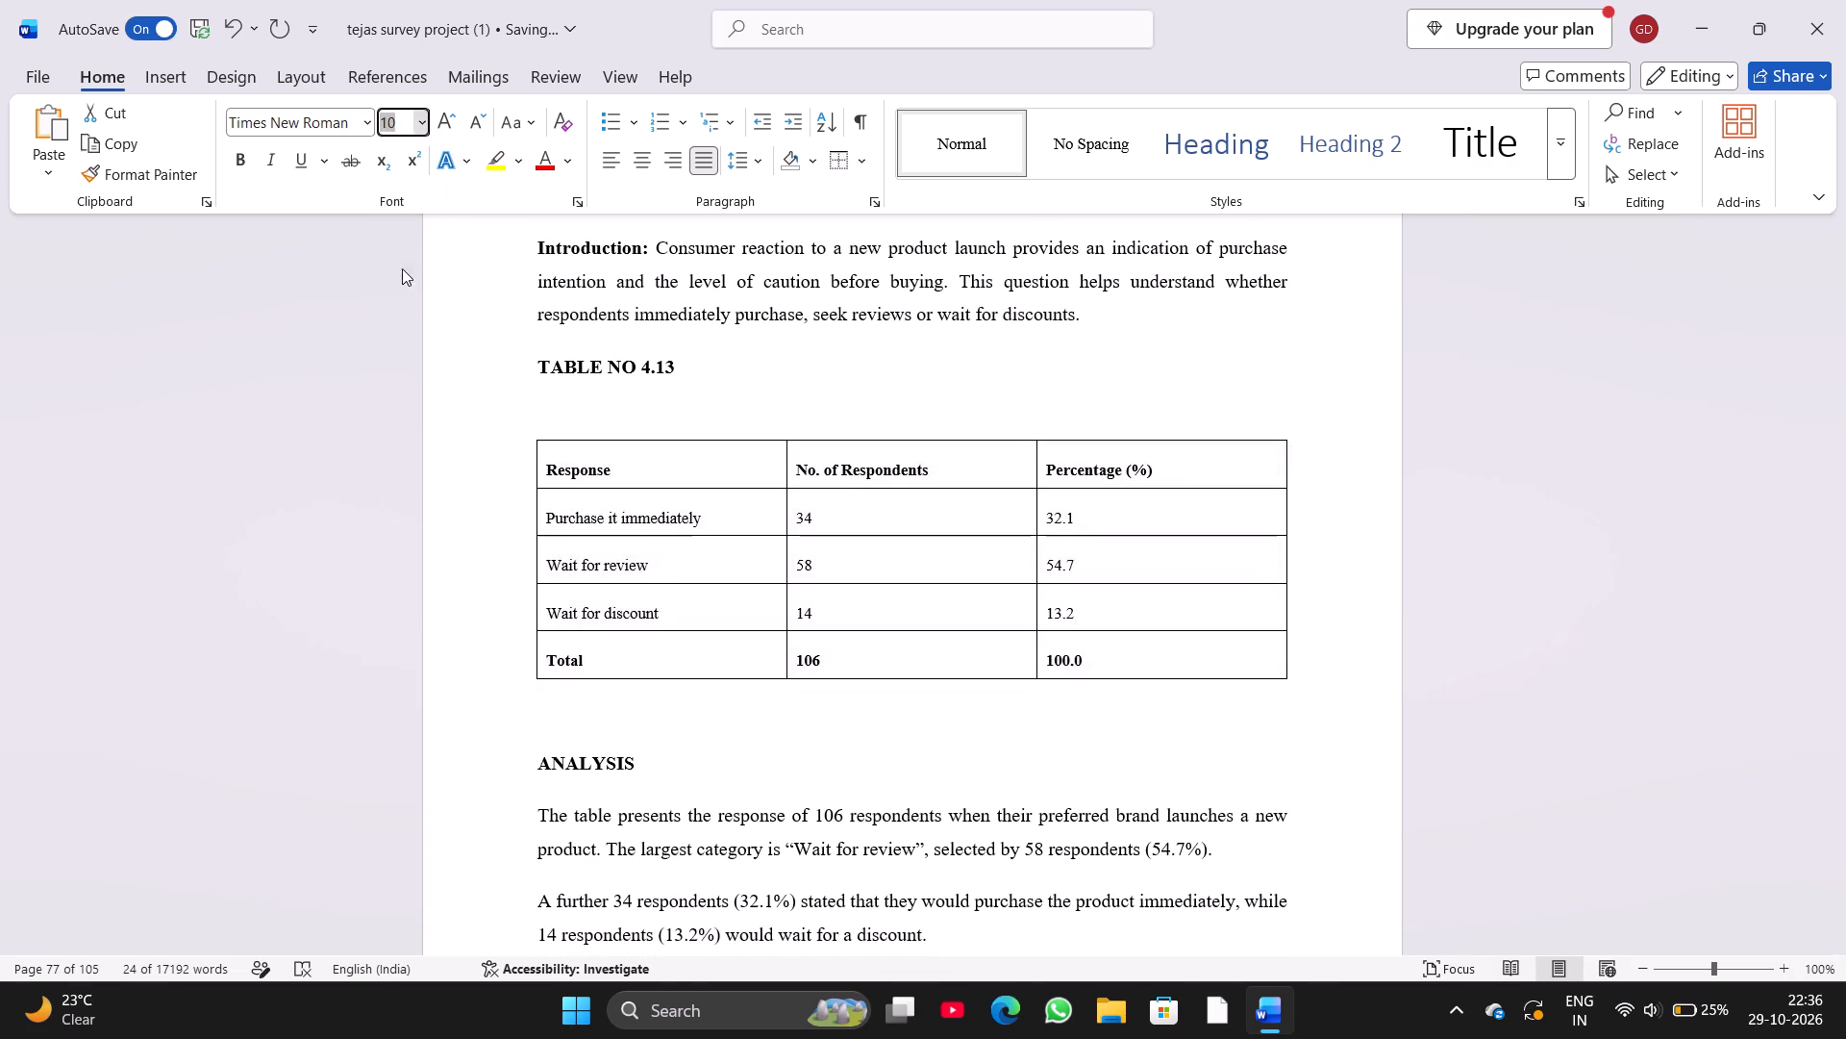
Check the text size of the table in section 4.12 and the page placement of content from section 4.13 through section 4.15.
scroll(588, 359, up, 9)
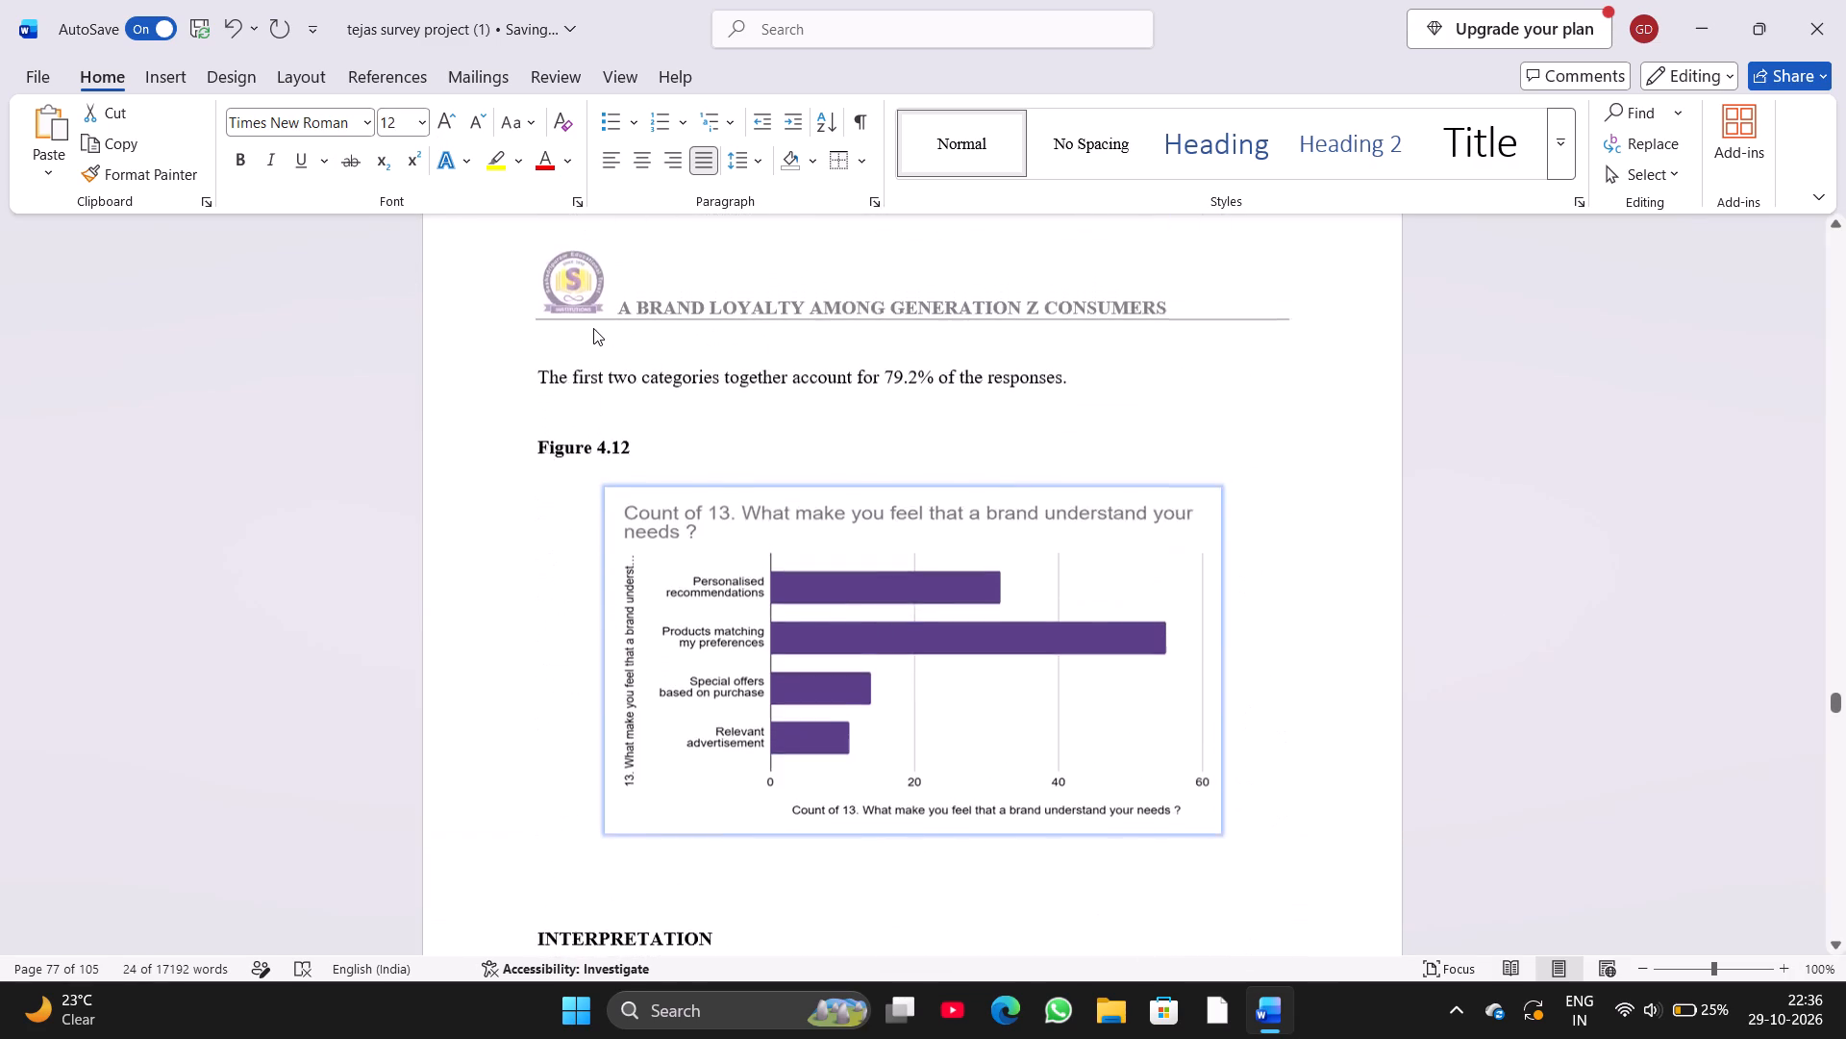
scroll(593, 328, up, 6)
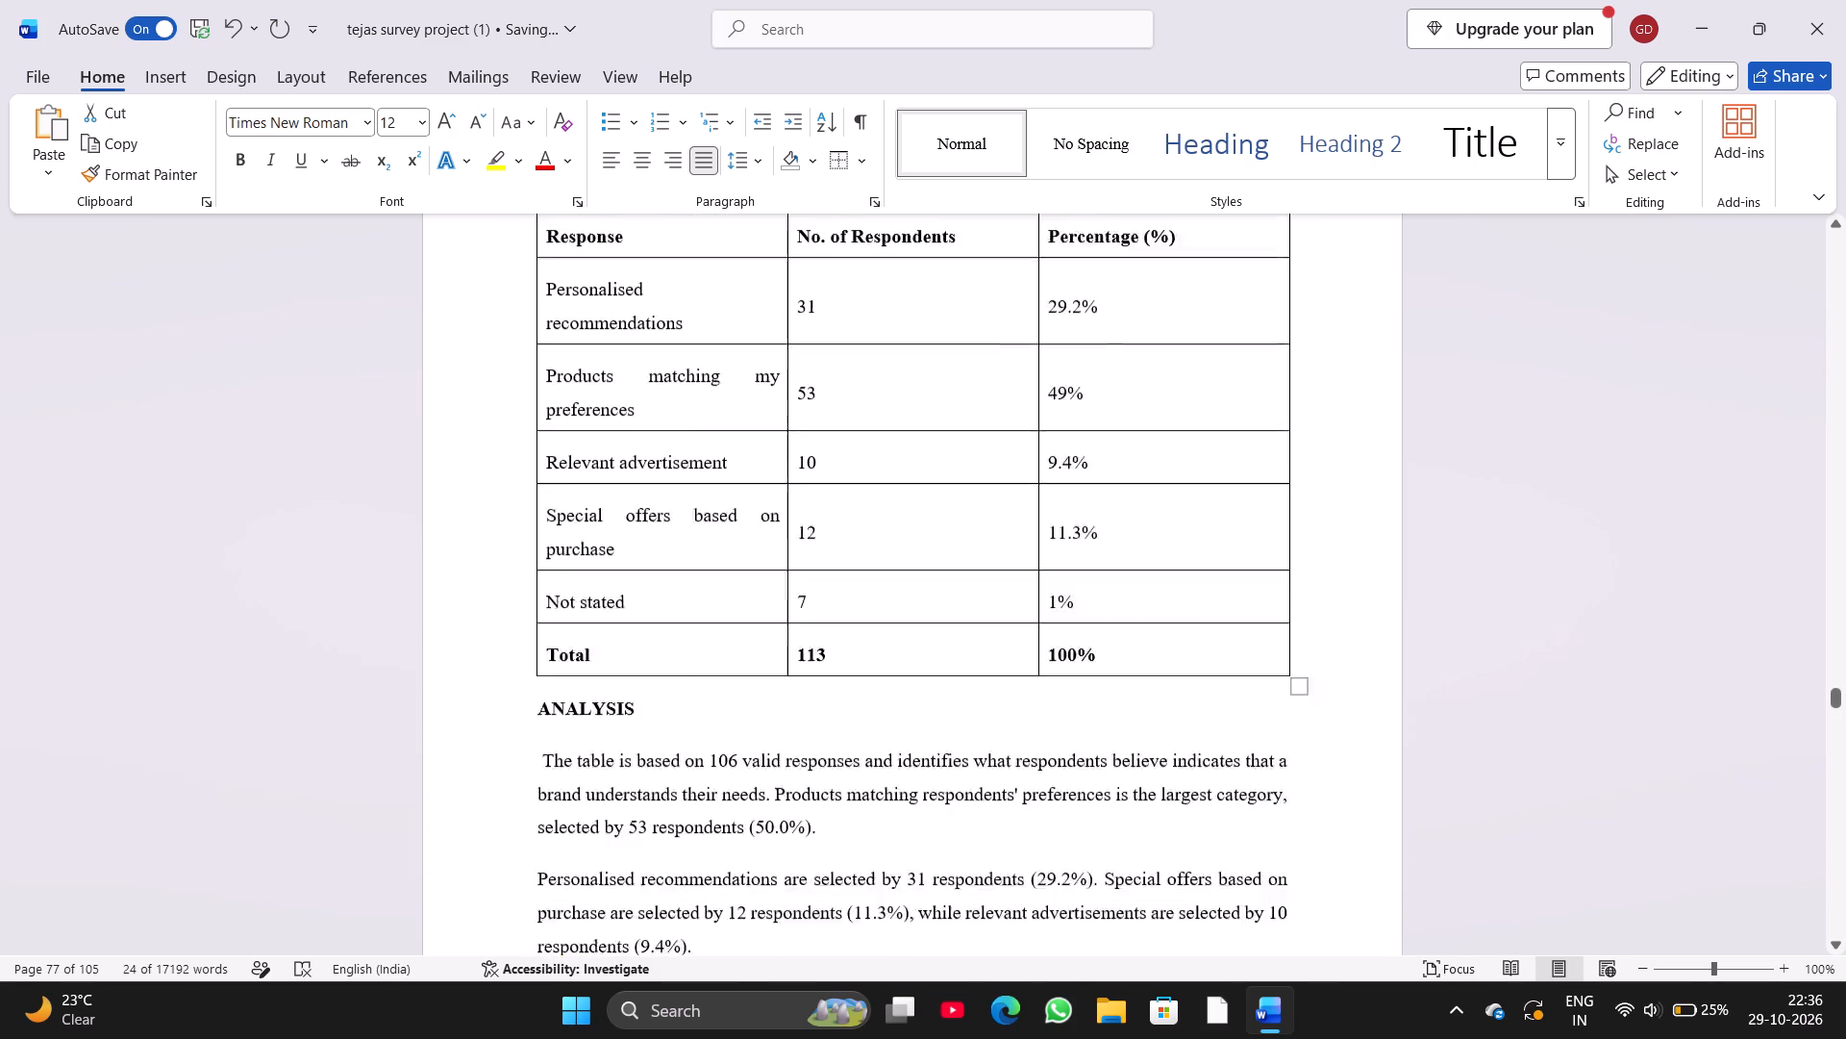
scroll(593, 328, down, 9)
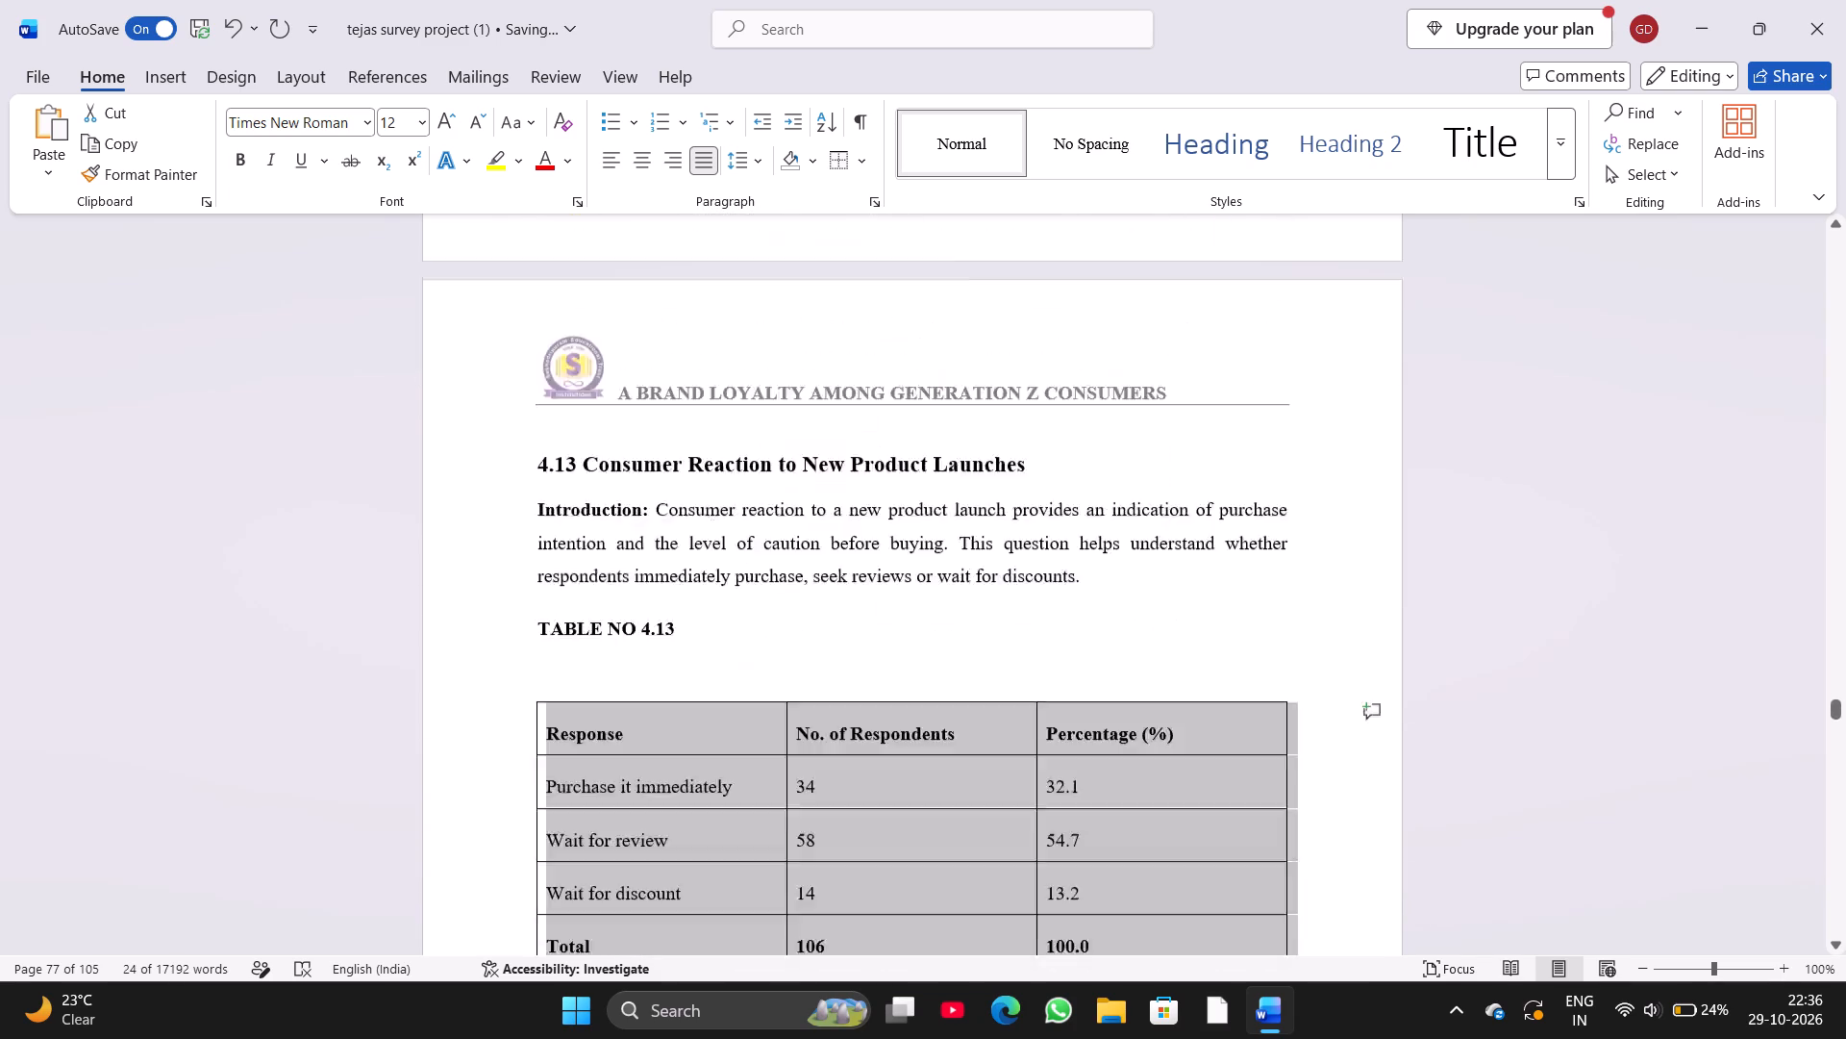
scroll(593, 328, down, 9)
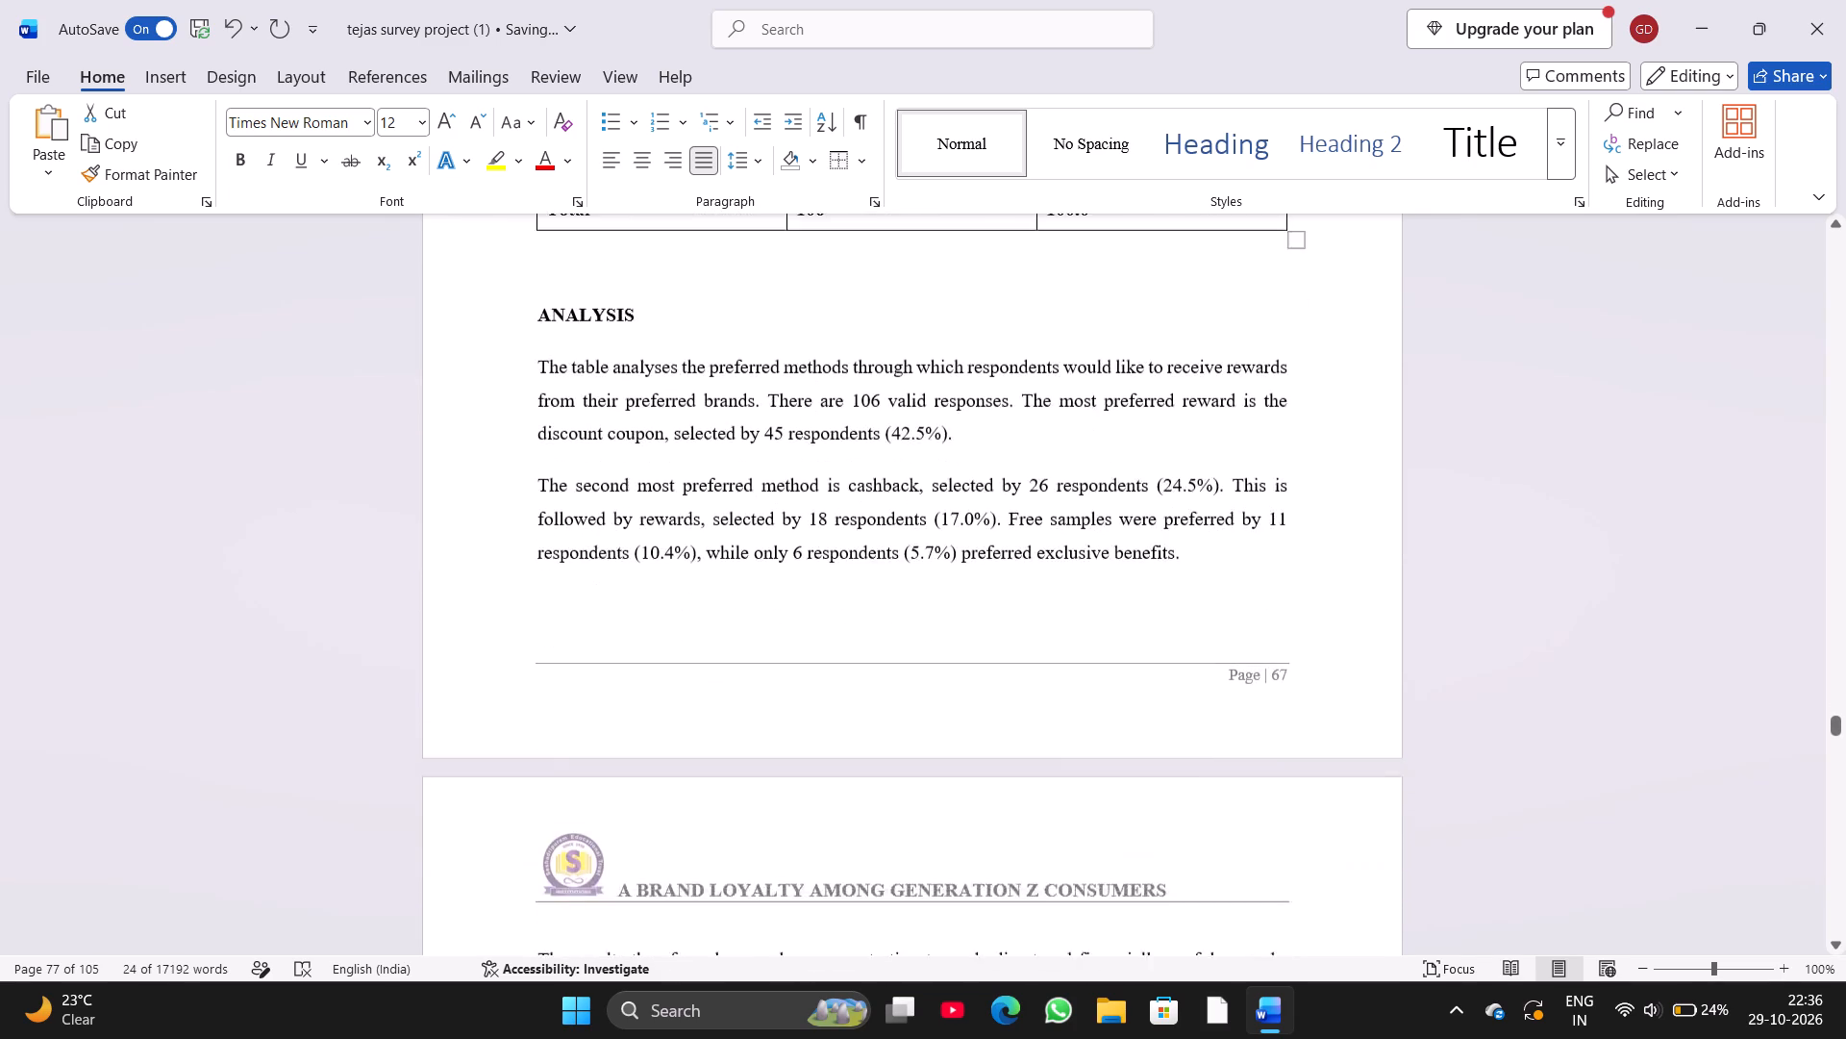
scroll(593, 328, down, 11)
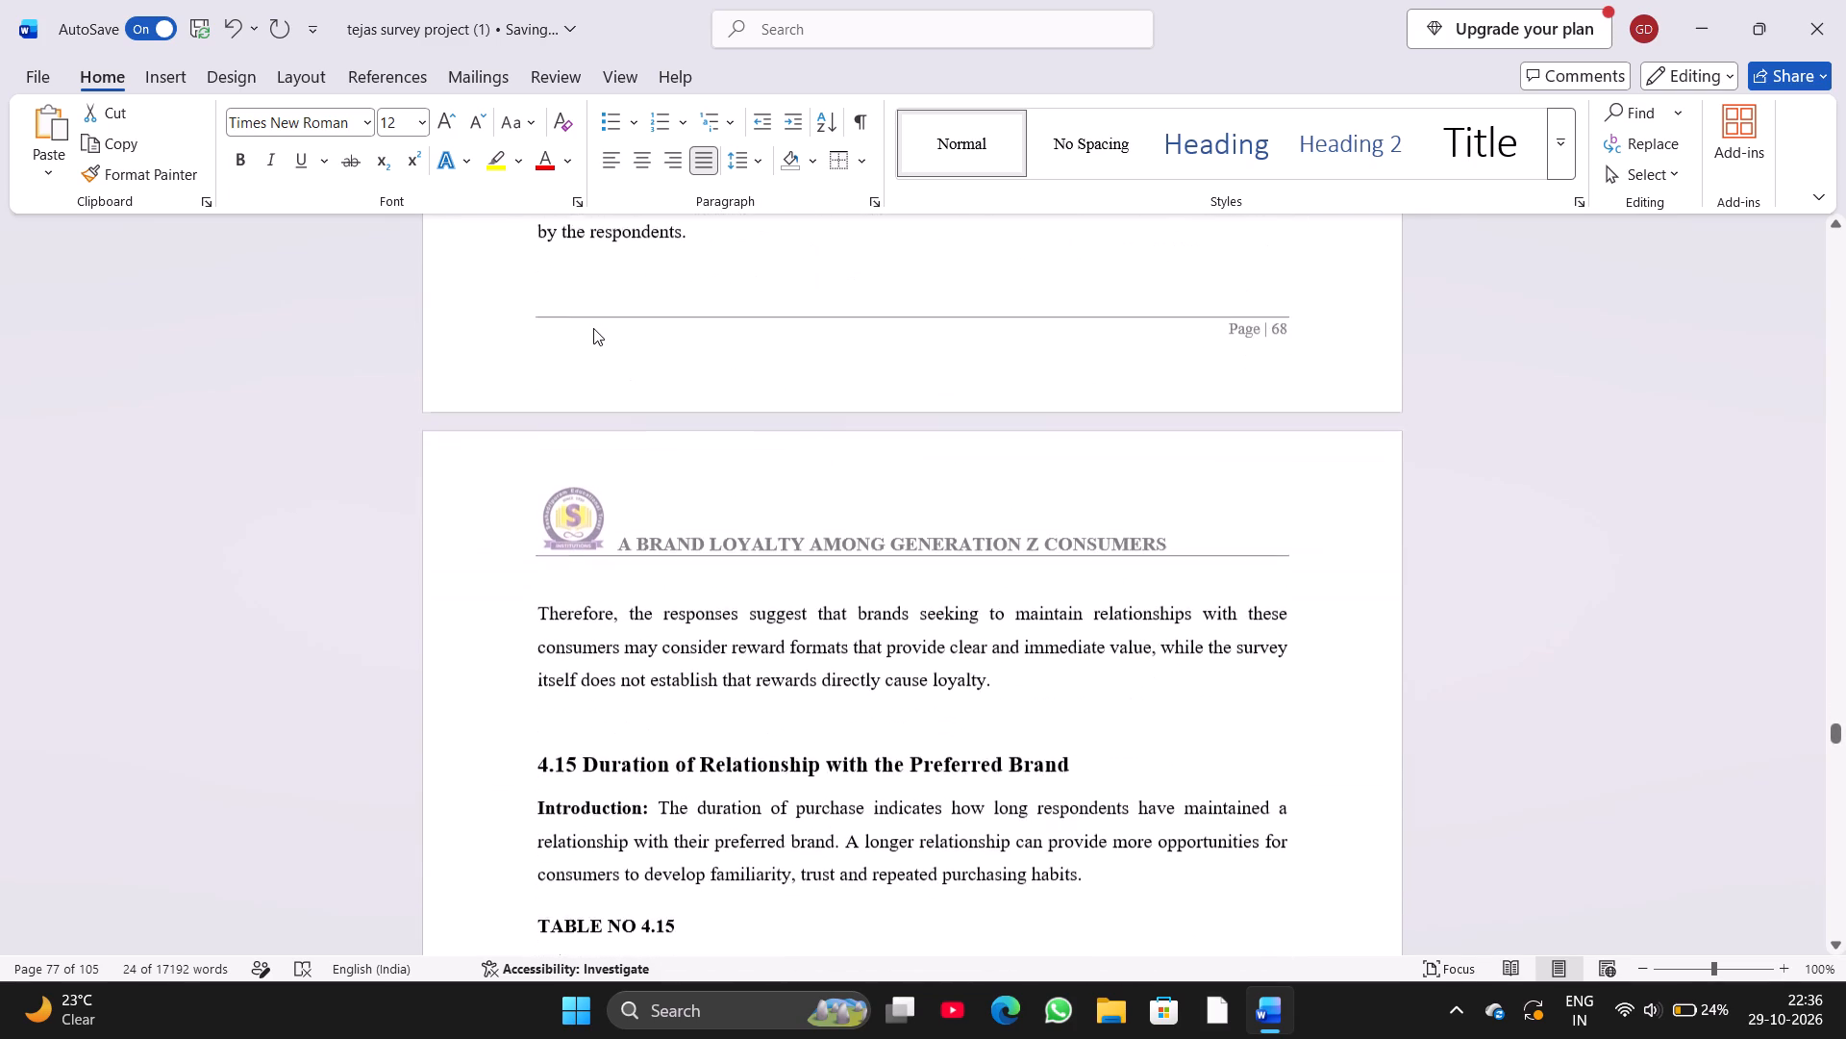
scroll(593, 328, down, 5)
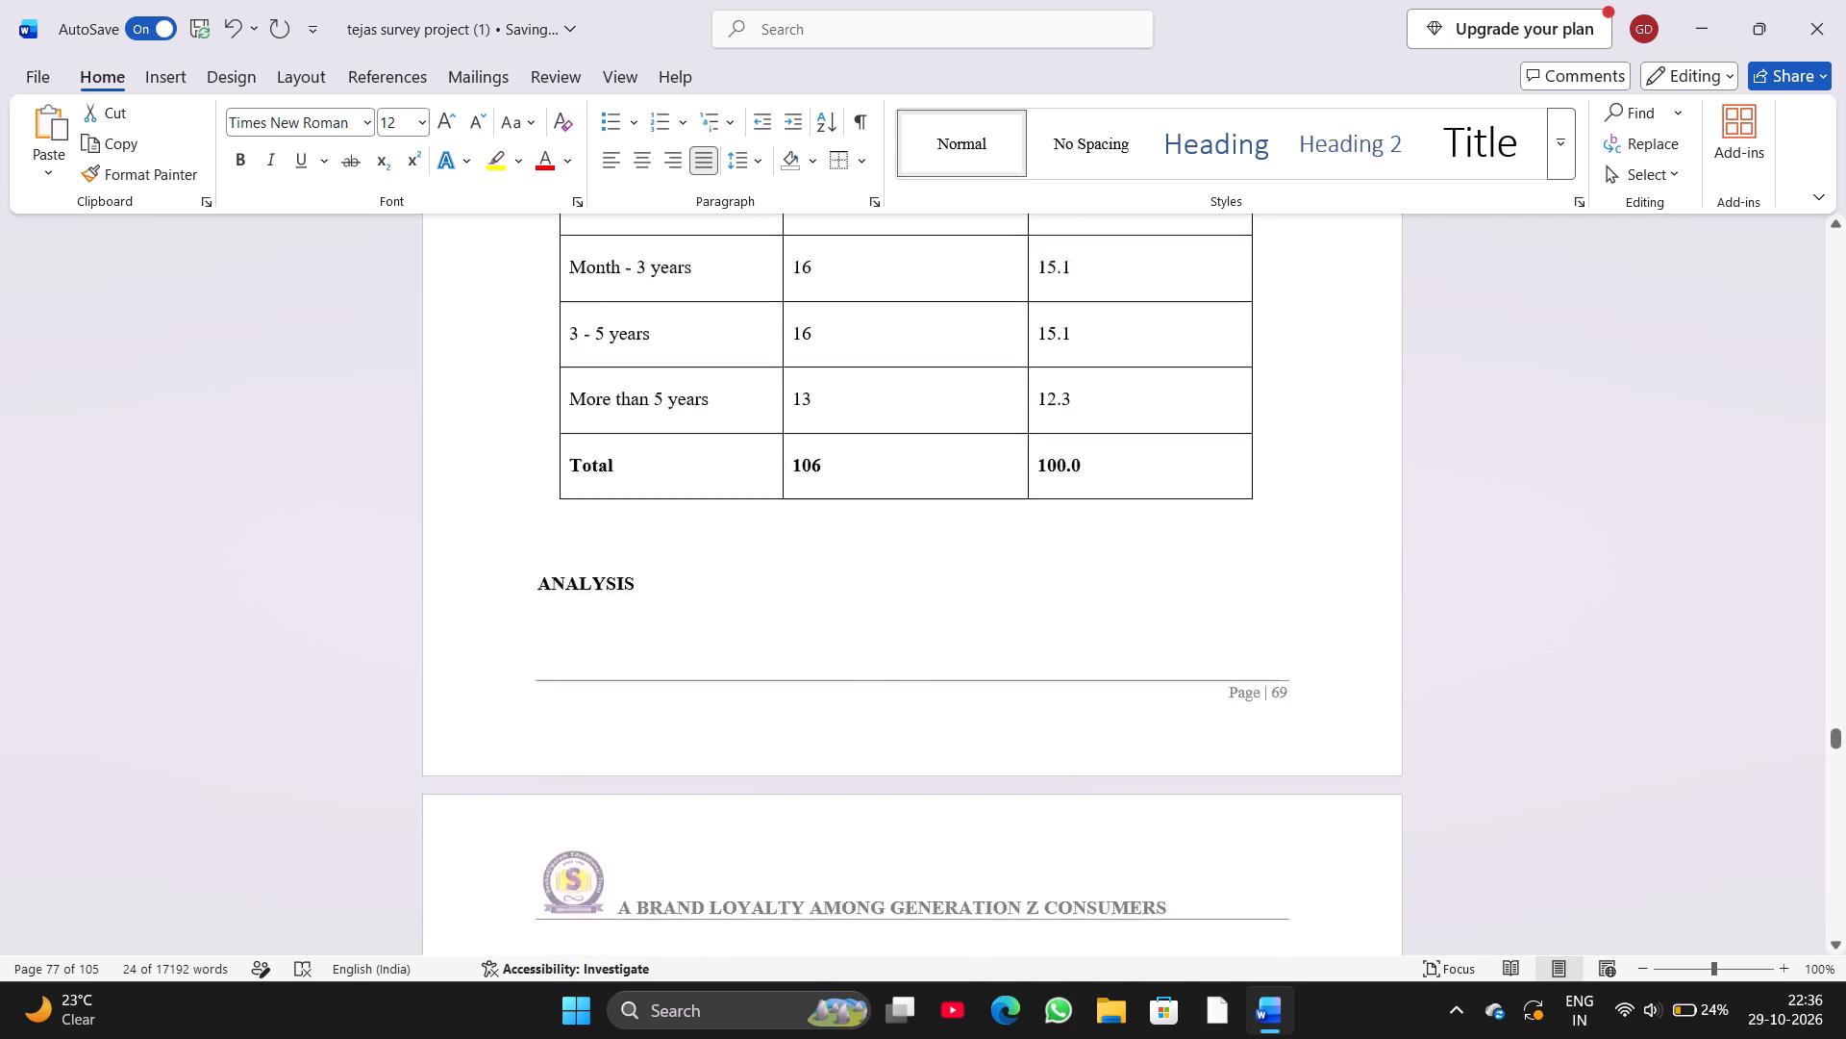
Insert two empty lines above the ANALYSIS heading below the TABLE NO 4.15 table to move it onto the following page.
scroll(593, 328, down, 1)
click(541, 297)
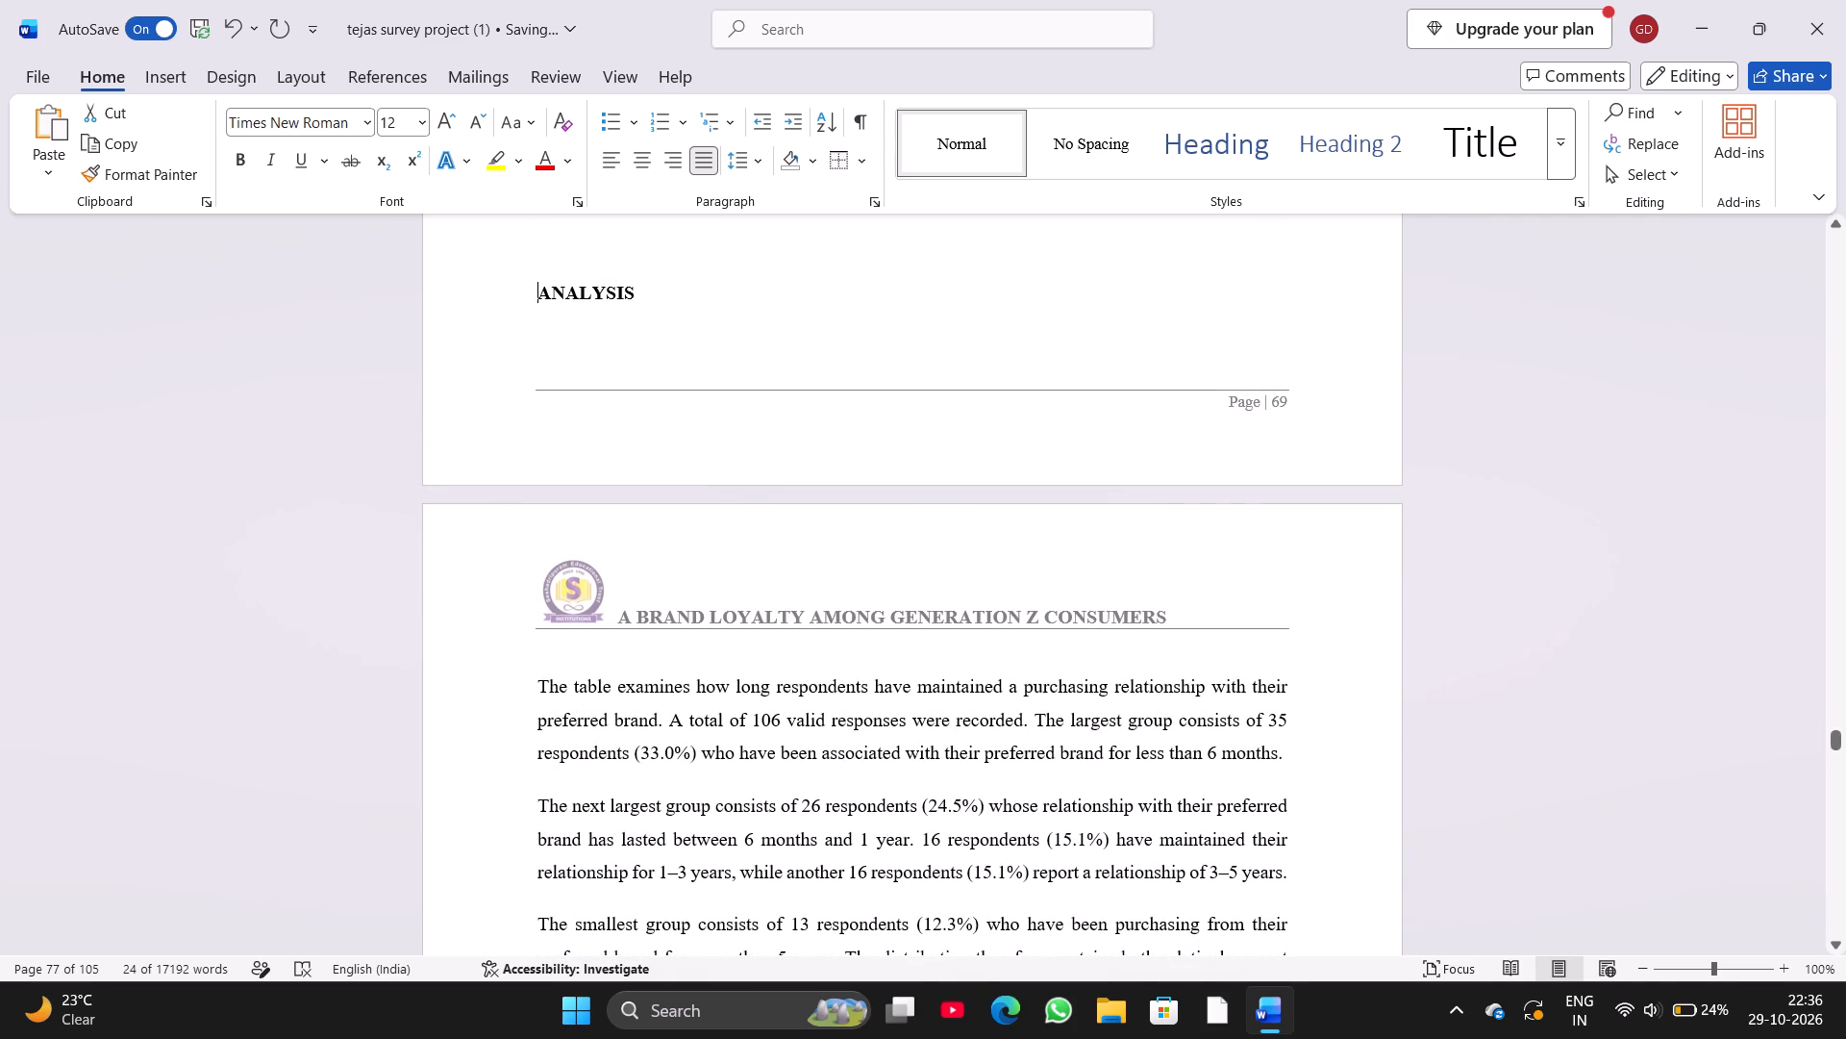
key(Return)
key(Return)
Insert two empty lines above the INTERPRETATION heading below the Figure 4.15 chart to push it onto the following page.
scroll(541, 297, down, 3)
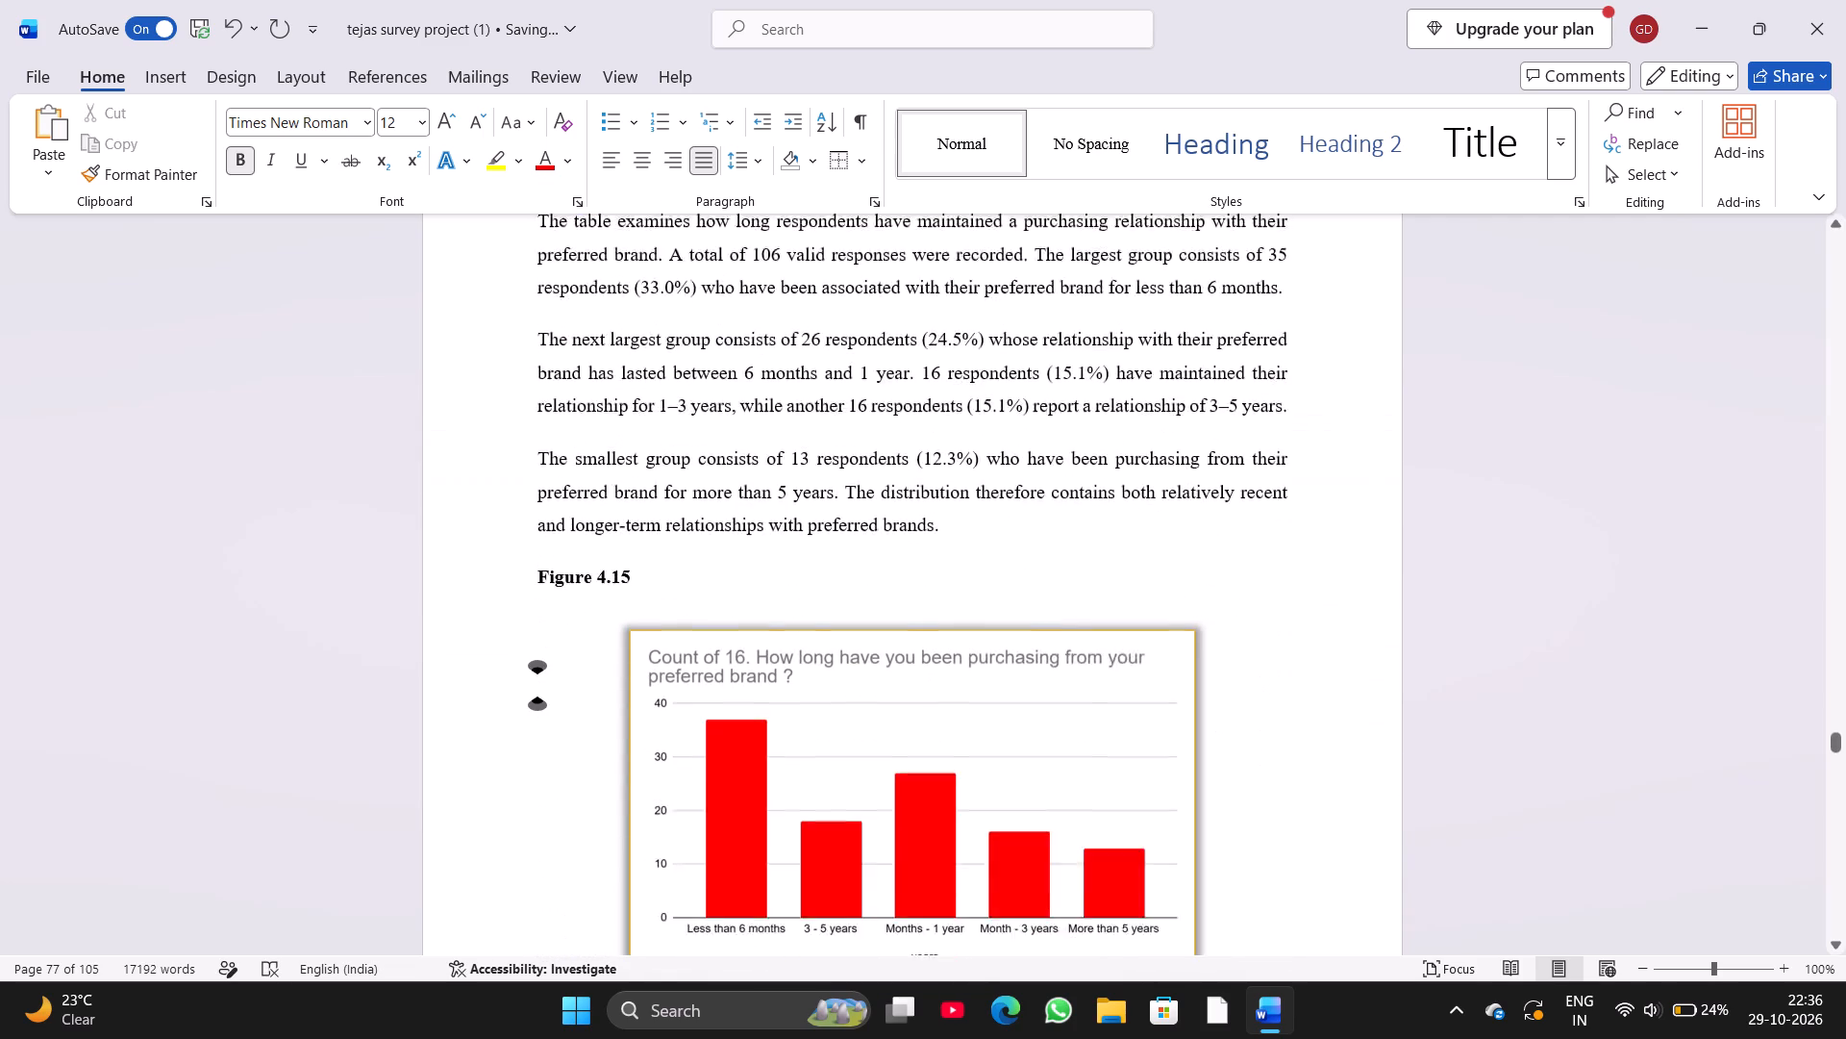
scroll(541, 297, down, 2)
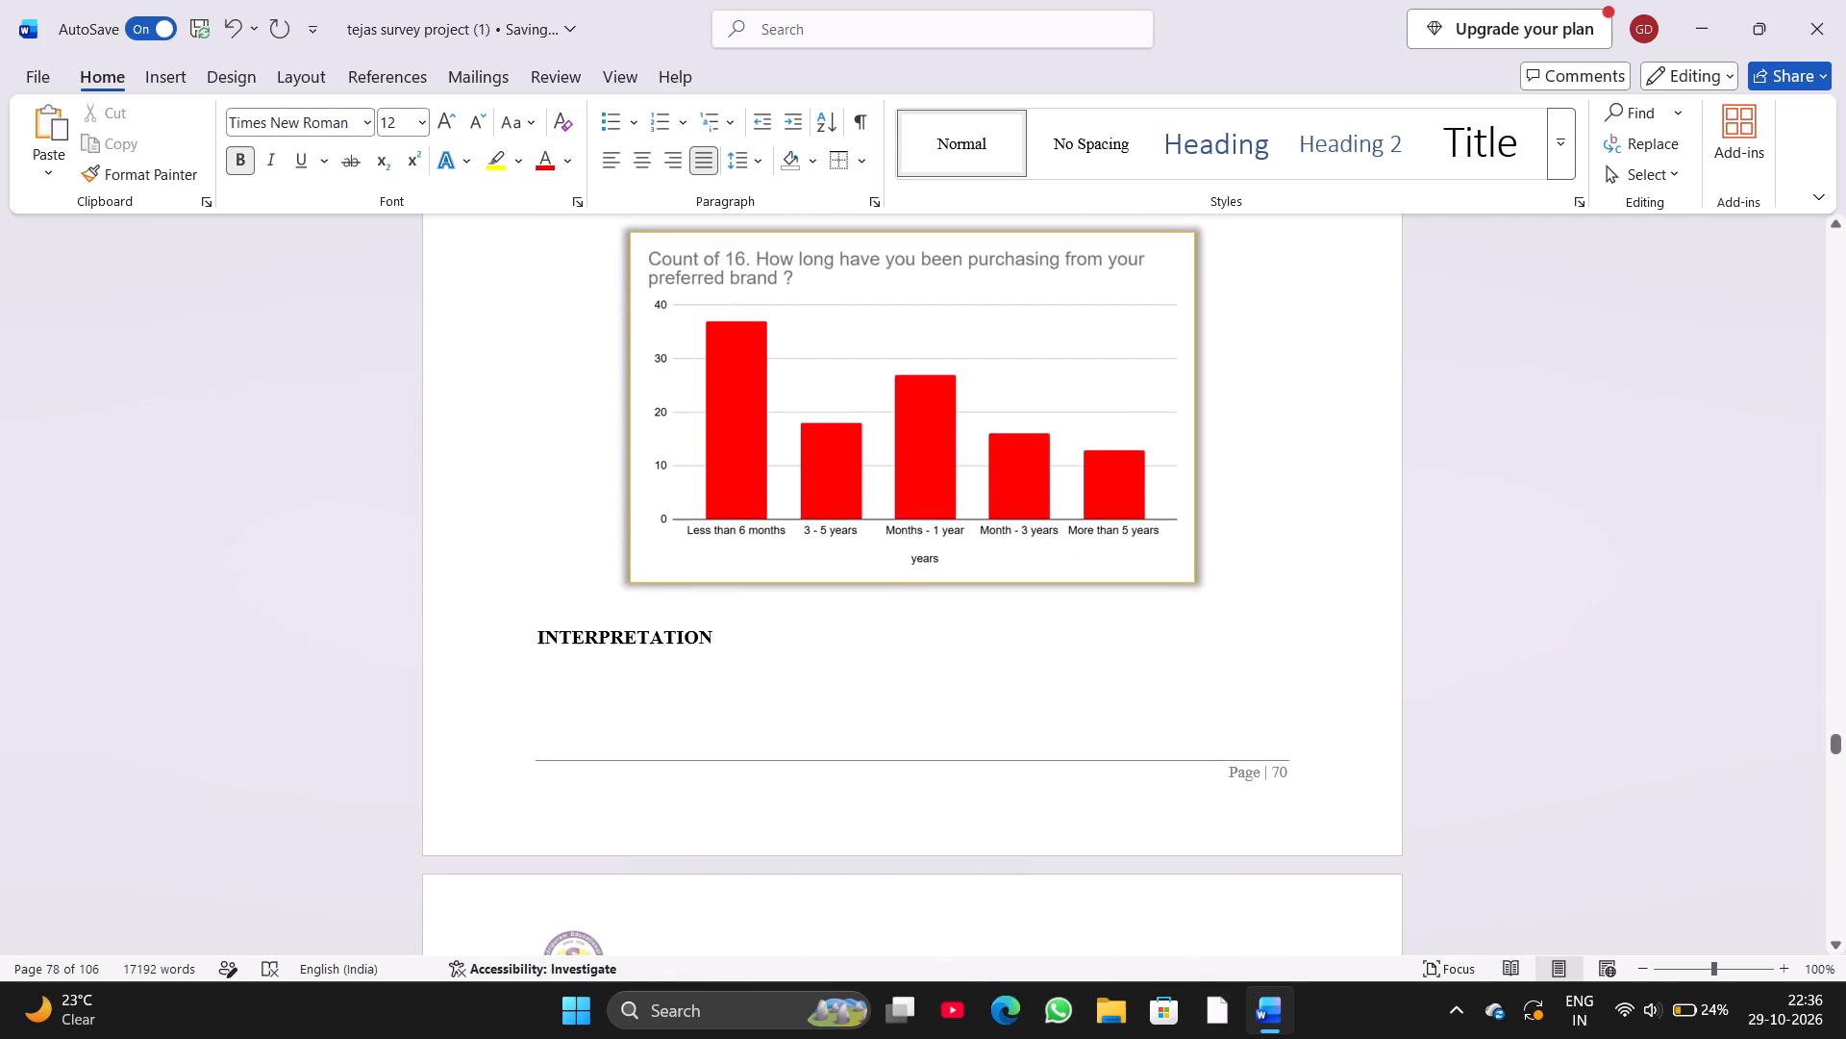
click(536, 635)
key(Return)
key(Return)
Join the paragraph starting "This indicates that the sample includes" to the end of the paragraph above it, before section 4.16.
scroll(536, 635, up, 2)
scroll(518, 570, down, 12)
scroll(518, 570, up, 1)
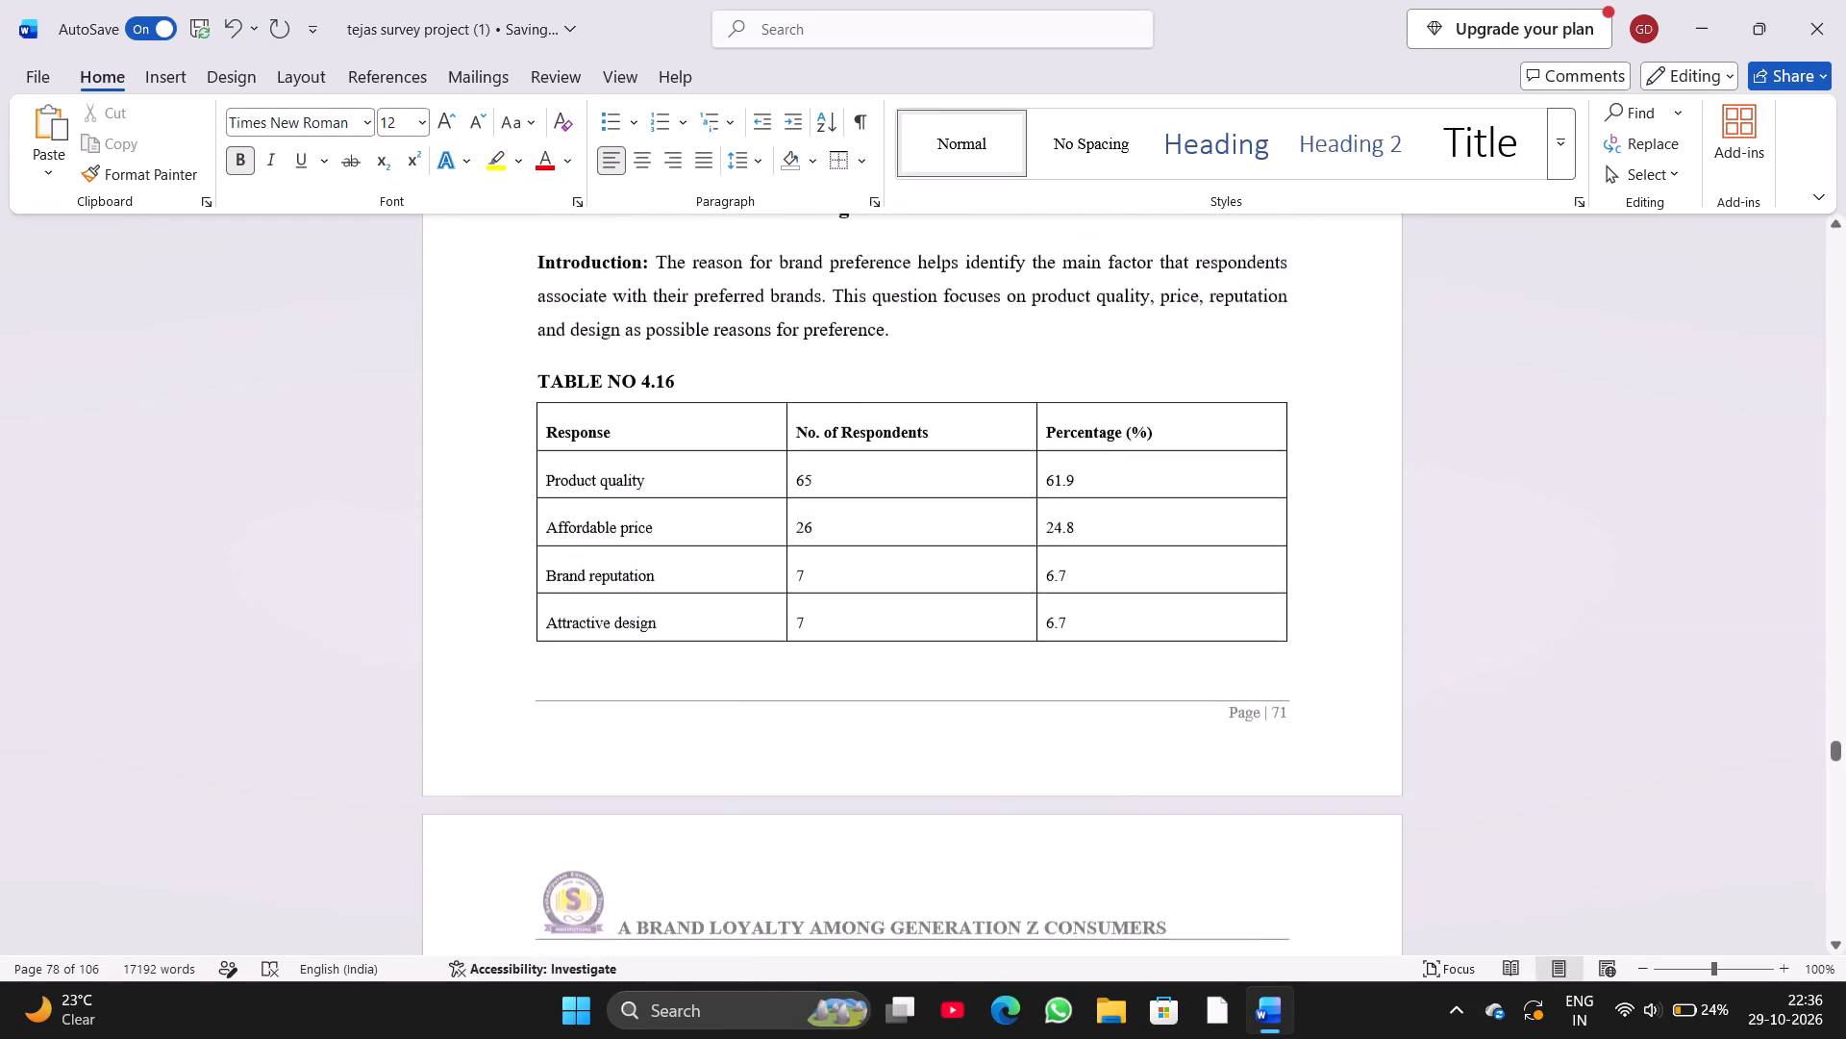
scroll(518, 570, up, 2)
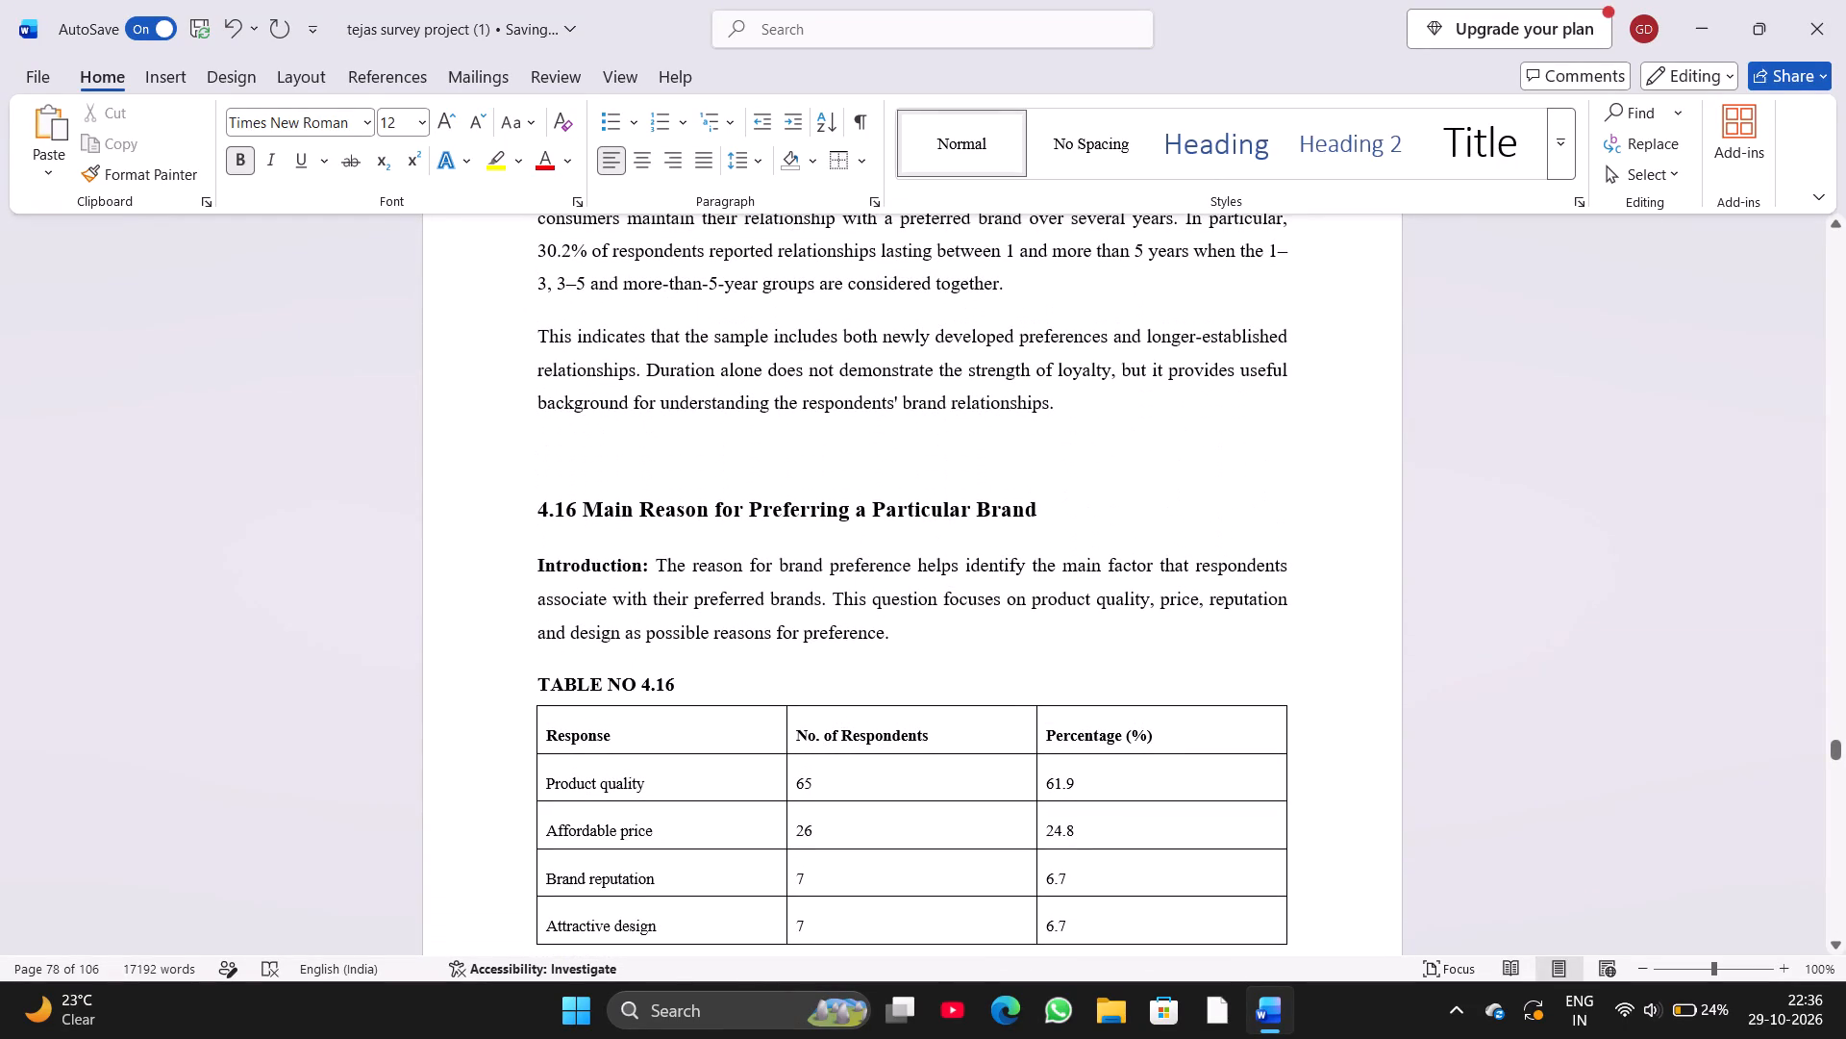
click(531, 341)
key(BackSpace)
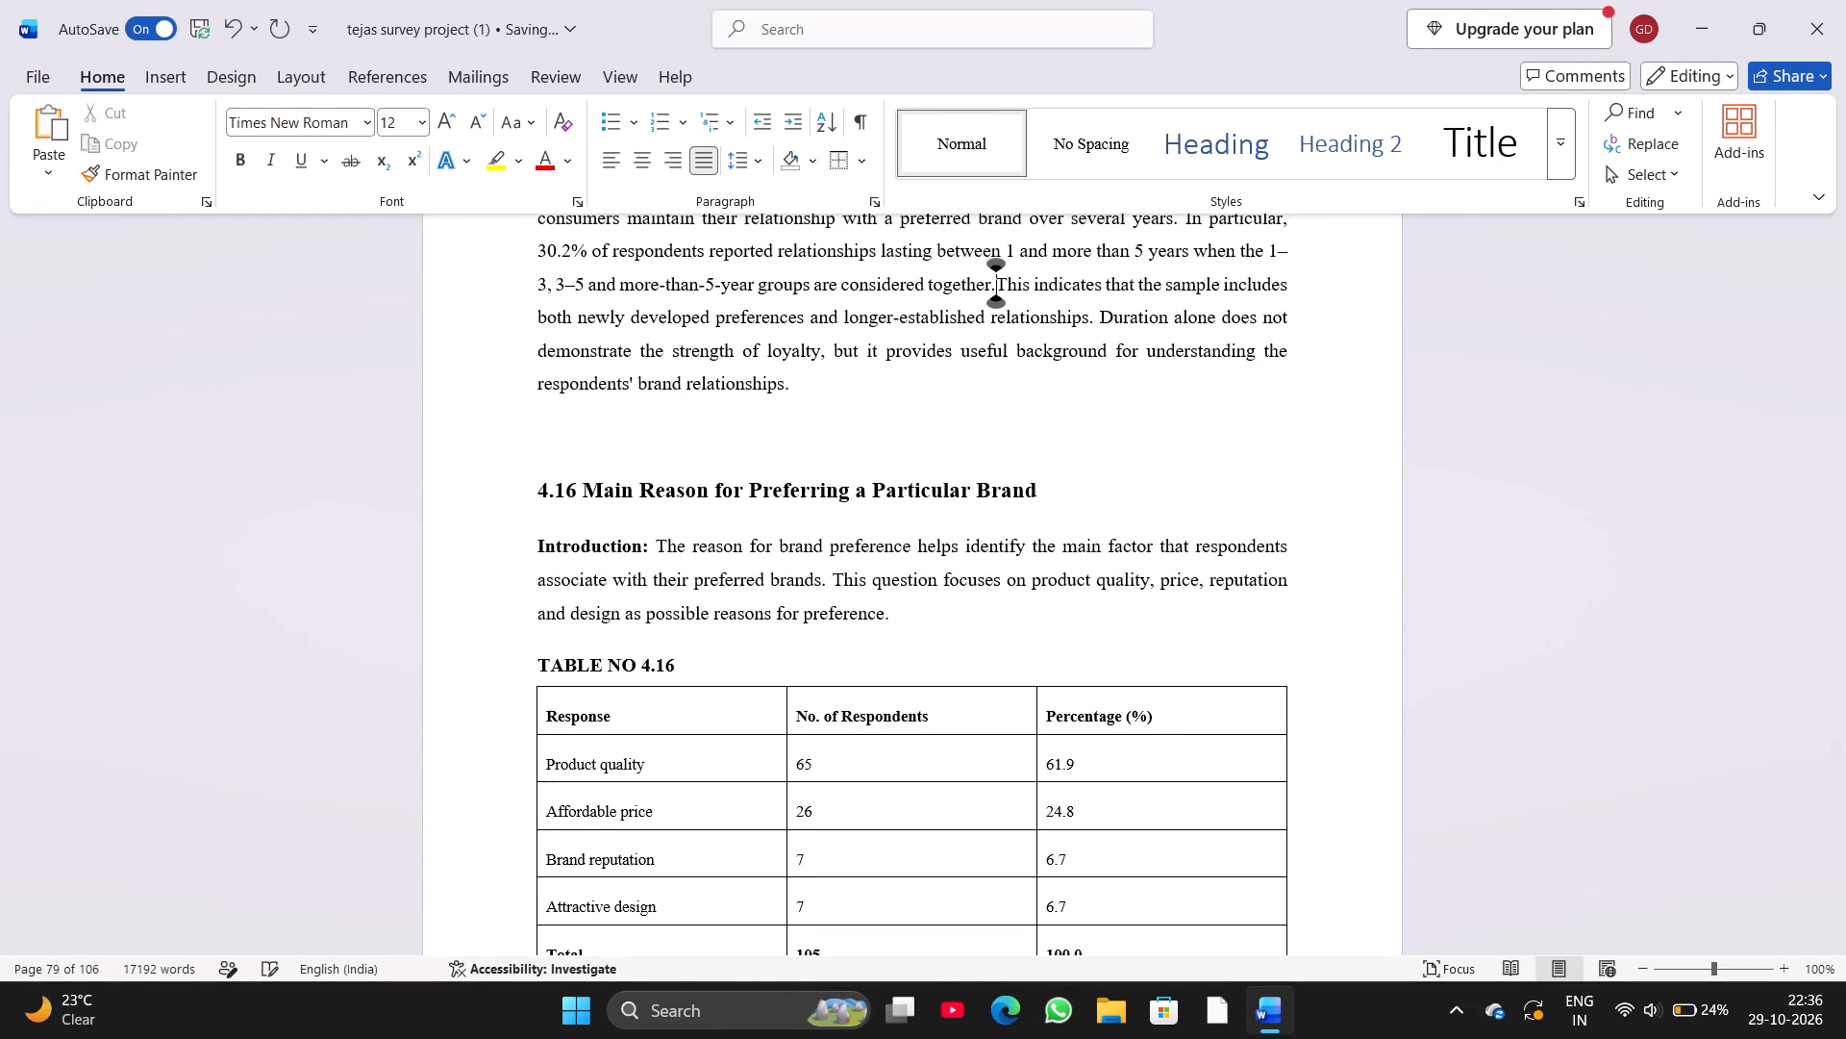
Set the font size of all text in the table under TABLE NO 4.16 to 12.
scroll(531, 341, down, 2)
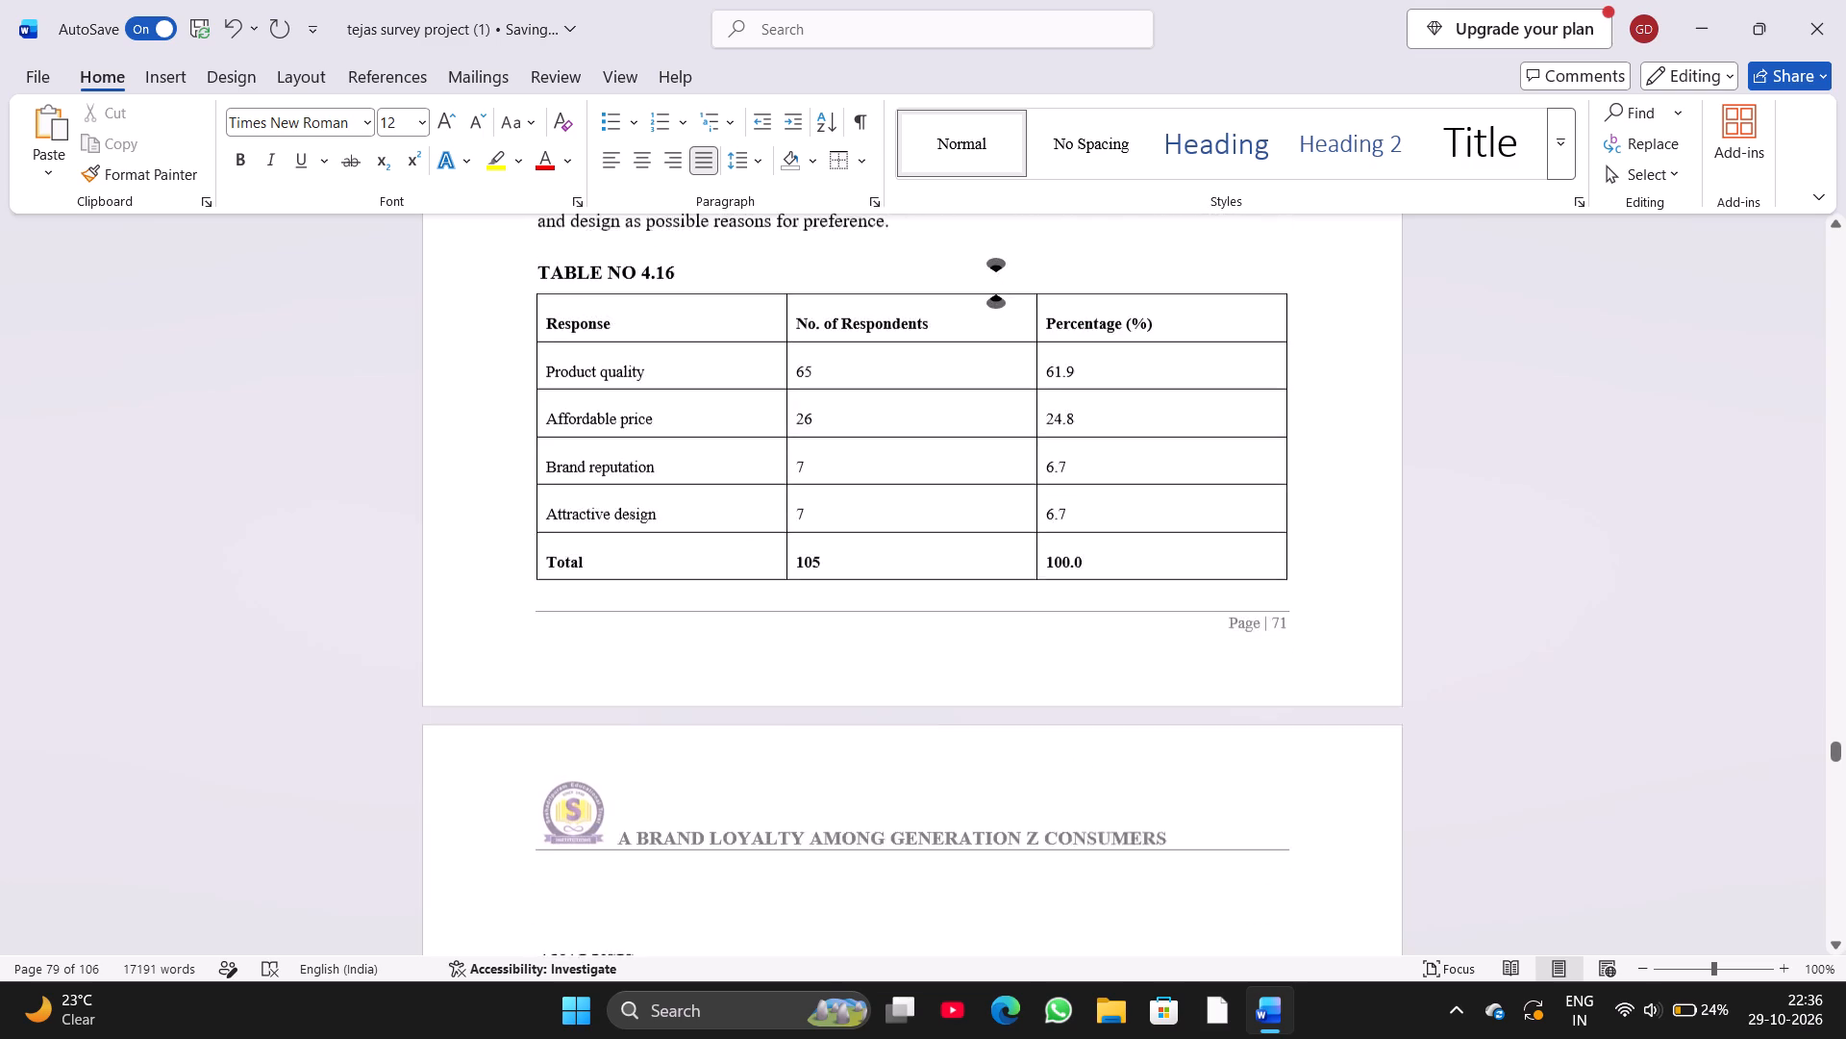
scroll(531, 341, down, 1)
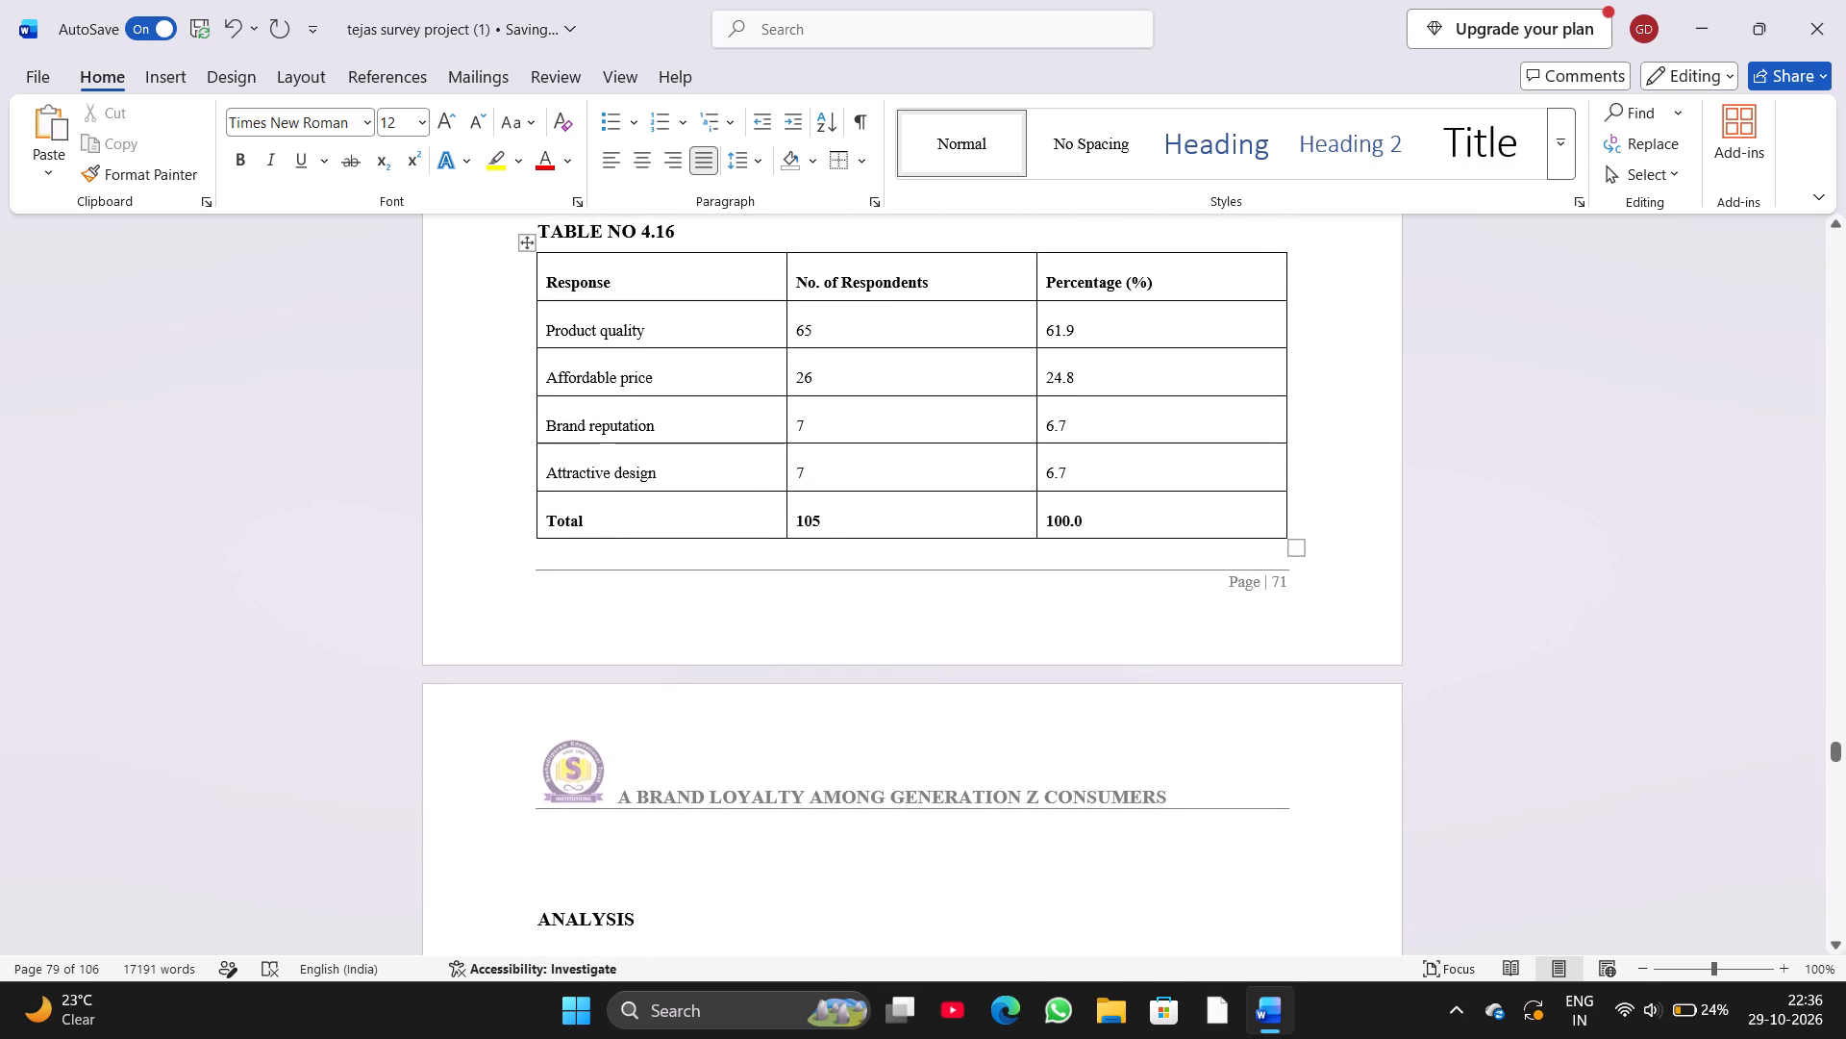
drag(545, 284, 1152, 527)
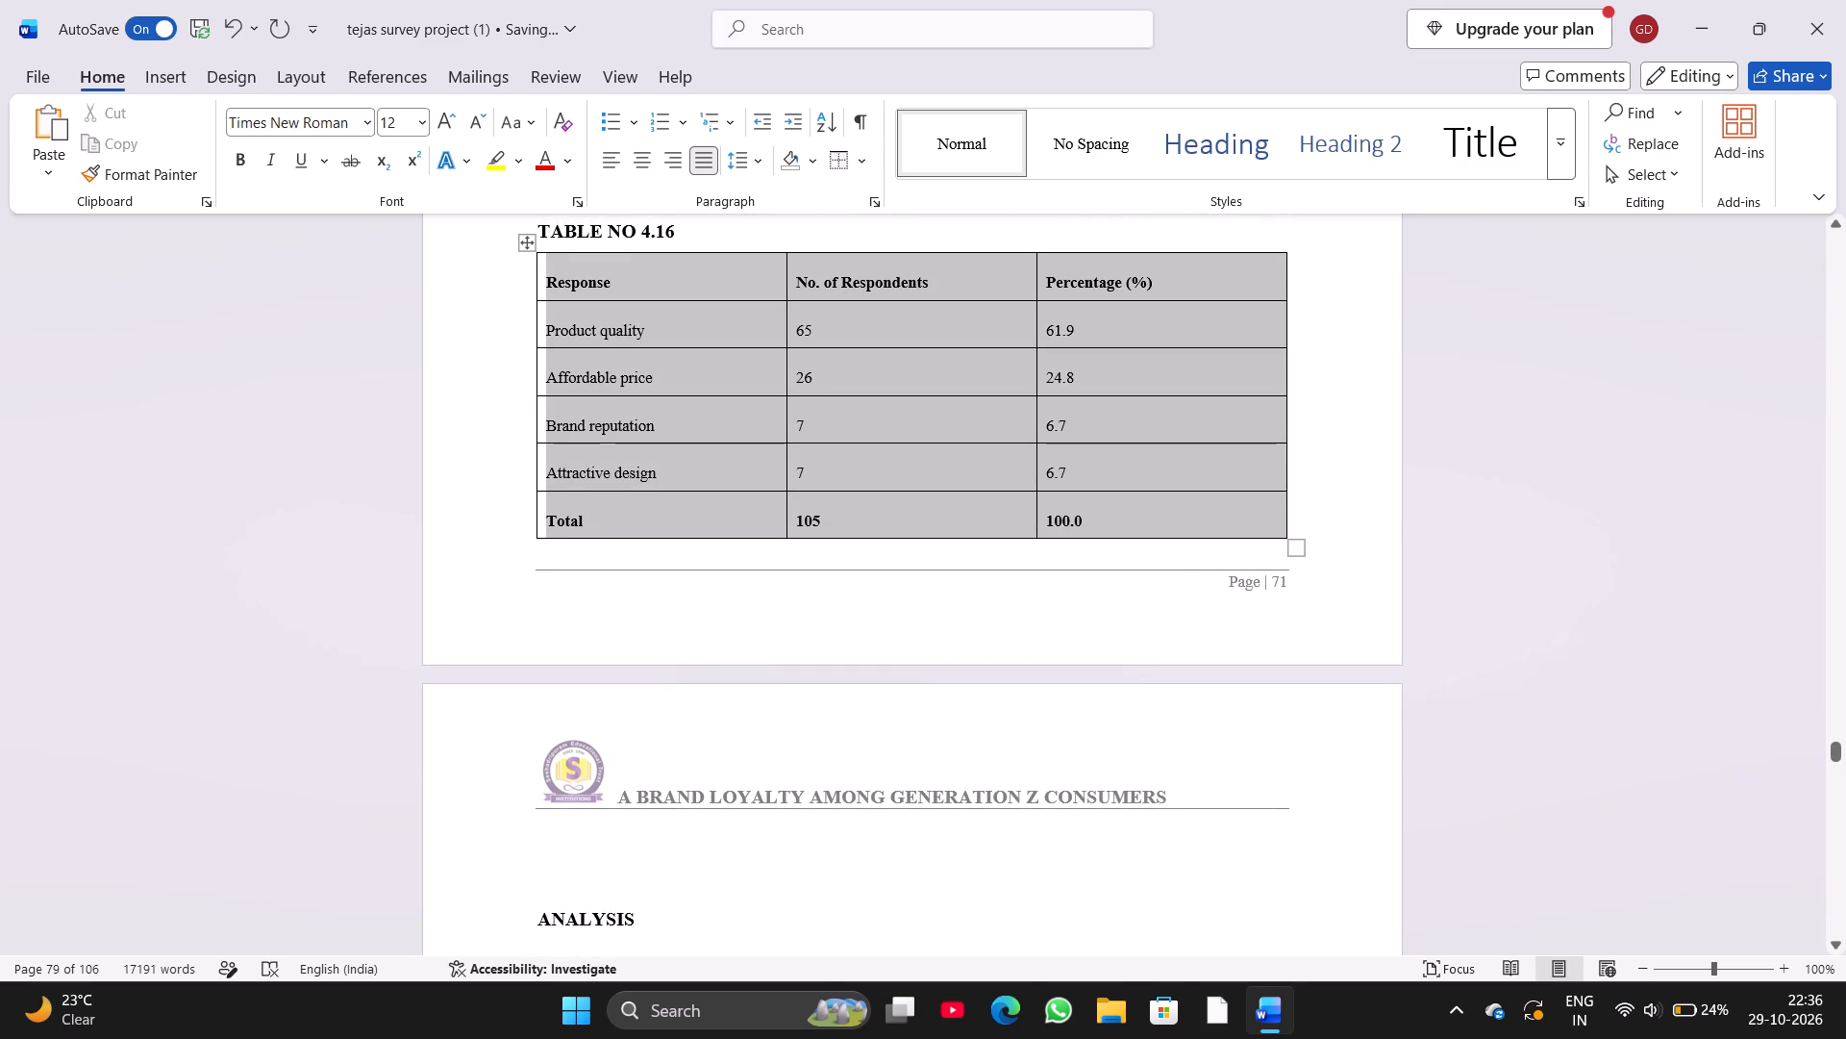
drag(419, 118, 407, 267)
click(407, 267)
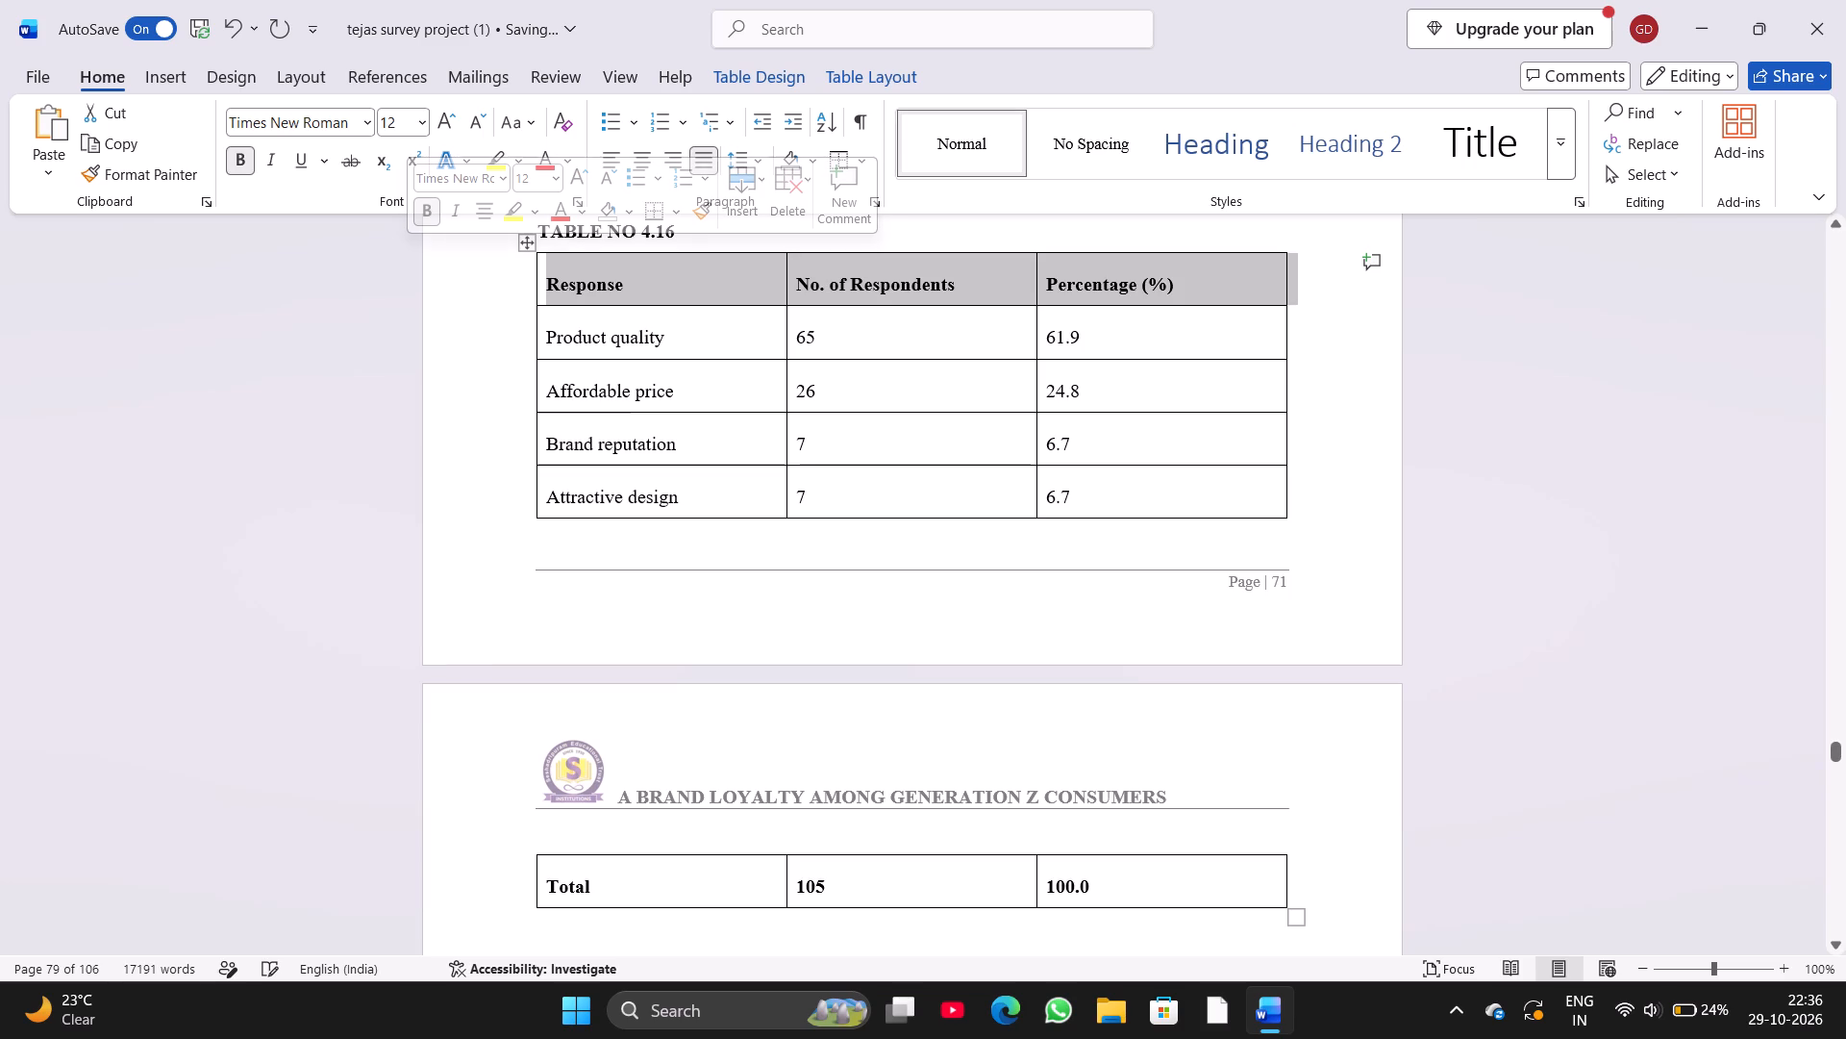
Remove the empty line above the "4.16 Main Reason for Preferring a Particular Brand" heading so the whole table fits on its page.
scroll(660, 446, up, 3)
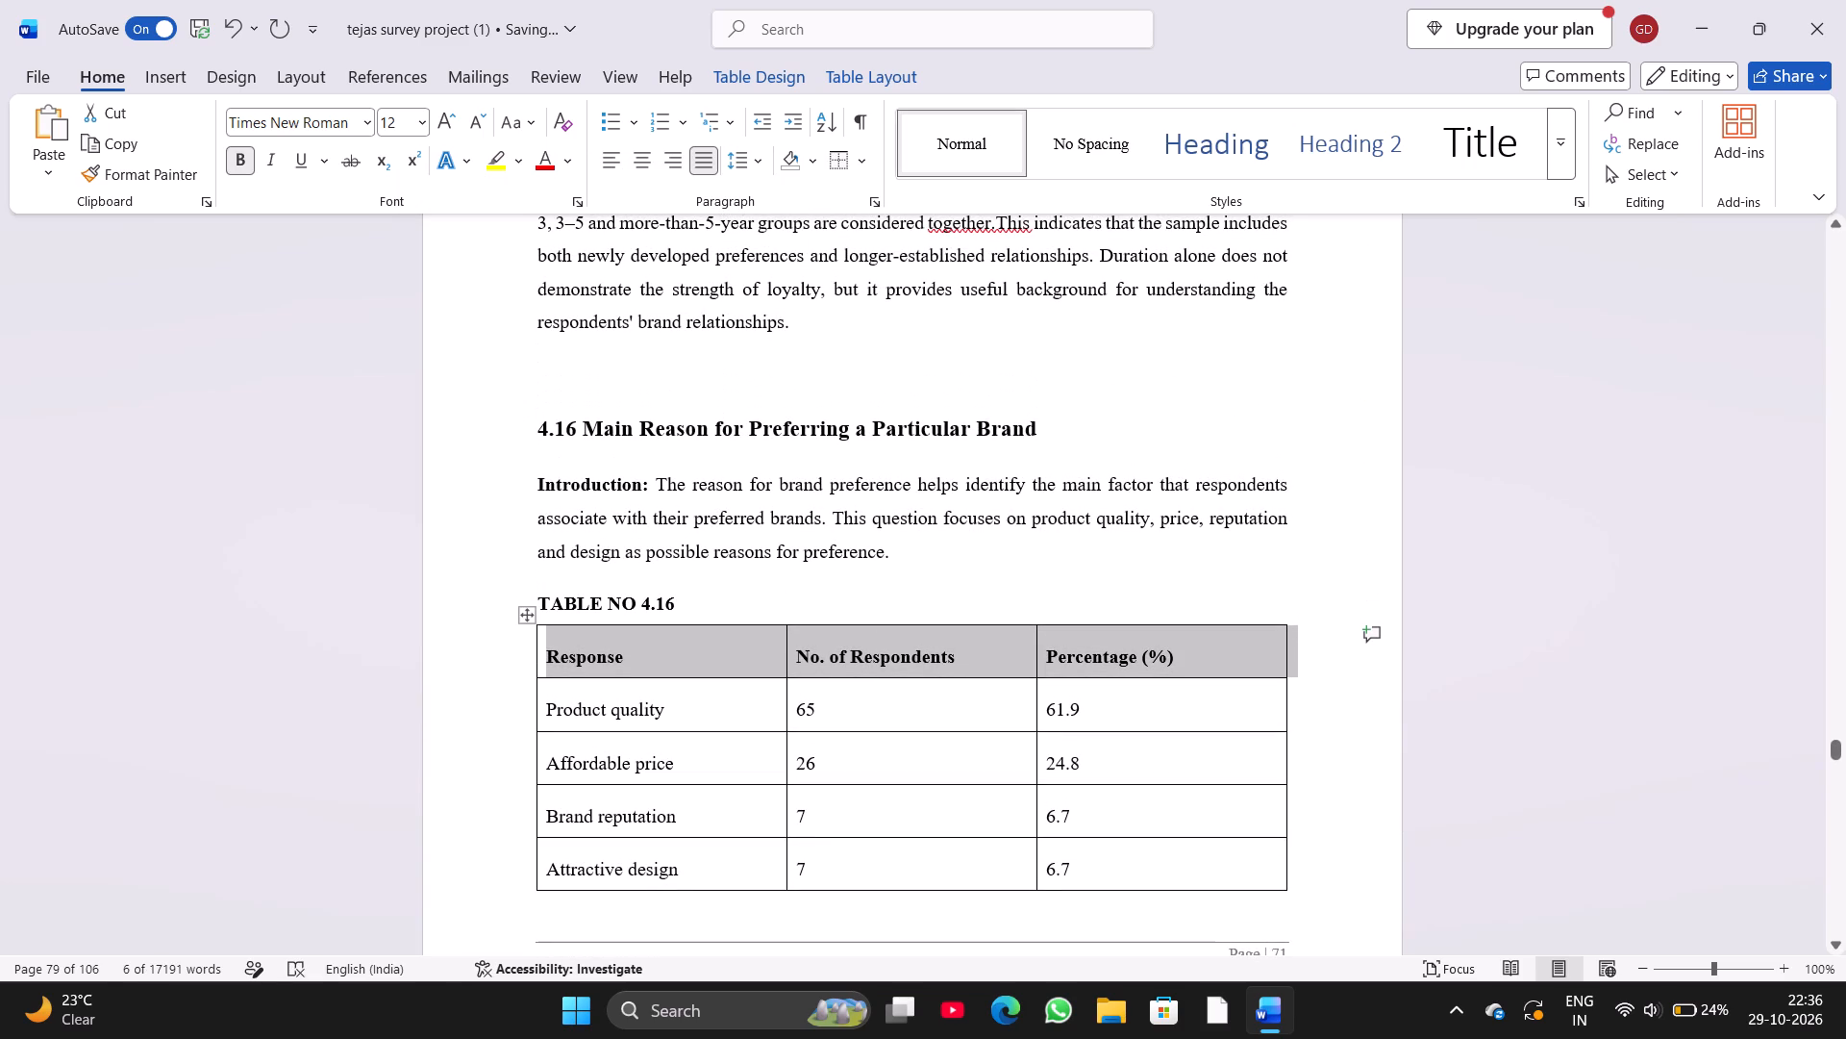
click(538, 427)
key(BackSpace)
Remove one empty line above the ANALYSIS heading on the page following the TABLE NO 4.16 table.
scroll(538, 427, down, 1)
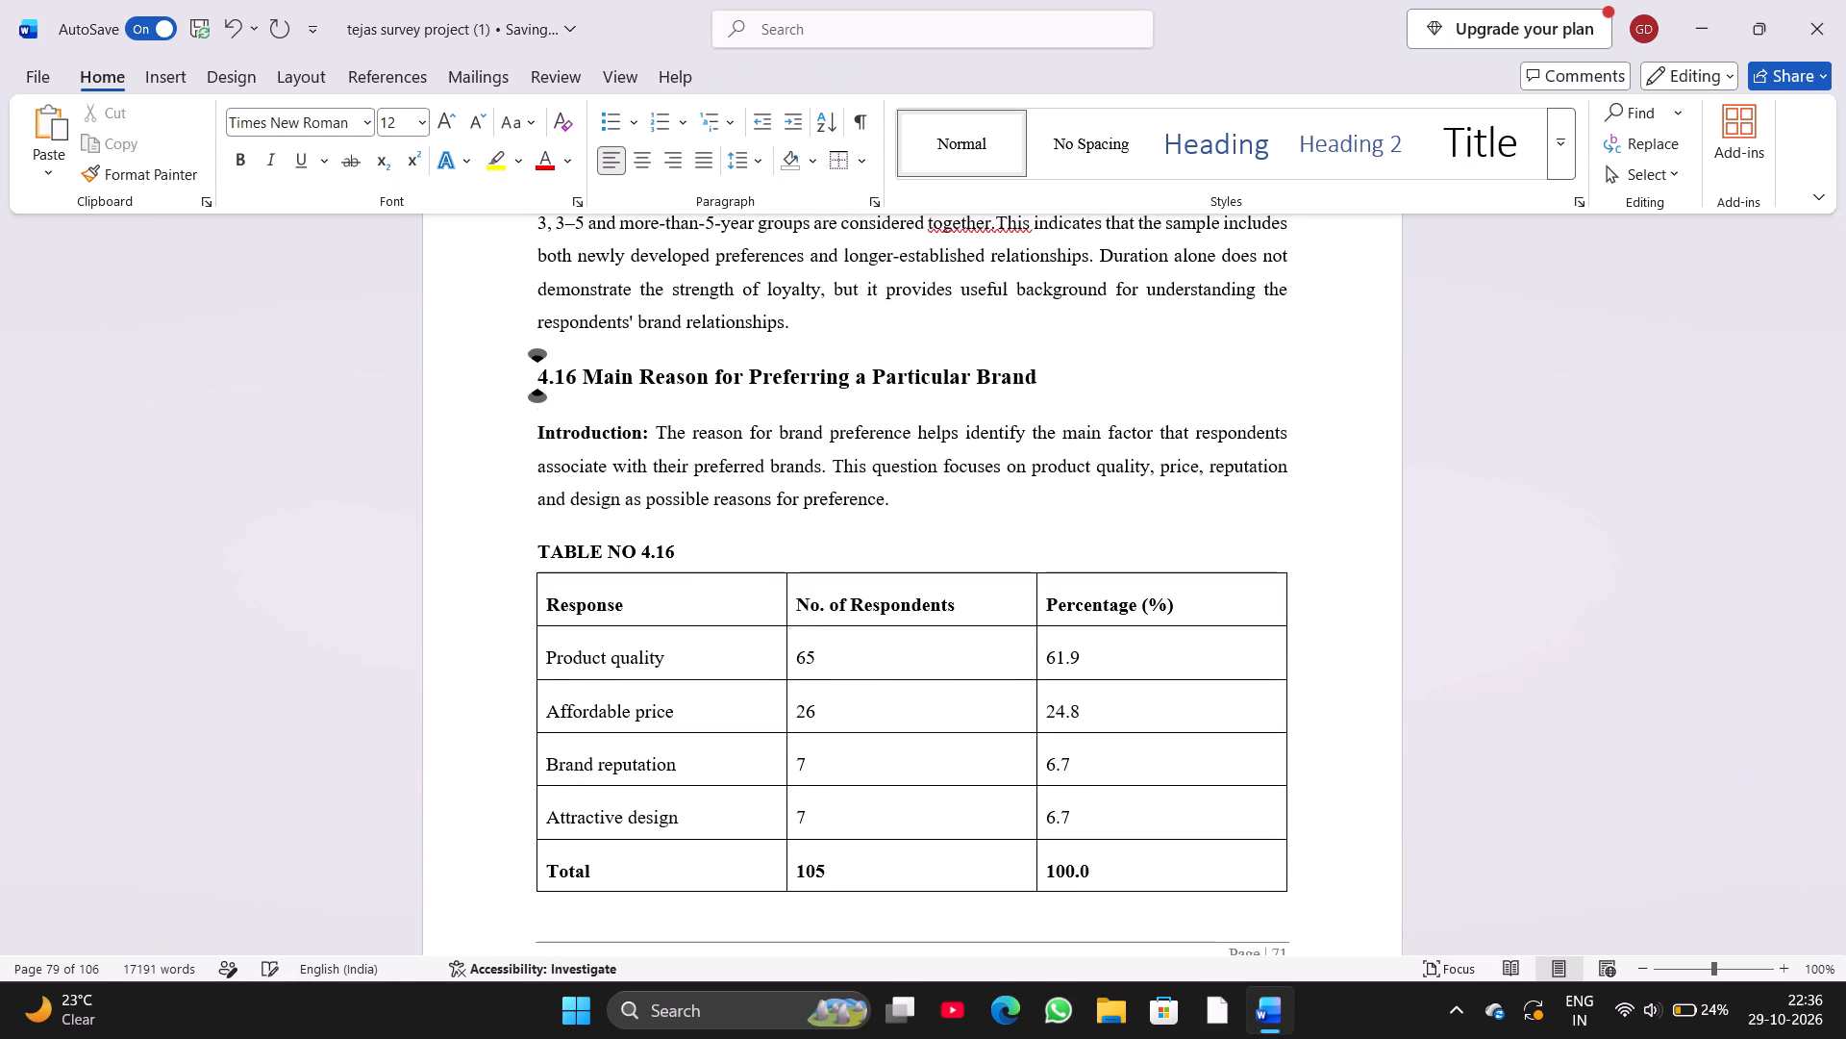
scroll(538, 427, down, 4)
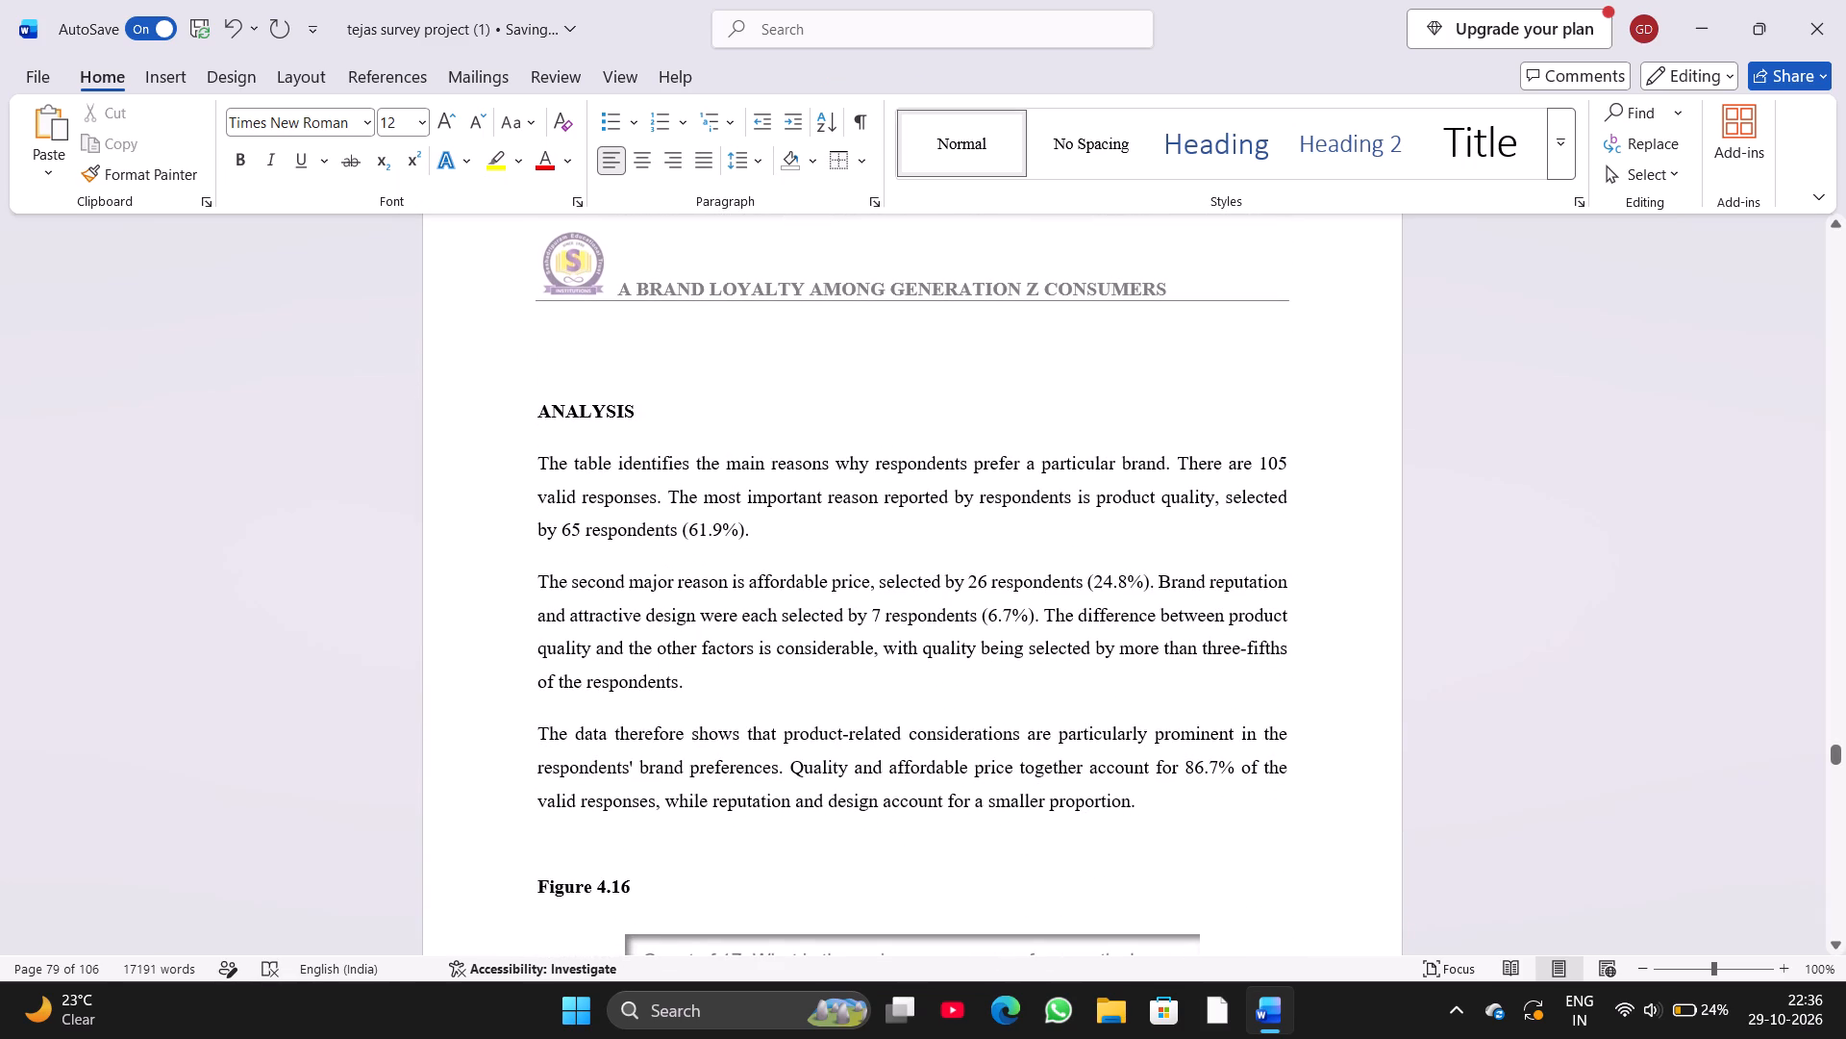
click(537, 418)
key(BackSpace)
Insert an empty line above the INTERPRETATION heading below the Figure 4.16 chart to move it onto the following page.
scroll(537, 418, down, 4)
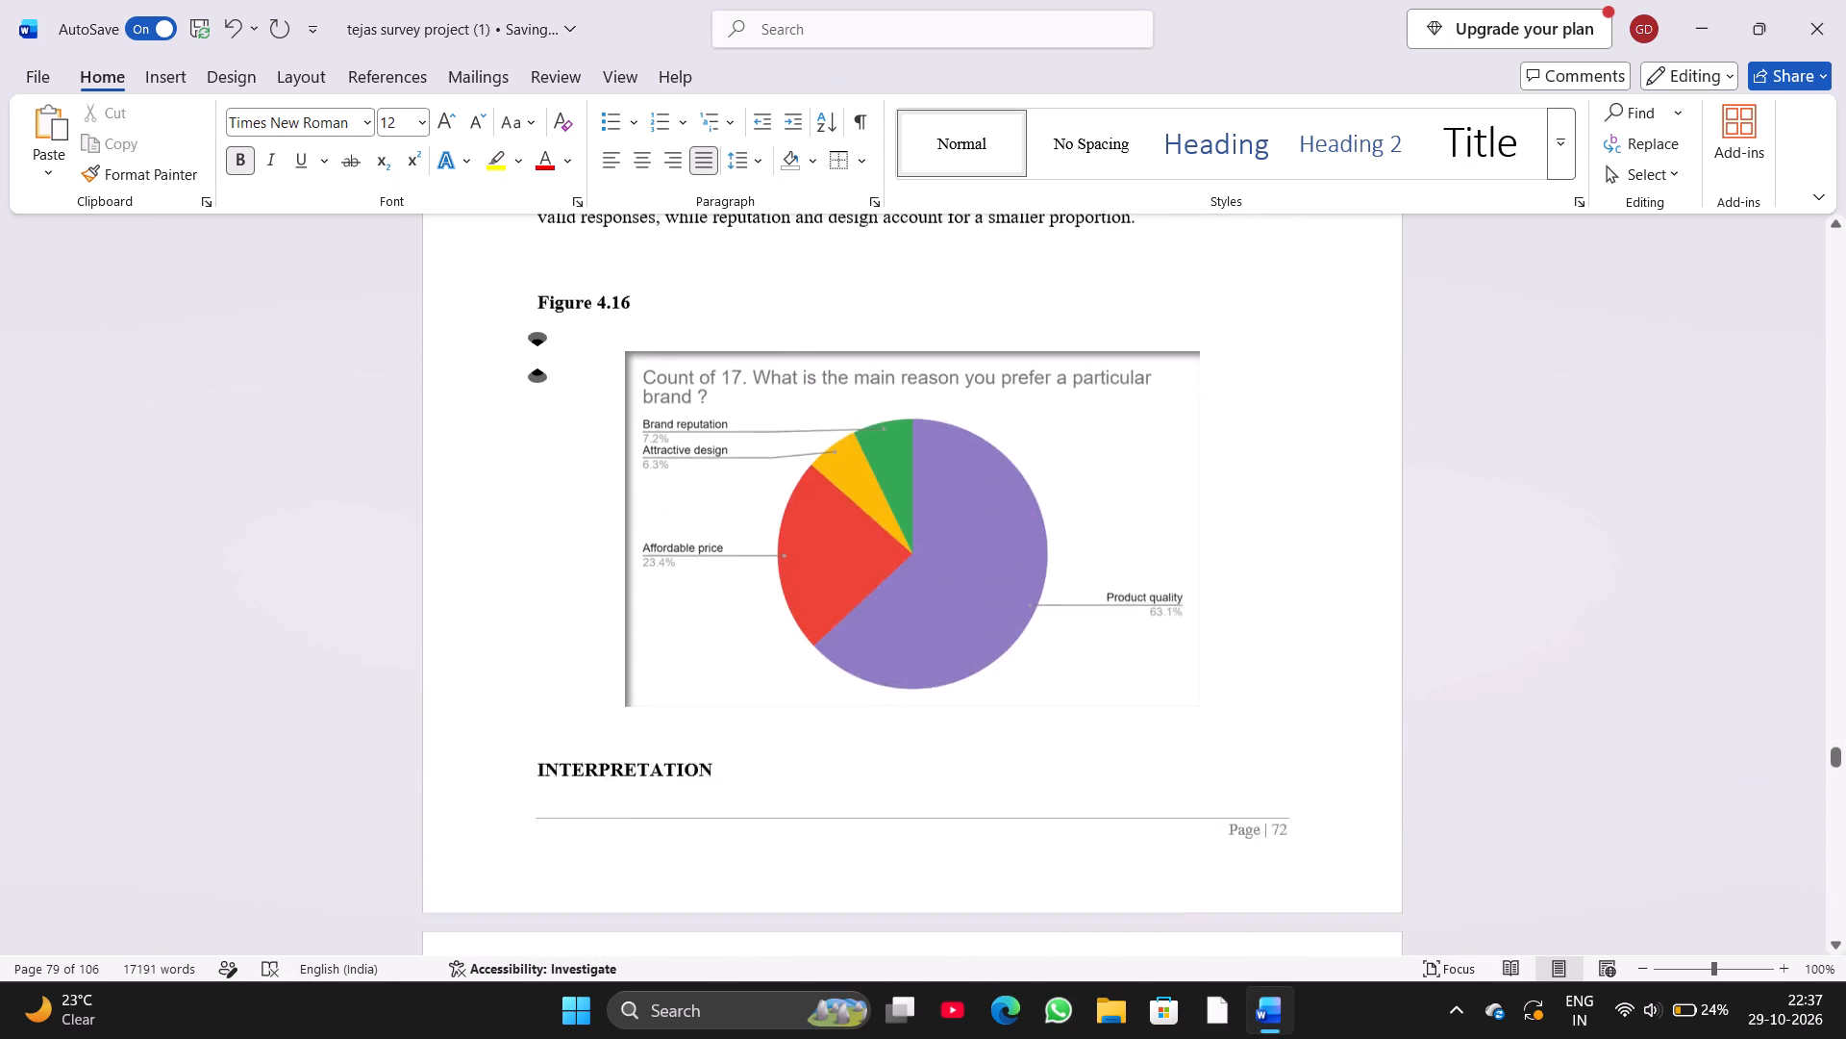
scroll(537, 418, down, 2)
click(532, 448)
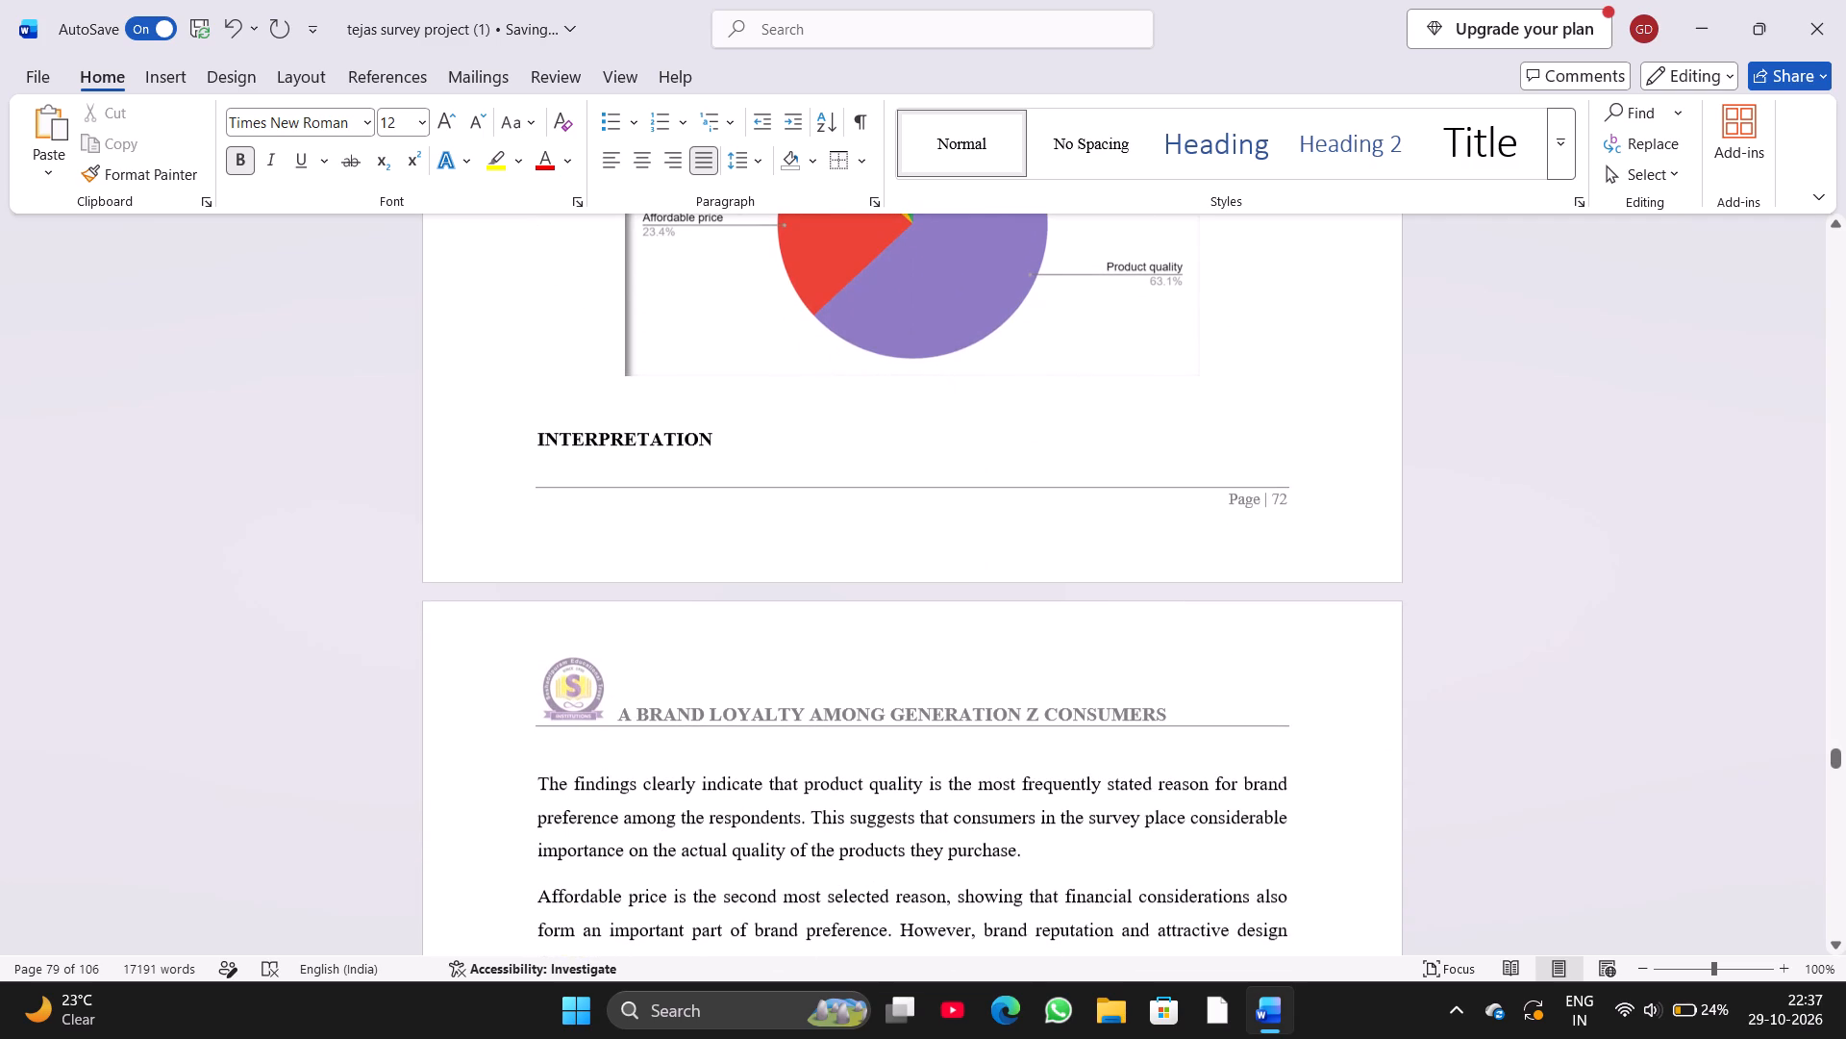
key(Return)
Remove the empty line between the TABLE NO 4.17 caption and its table.
scroll(532, 448, down, 7)
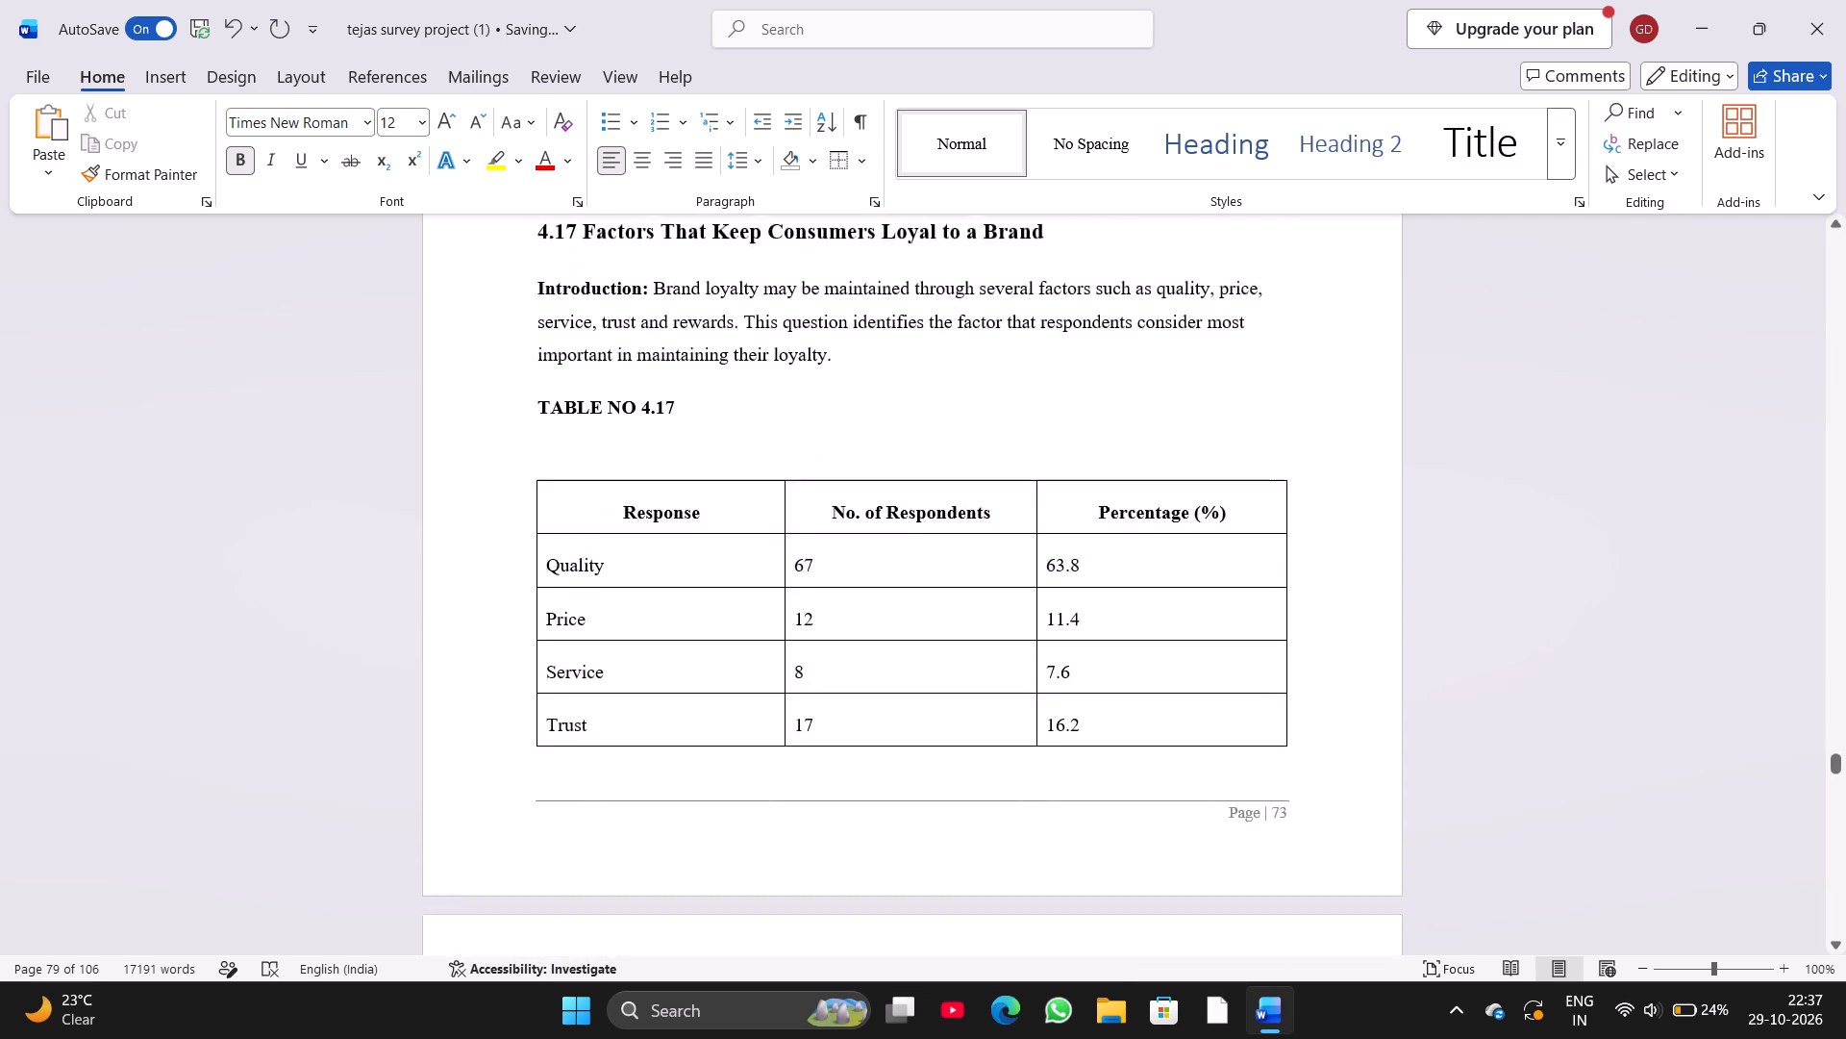
scroll(532, 448, down, 1)
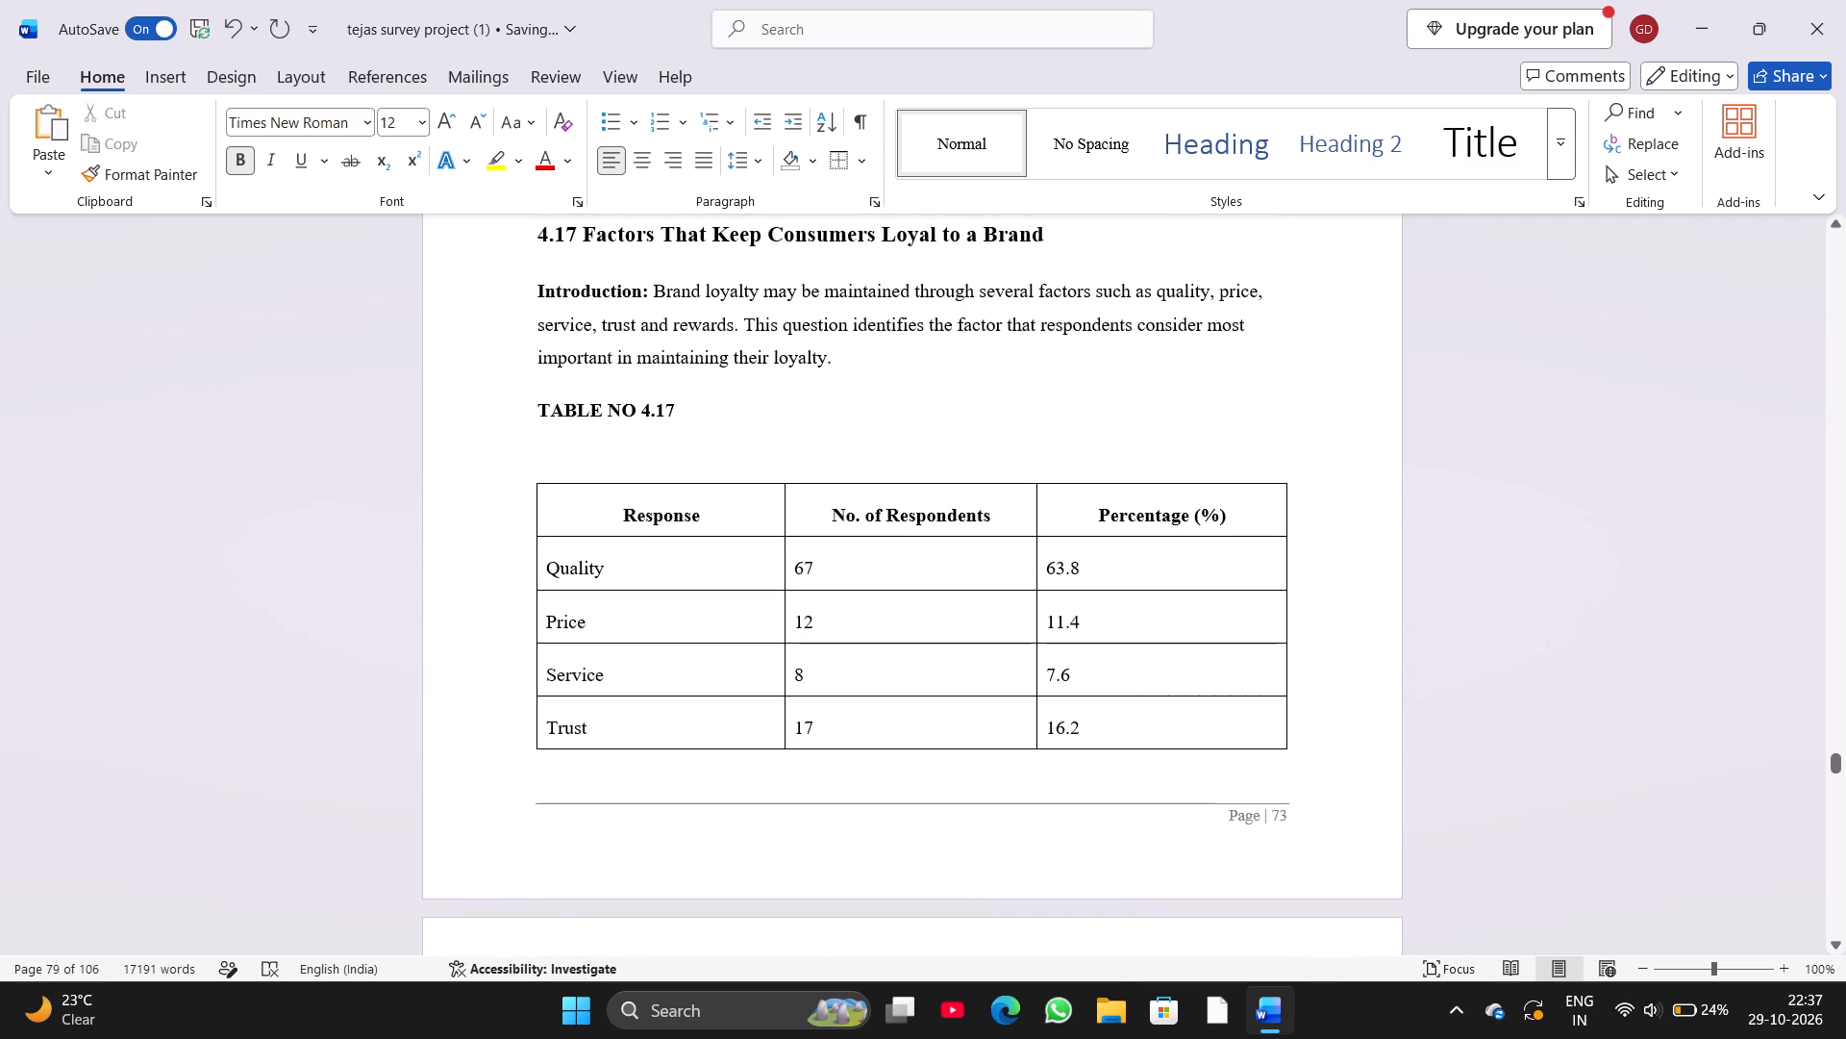
click(554, 461)
key(BackSpace)
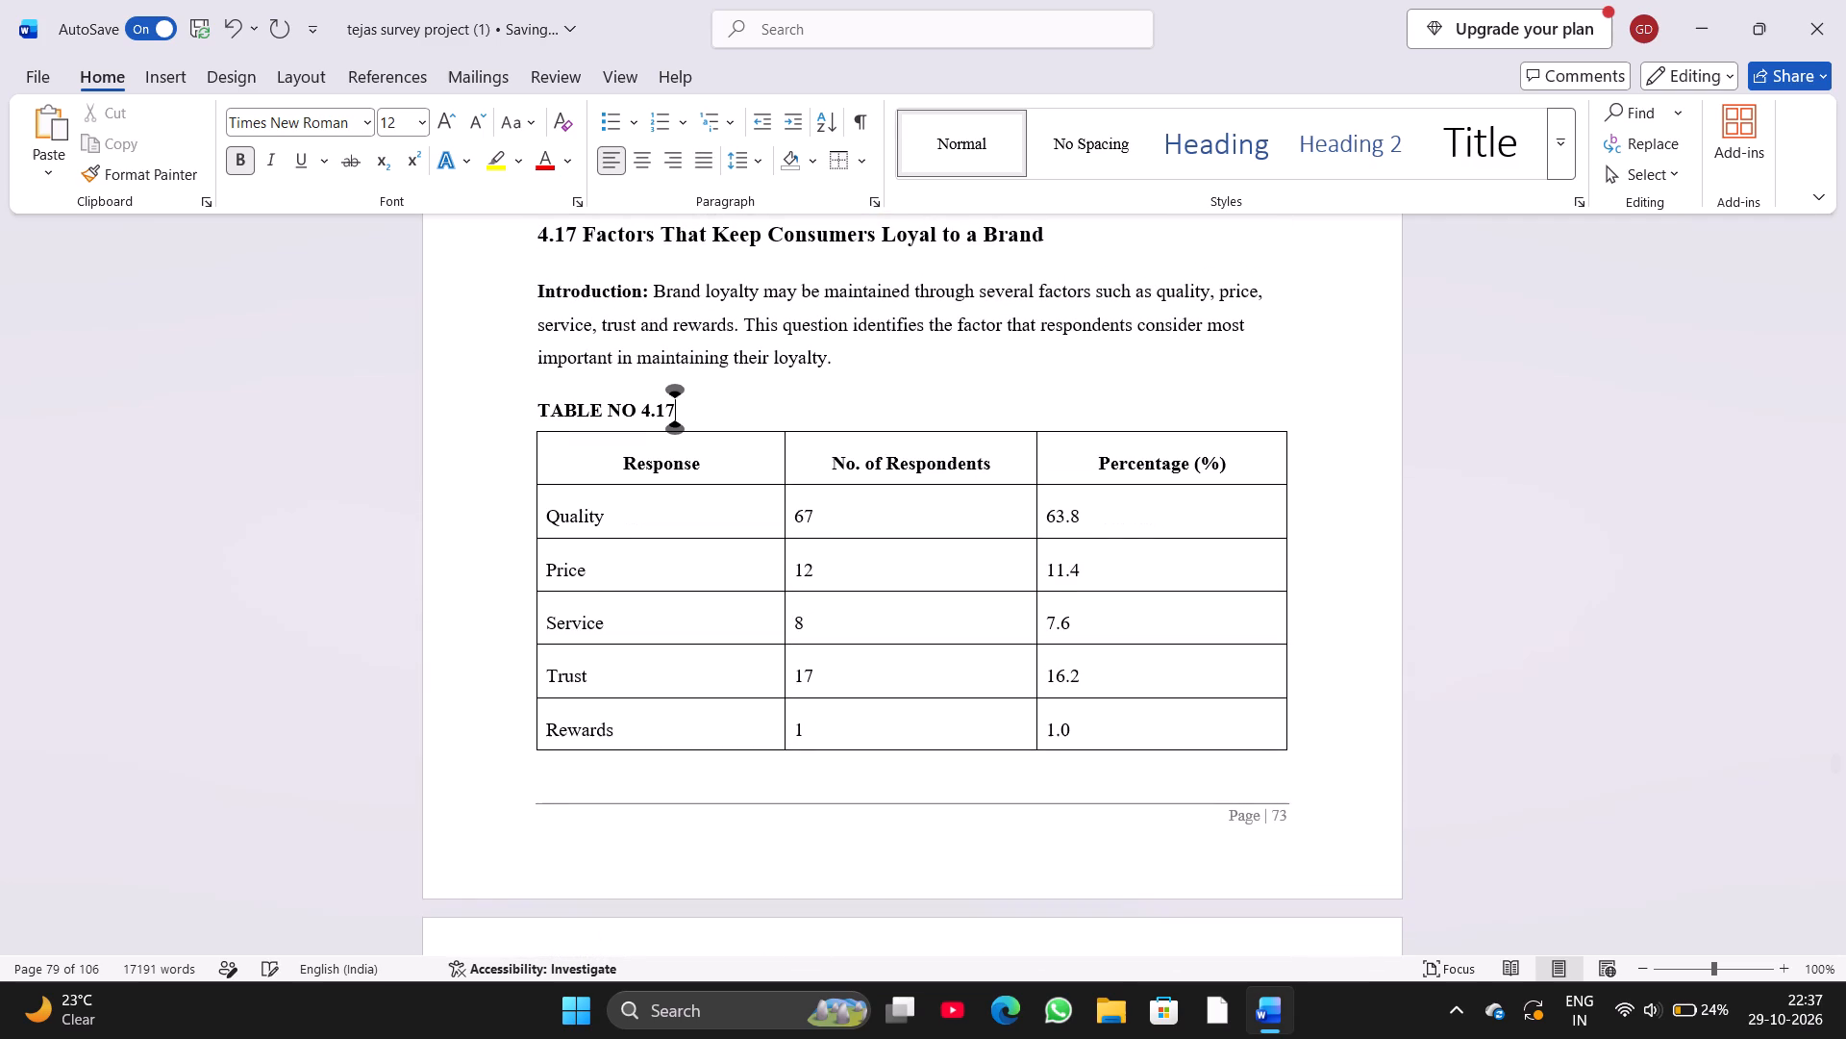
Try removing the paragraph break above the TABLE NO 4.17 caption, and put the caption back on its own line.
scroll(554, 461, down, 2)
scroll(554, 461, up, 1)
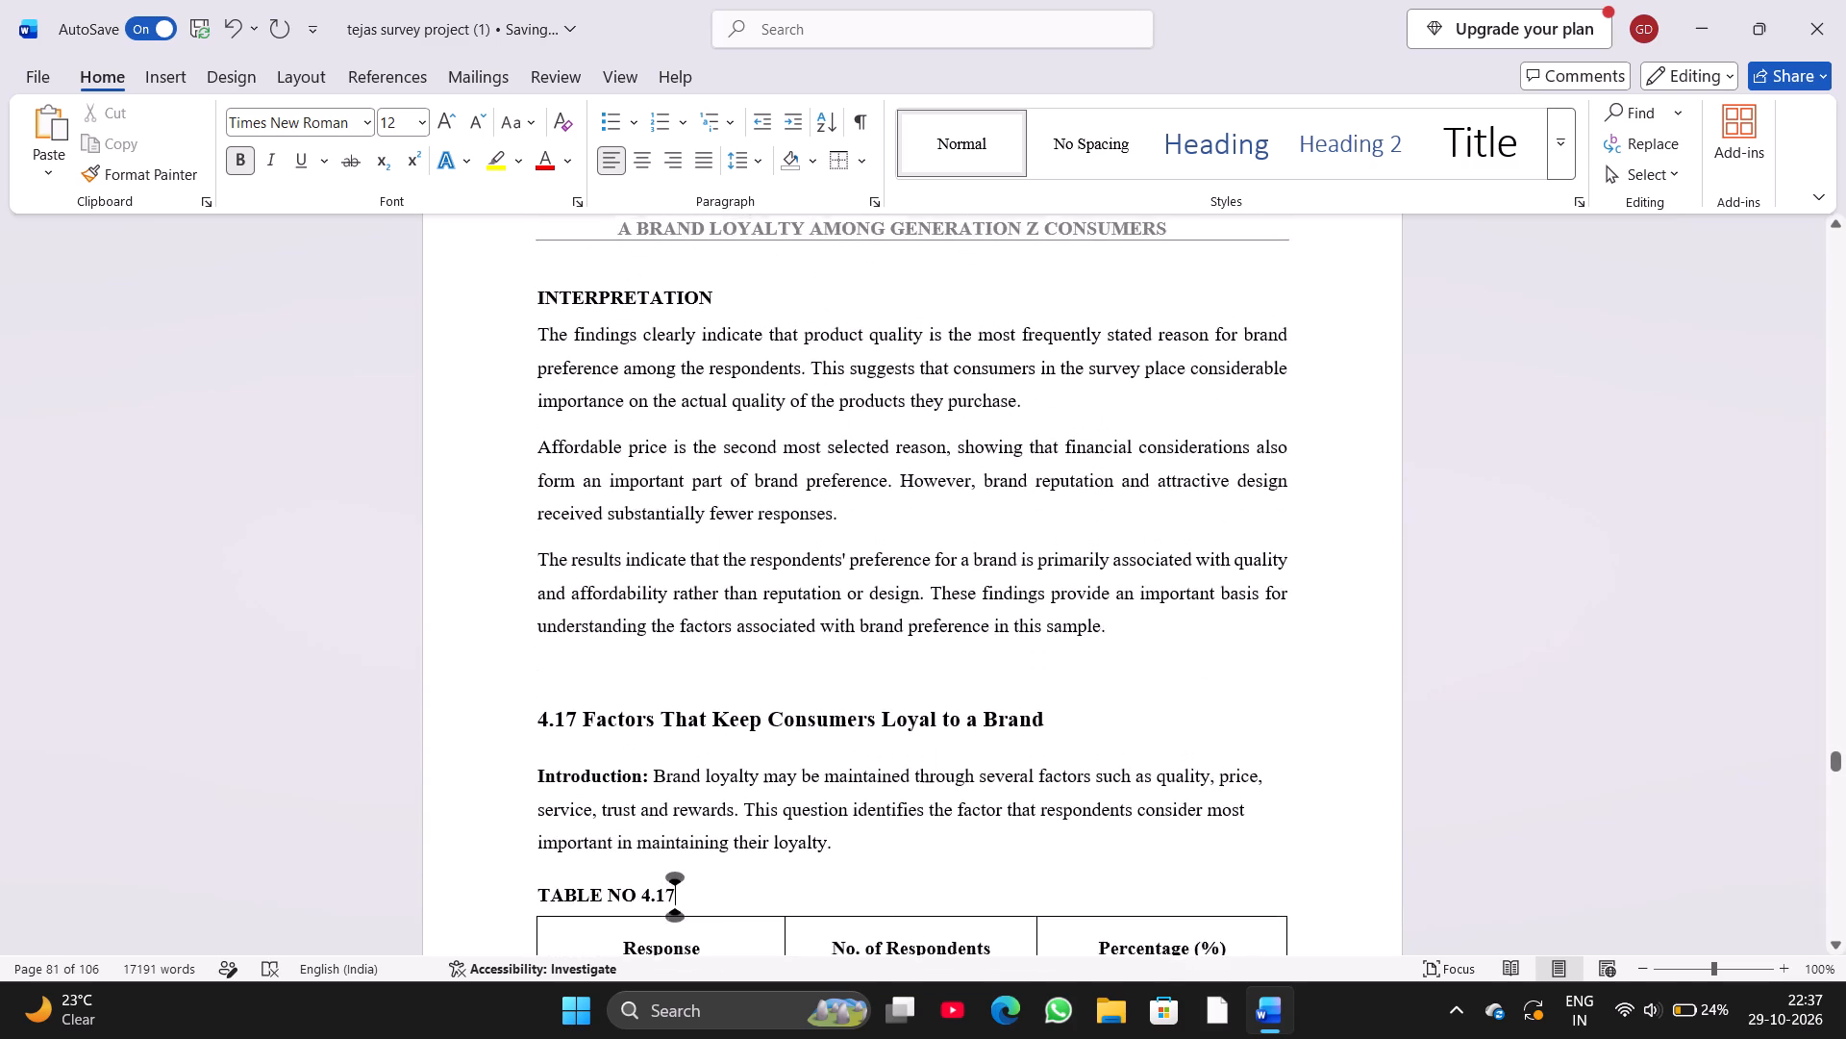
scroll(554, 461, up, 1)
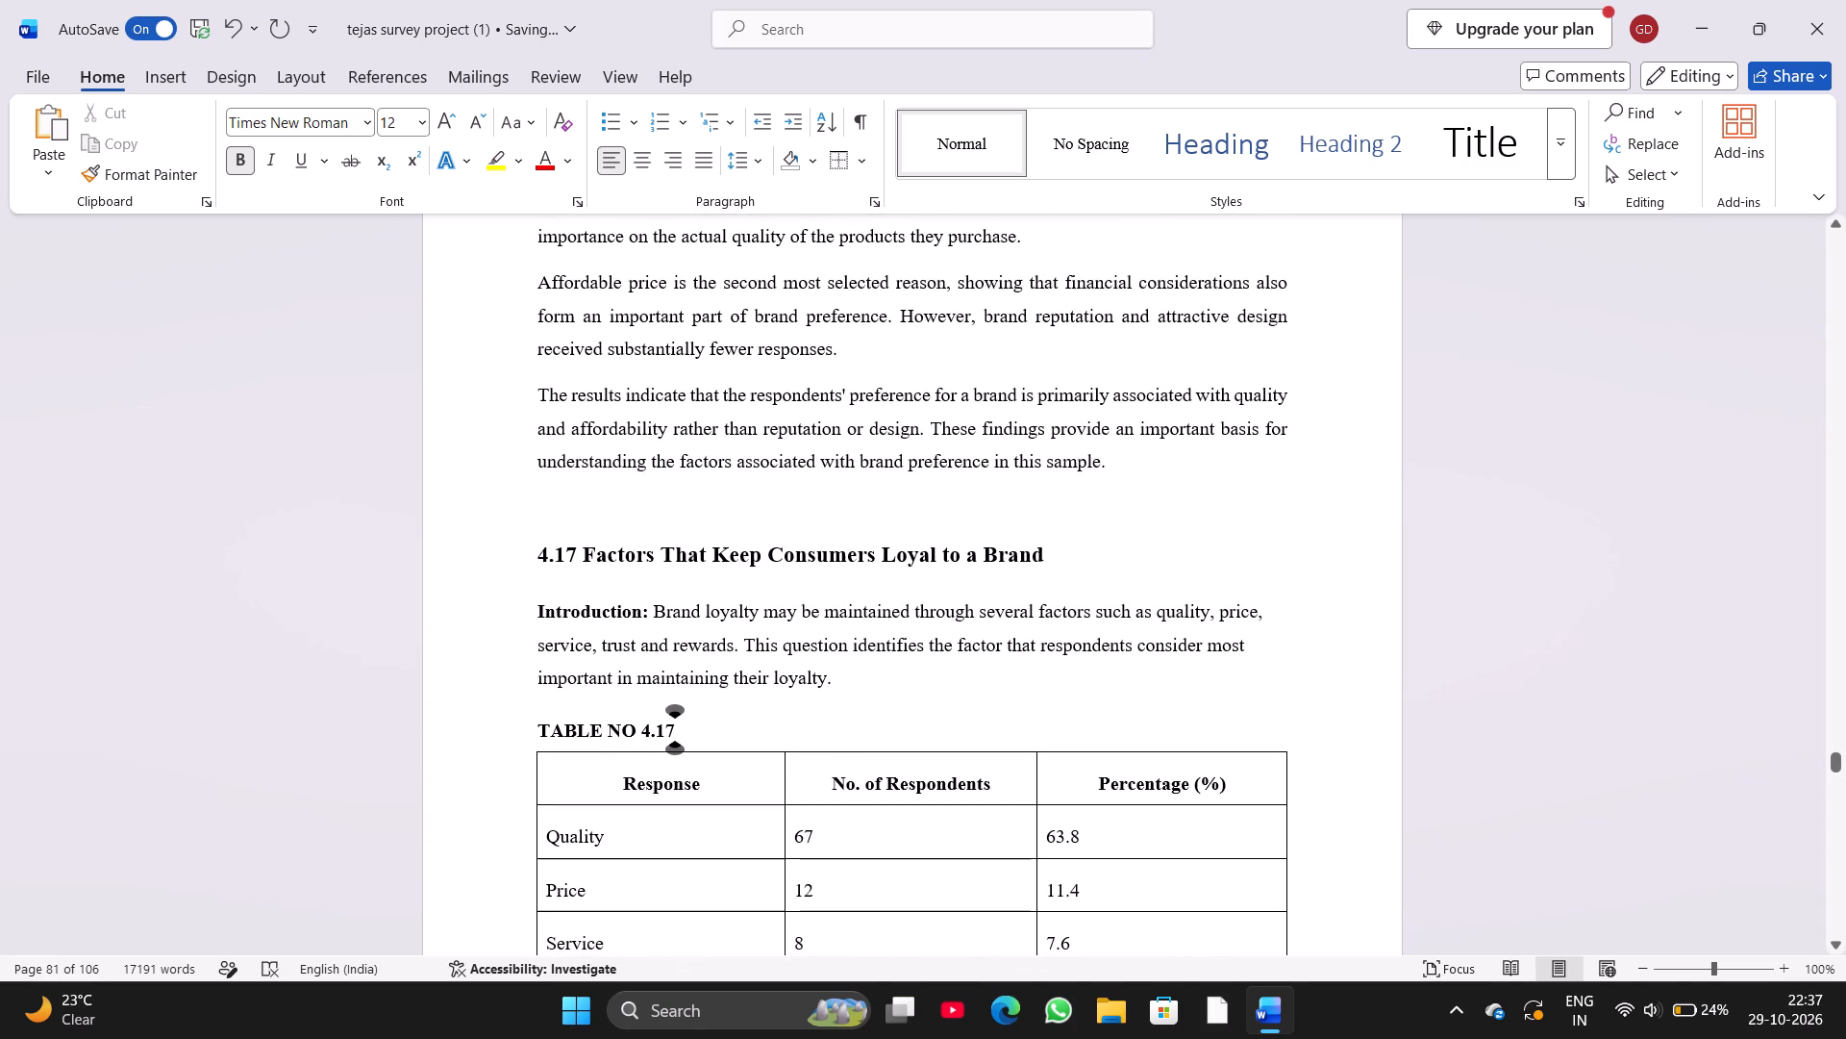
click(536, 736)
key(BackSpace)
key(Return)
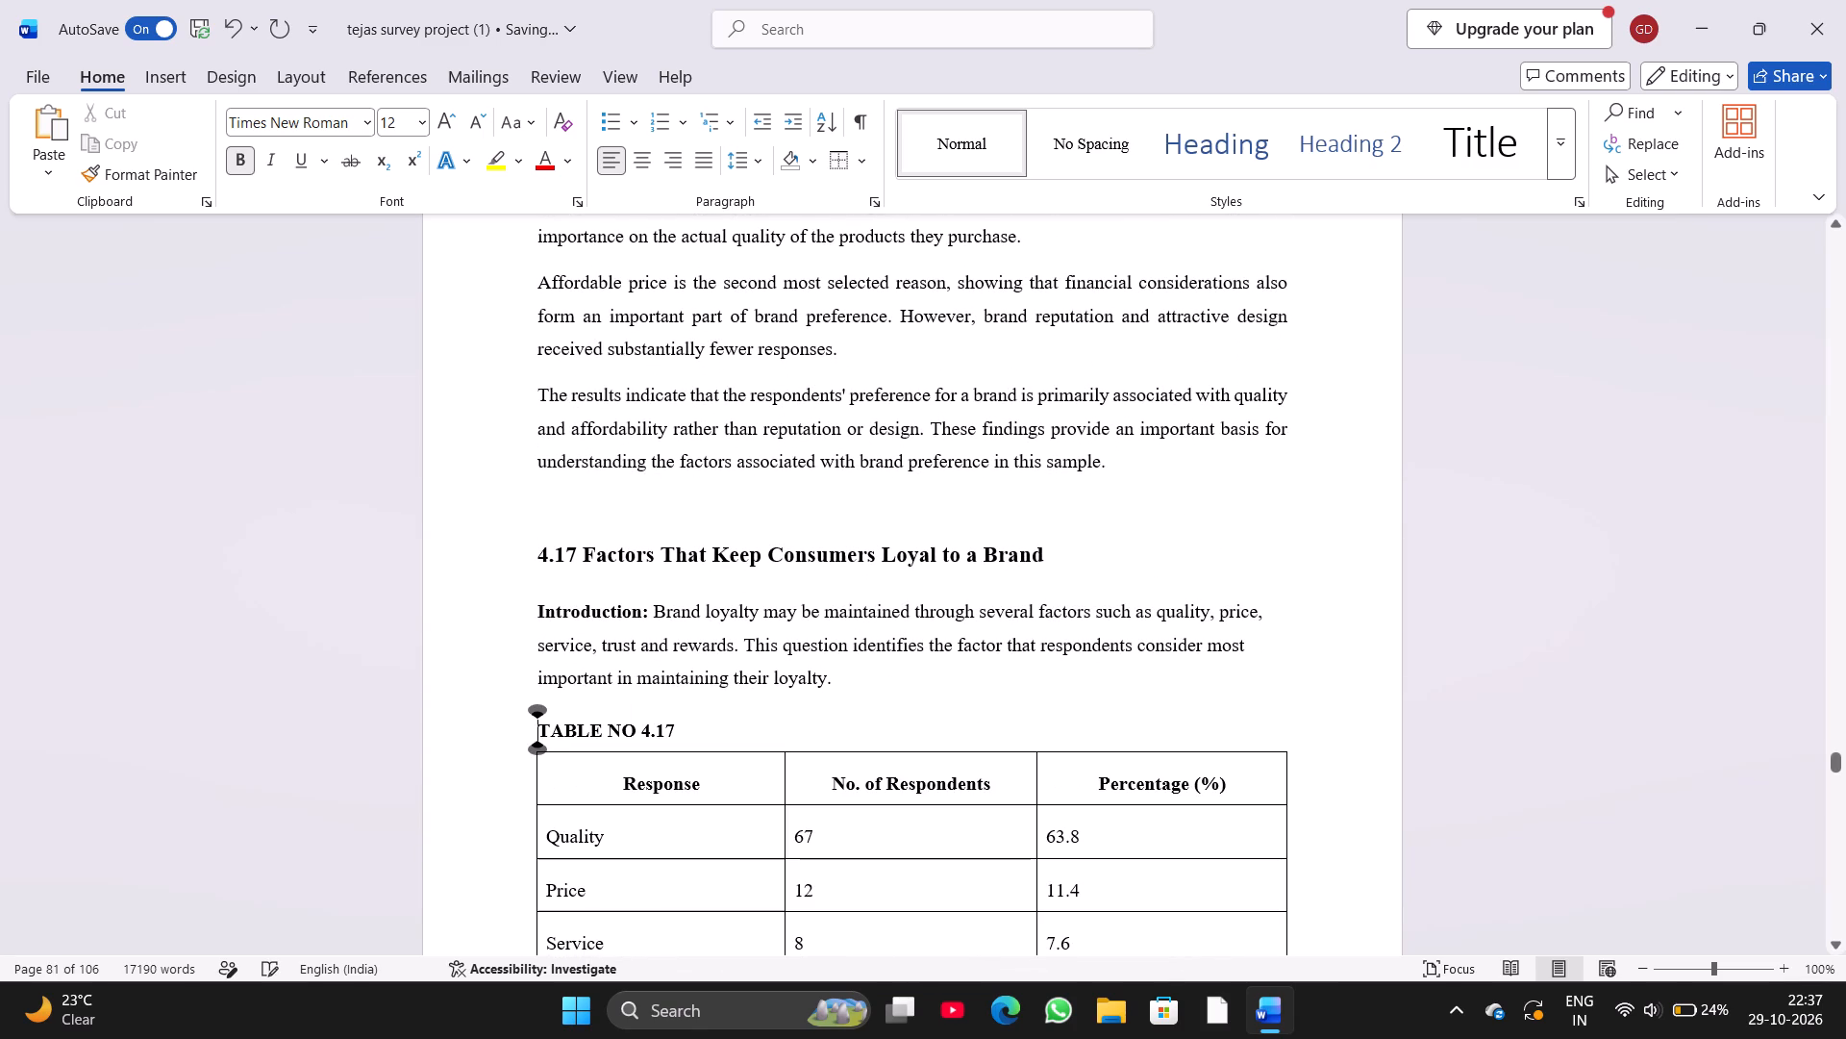
Remove the paragraph break between the "4.17 Factors That Keep Consumers Loyal to a Brand" heading and its Introduction paragraph.
click(533, 599)
key(BackSpace)
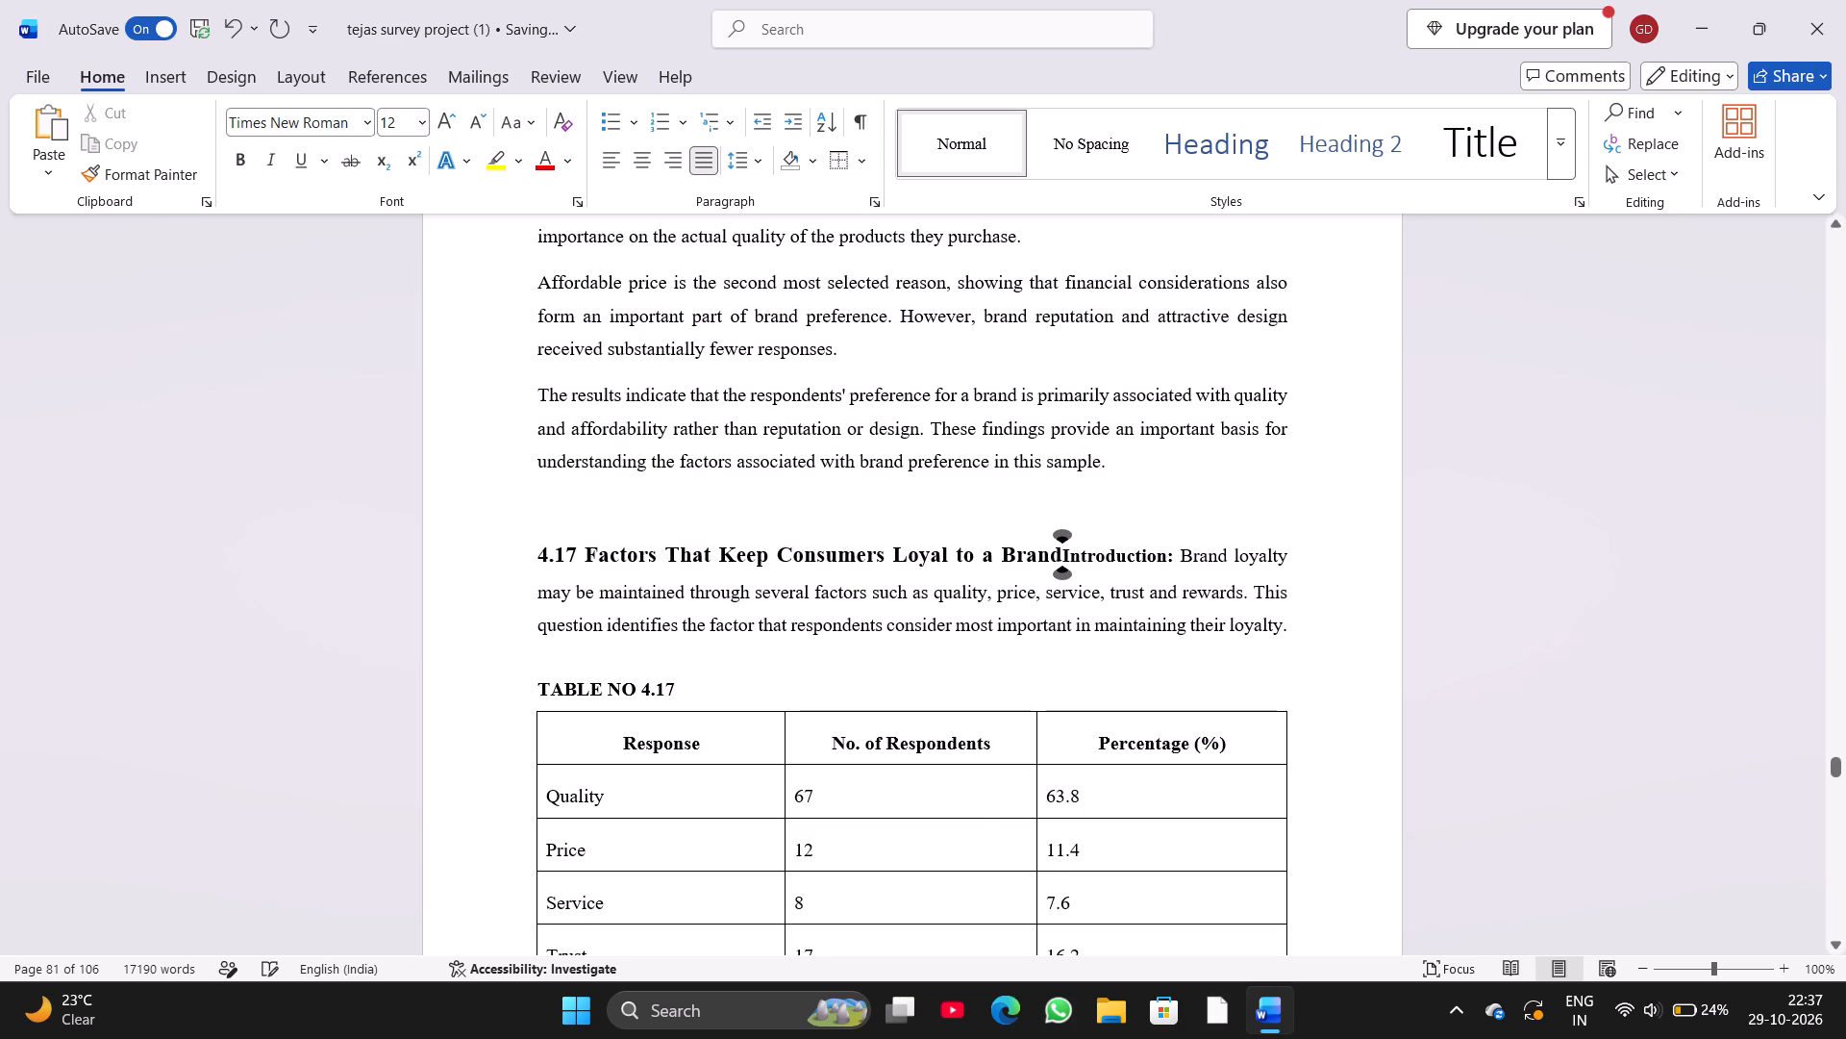
Put the Introduction paragraph back on its own line below the "4.17 Factors That Keep Consumers Loyal to a Brand" heading.
key(Return)
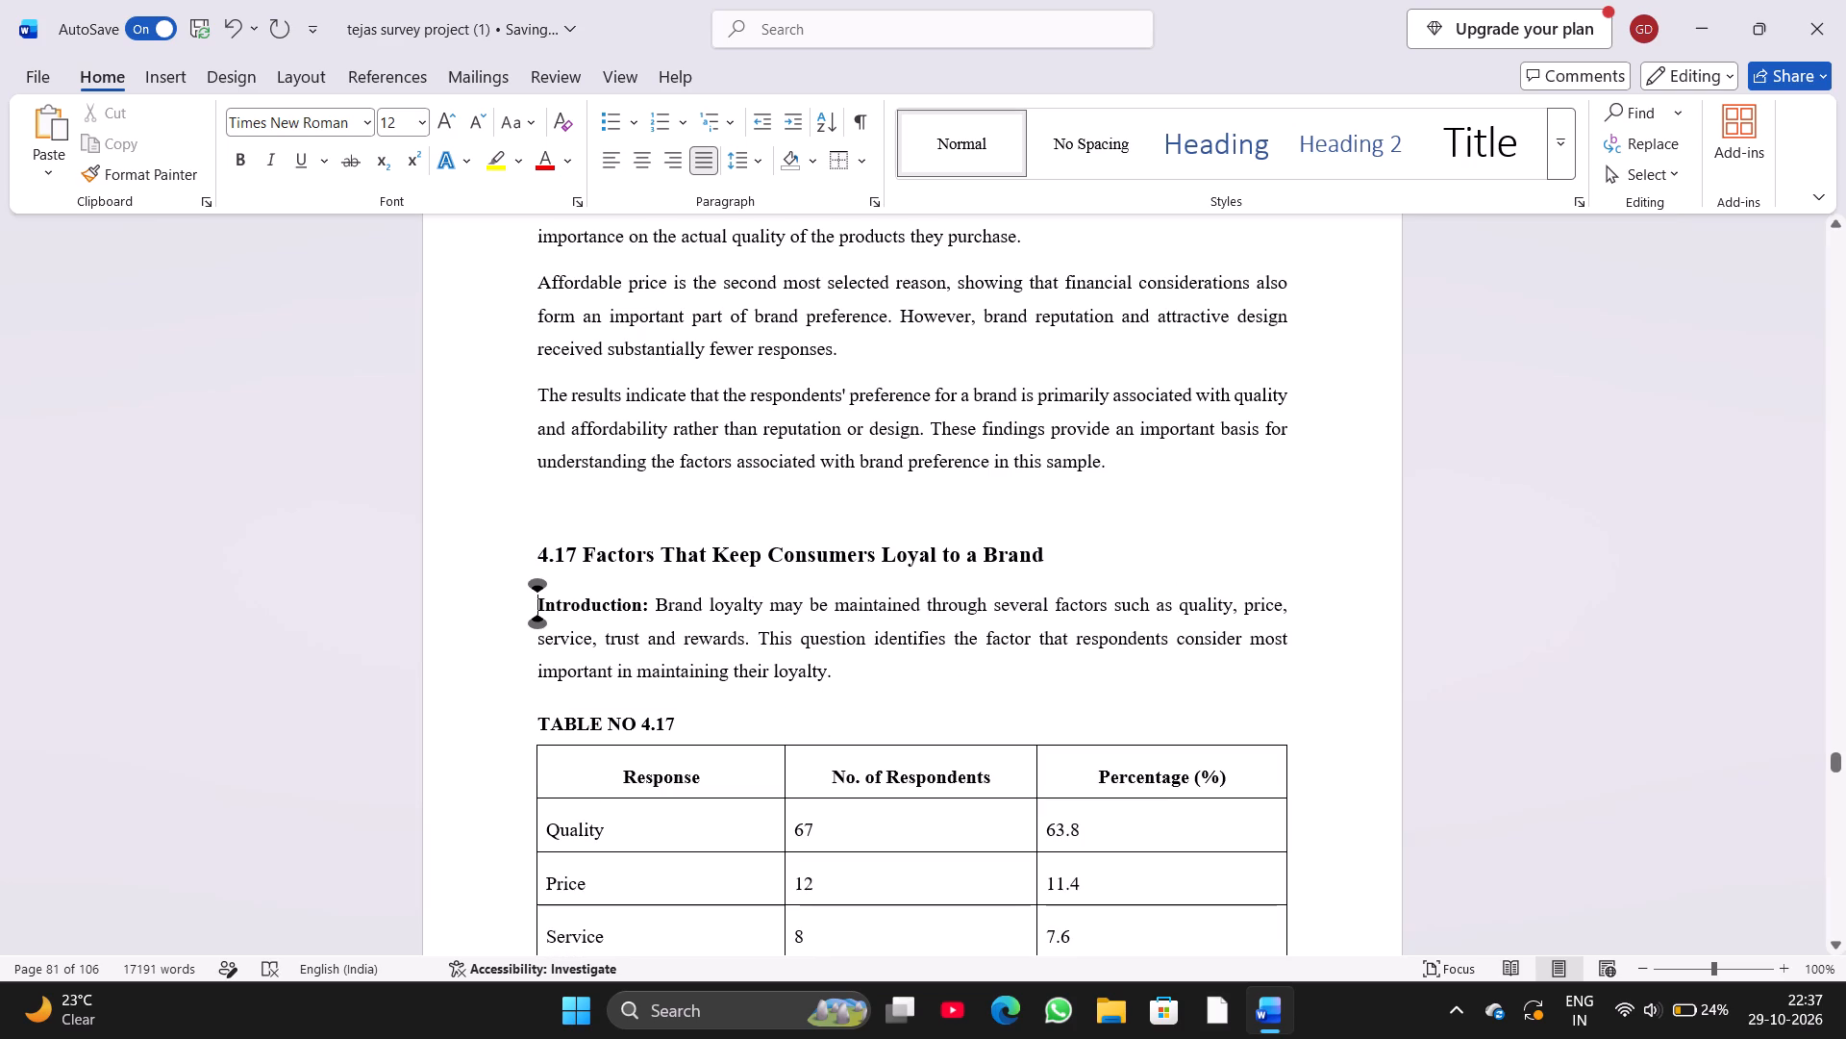
Remove the empty line above the "4.17 Factors That Keep Consumers Loyal to a Brand" heading.
click(522, 559)
click(528, 559)
key(BackSpace)
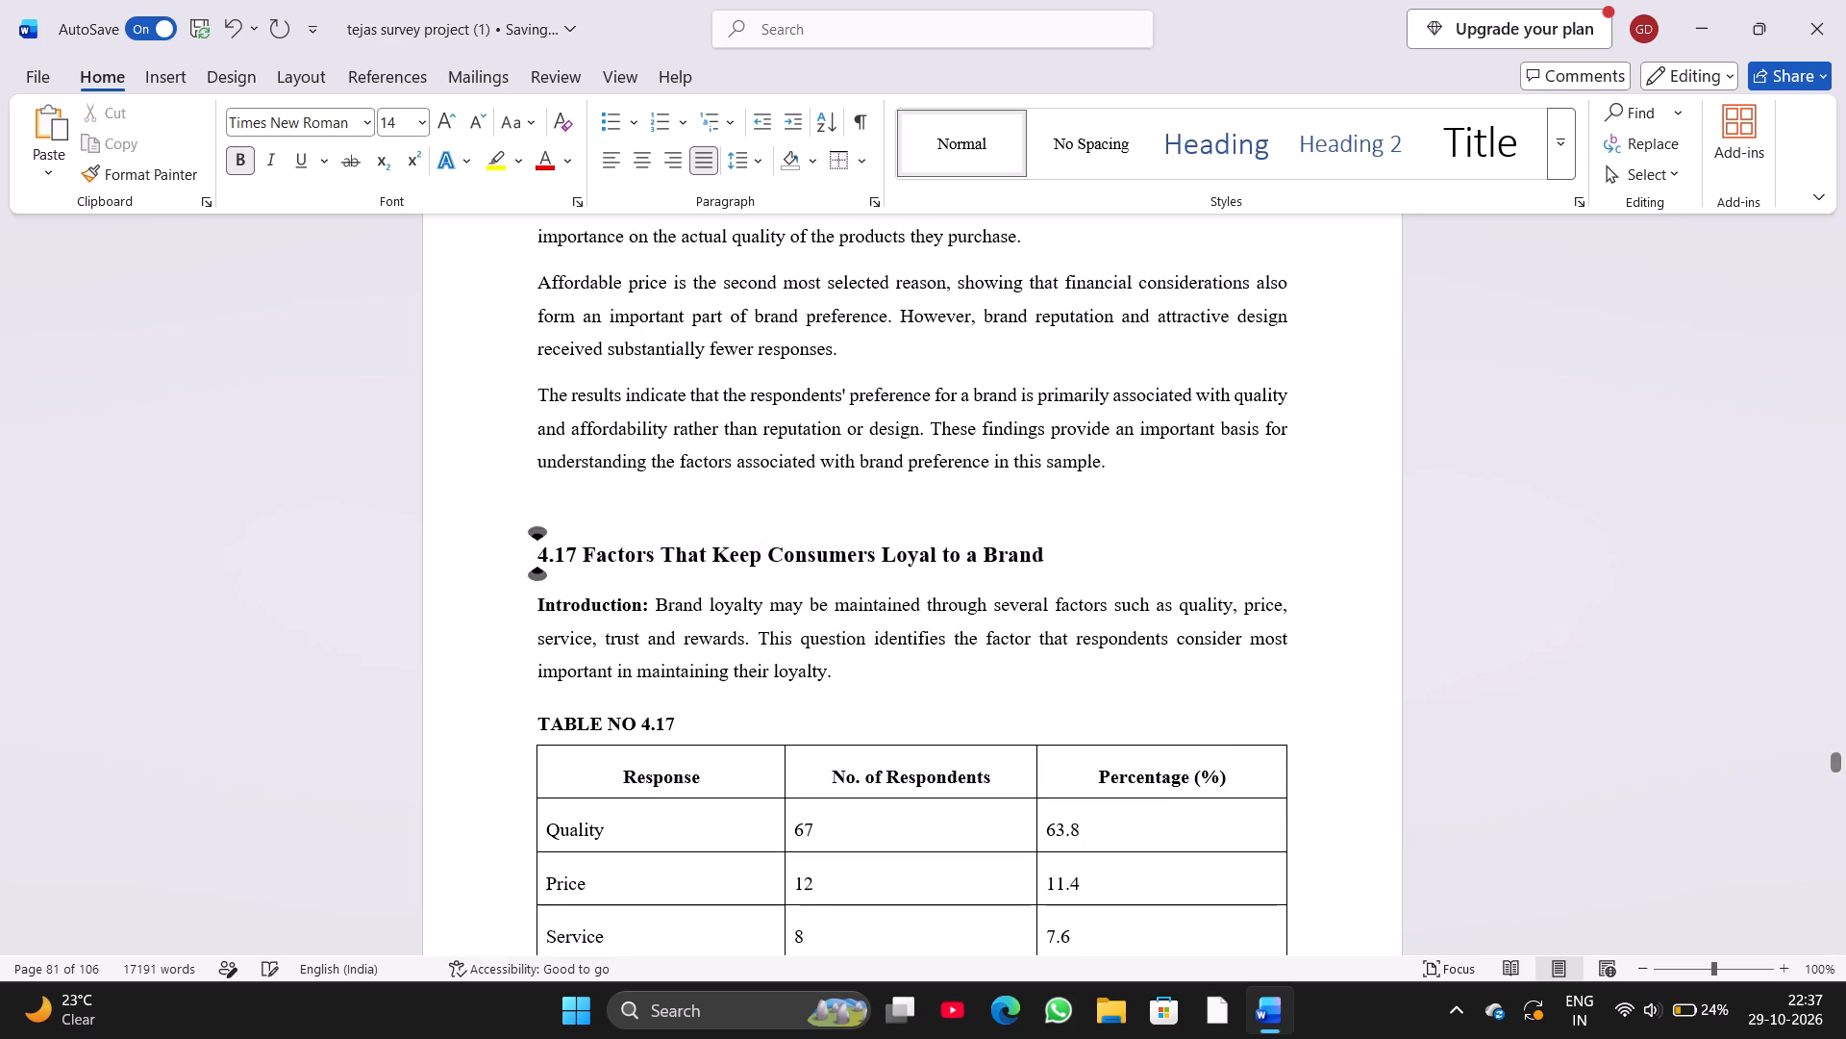
Remove the empty line above the ANALYSIS heading in section 4.17, at the start of the page containing Figure 4.17.
scroll(528, 559, down, 7)
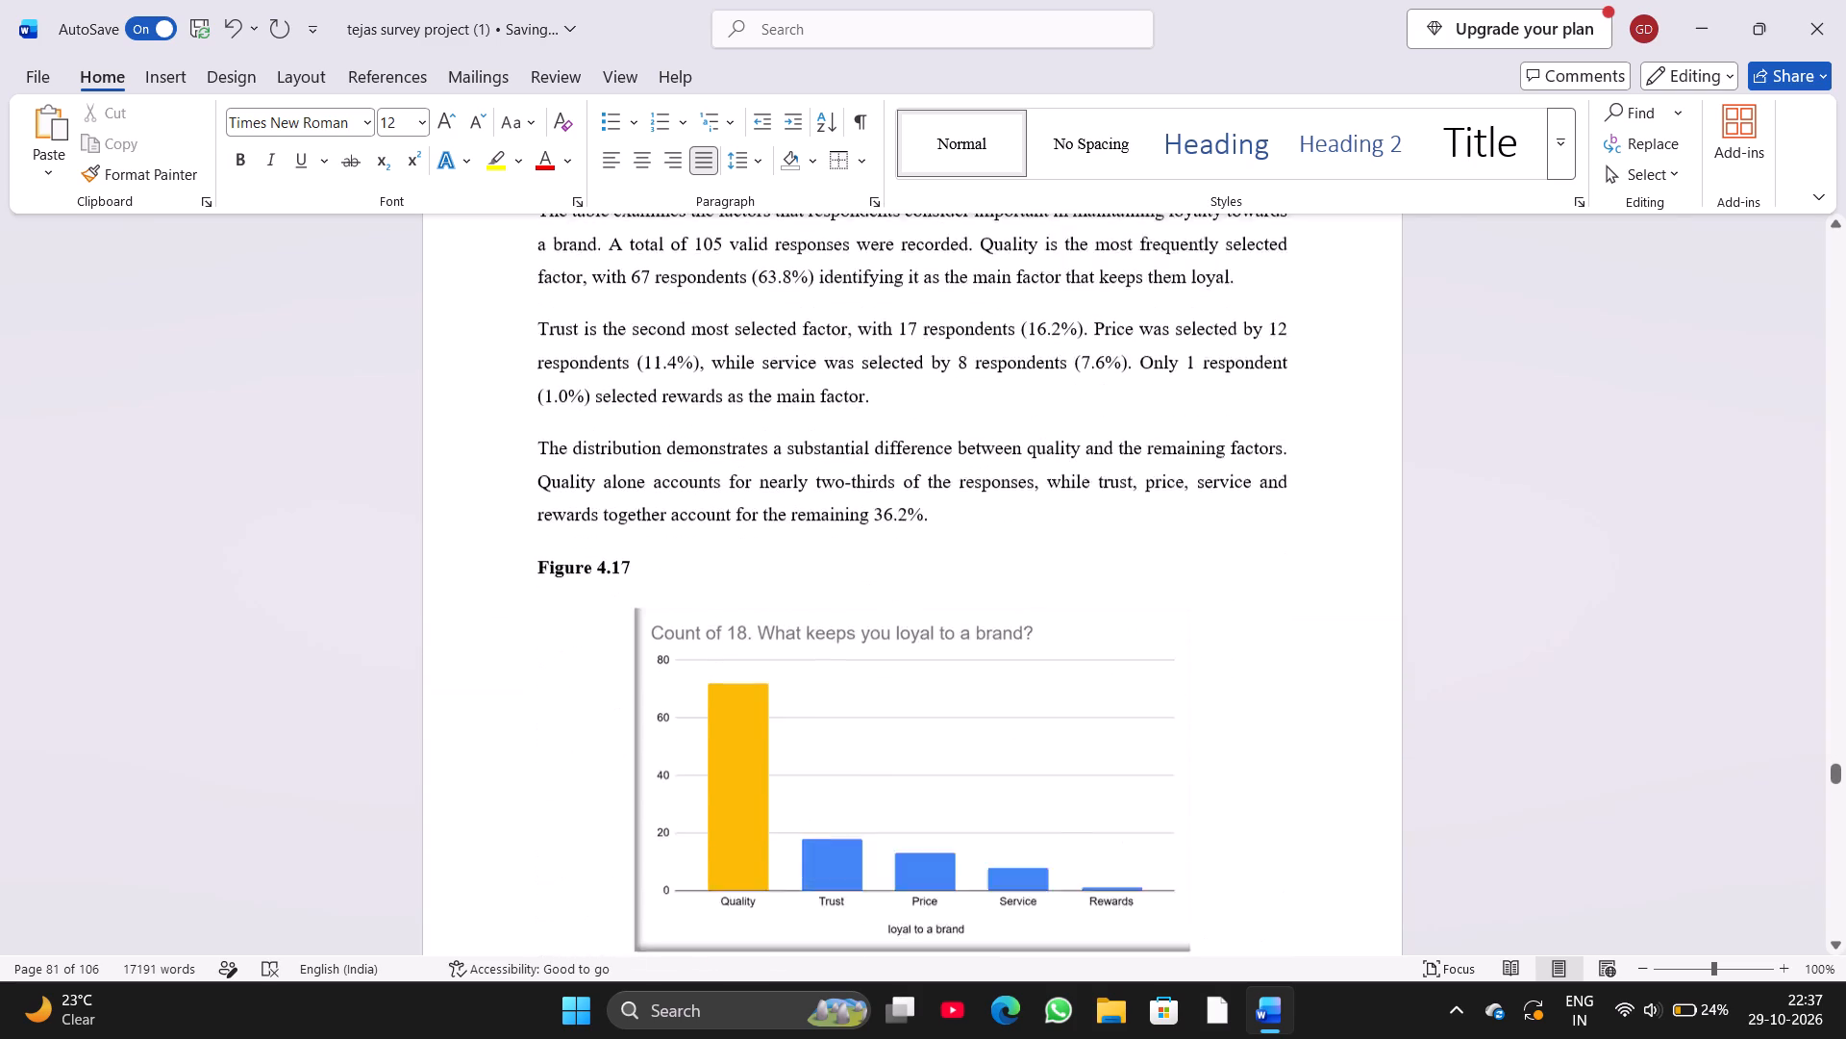
scroll(528, 559, down, 1)
scroll(529, 654, up, 2)
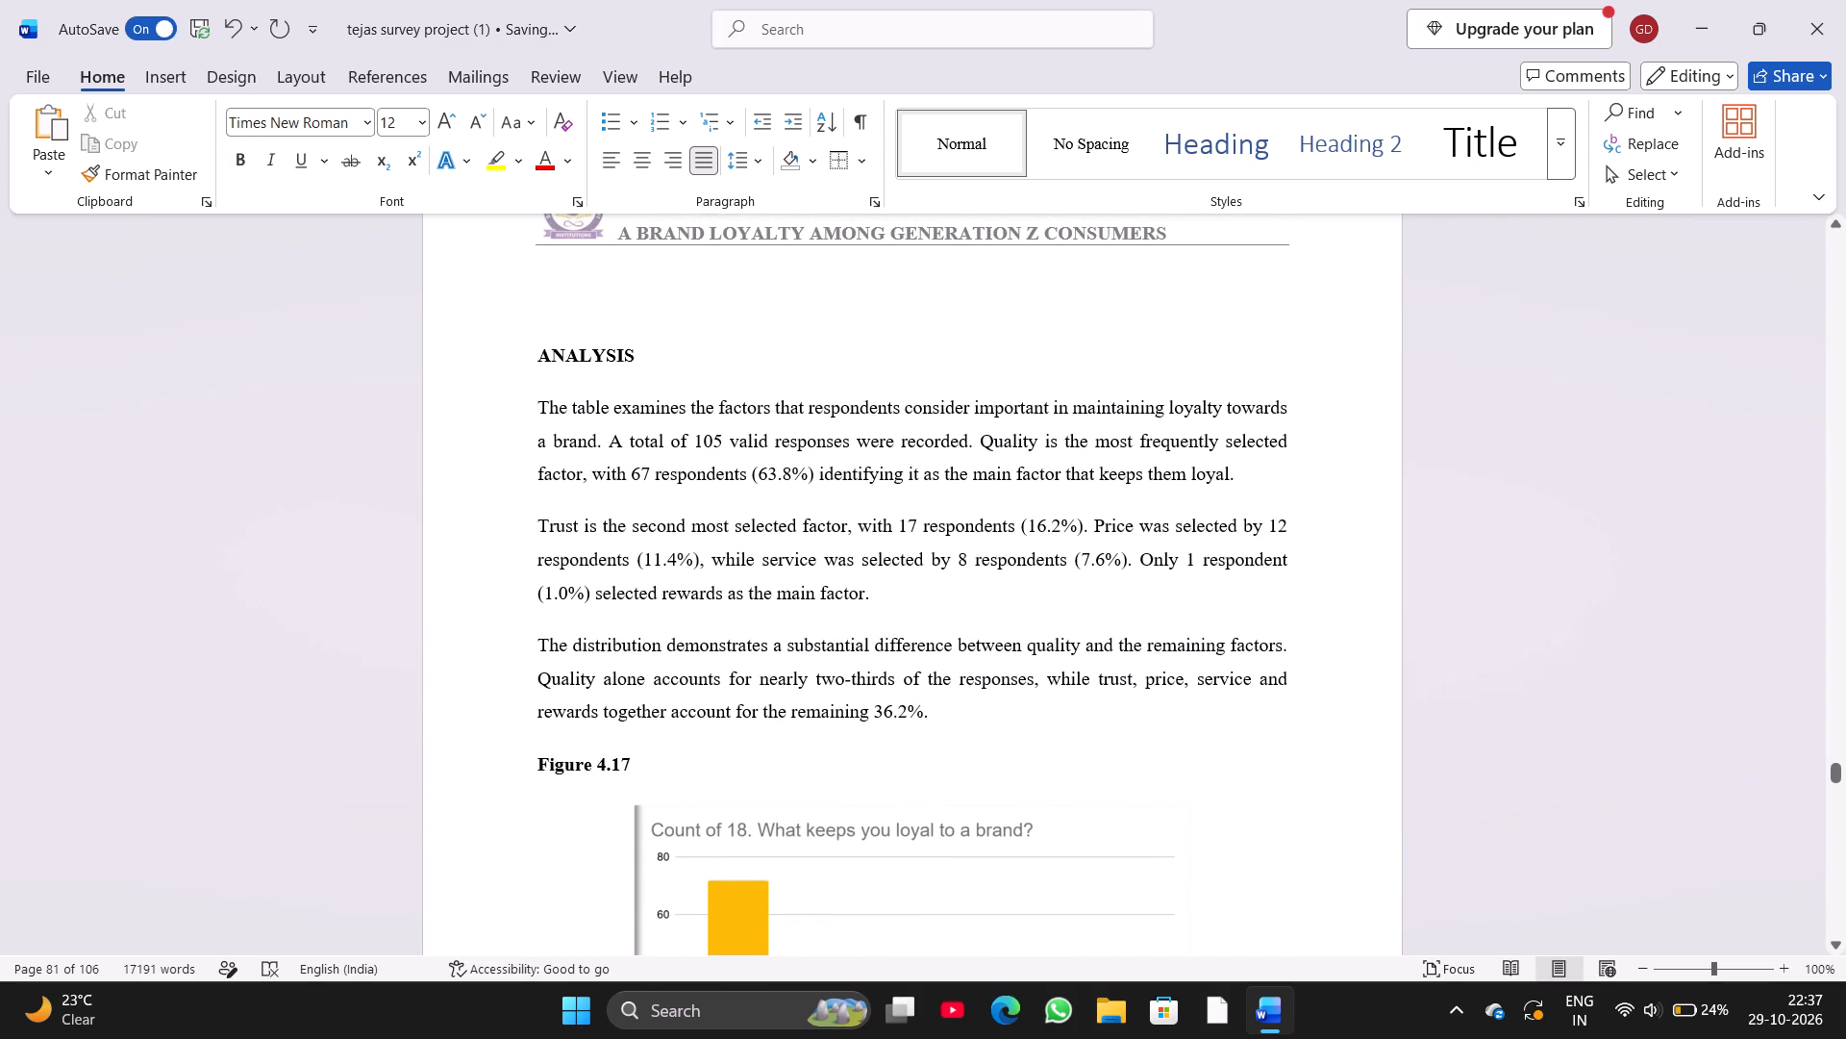
click(536, 359)
key(BackSpace)
Make the ANALYSIS heading in section 4.18 bold.
scroll(536, 359, down, 3)
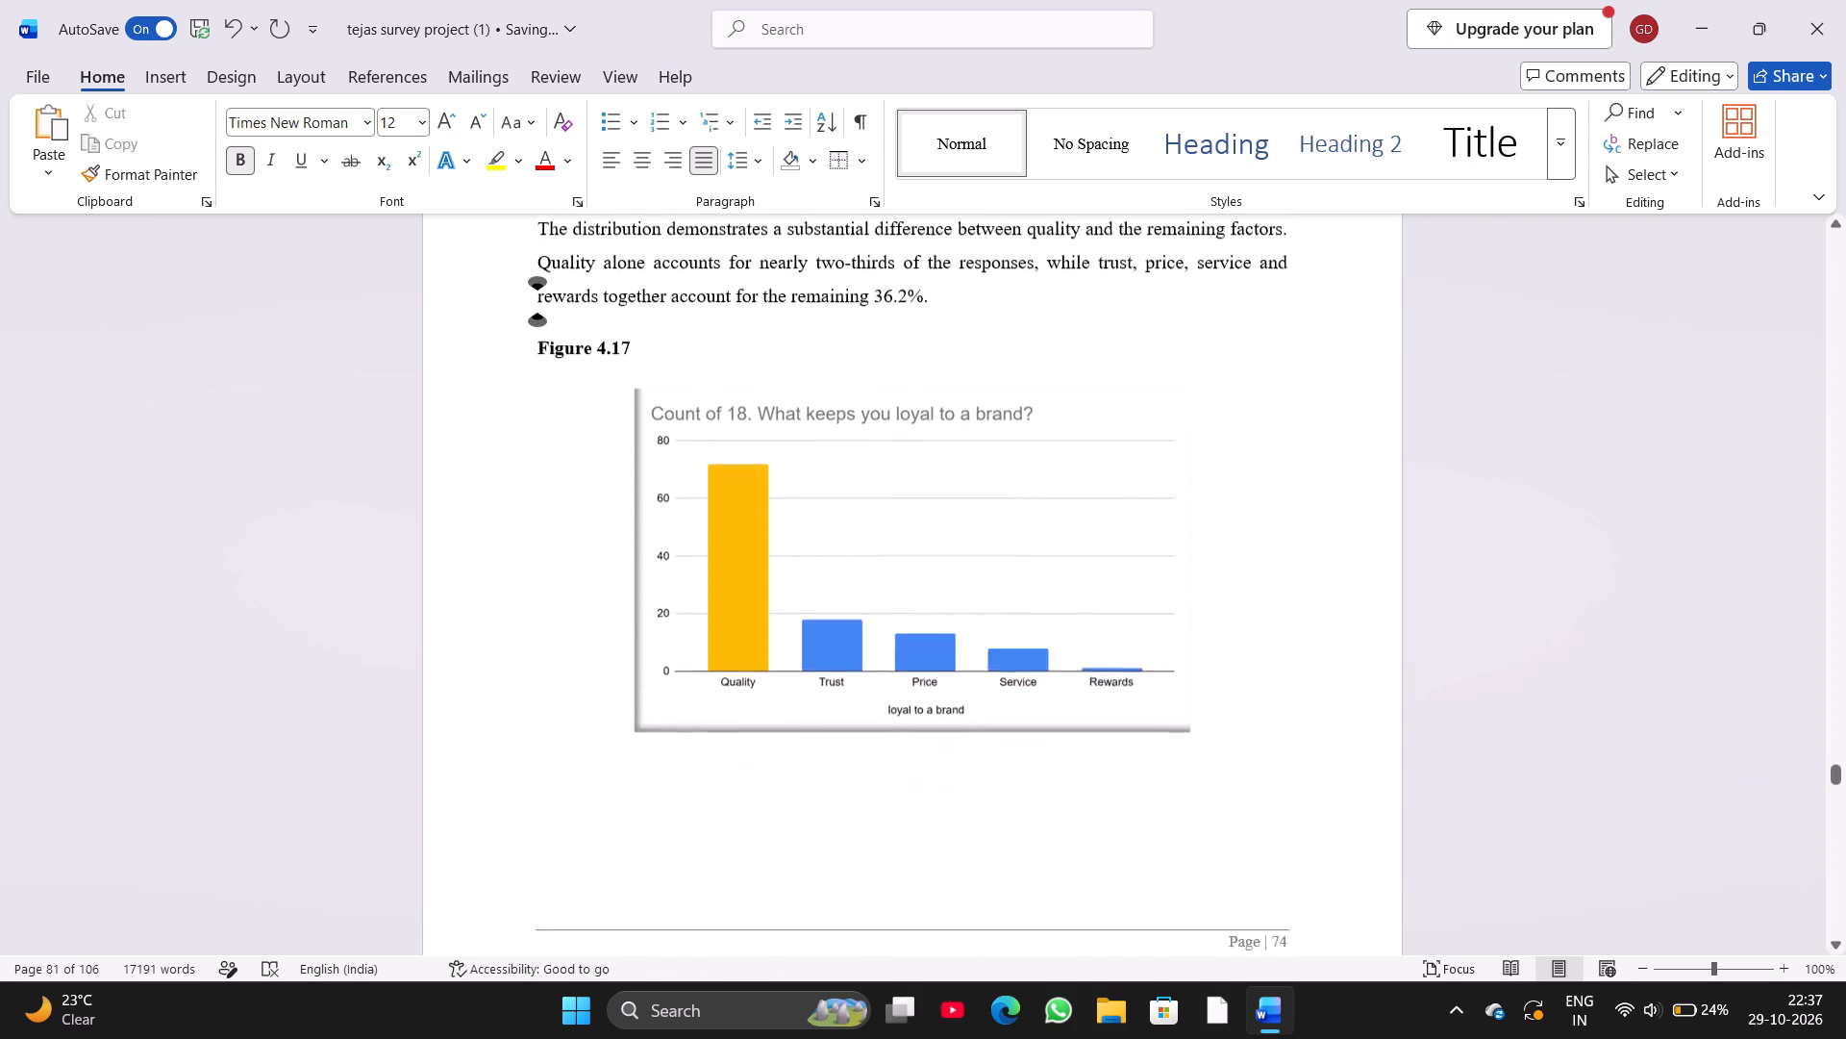
scroll(536, 359, down, 8)
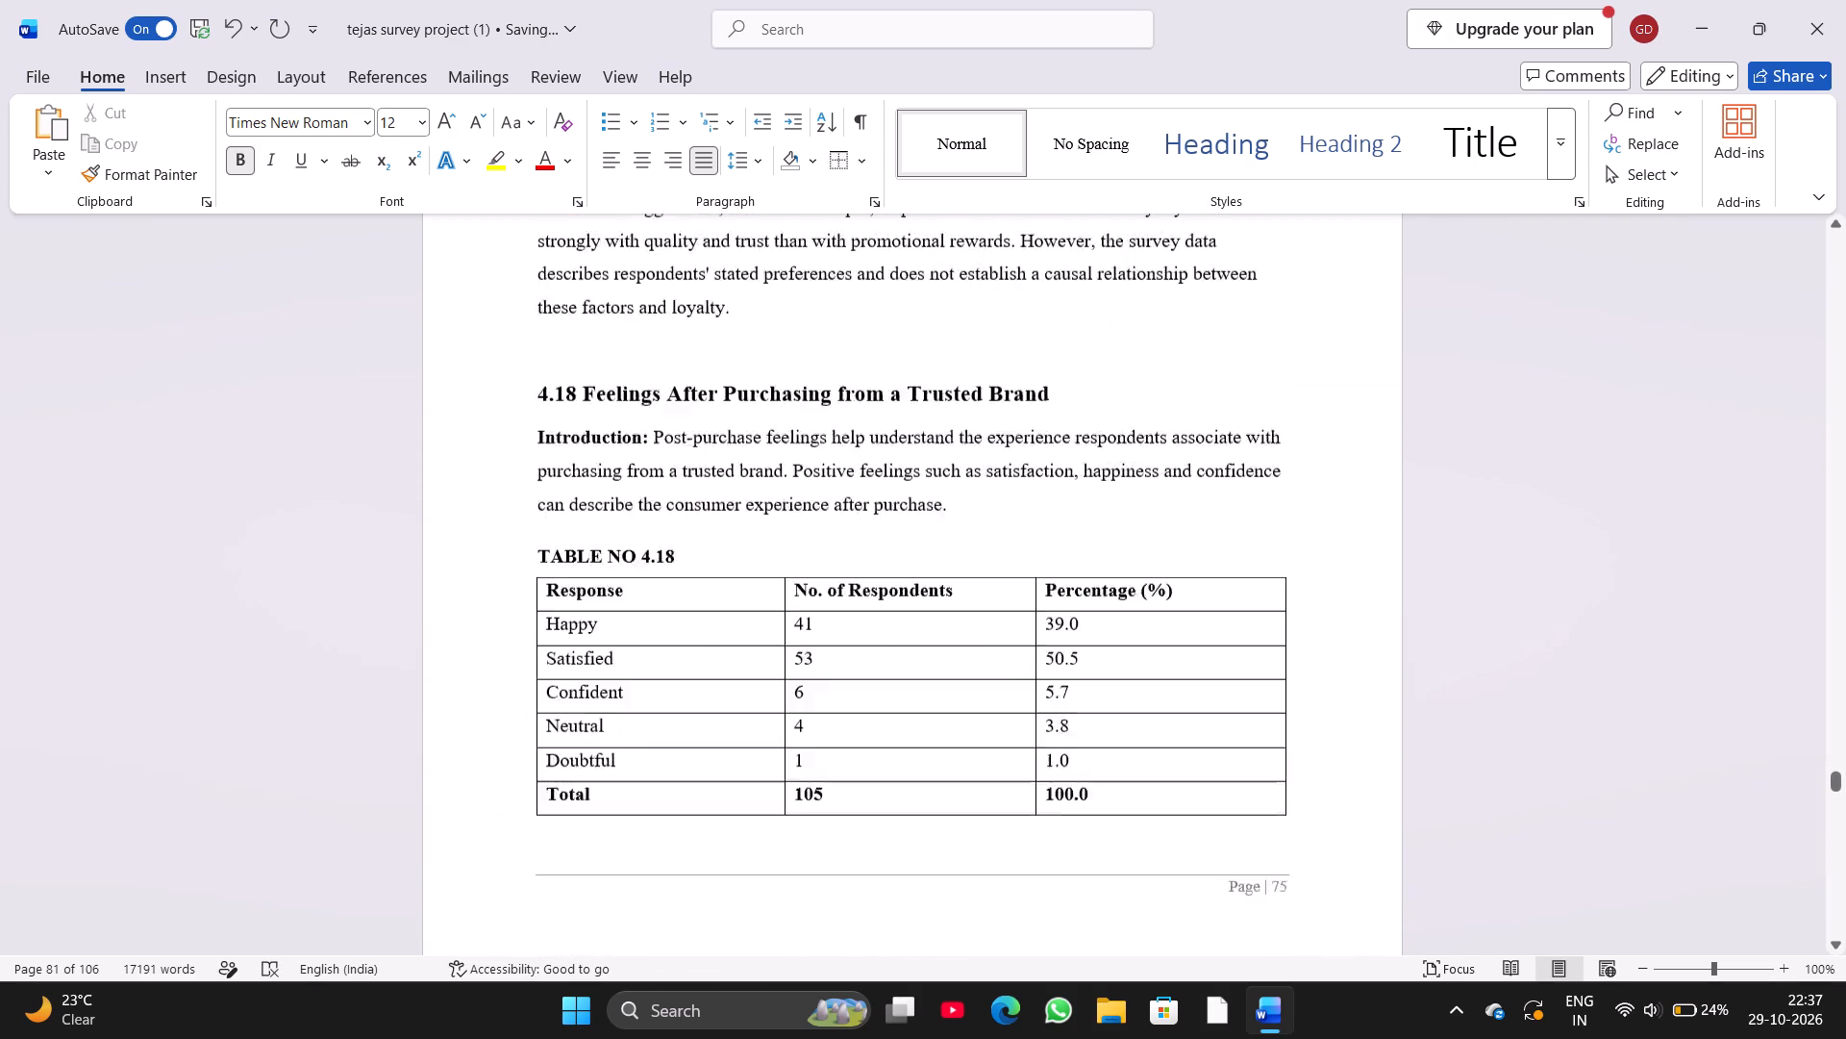
scroll(536, 359, down, 5)
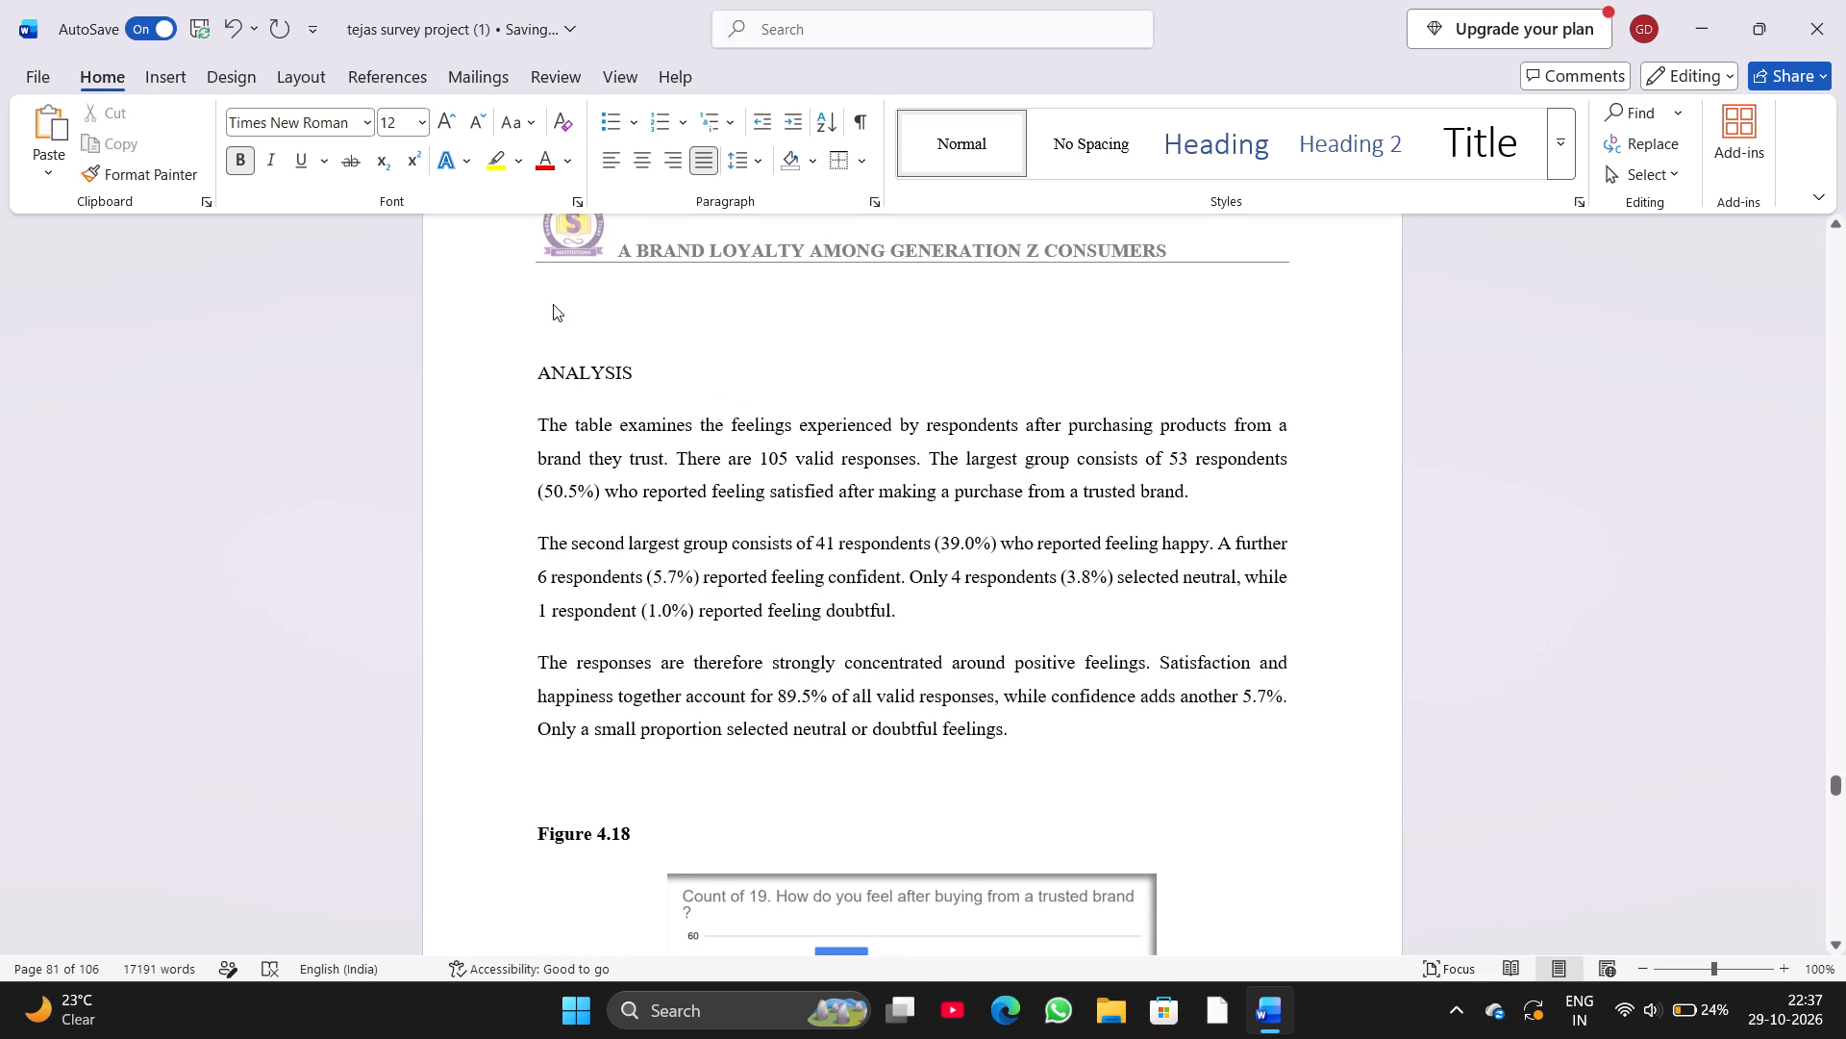
drag(537, 385, 641, 394)
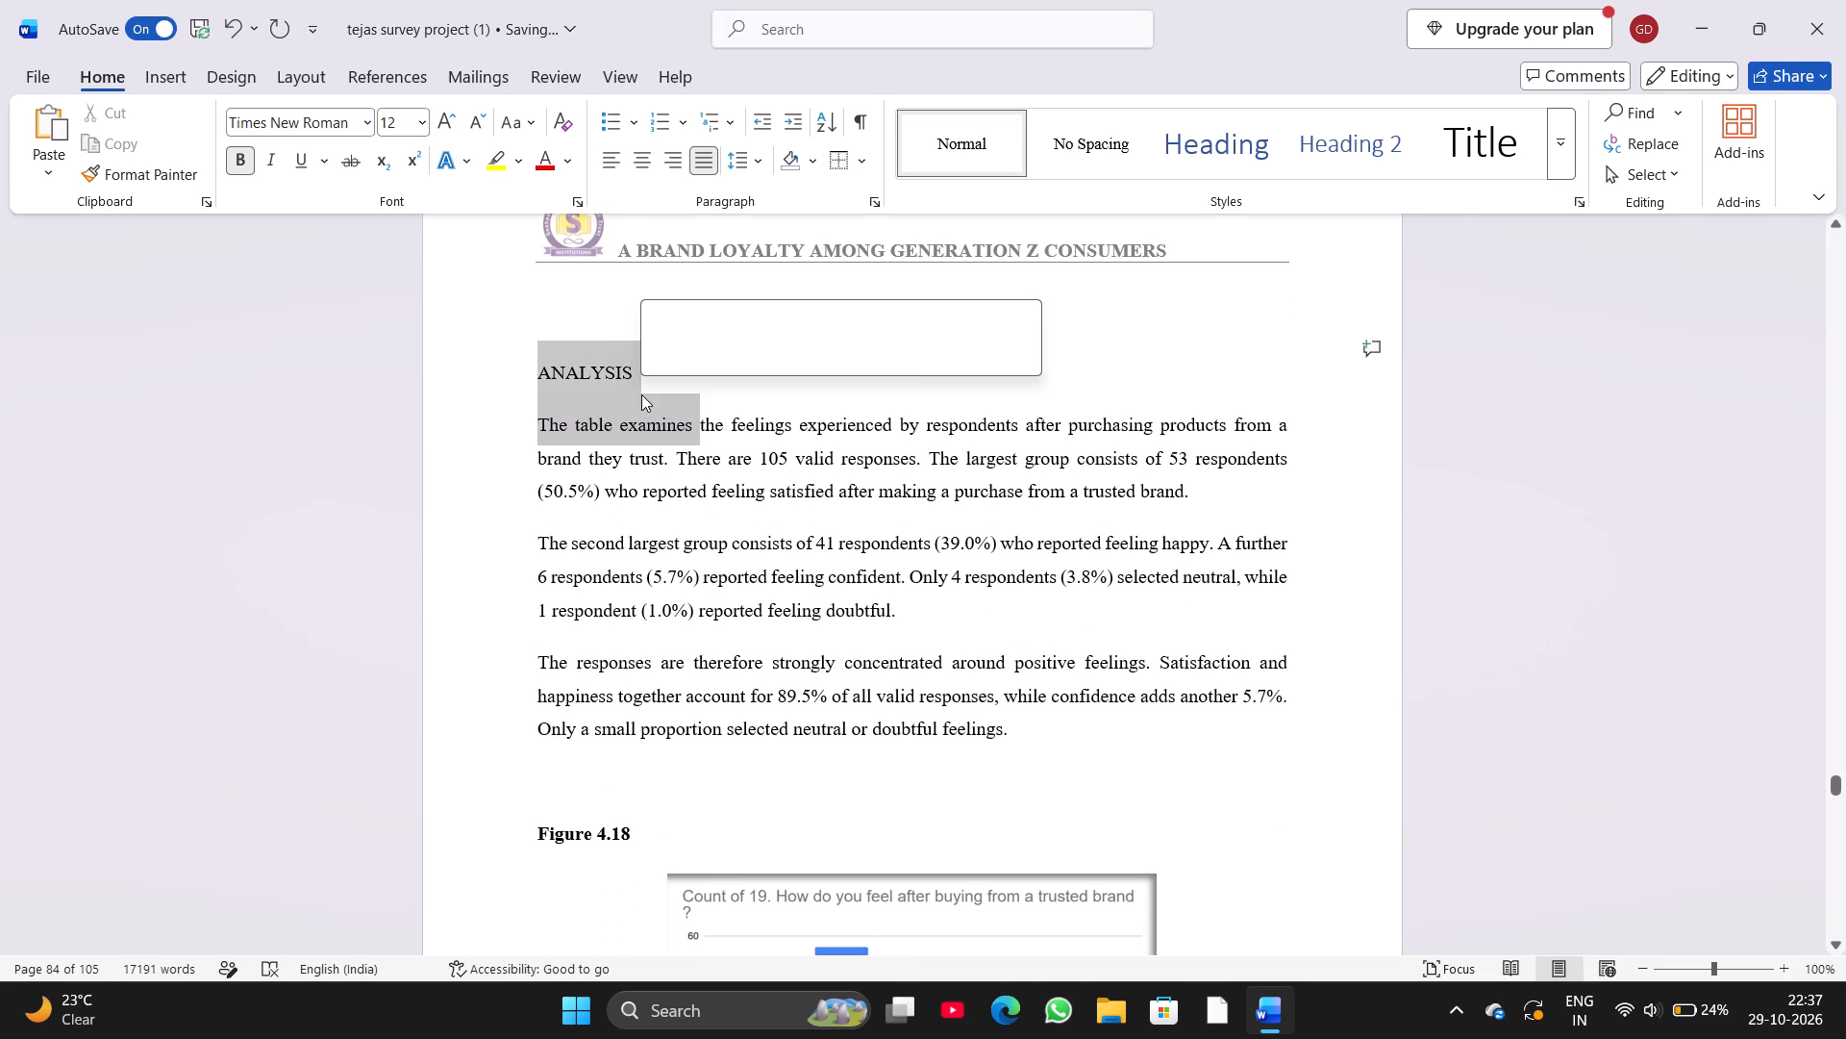
click(536, 366)
drag(536, 366, 691, 380)
click(701, 347)
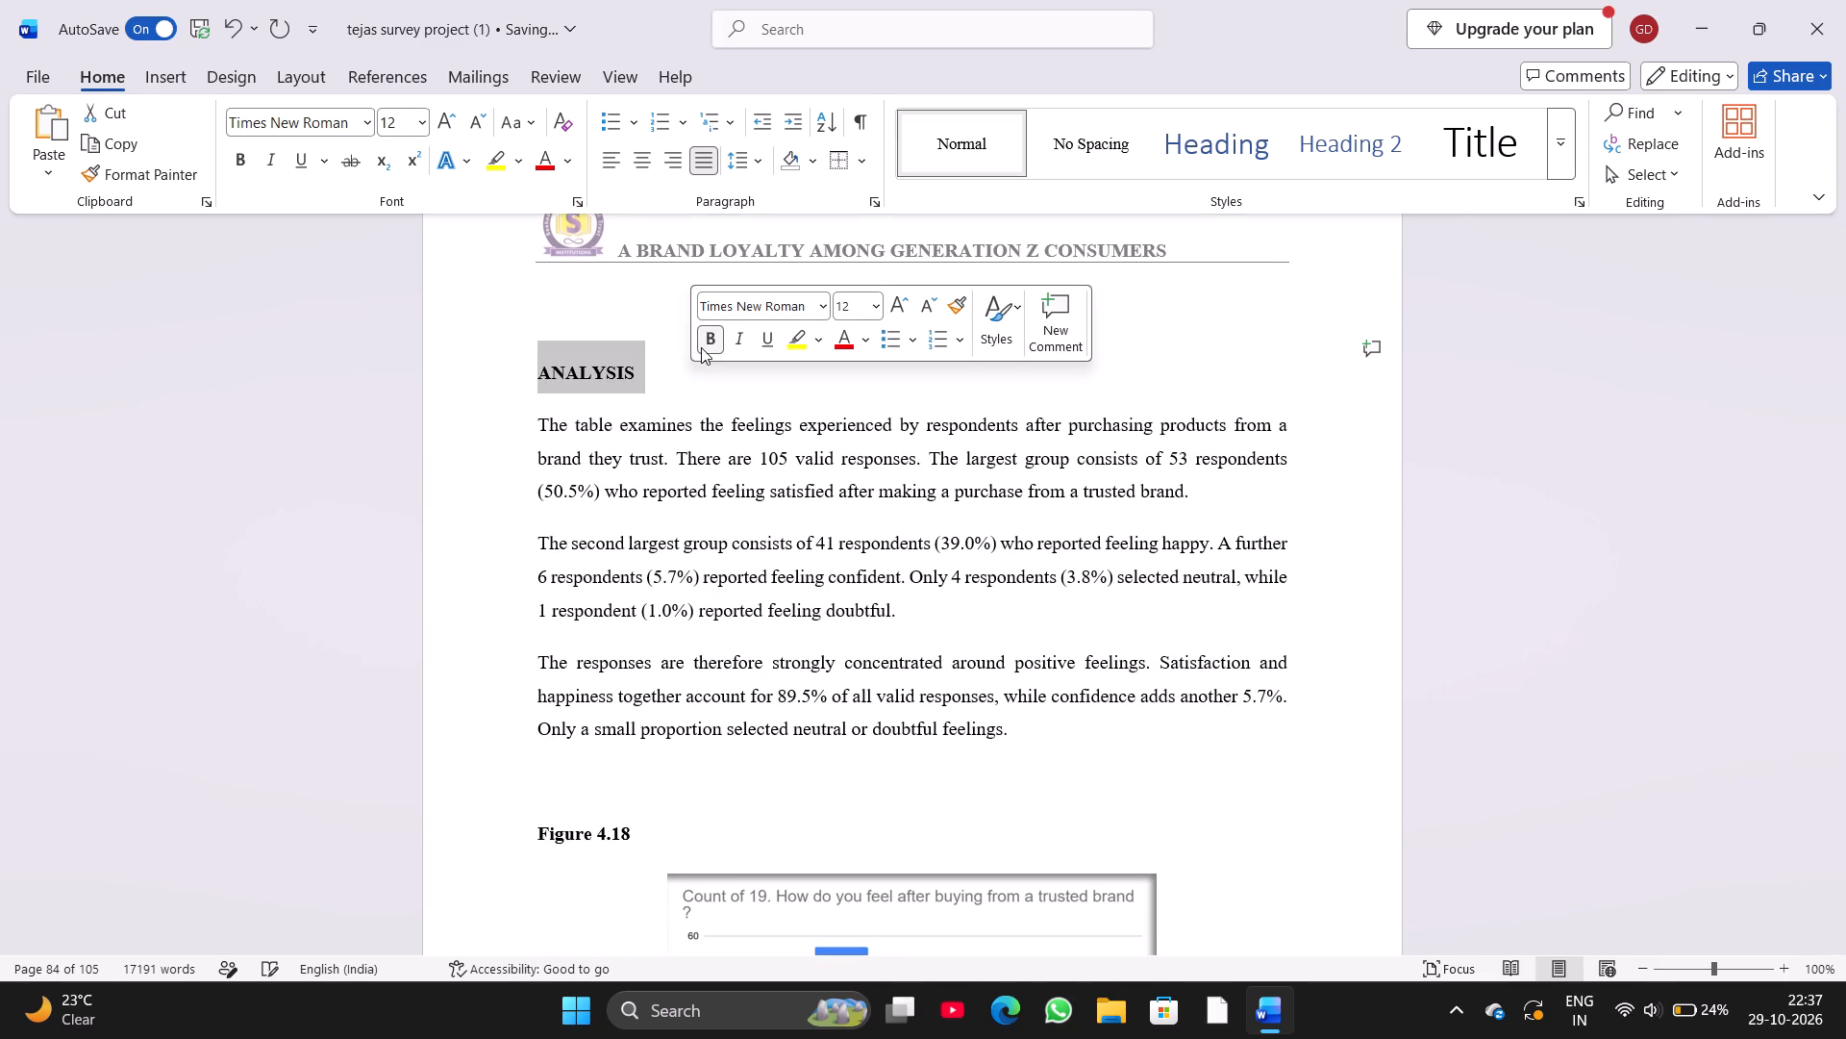
Remove the empty line above the ANALYSIS heading in section 4.18.
click(533, 367)
key(BackSpace)
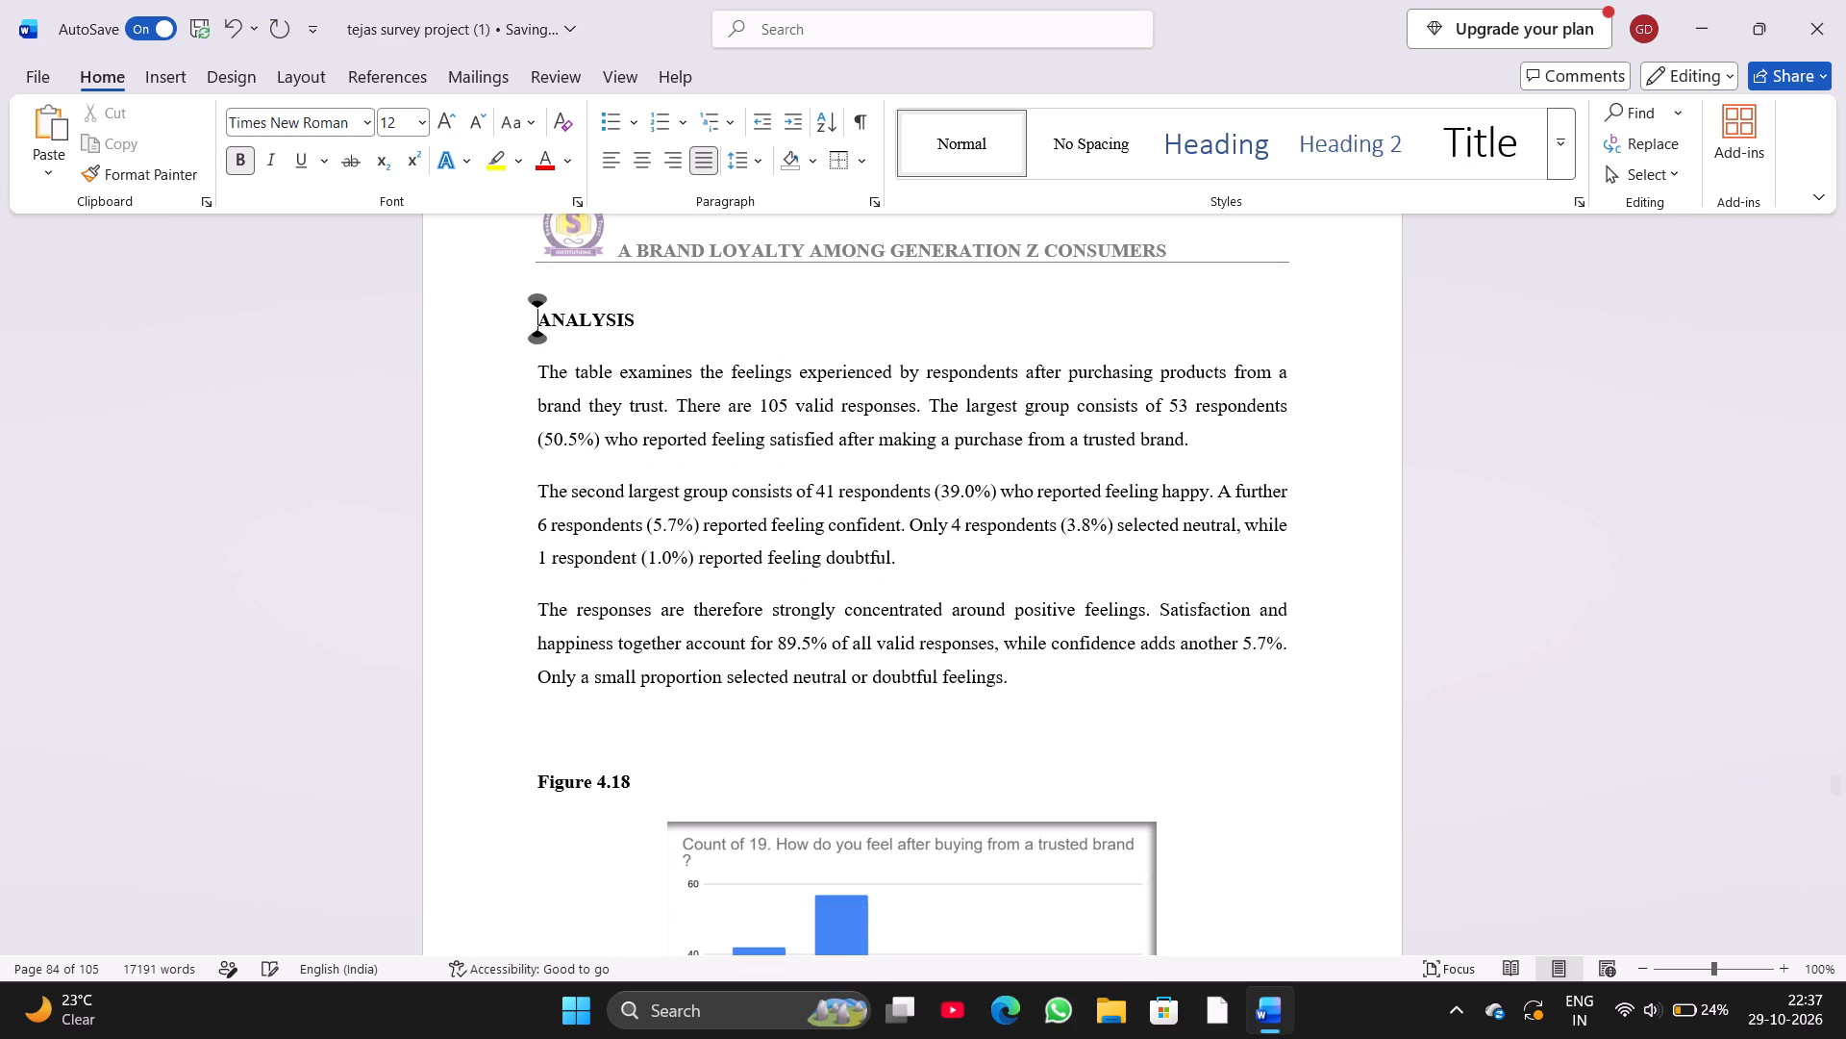
Review the layout of the remaining pages, from Figure 4.18 through Chapter 5, the questionnaire and the log sheet to the document's end.
scroll(533, 367, down, 8)
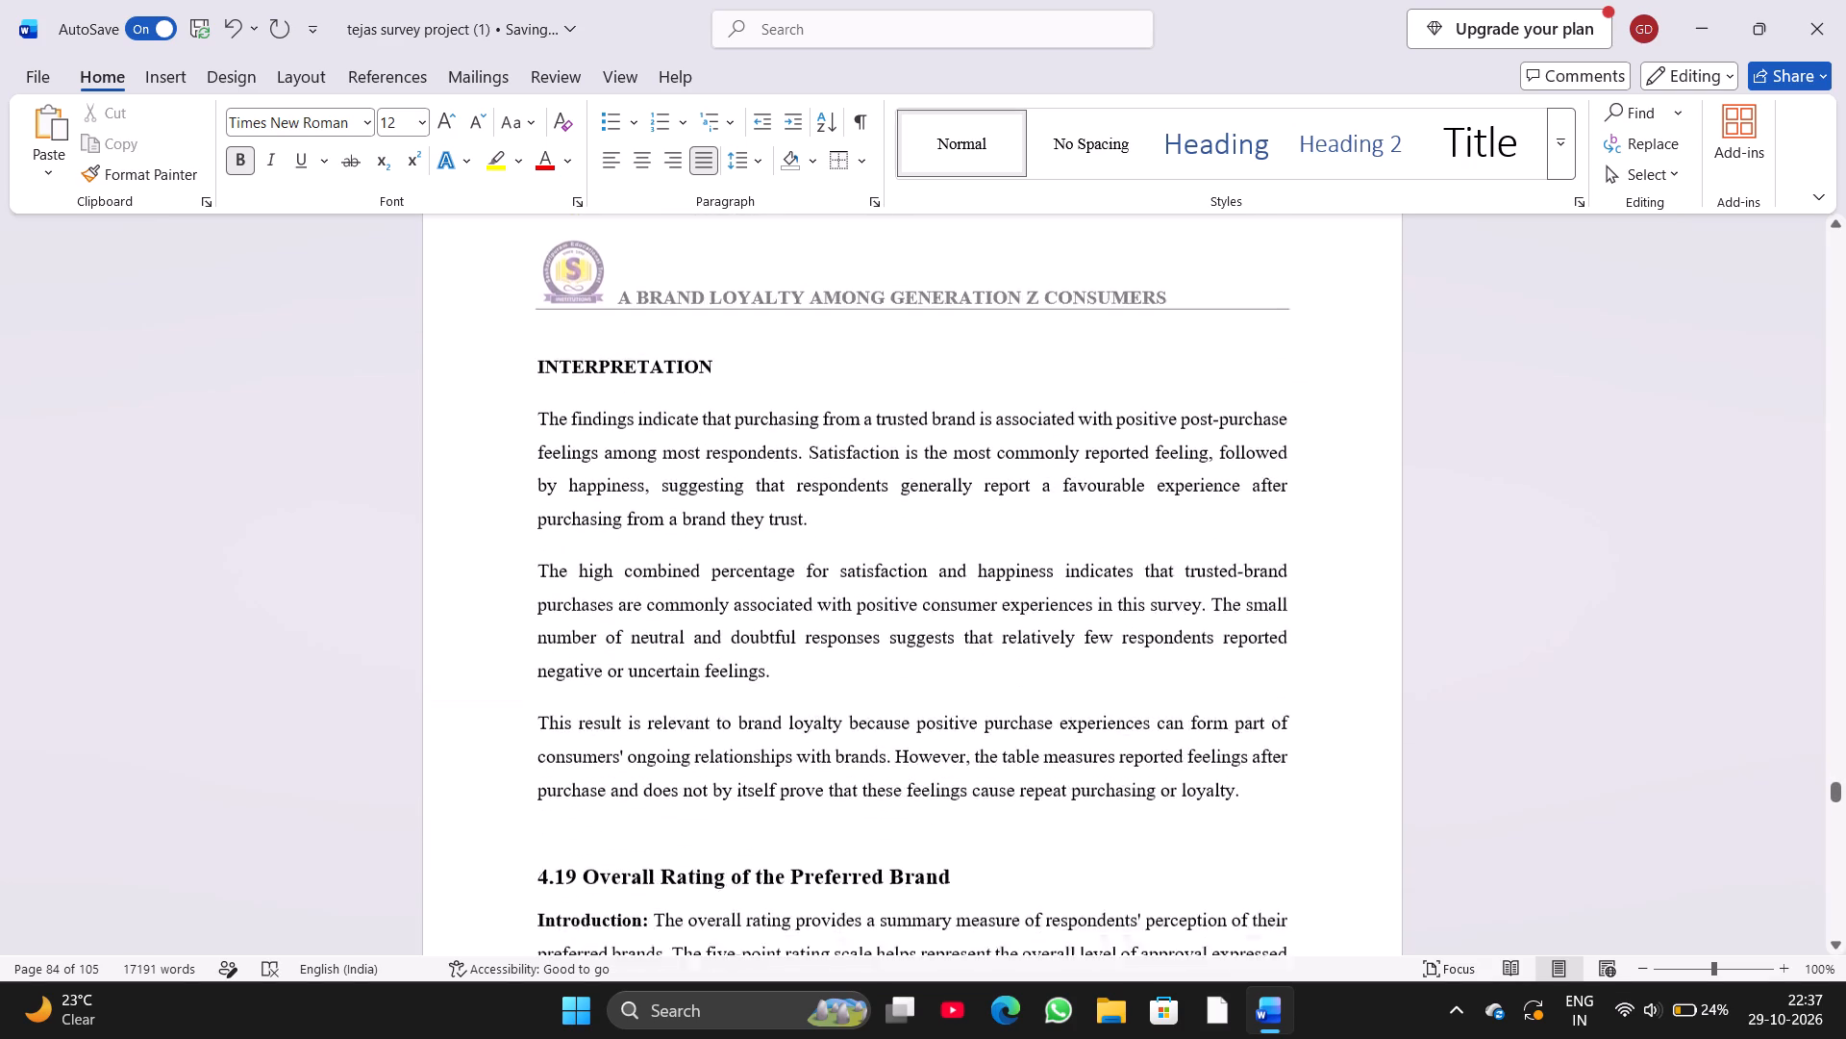
scroll(533, 367, down, 7)
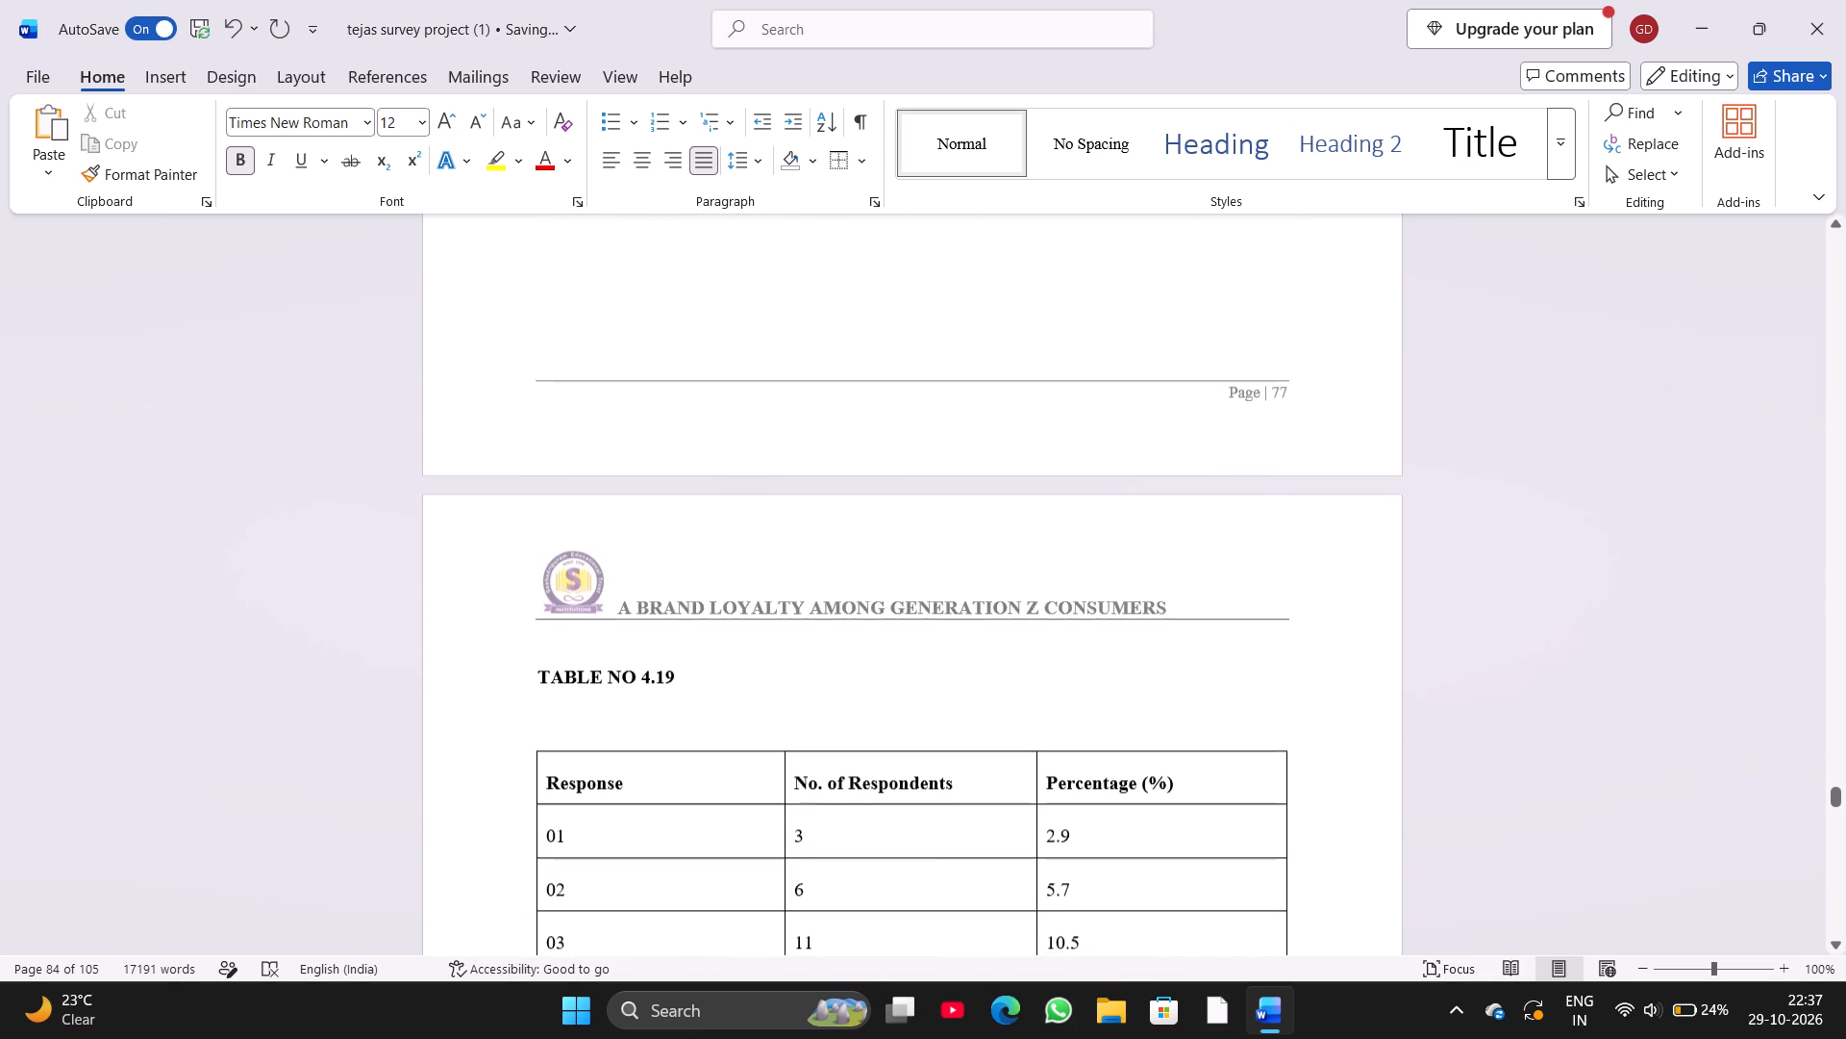
scroll(533, 367, down, 4)
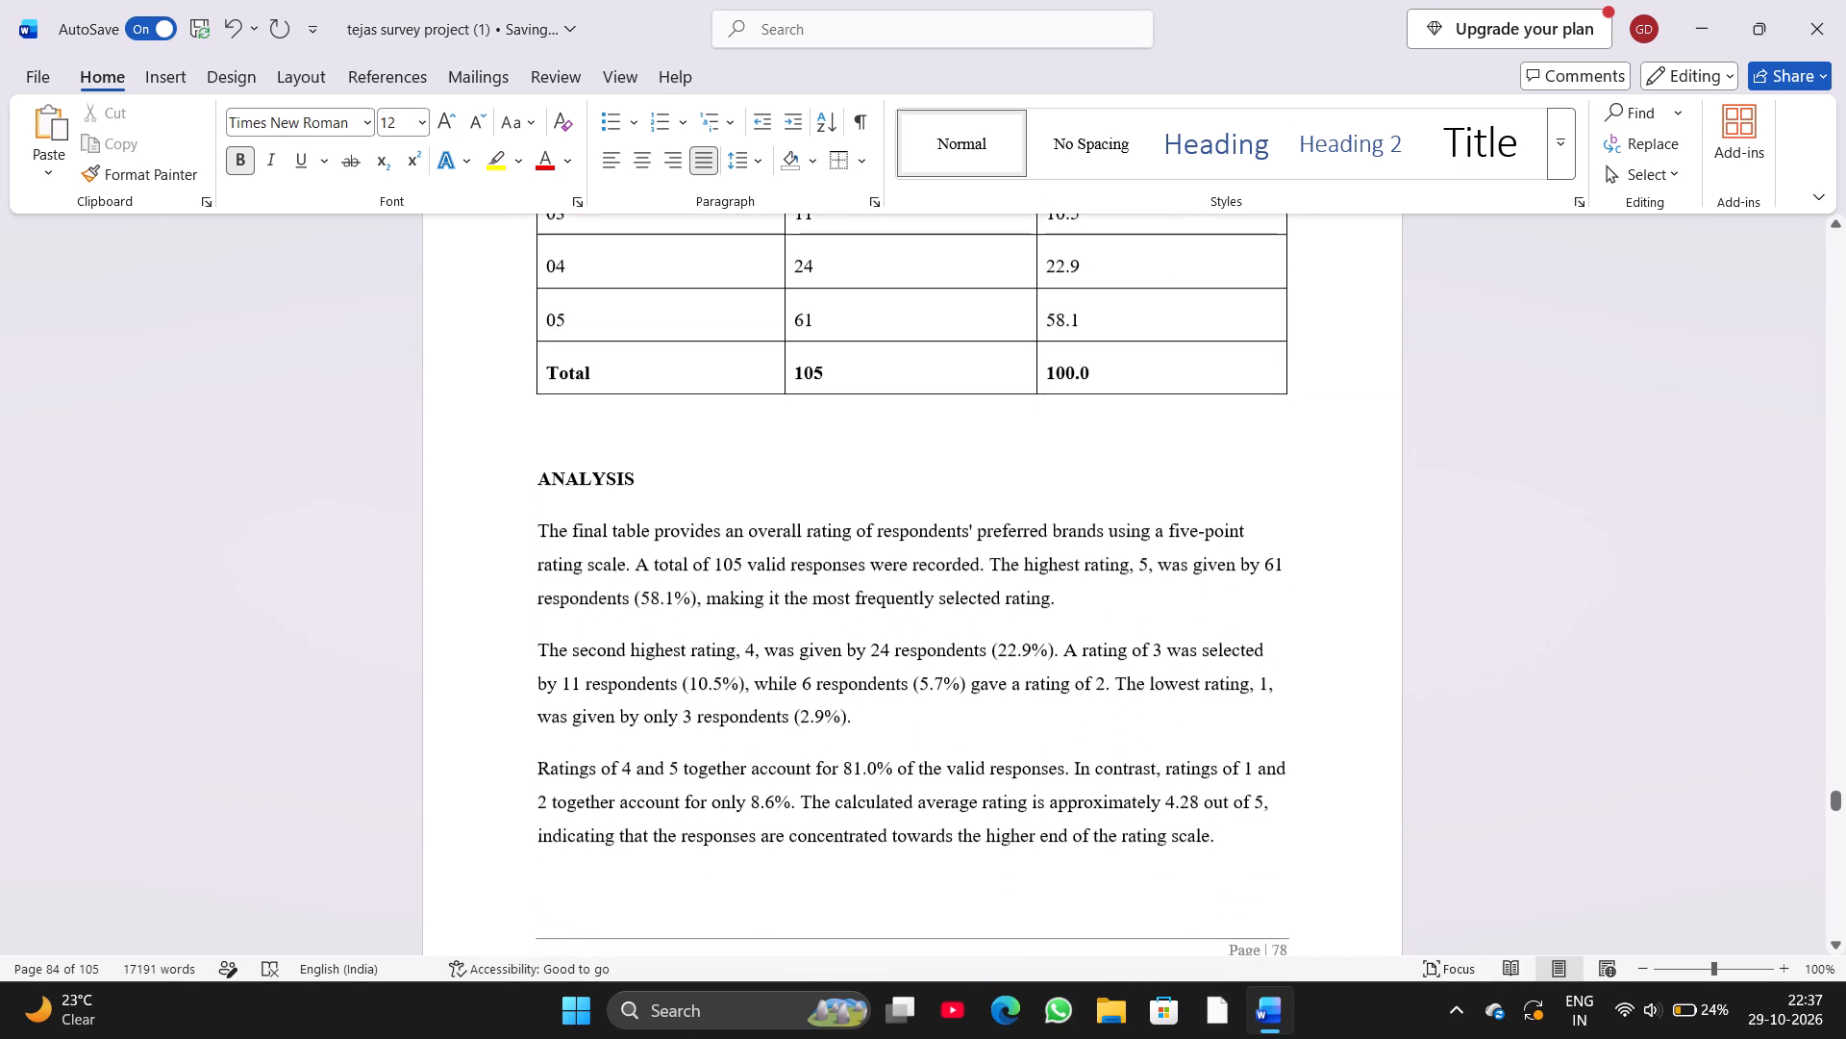
scroll(533, 367, down, 8)
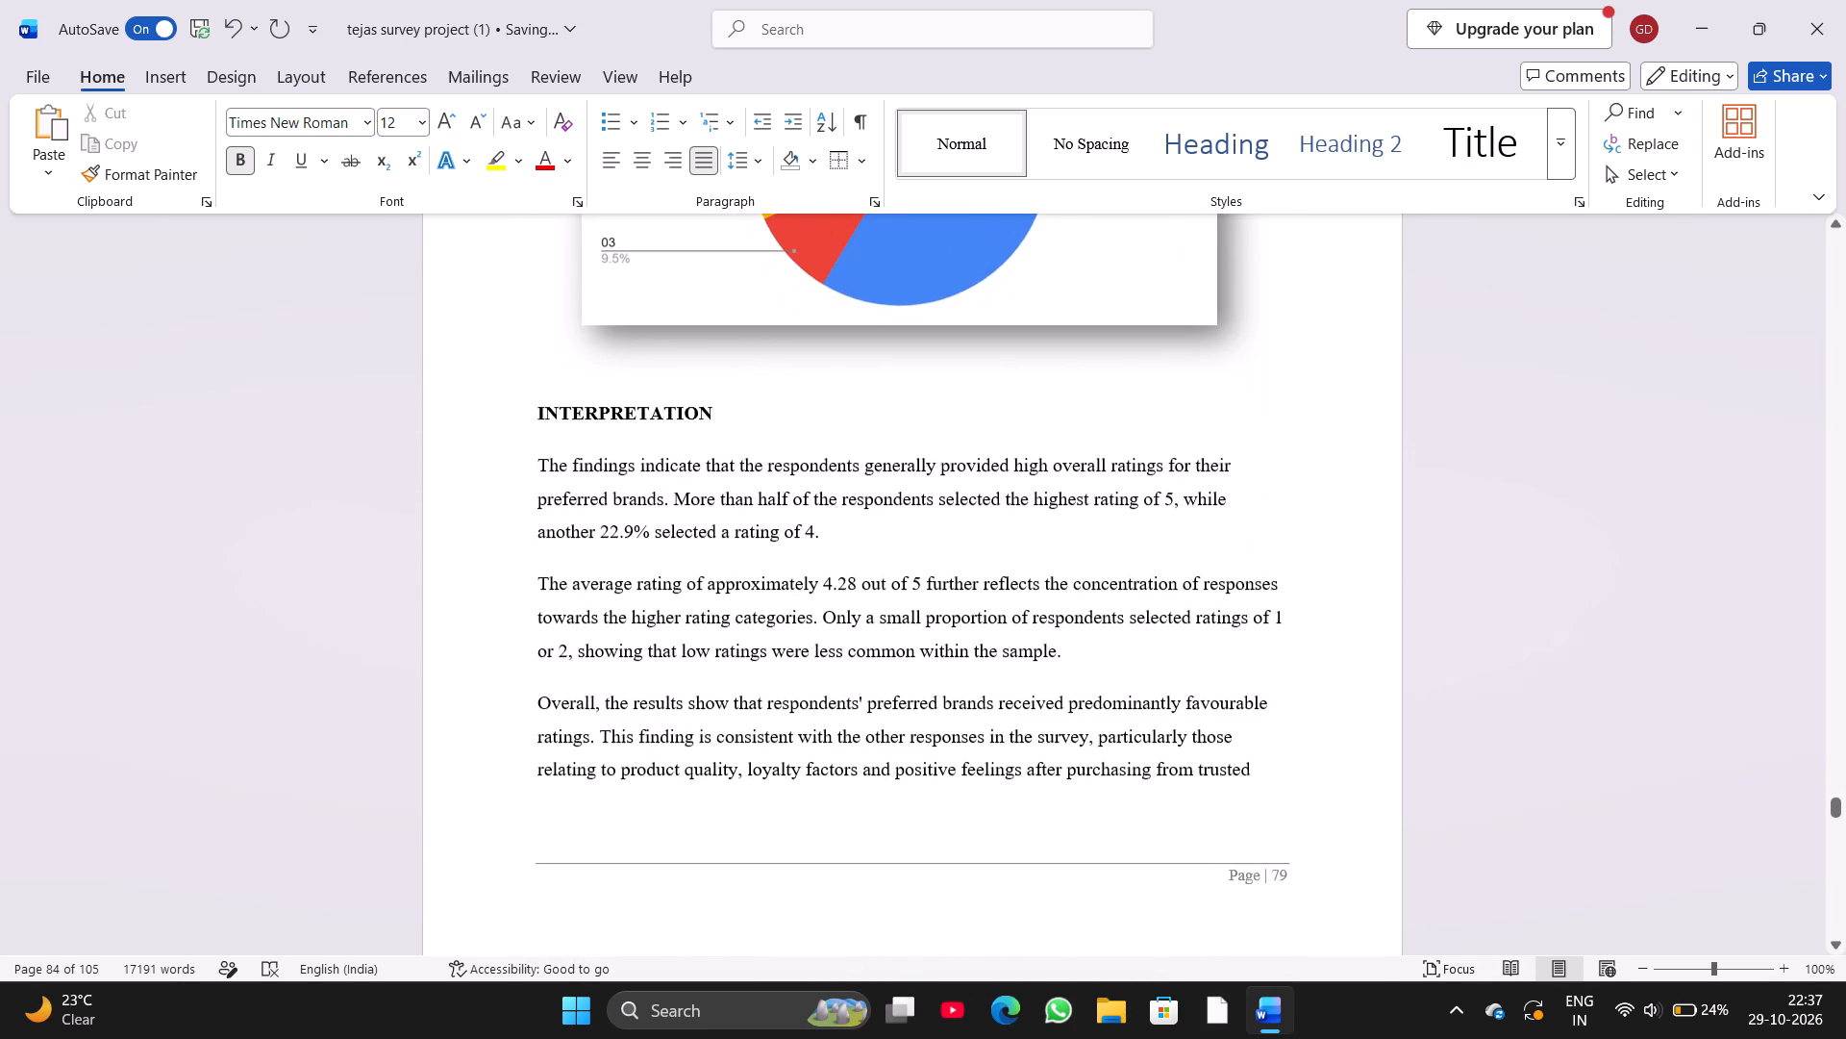
scroll(533, 367, down, 9)
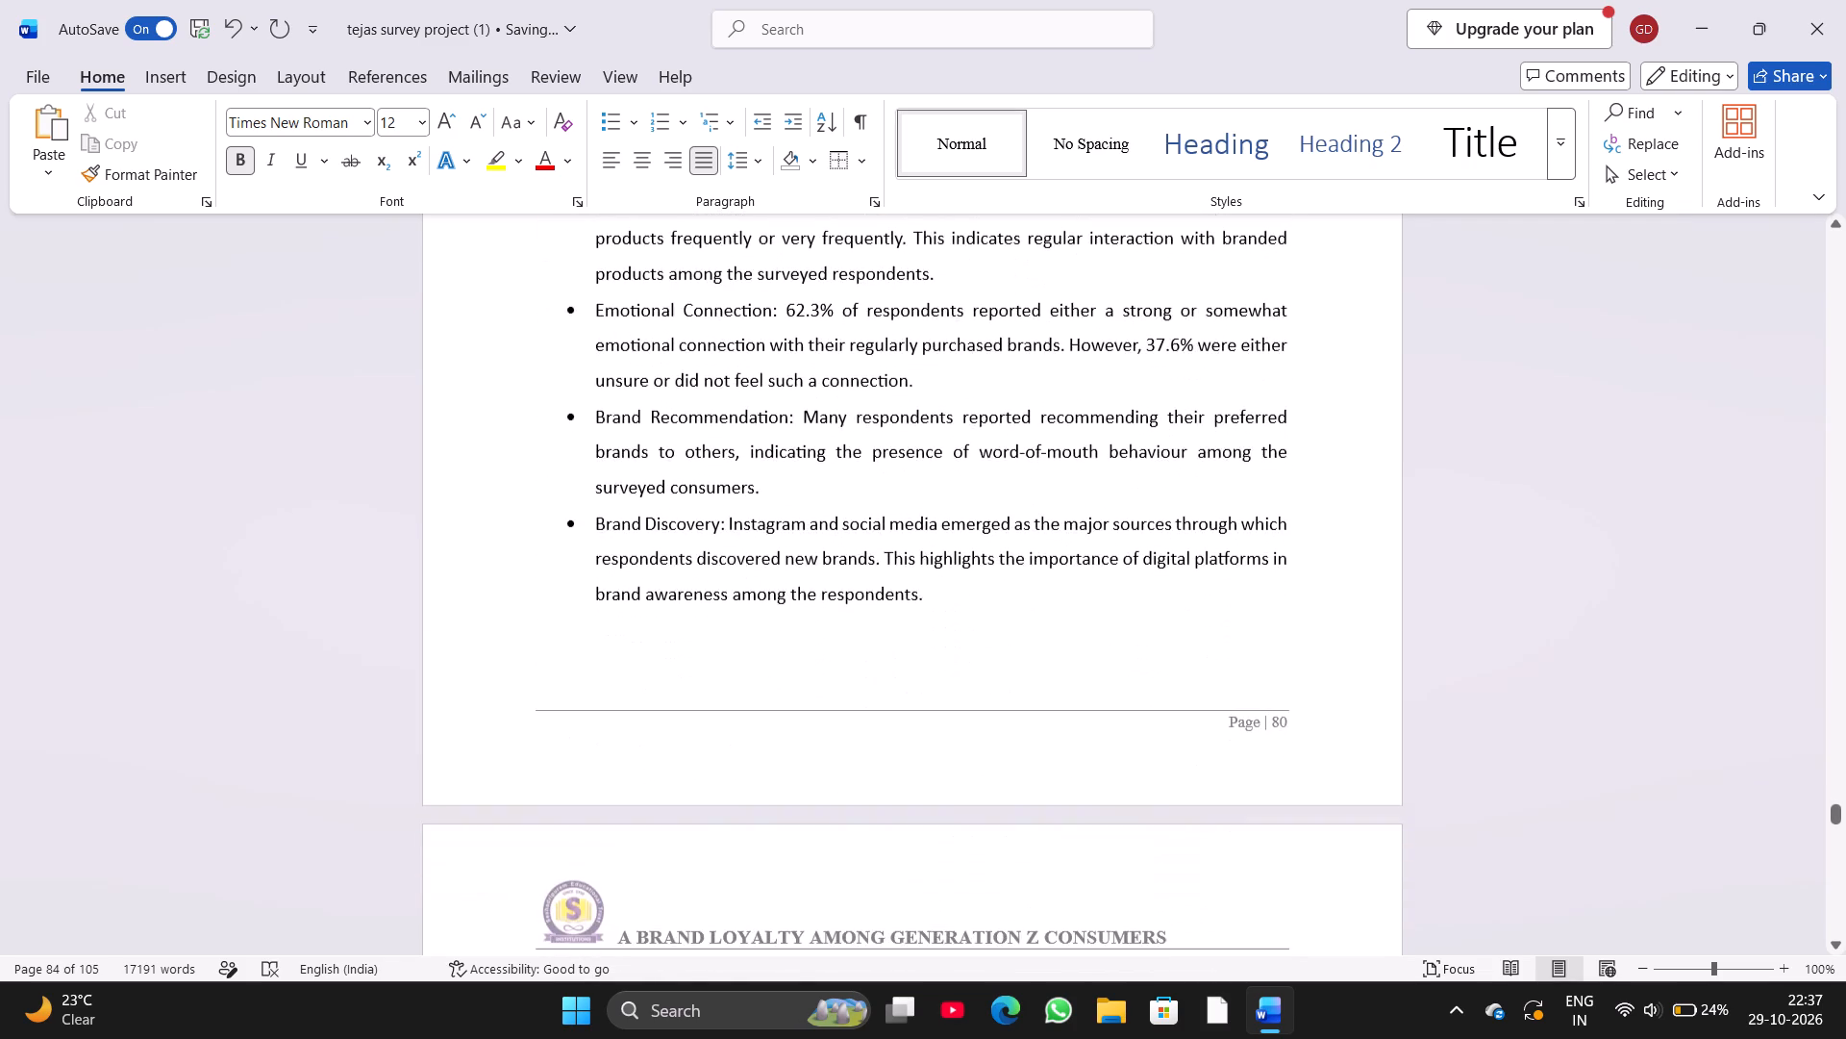
scroll(533, 367, down, 5)
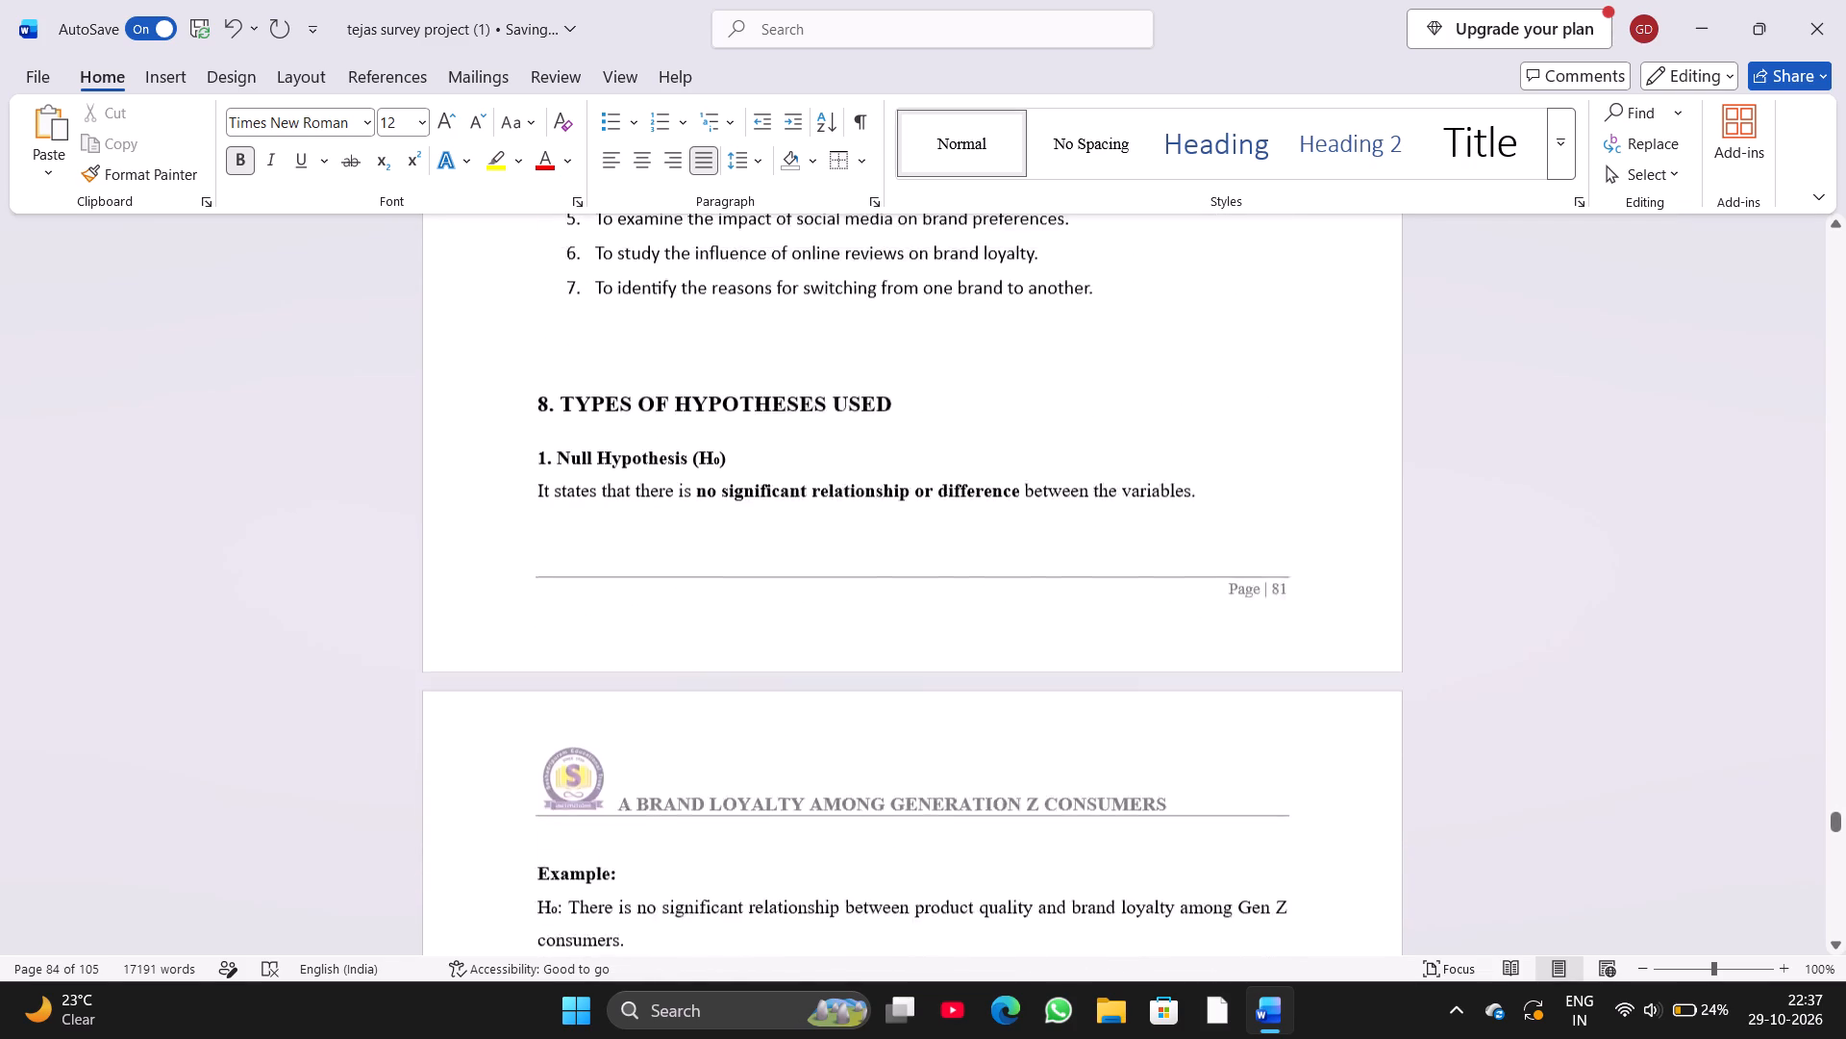
scroll(533, 367, down, 8)
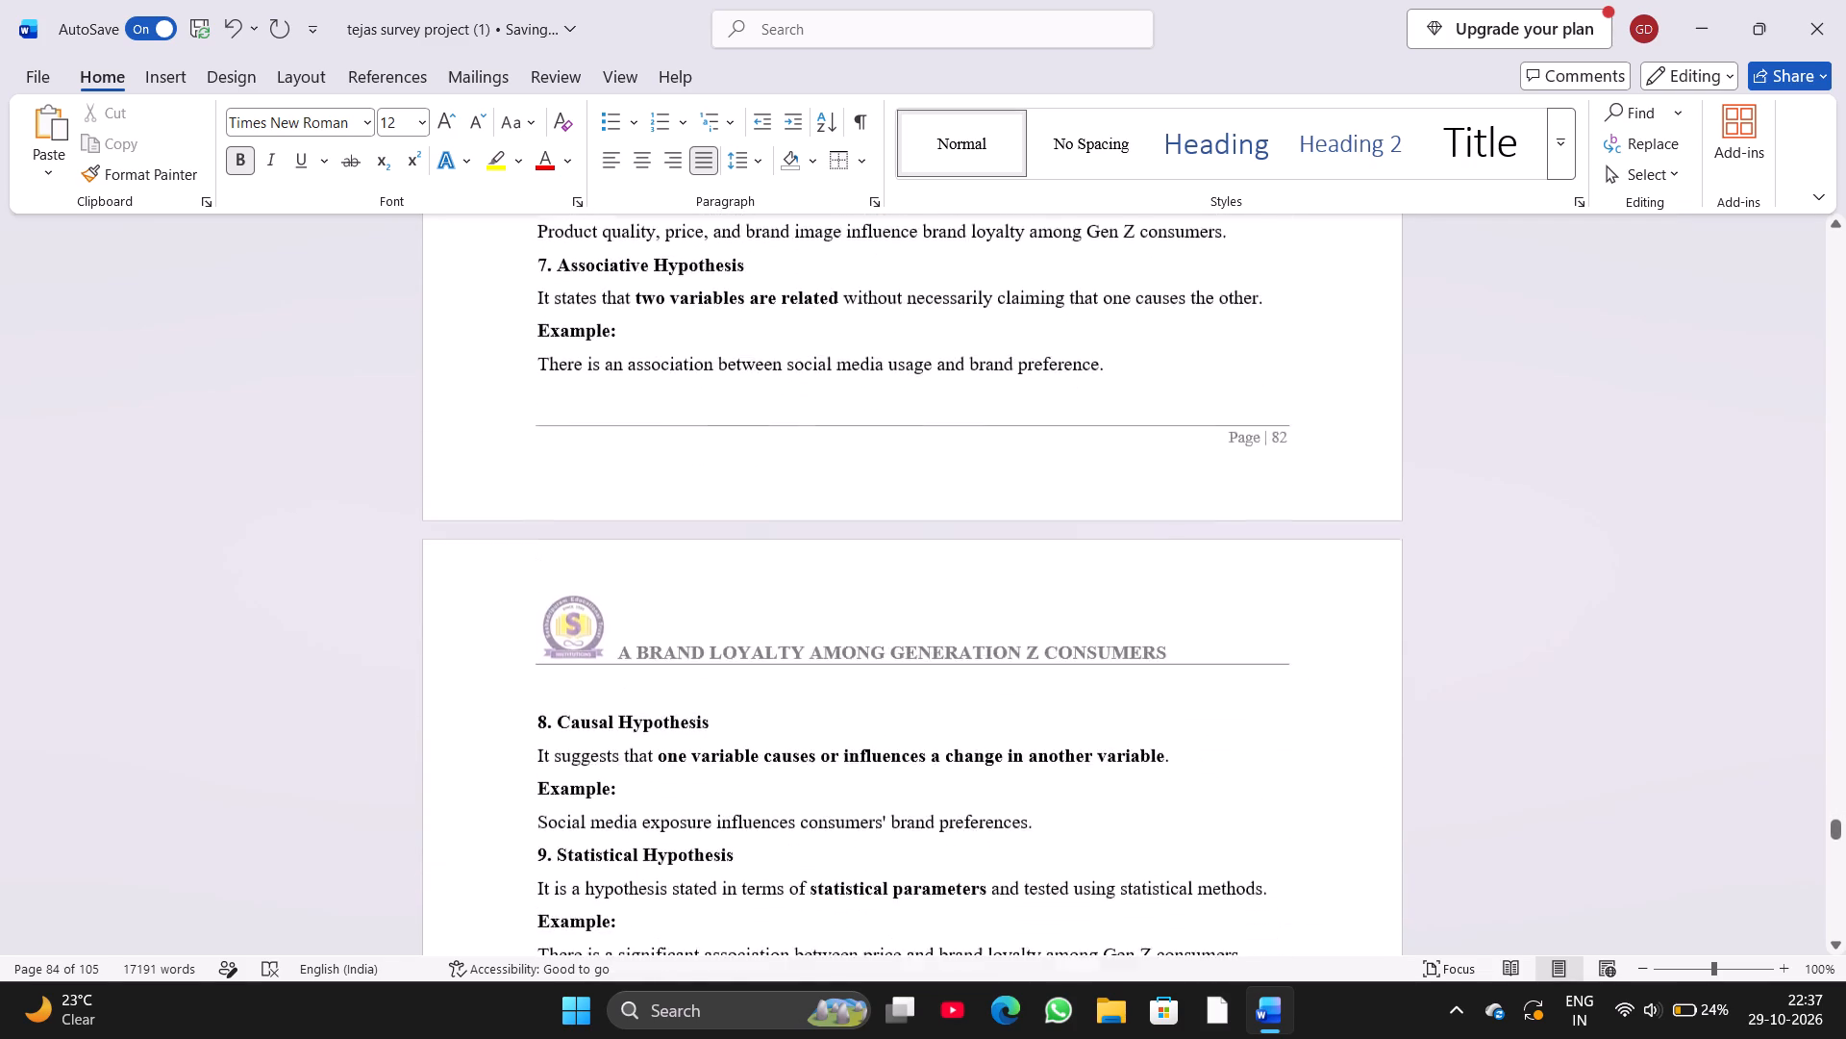
scroll(533, 367, down, 6)
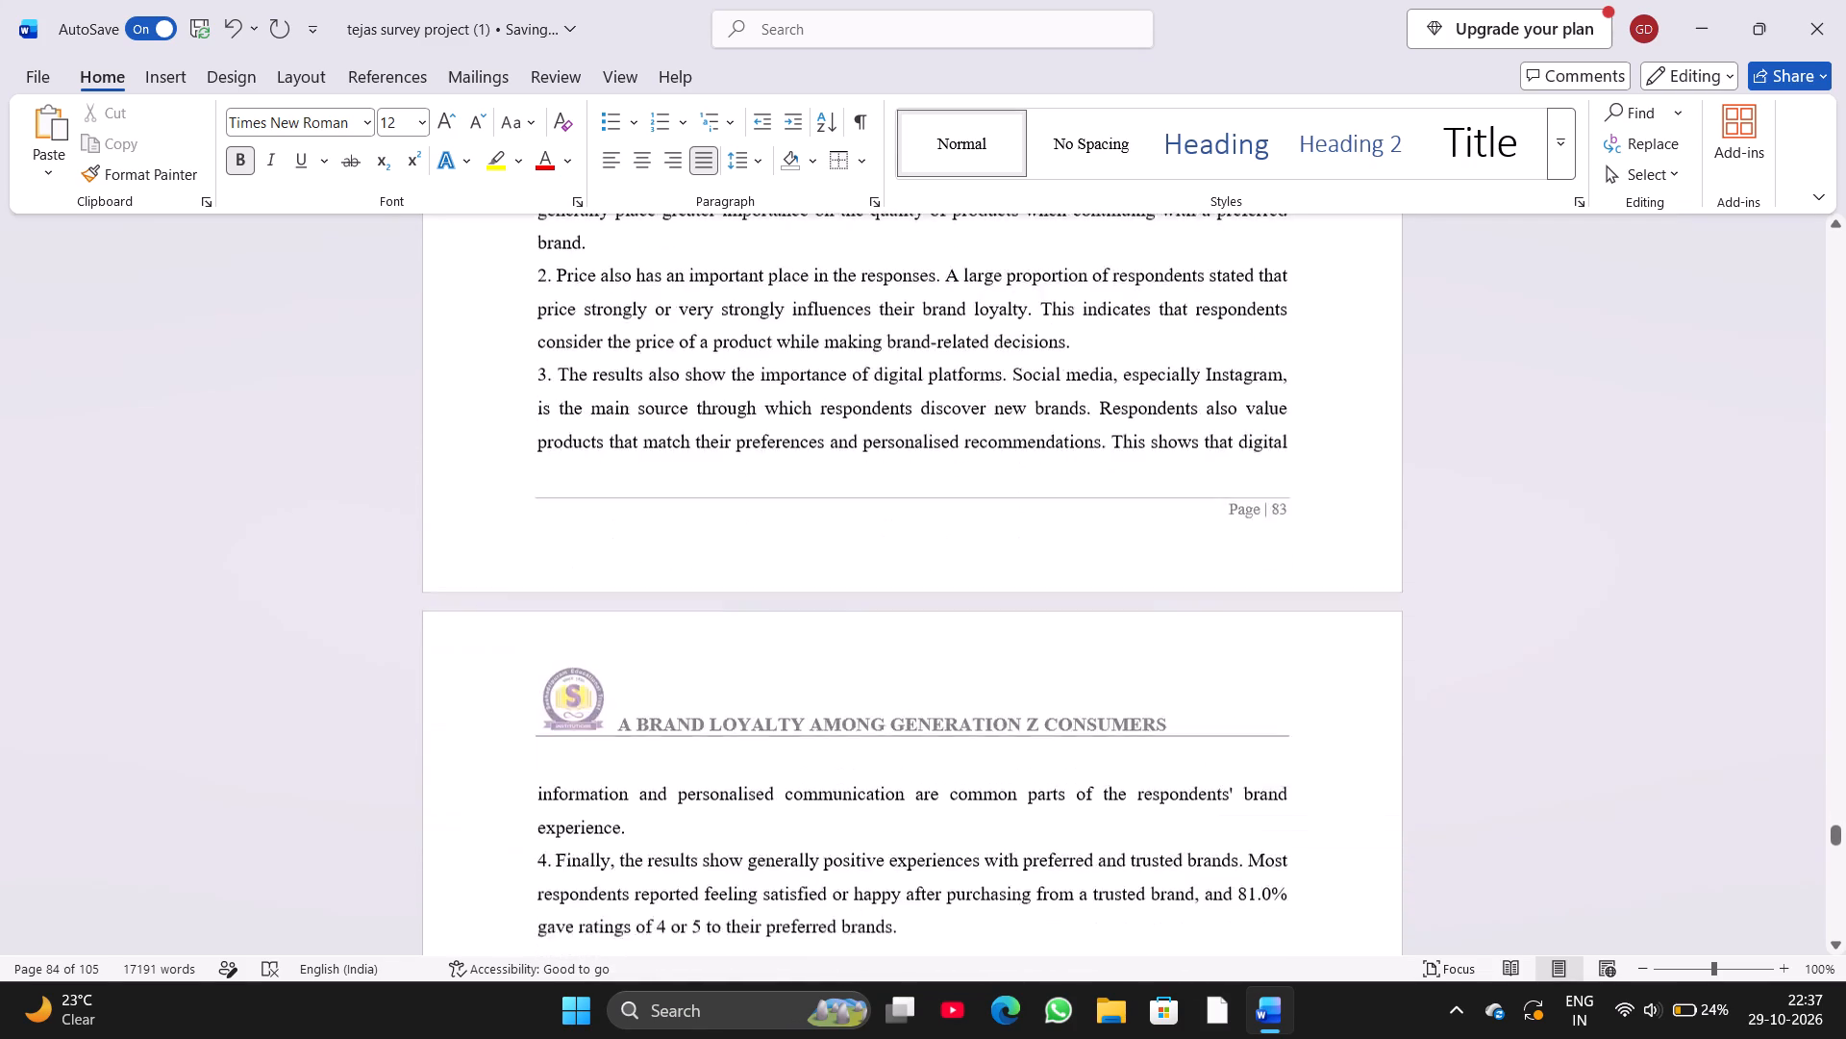
scroll(533, 367, down, 7)
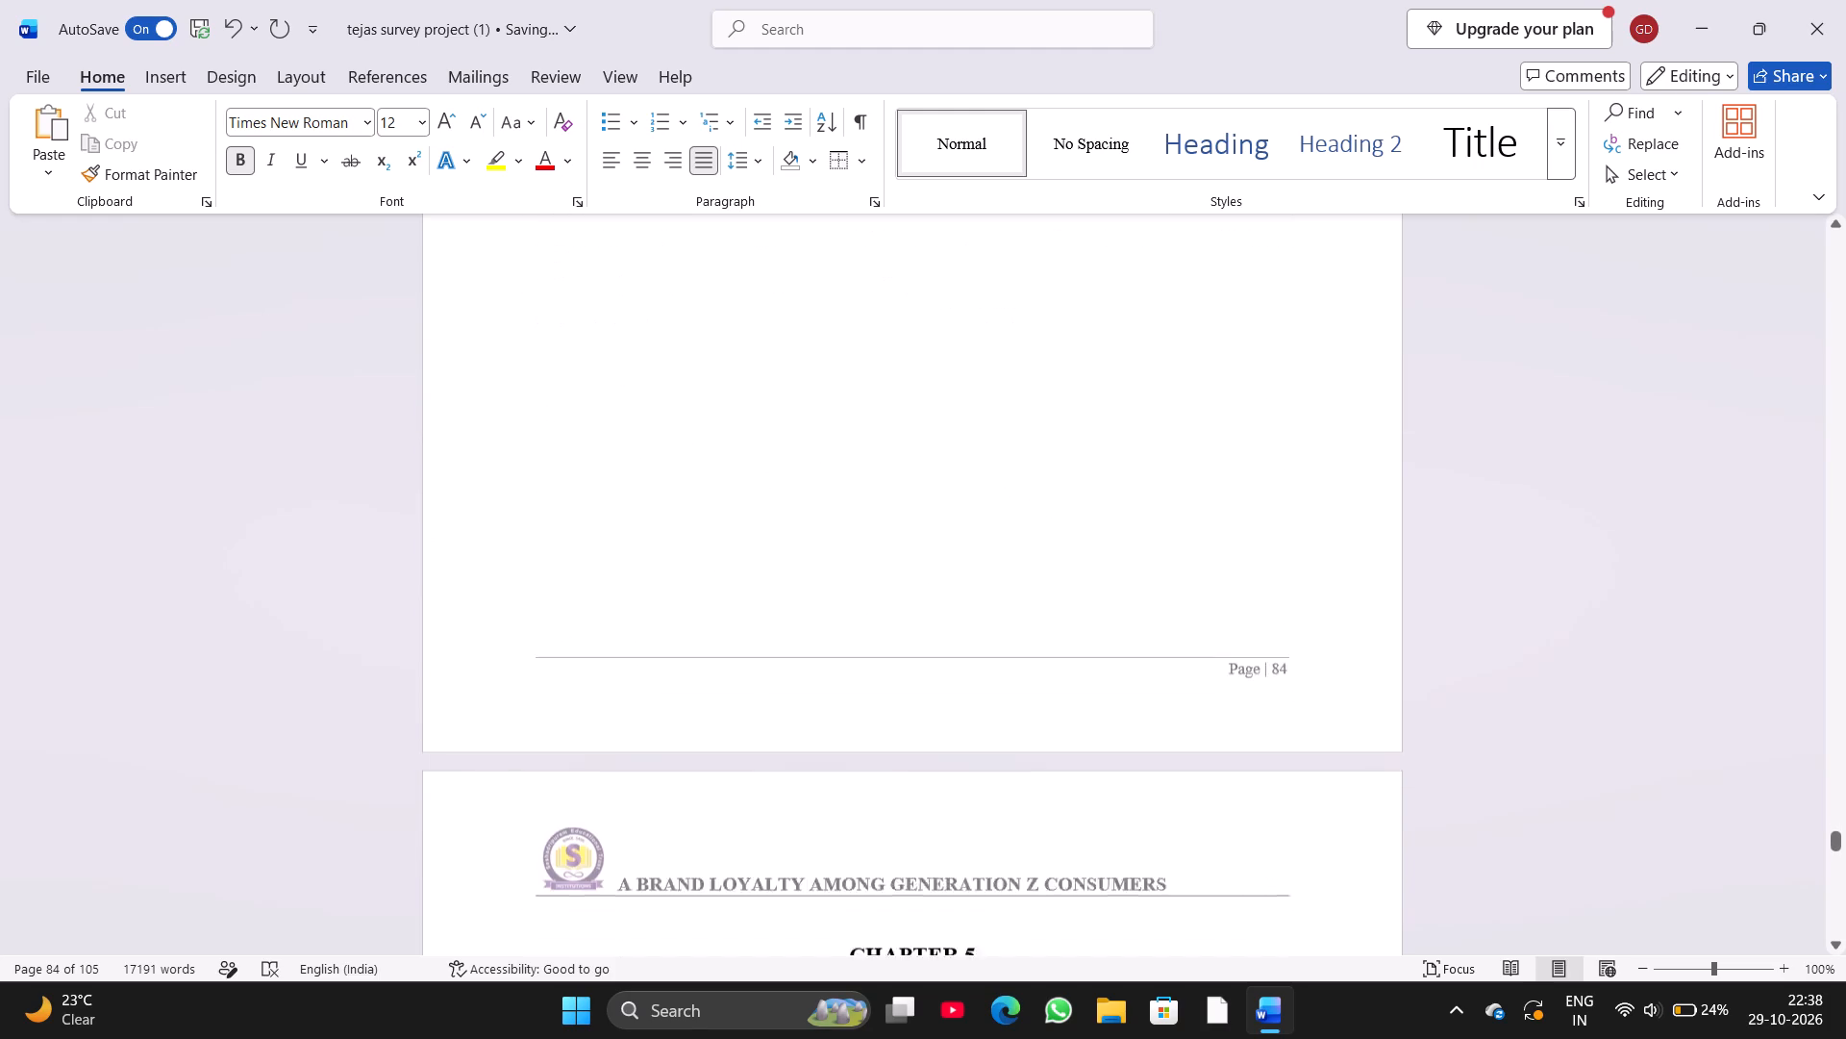
scroll(533, 367, down, 6)
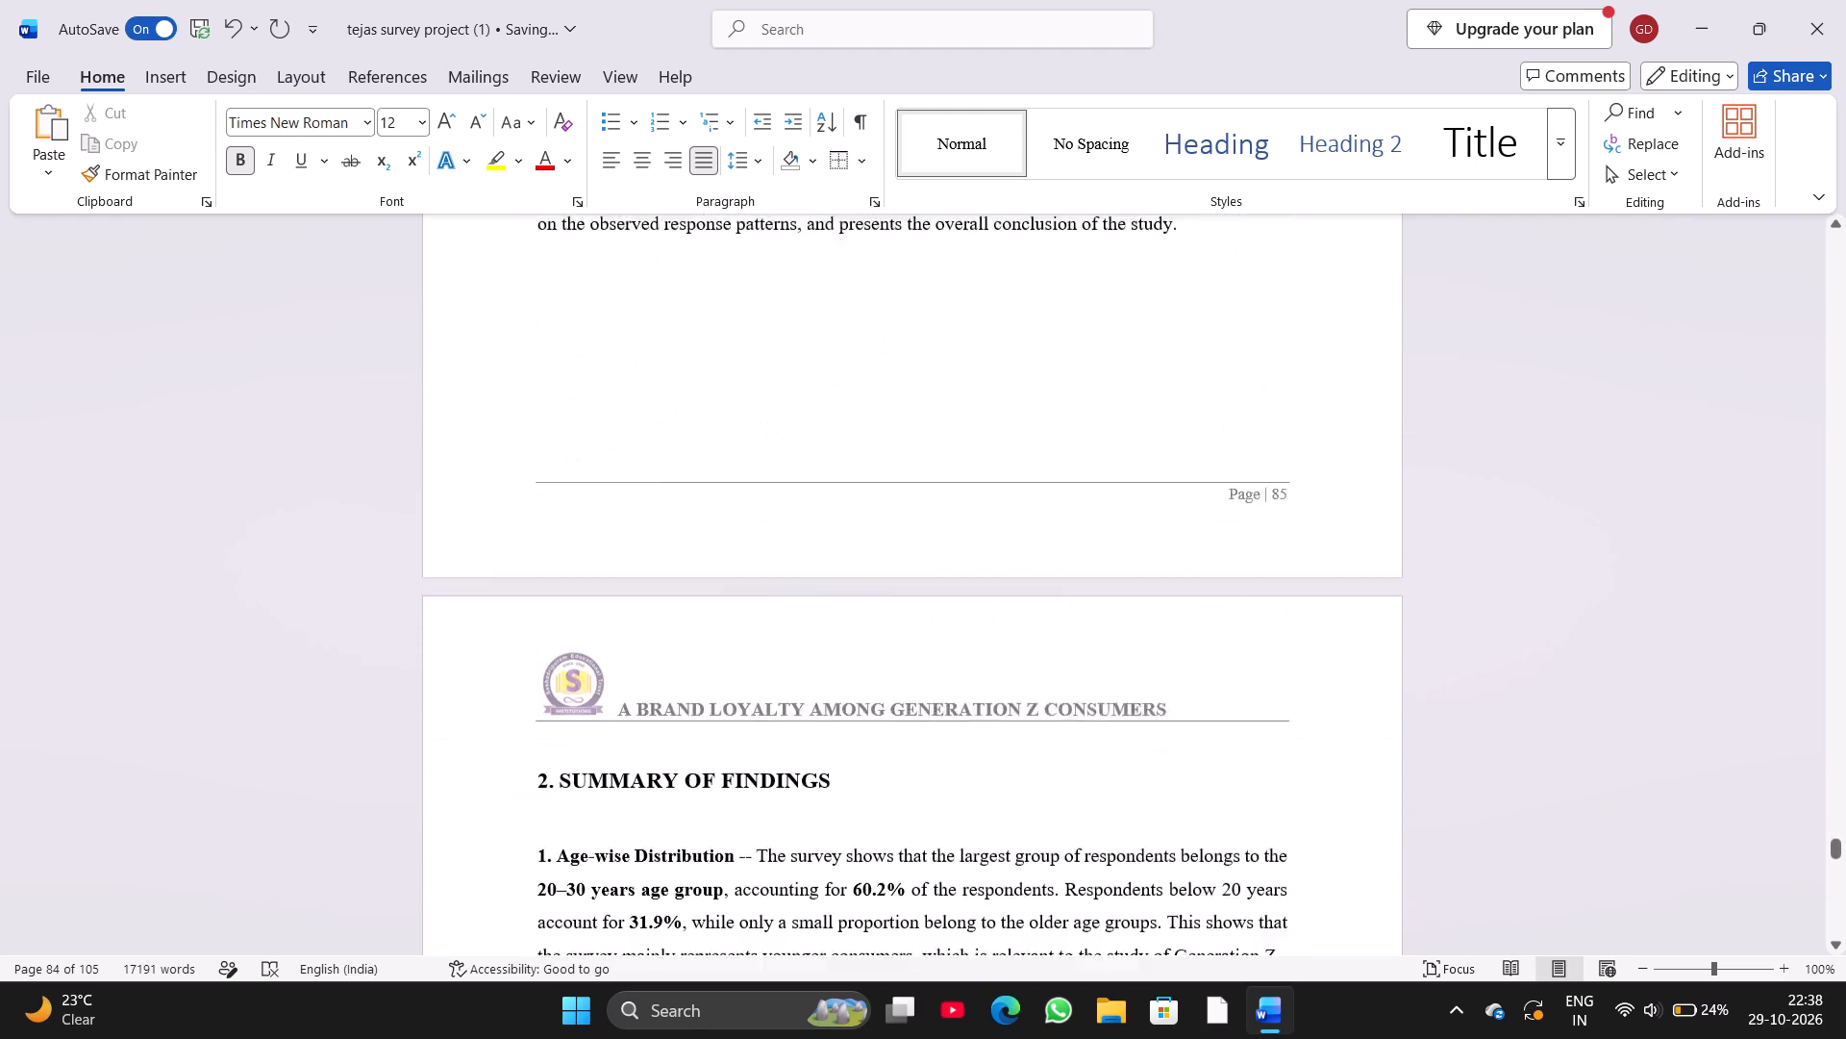
scroll(533, 367, down, 18)
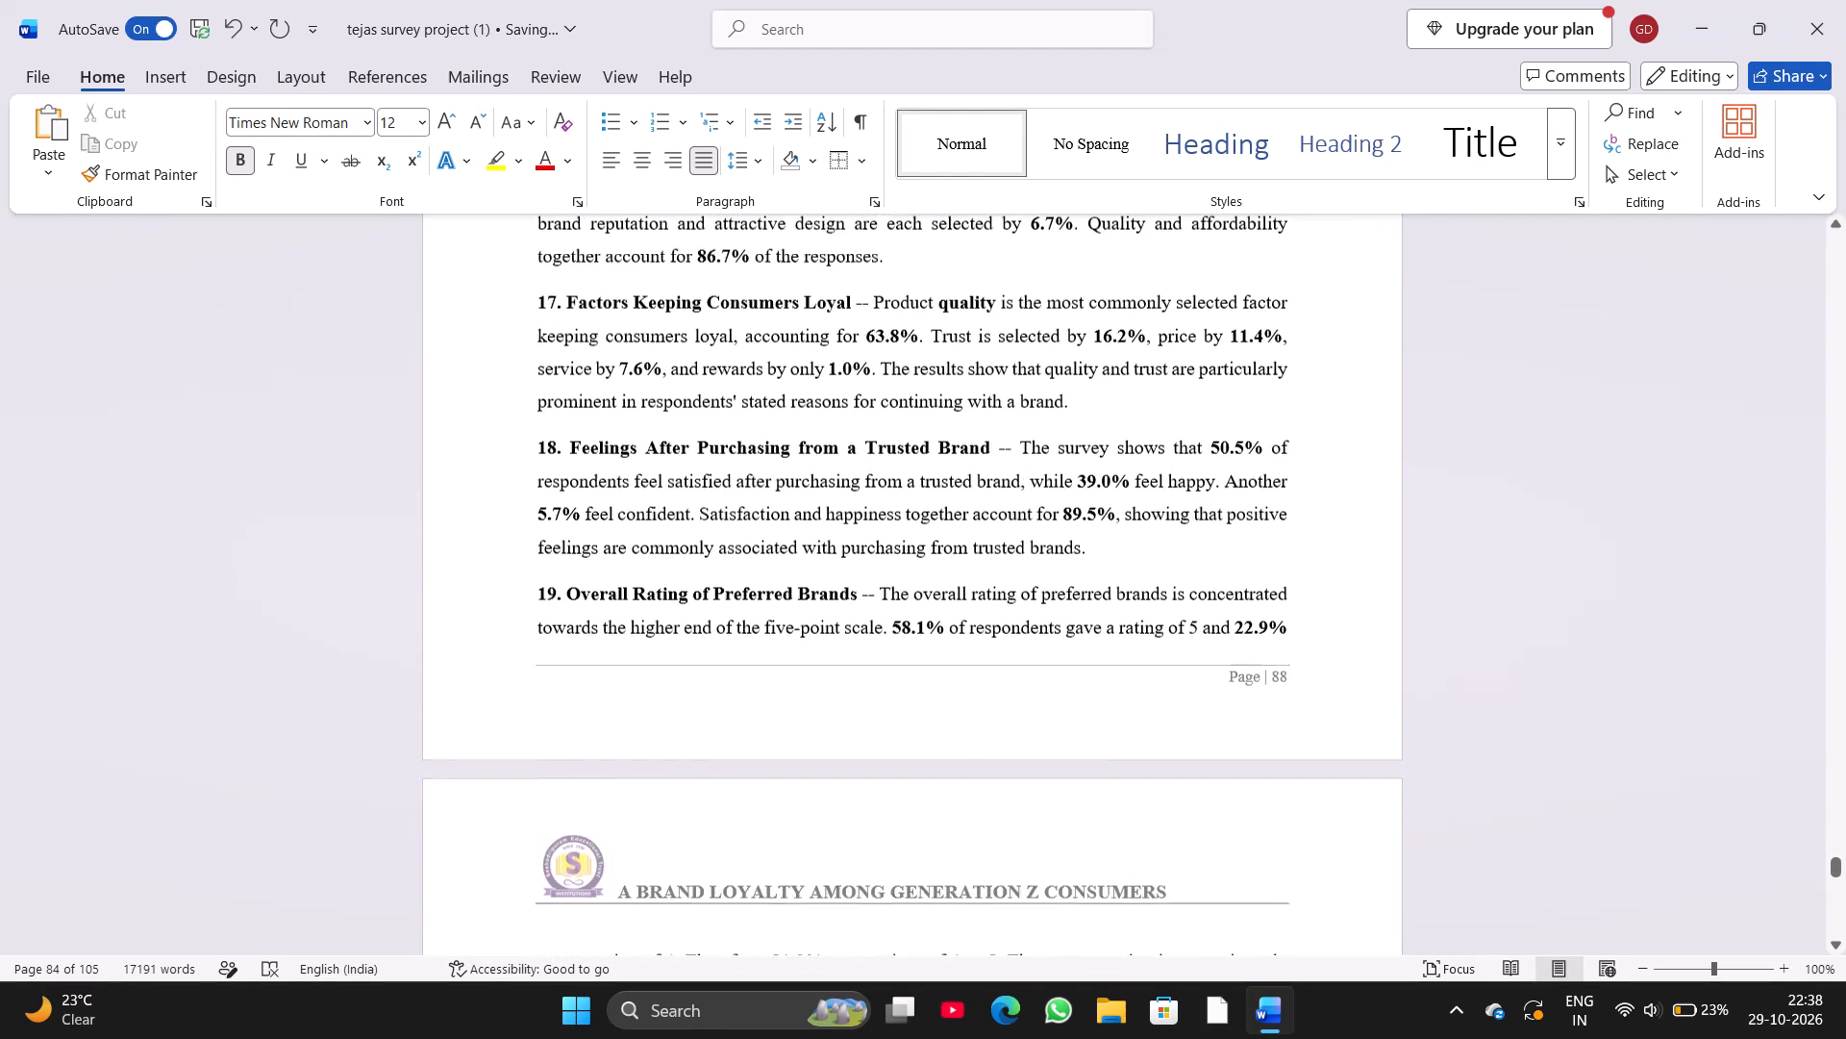
scroll(533, 367, down, 6)
scroll(533, 367, down, 20)
scroll(533, 367, down, 14)
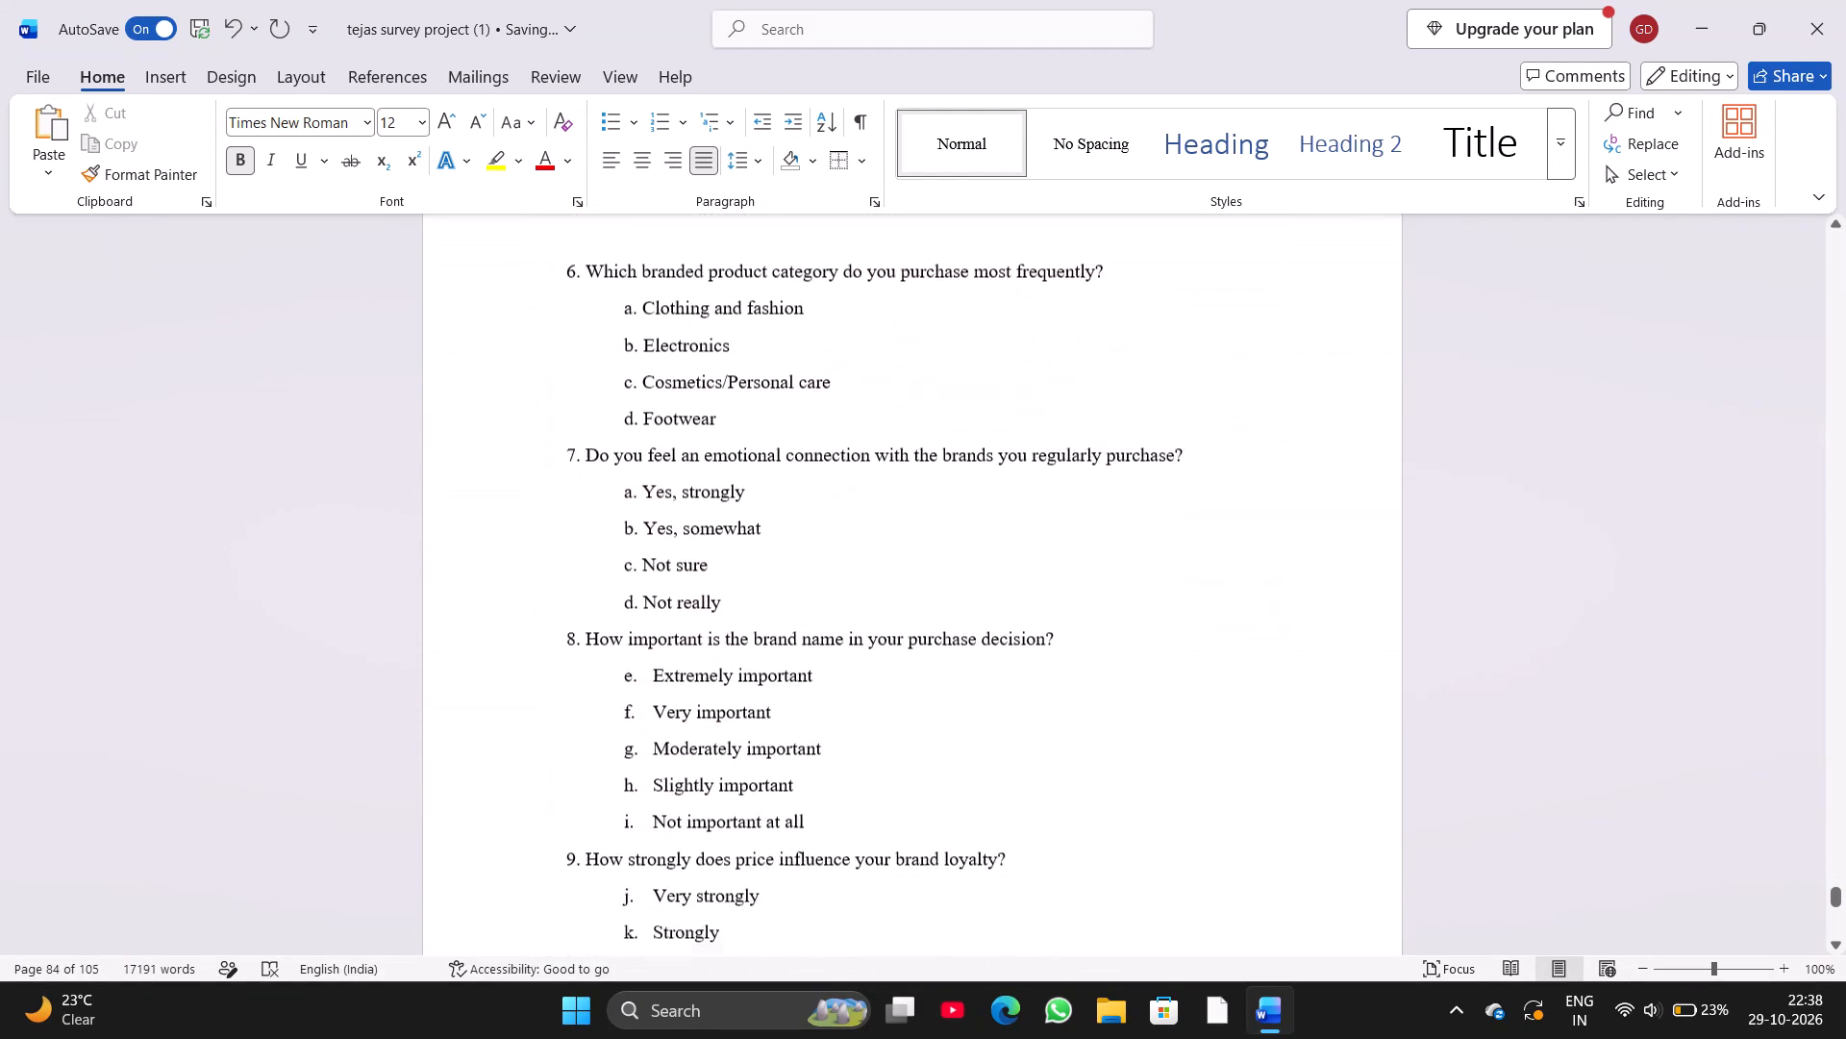
scroll(533, 367, down, 16)
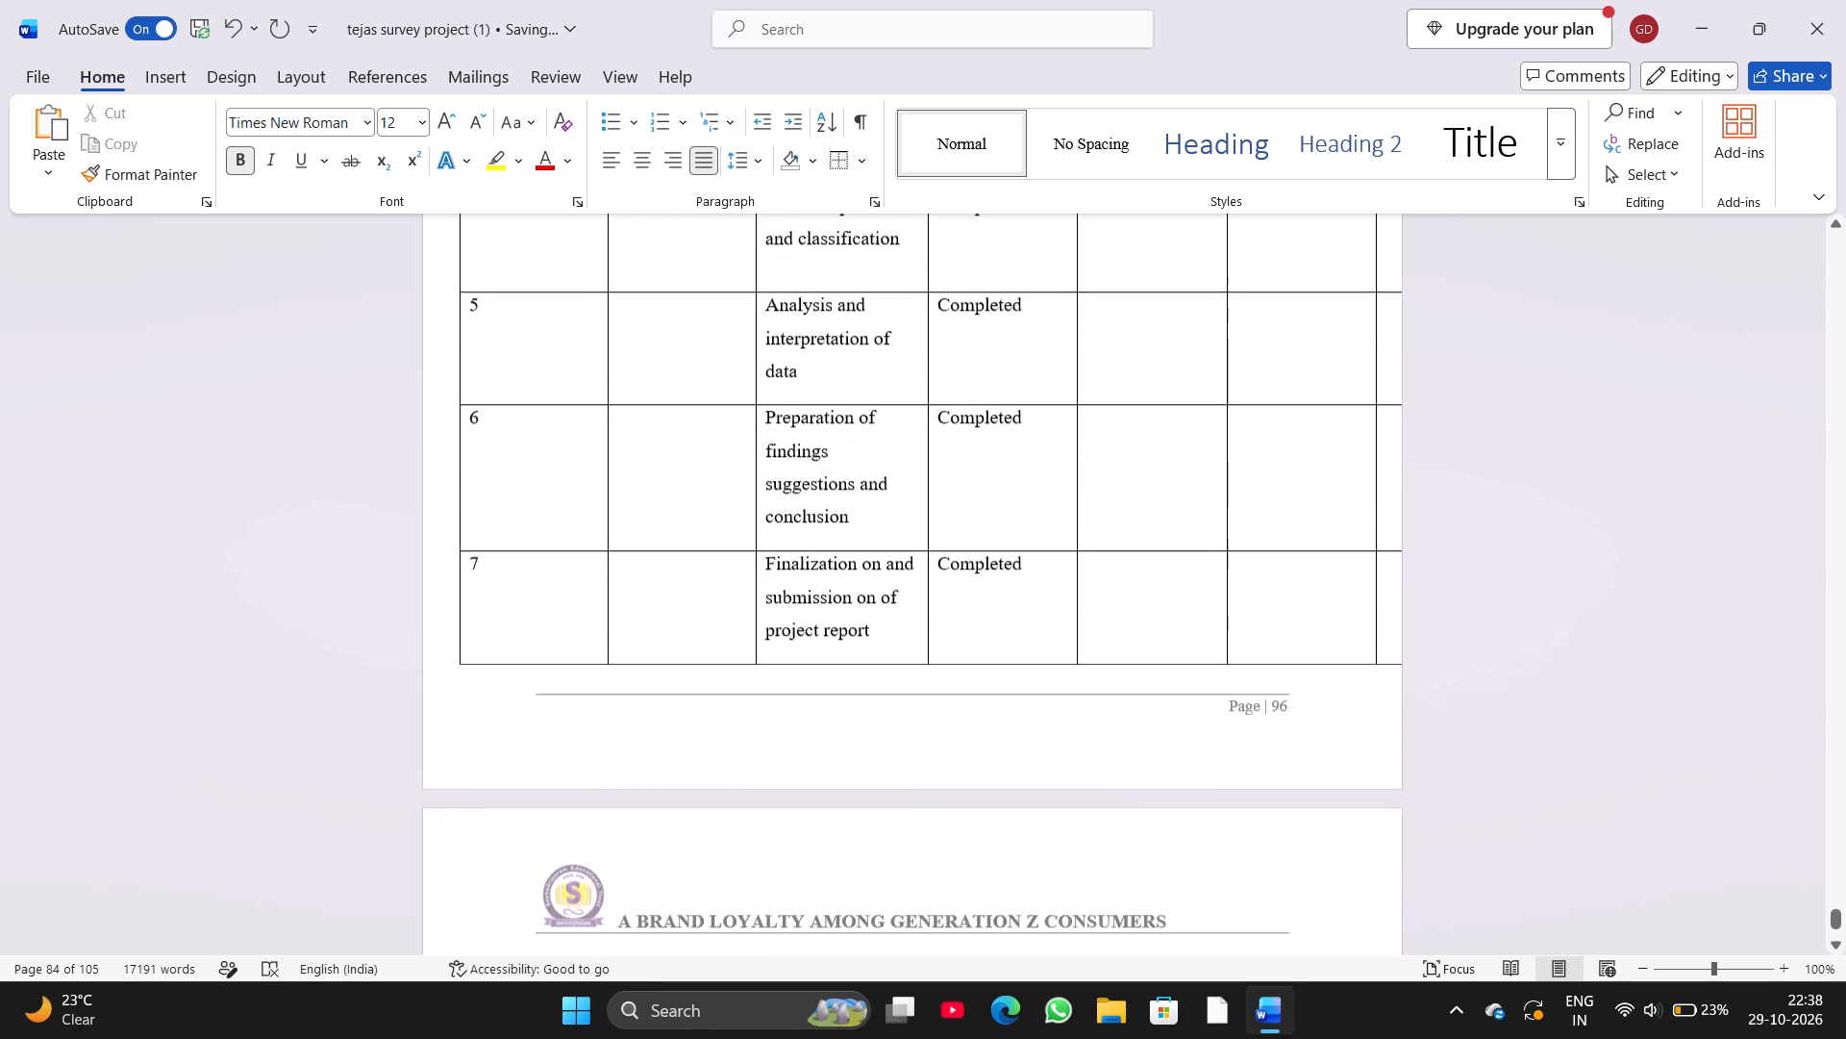
scroll(533, 367, down, 9)
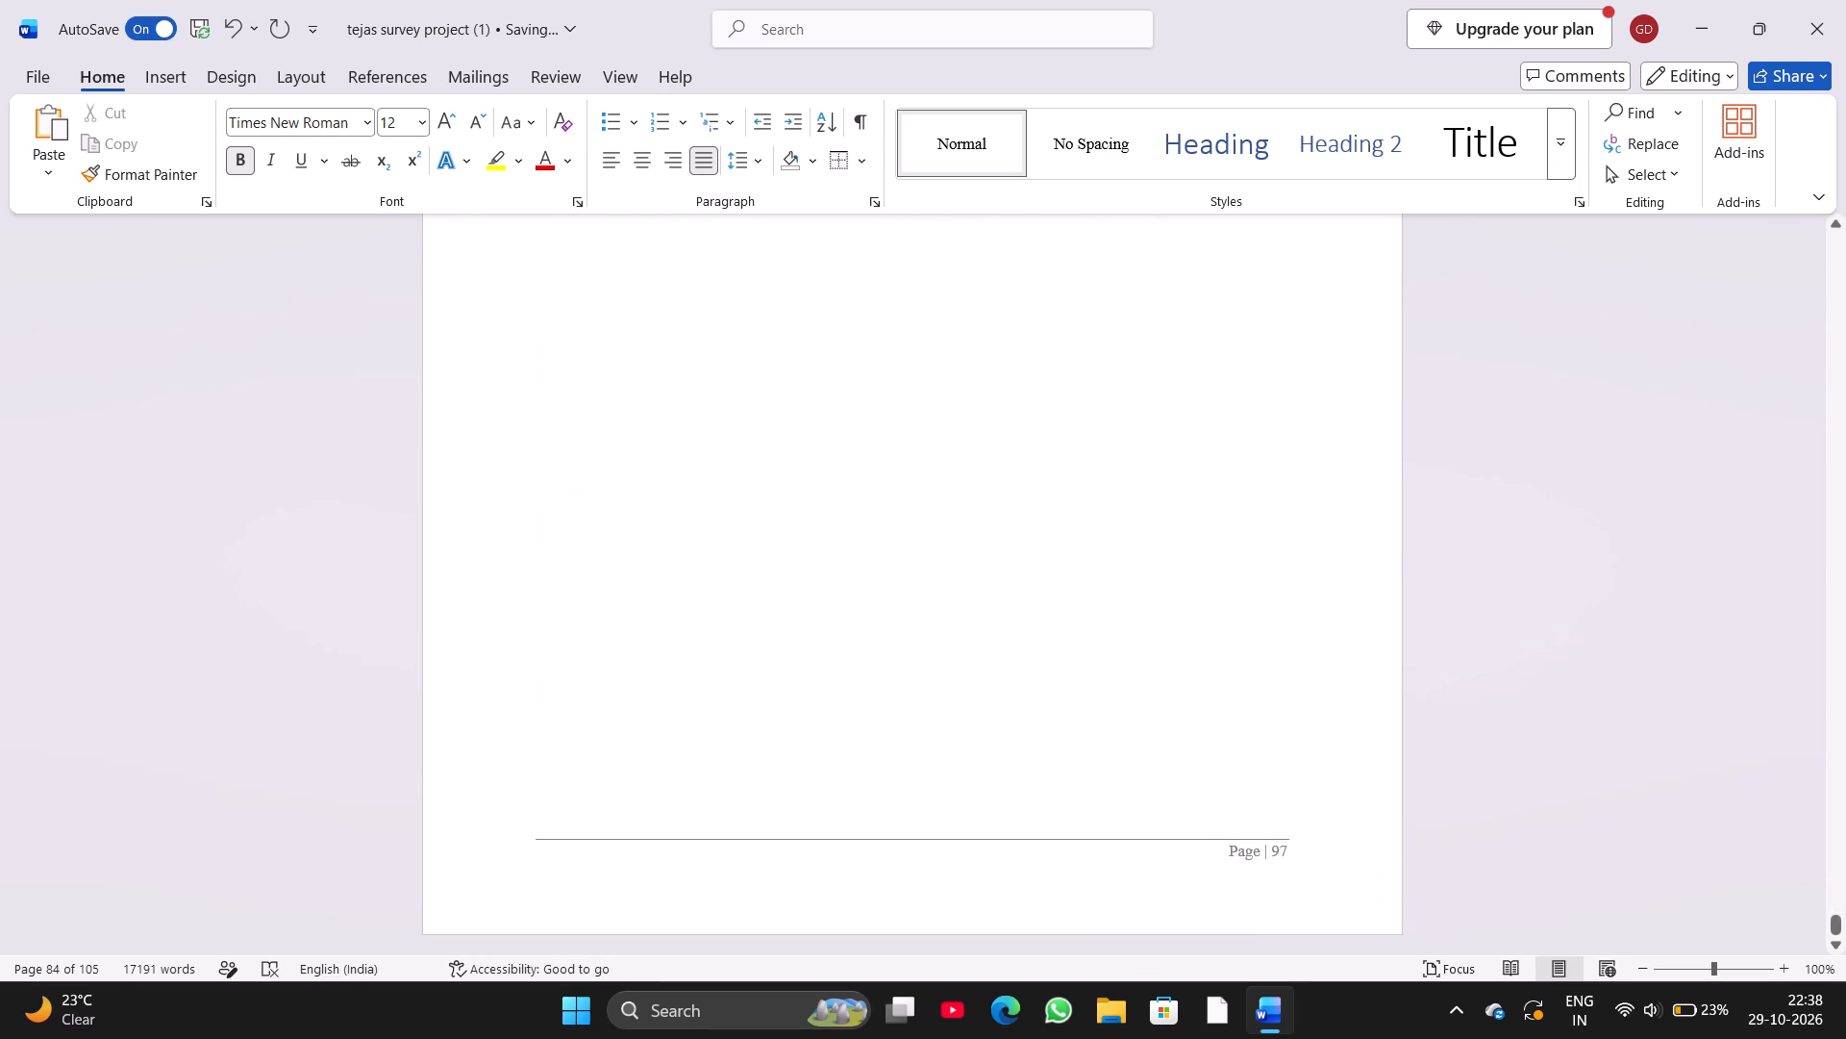
scroll(533, 367, down, 4)
Close the report, restart Word and reopen the "tejas survey project (1)" document from the recent files.
click(1845, 6)
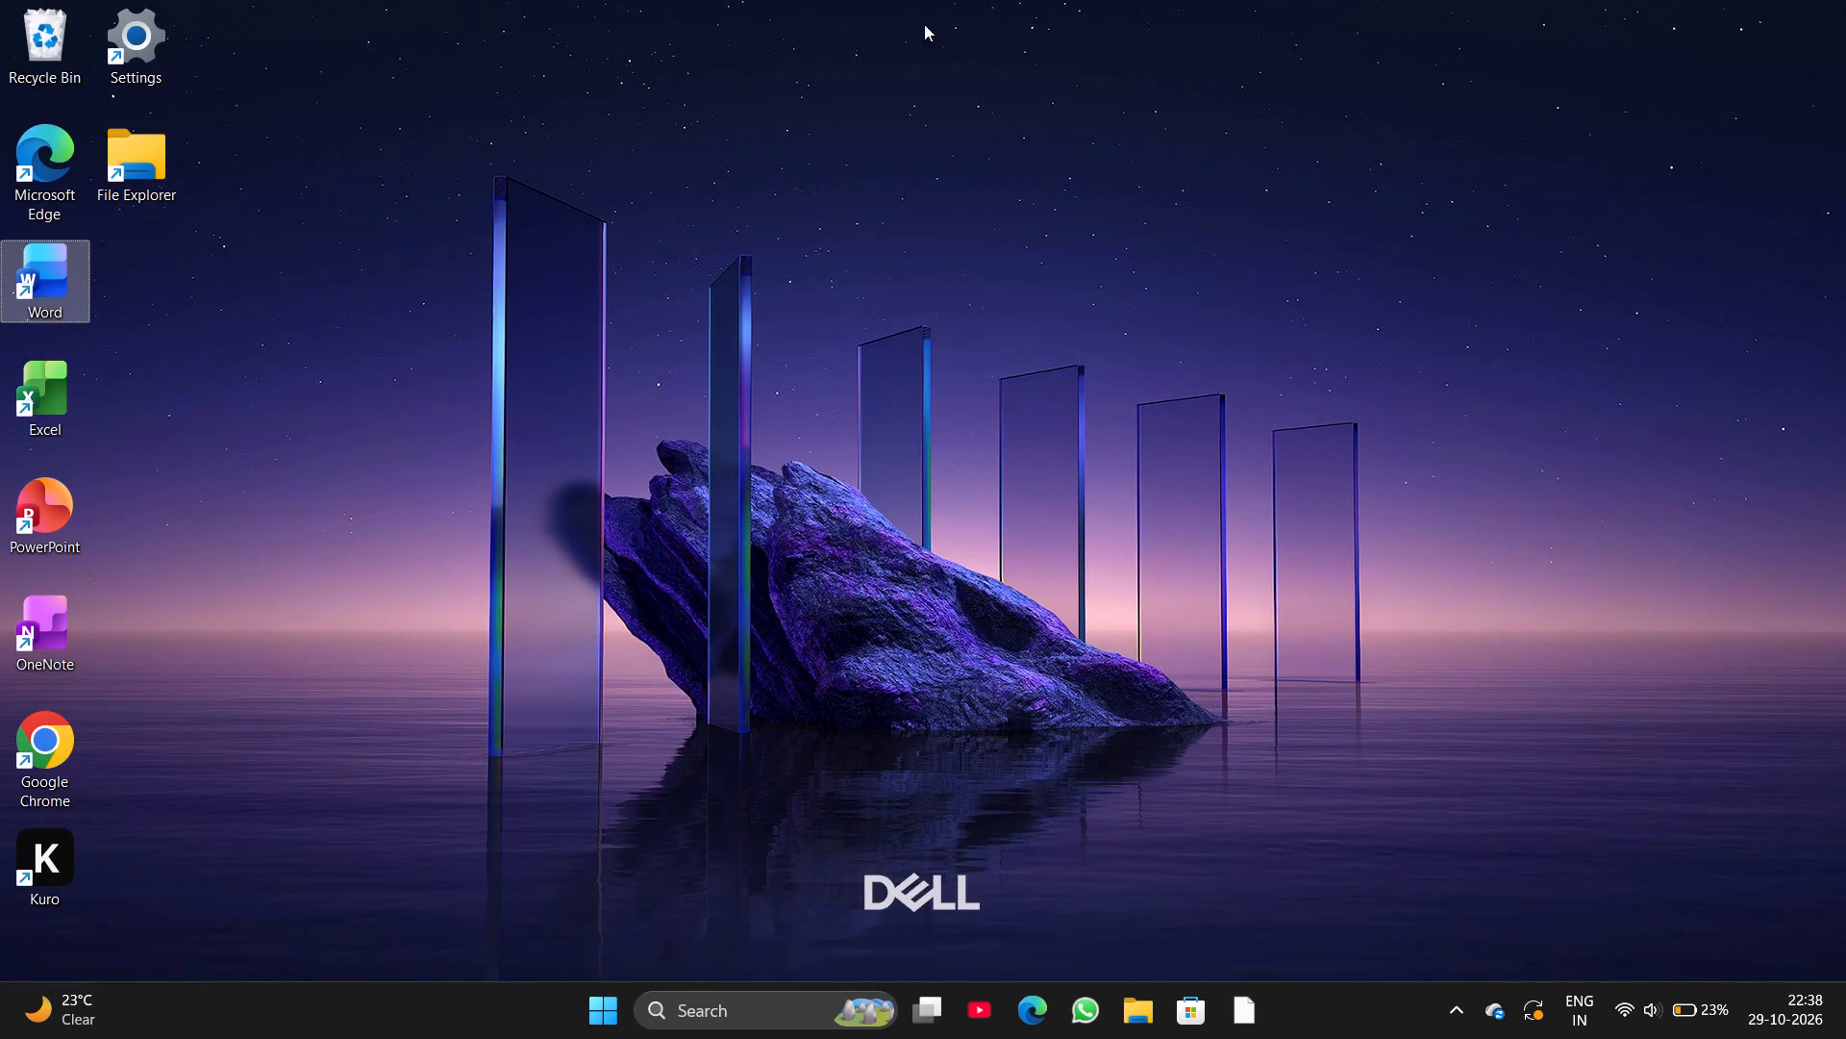
click(58, 283)
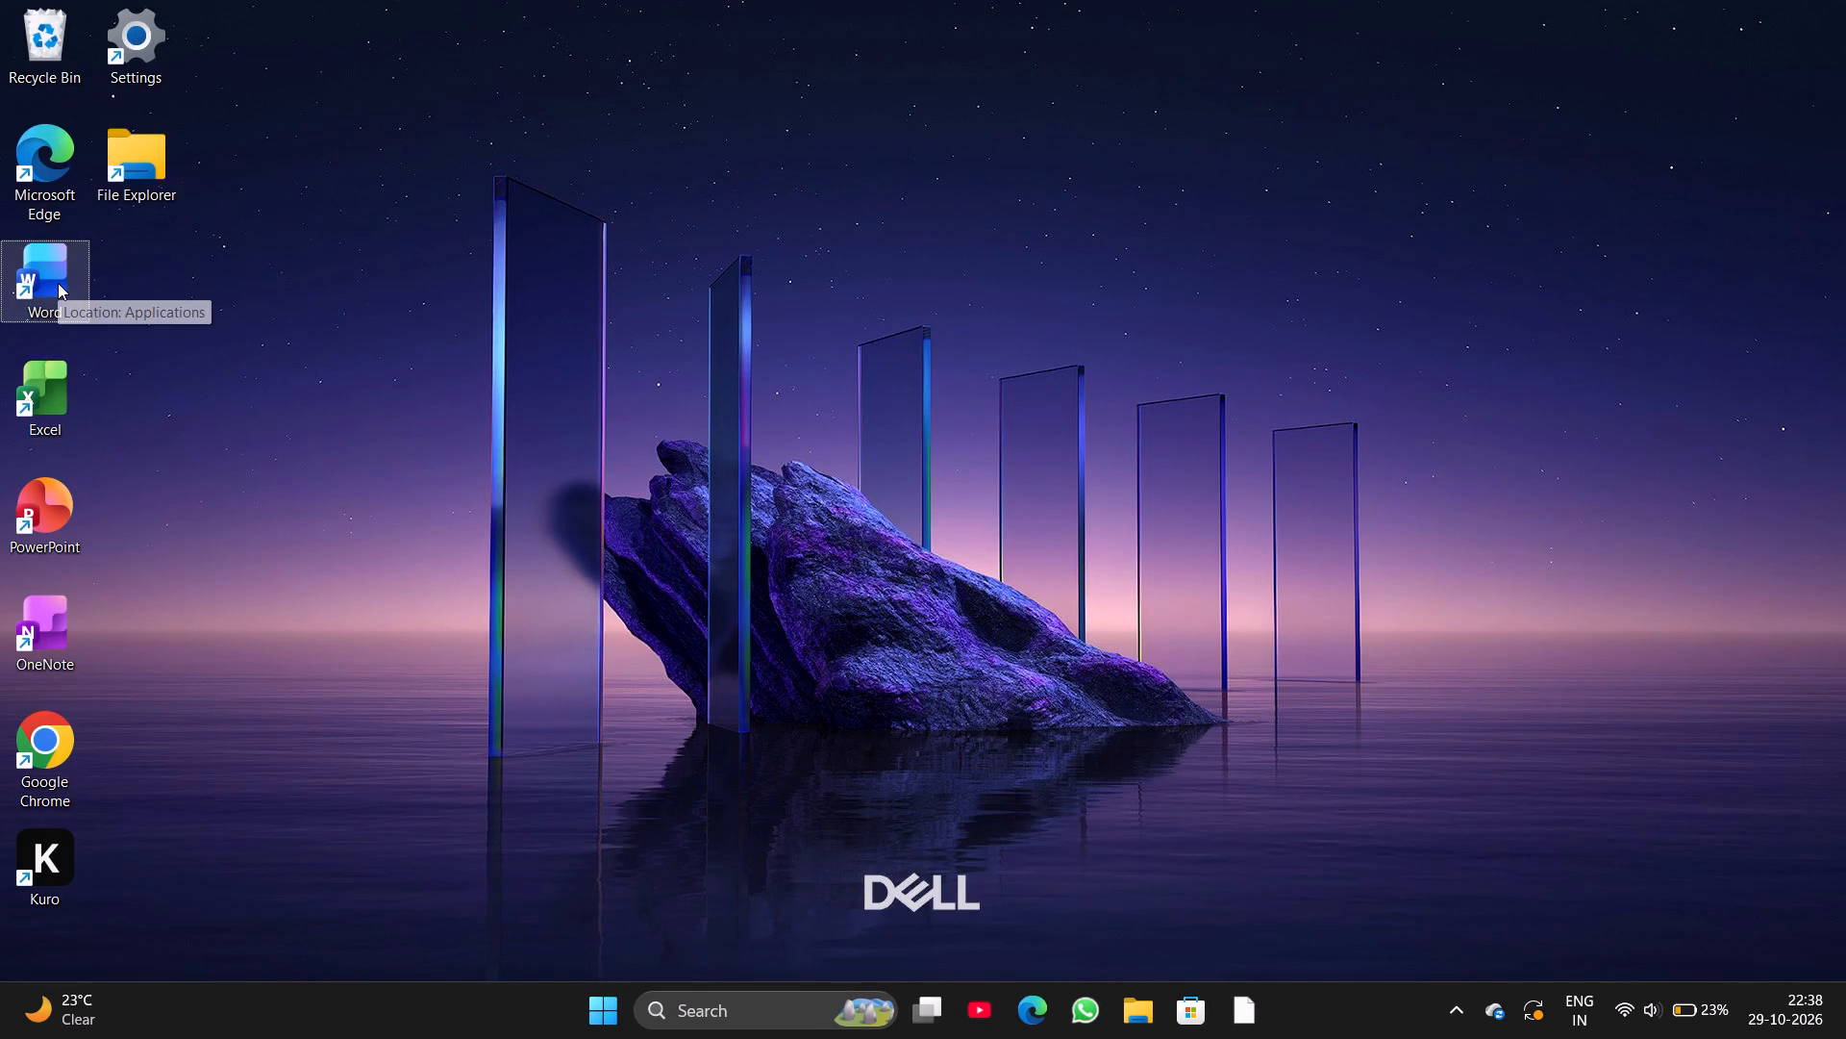
double_click(58, 283)
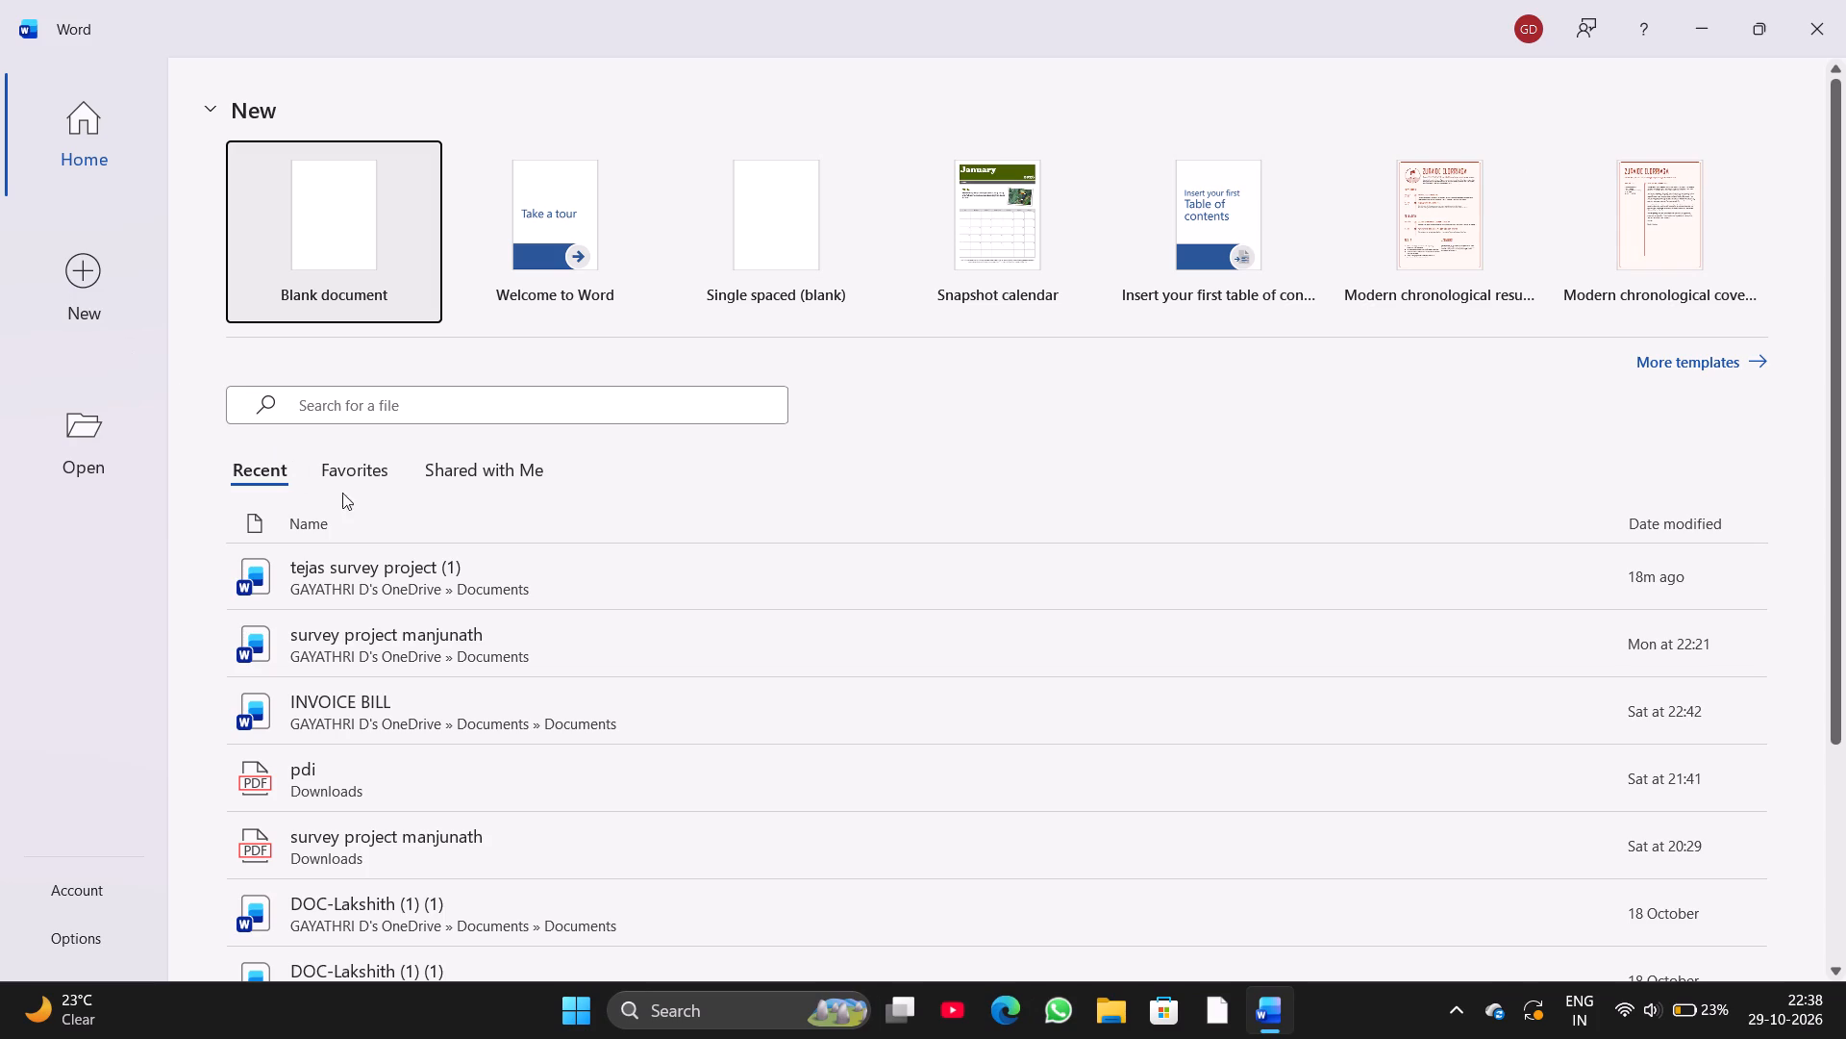
click(385, 559)
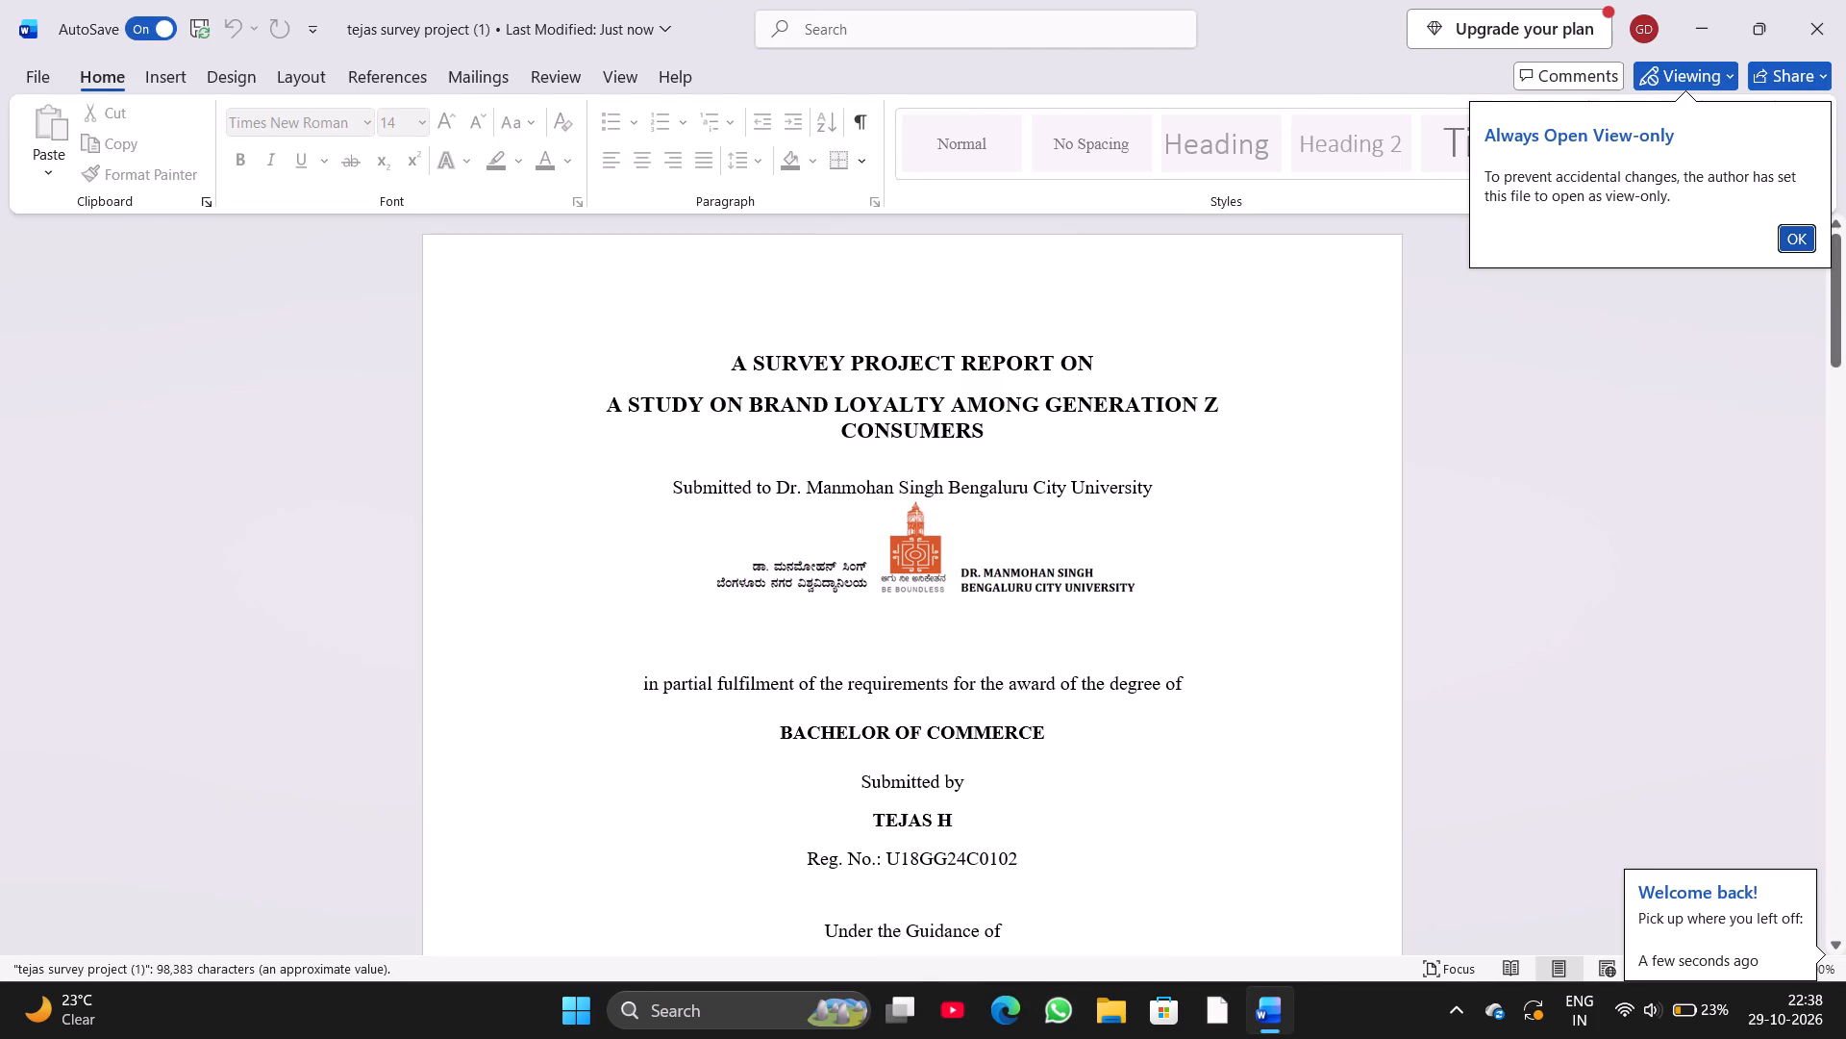
Switch the reopened document from Viewing to Editing mode.
drag(1722, 75, 1709, 138)
click(1709, 138)
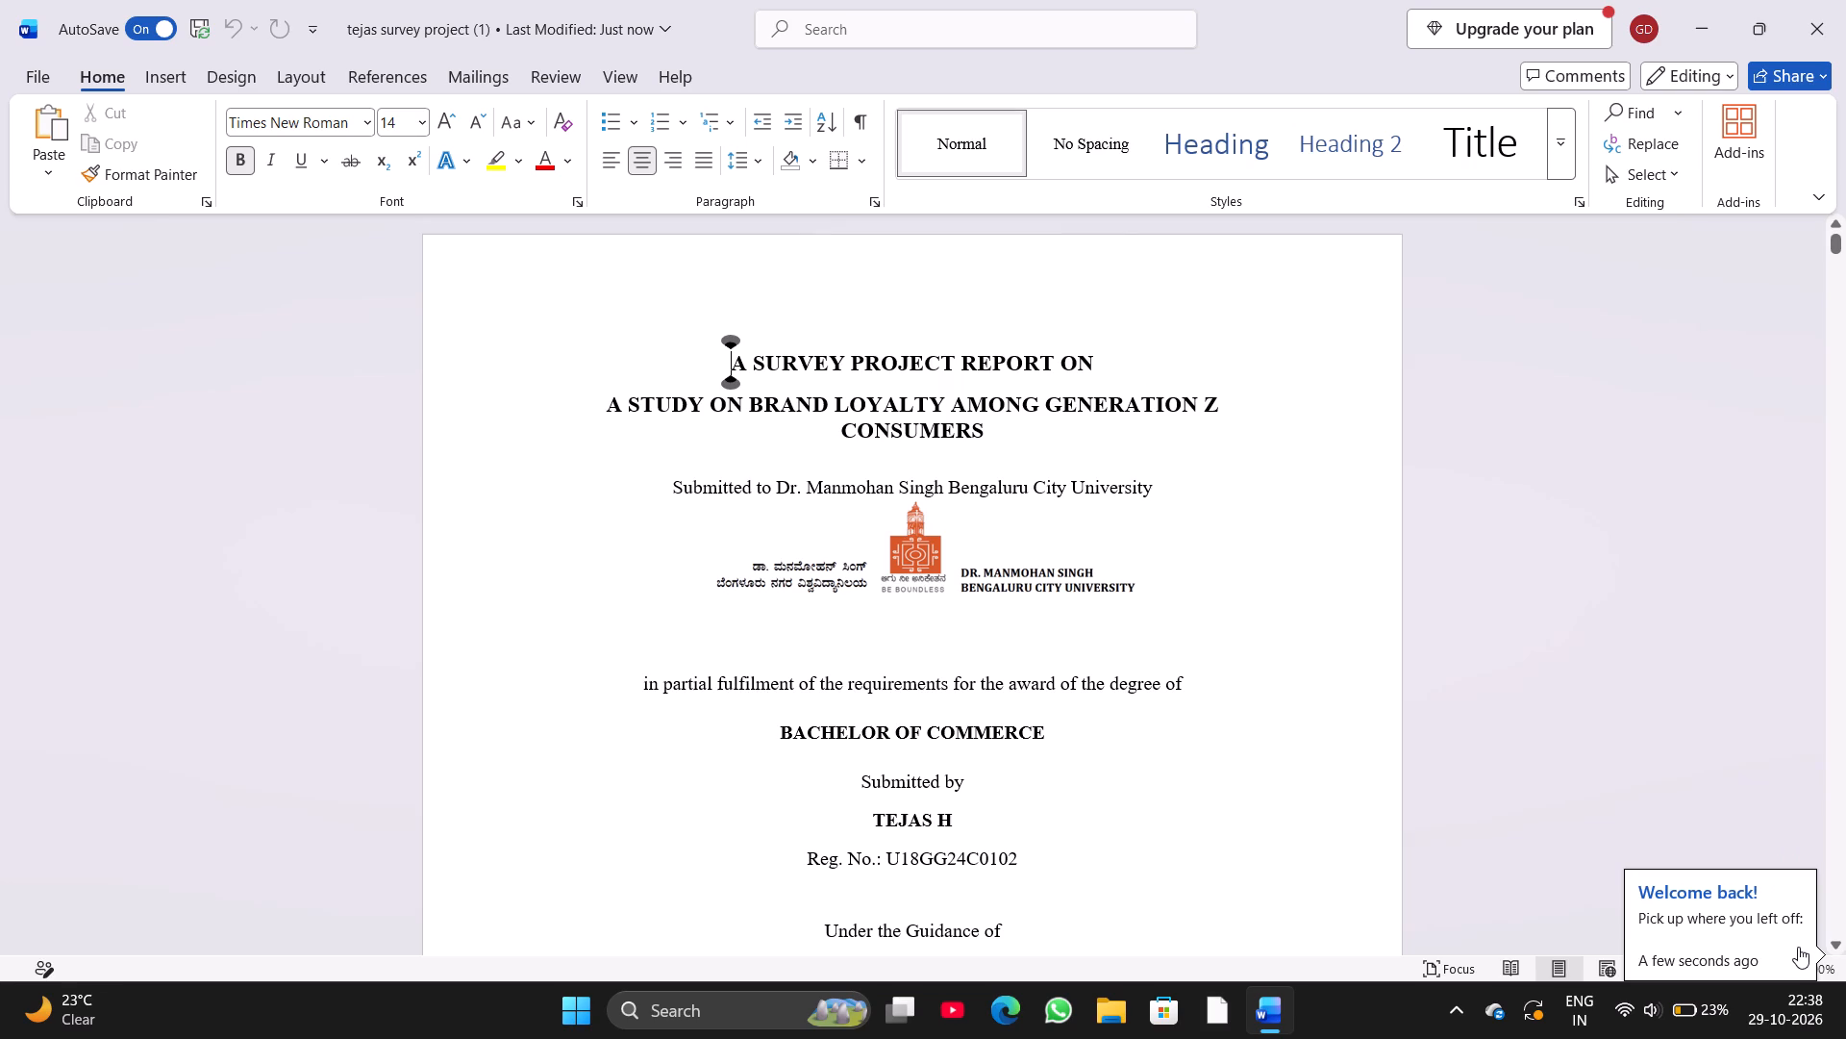
Check the page numbers where Chapter 1 ends and Chapter 2 begins against the list of contents, viewing several pages at once.
click(1768, 798)
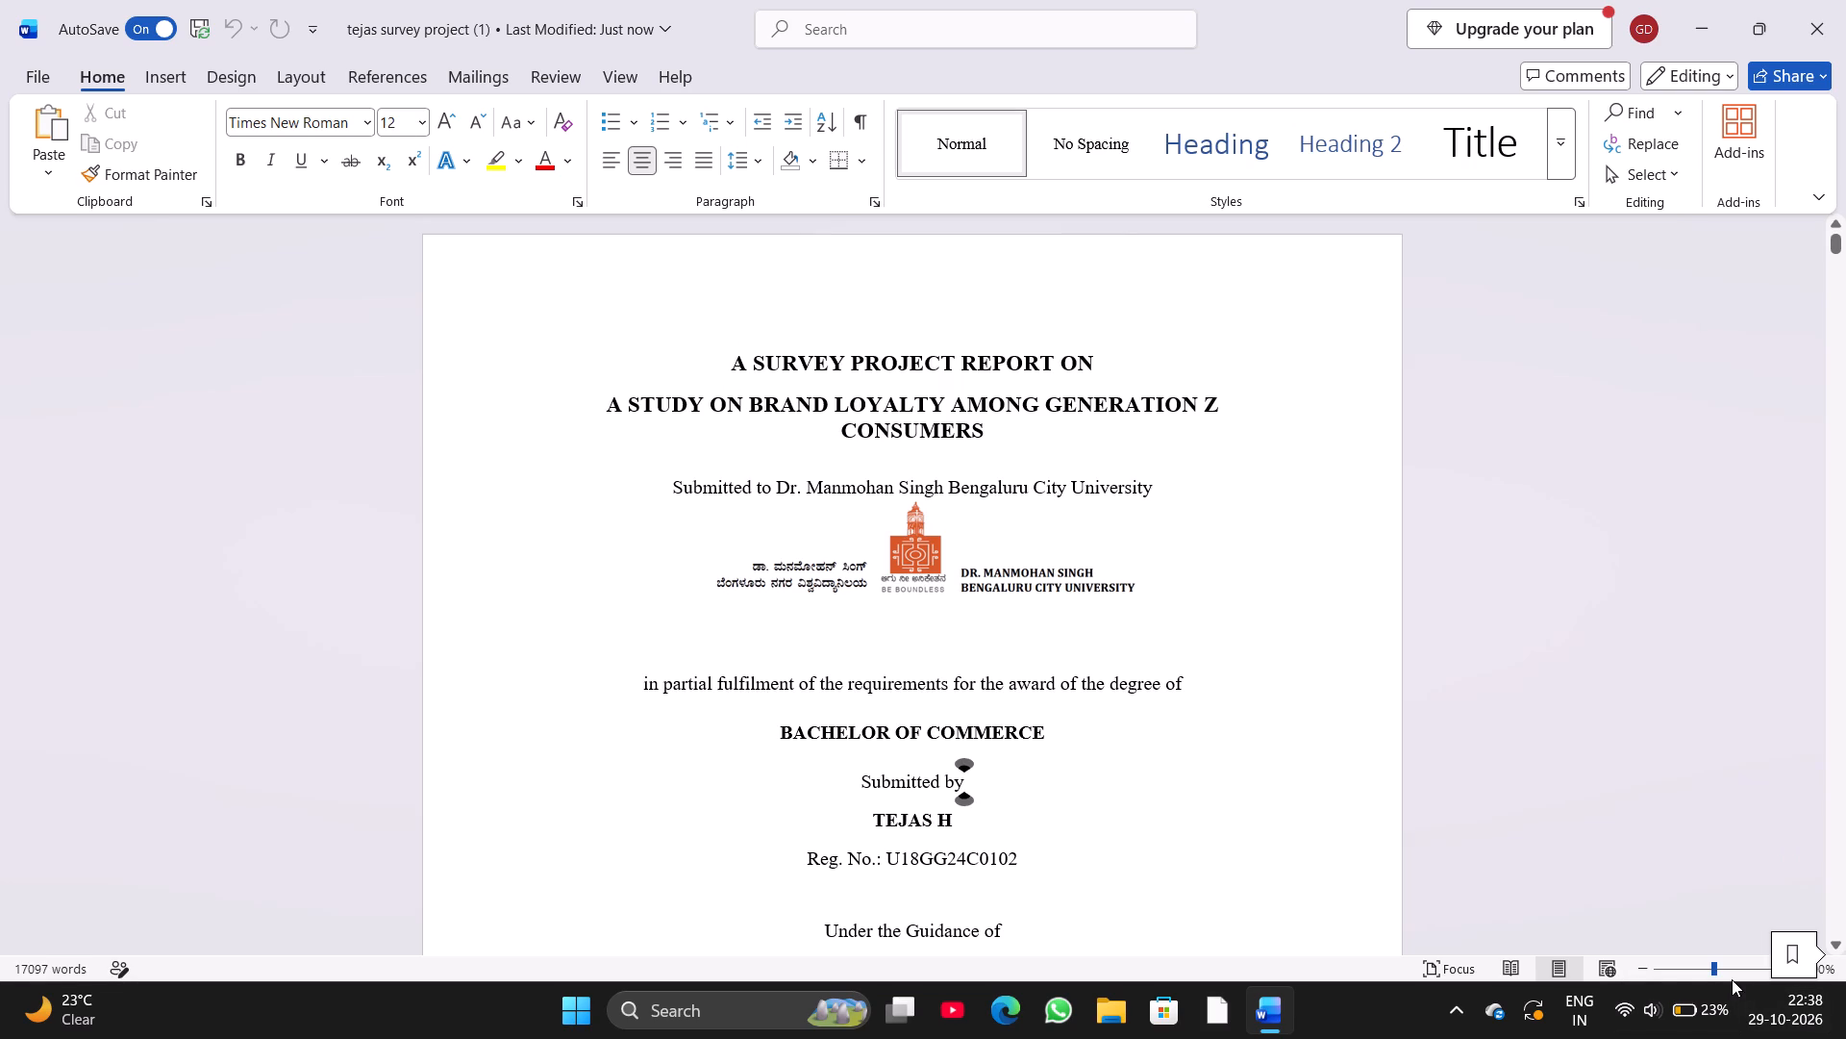
triple_click(1644, 966)
triple_click(1644, 966)
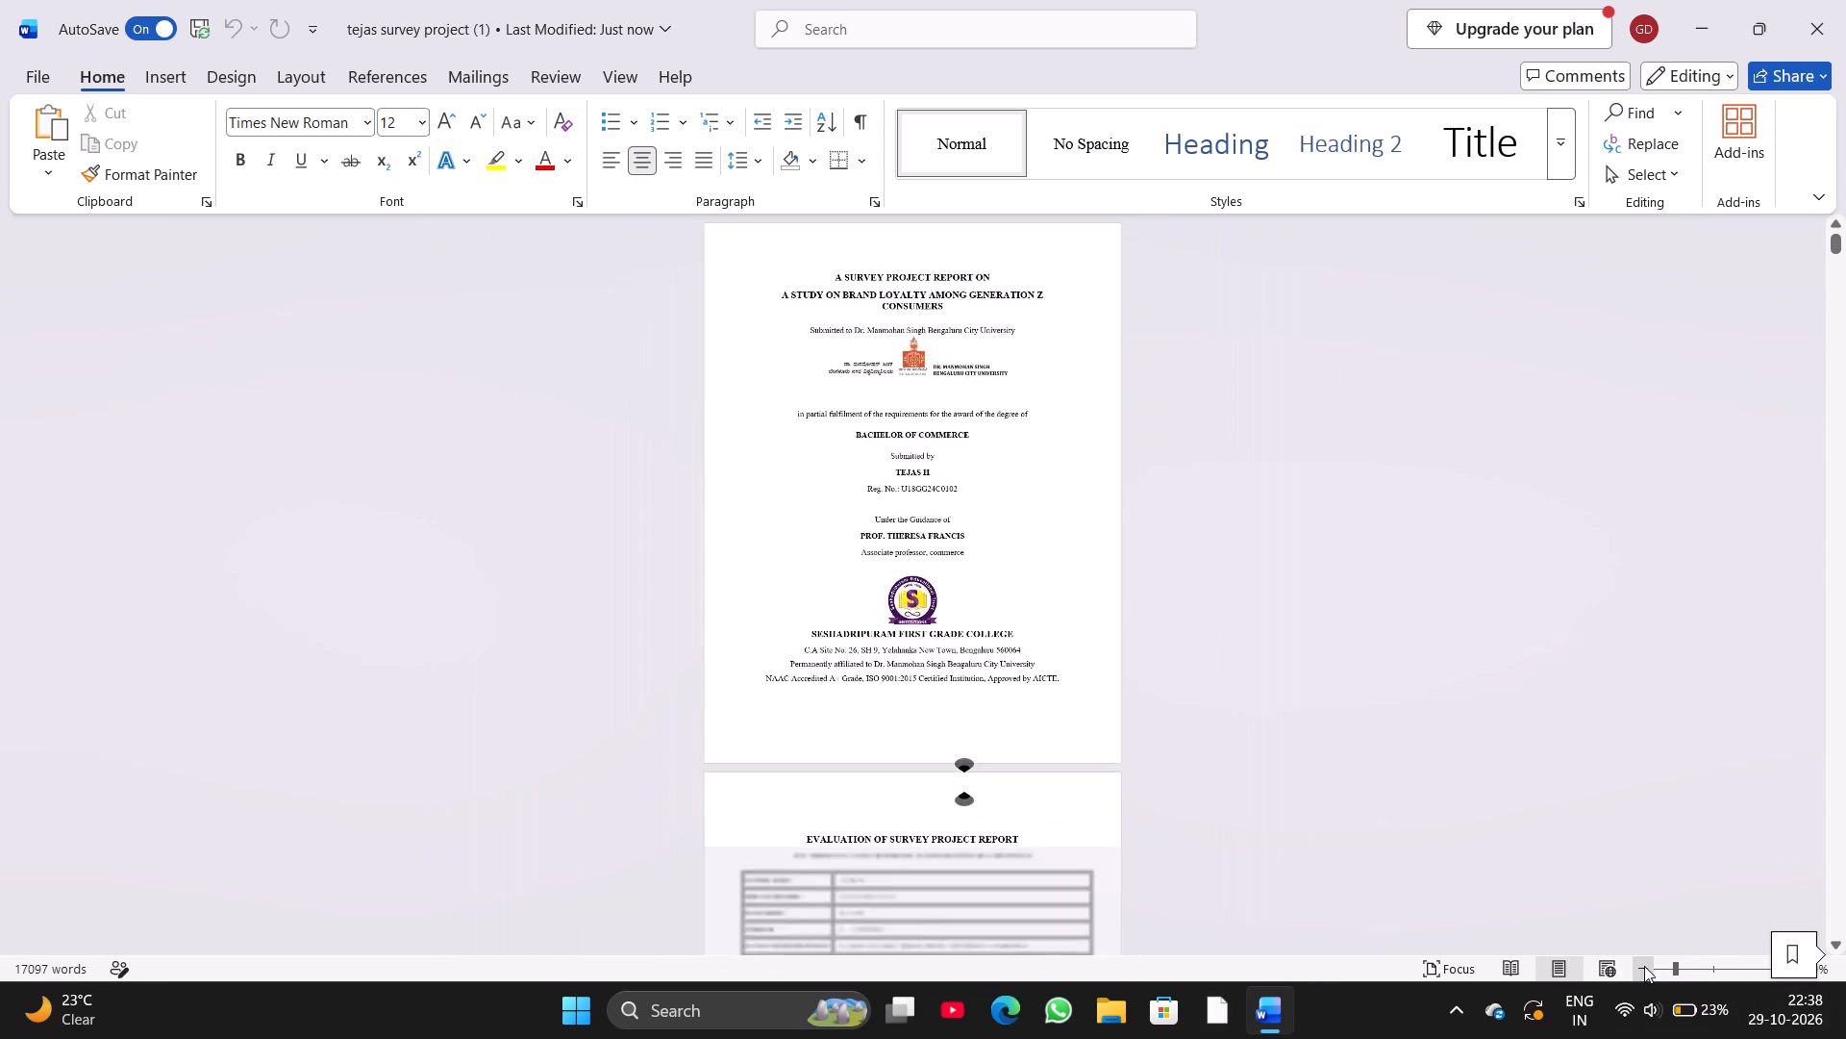
double_click(1644, 966)
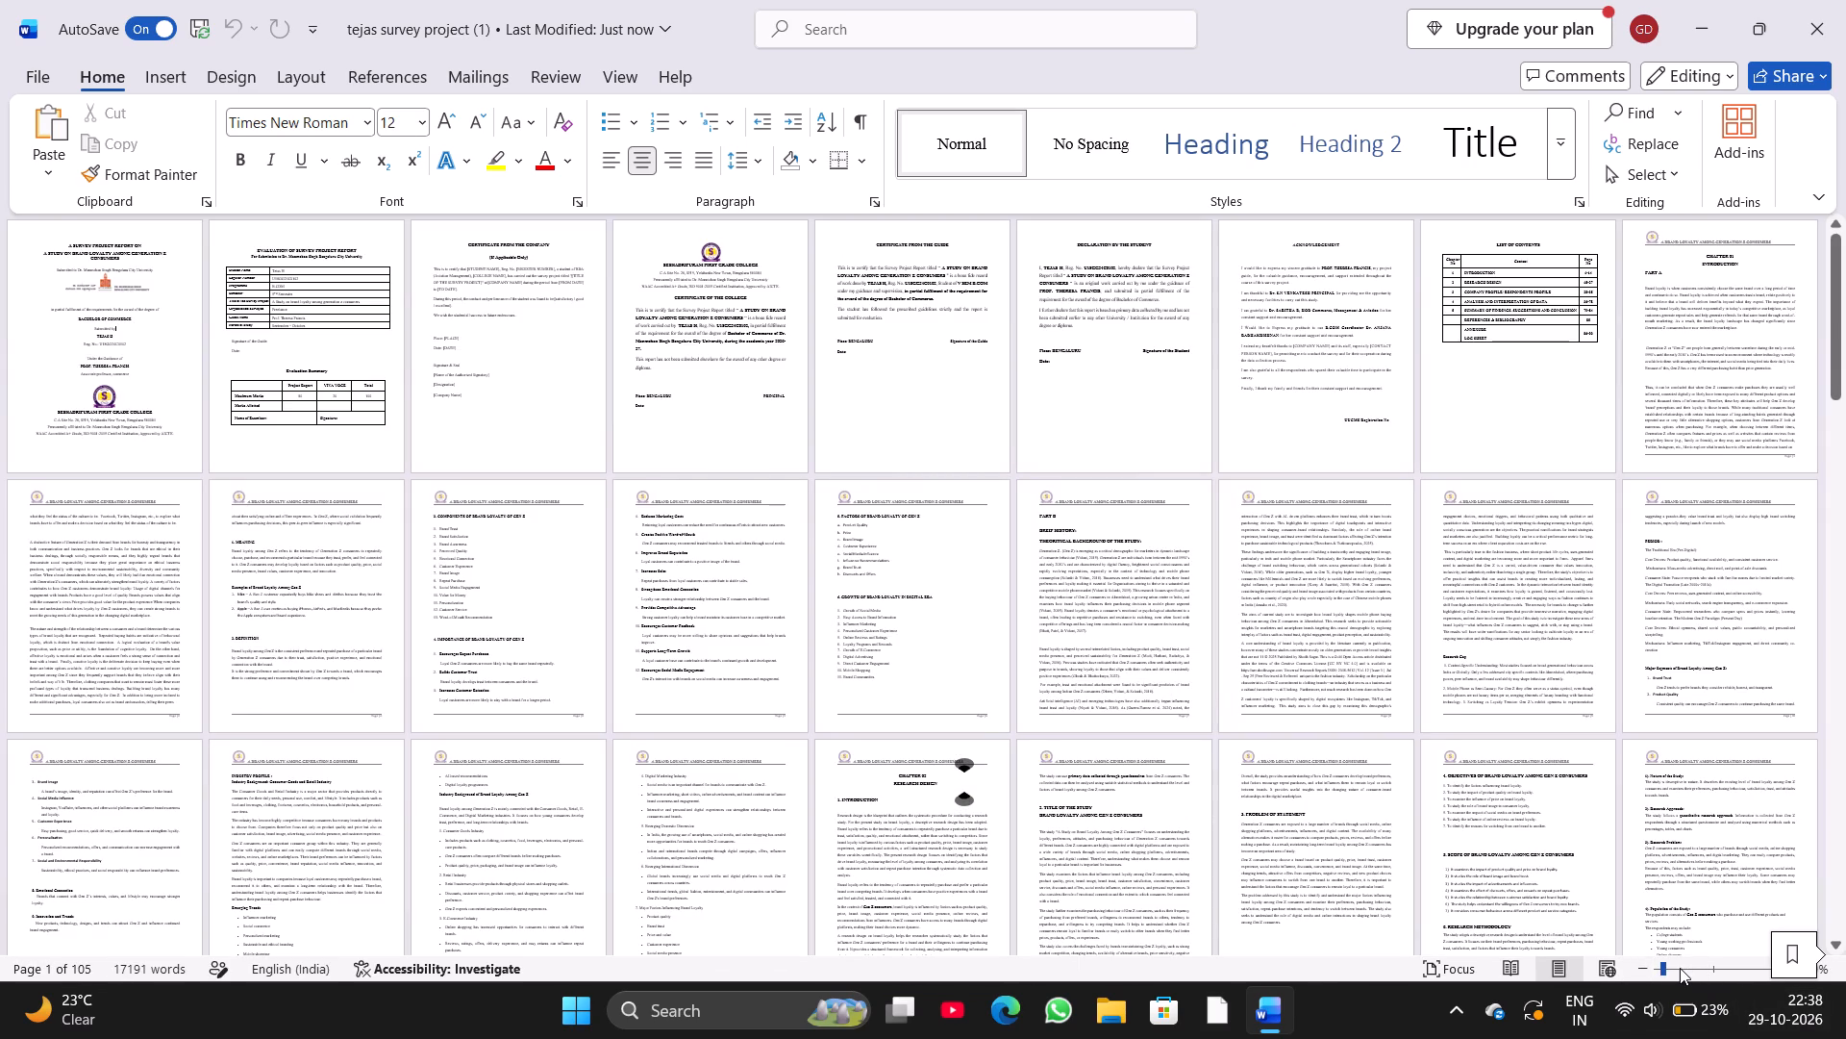
click(1675, 968)
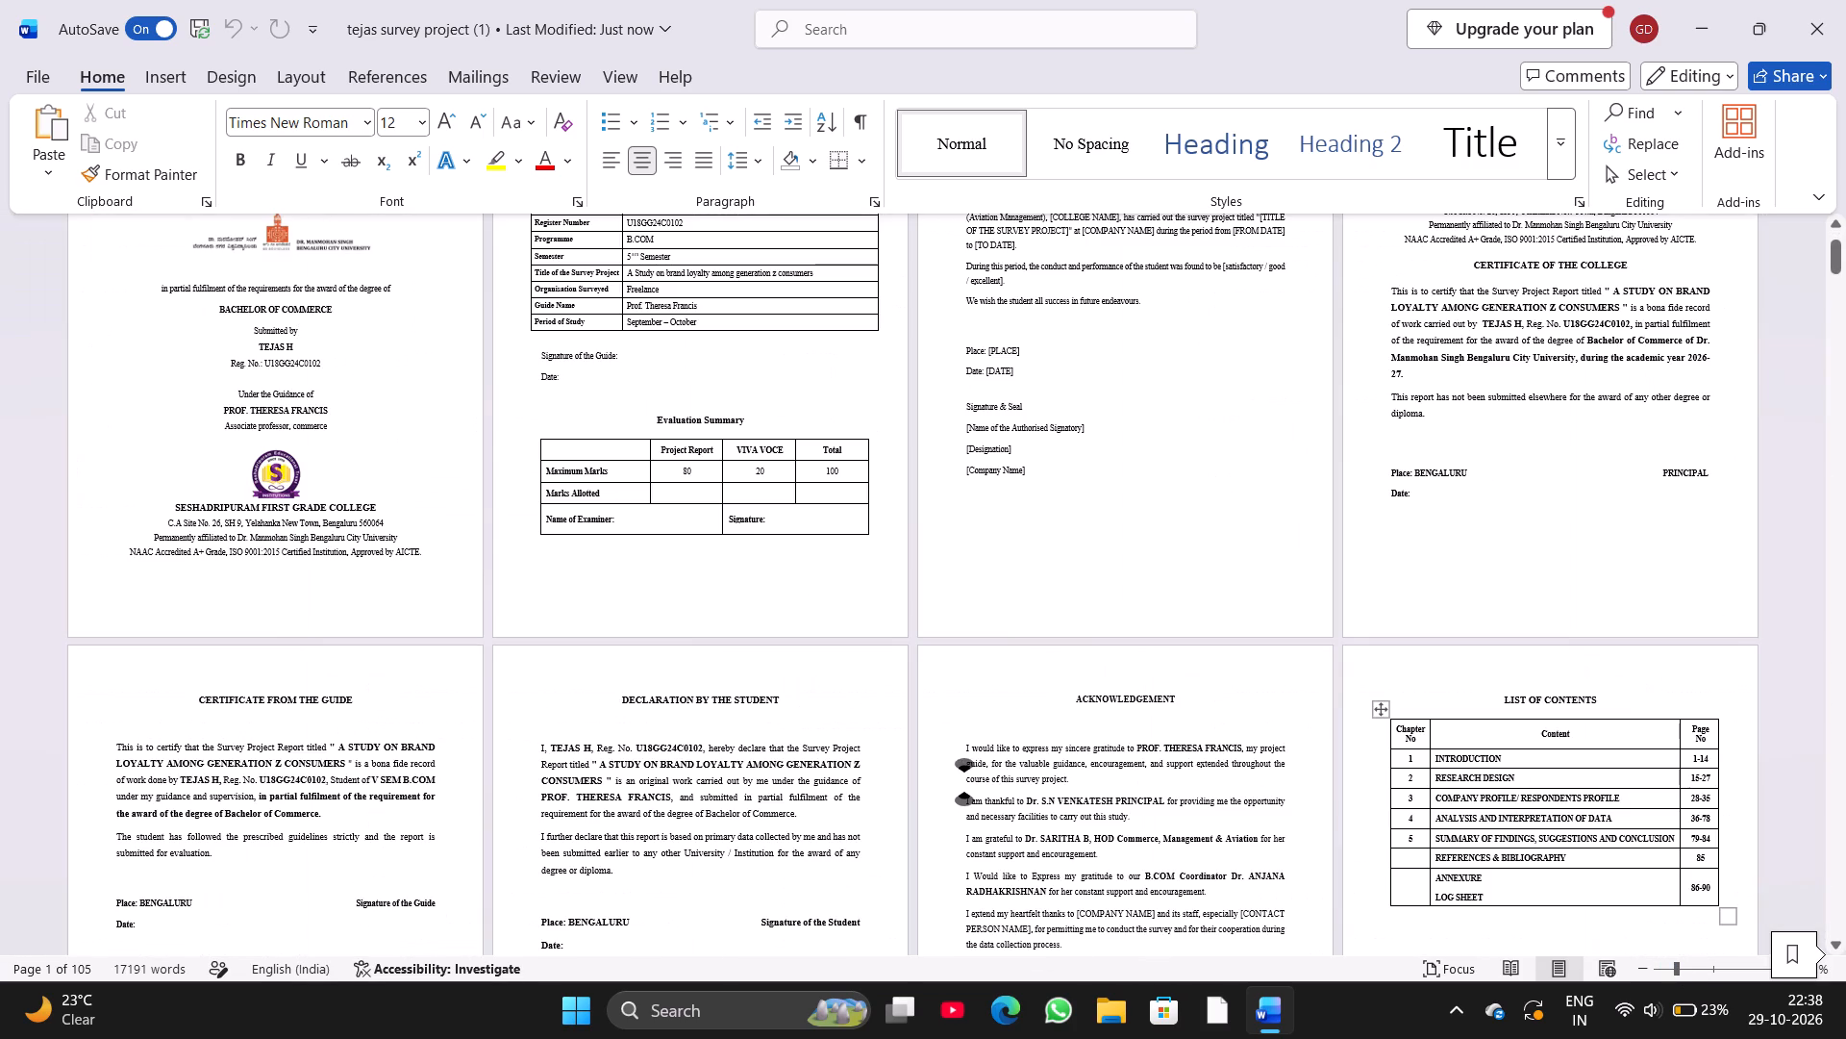
scroll(1484, 664, down, 6)
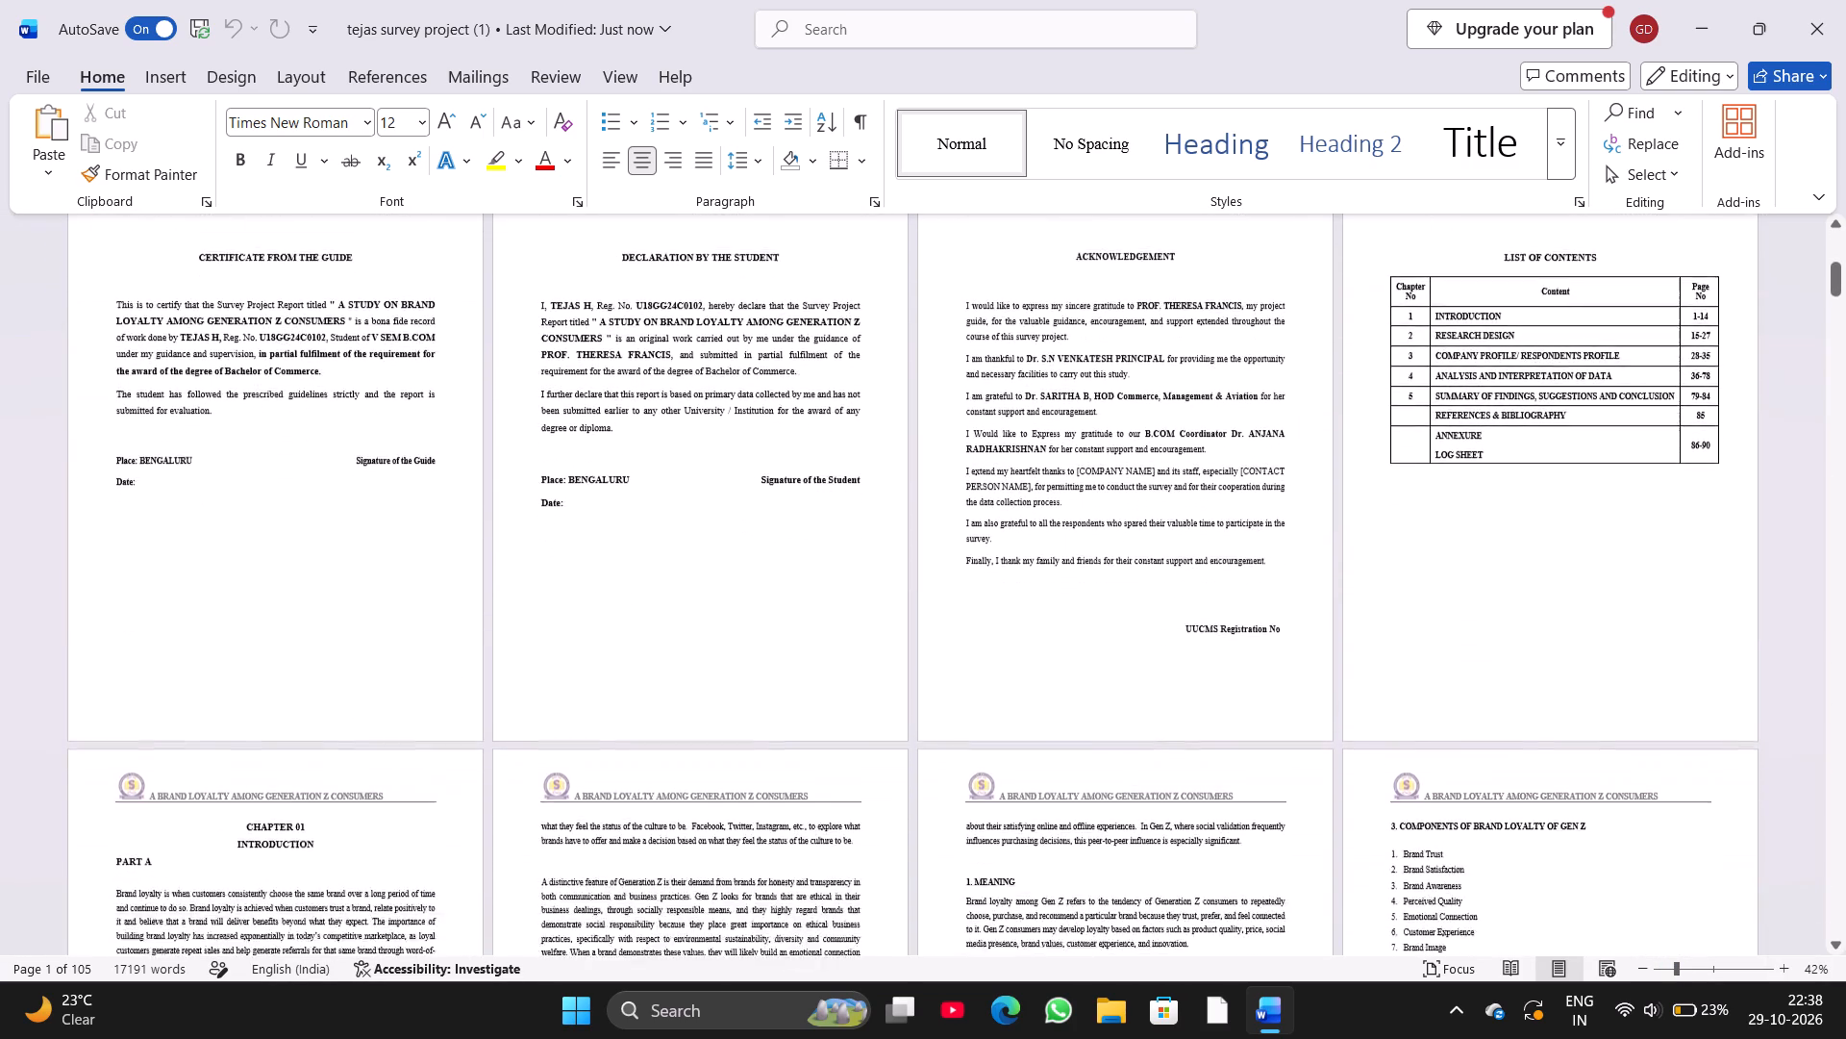
scroll(1484, 664, down, 10)
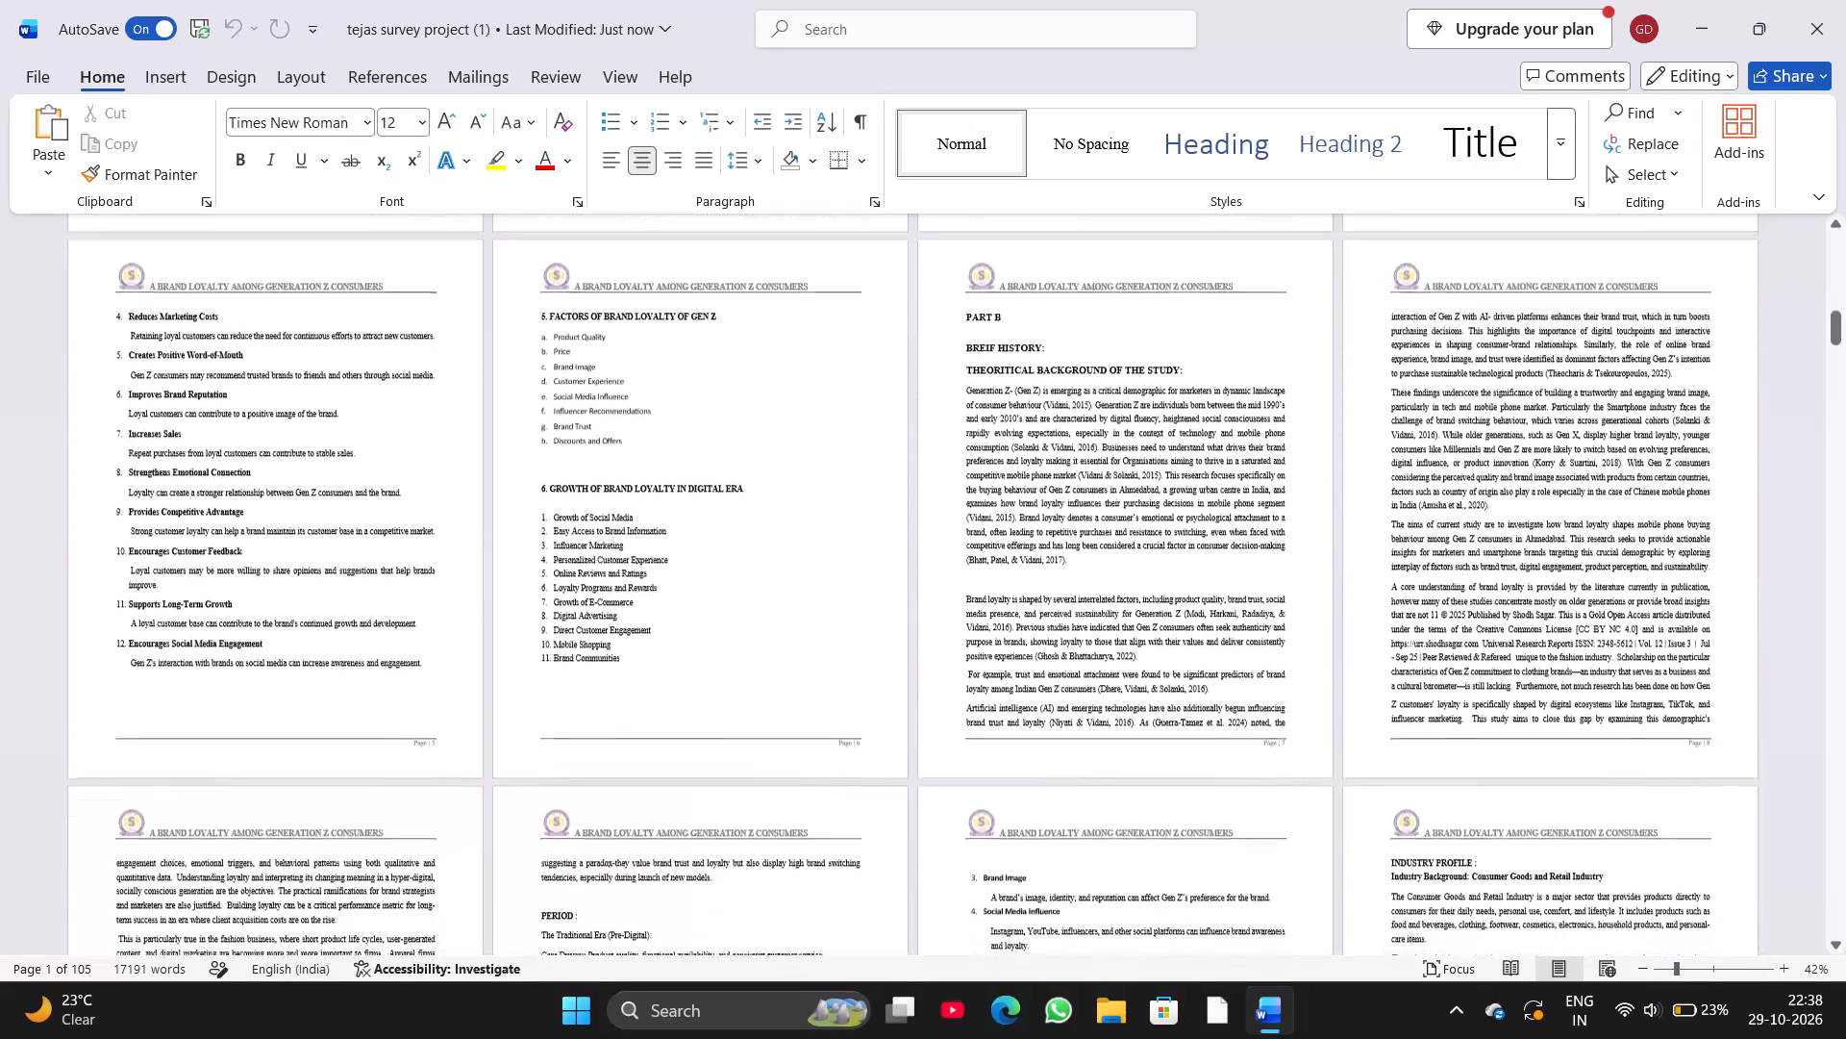
scroll(1484, 664, down, 9)
click(1121, 368)
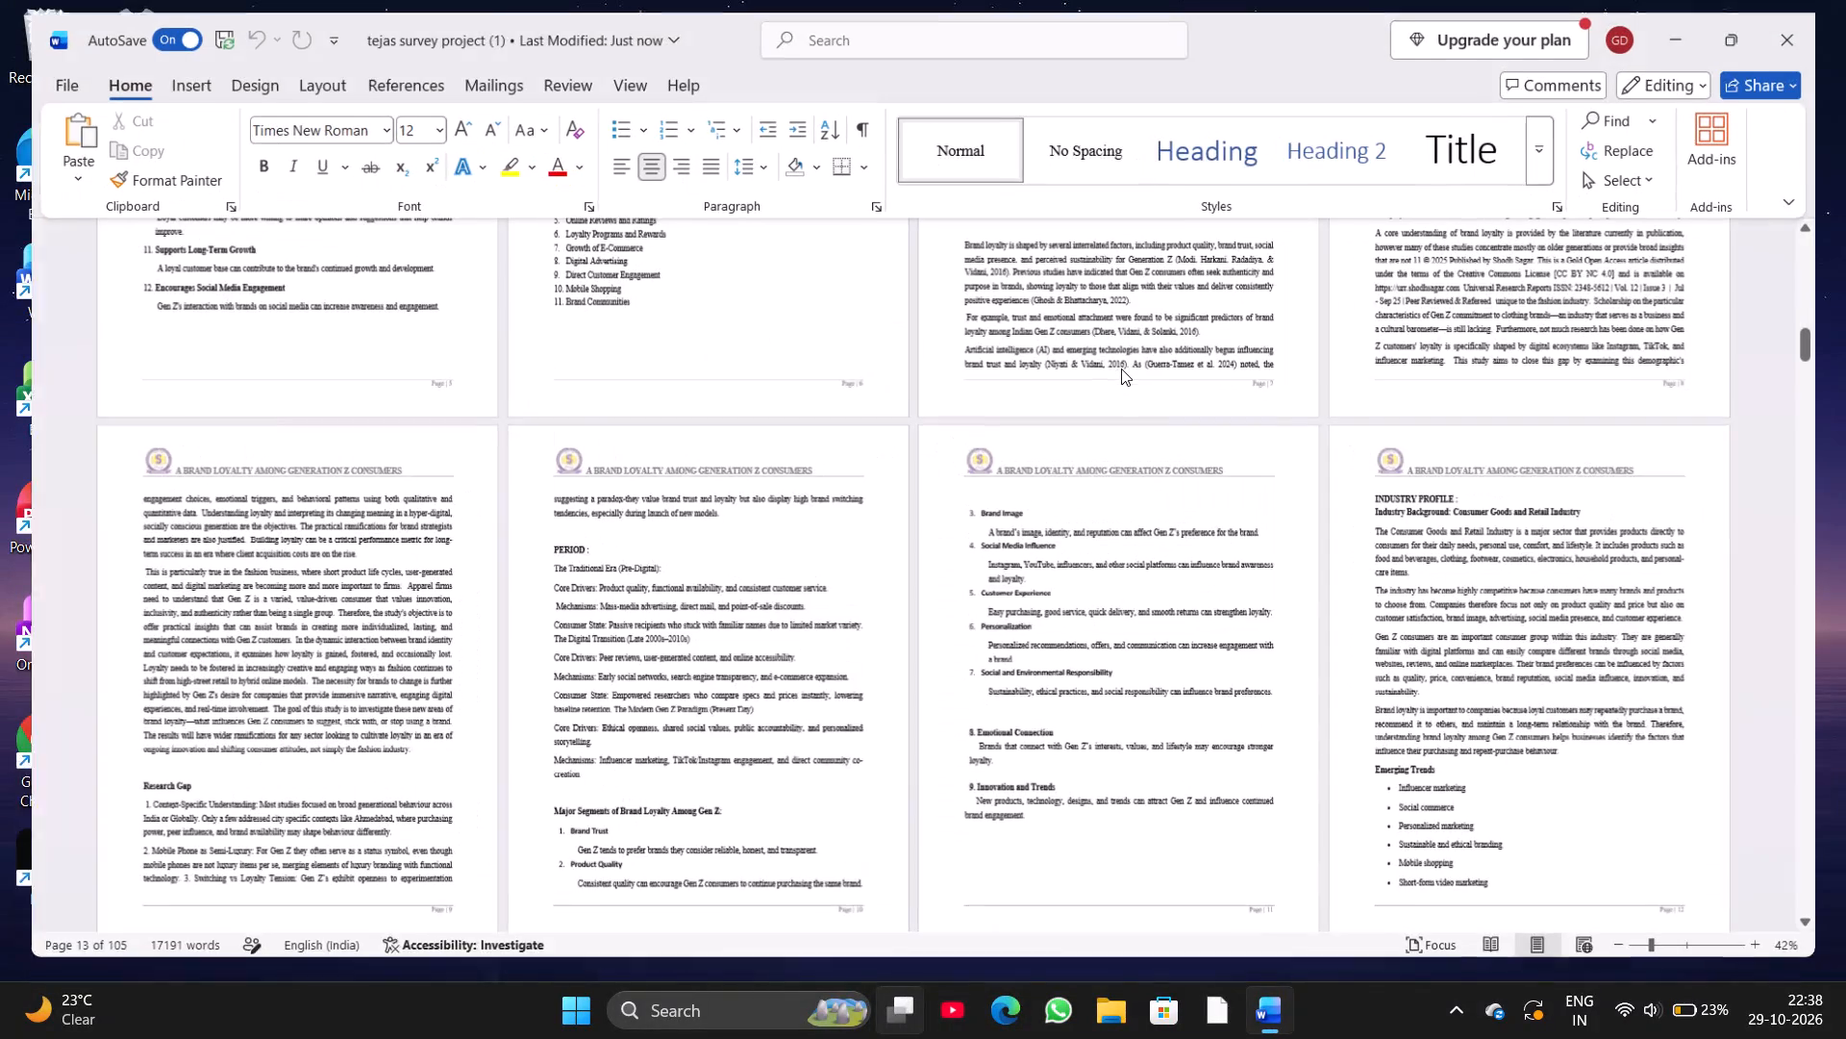
scroll(1083, 540, down, 7)
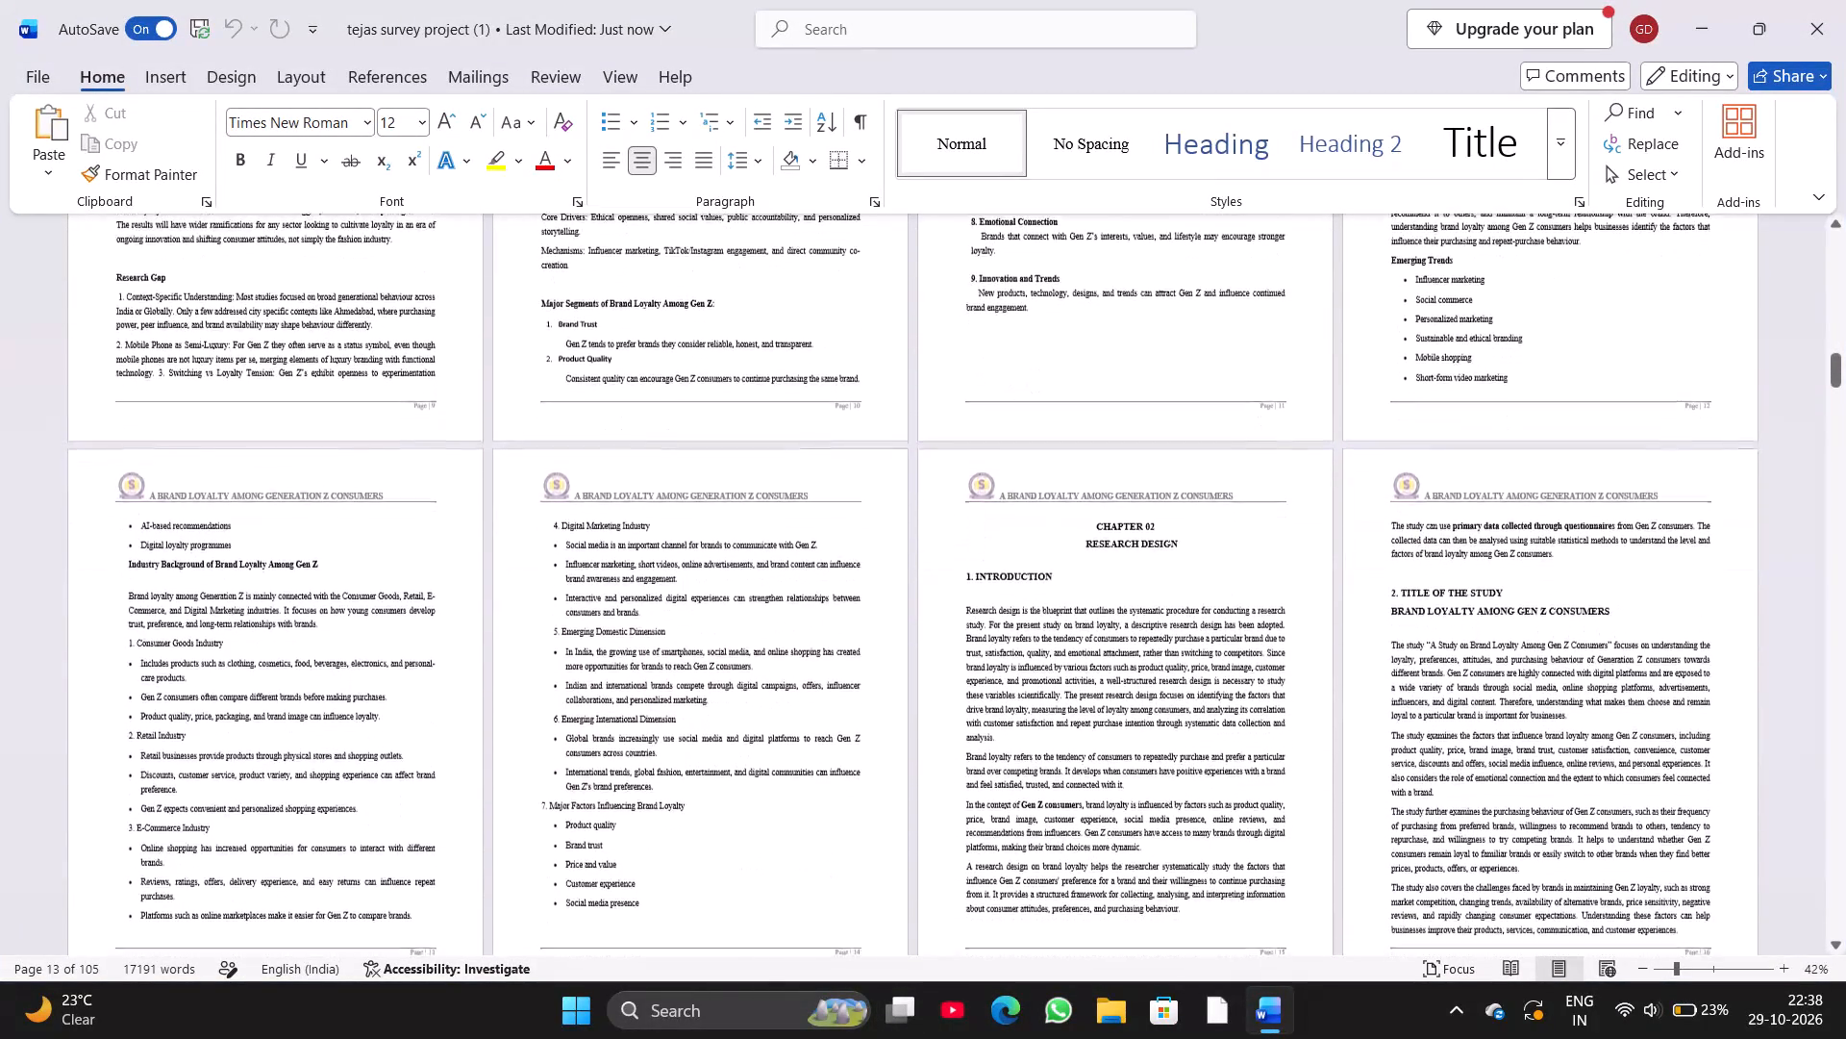
scroll(1083, 540, down, 1)
scroll(1083, 540, up, 3)
scroll(1083, 540, up, 20)
scroll(1083, 540, up, 11)
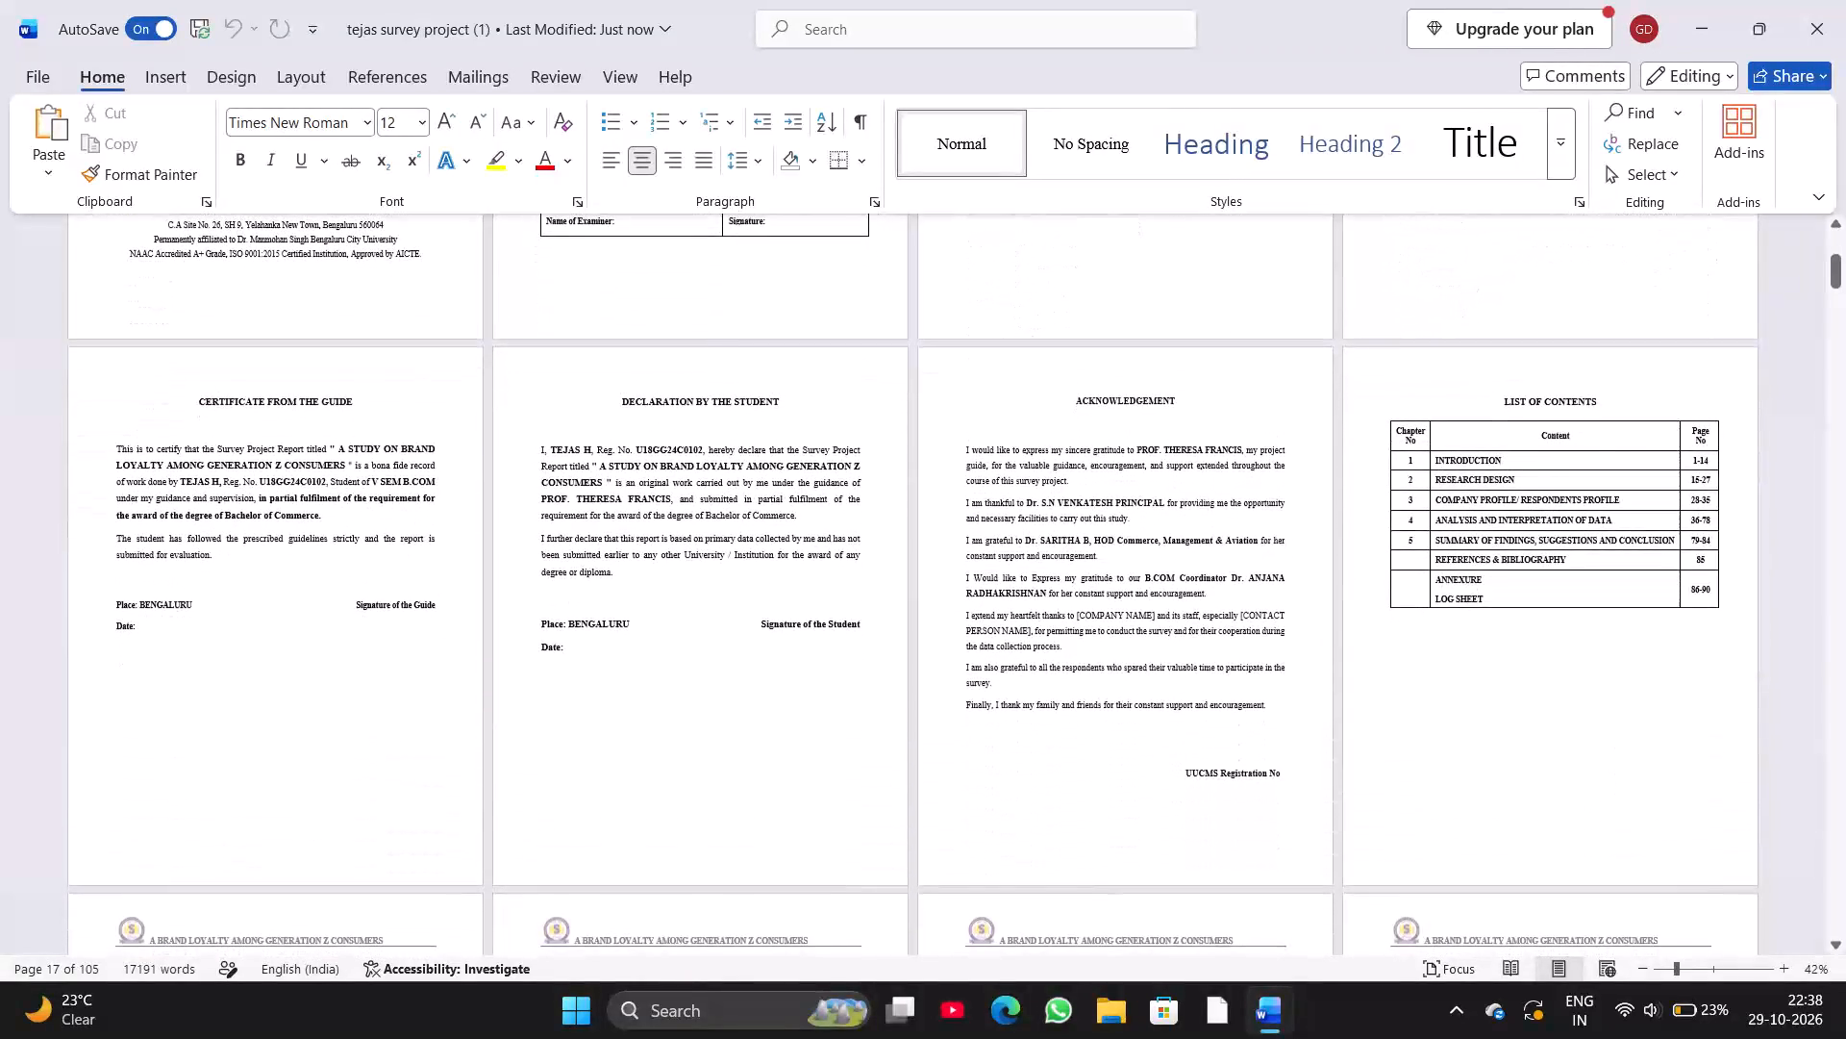
Check the page numbers where Chapter 2 ends and Chapter 3 begins against the list of contents.
scroll(1083, 540, down, 6)
scroll(1083, 540, down, 20)
scroll(1083, 540, down, 20)
scroll(1083, 540, down, 20)
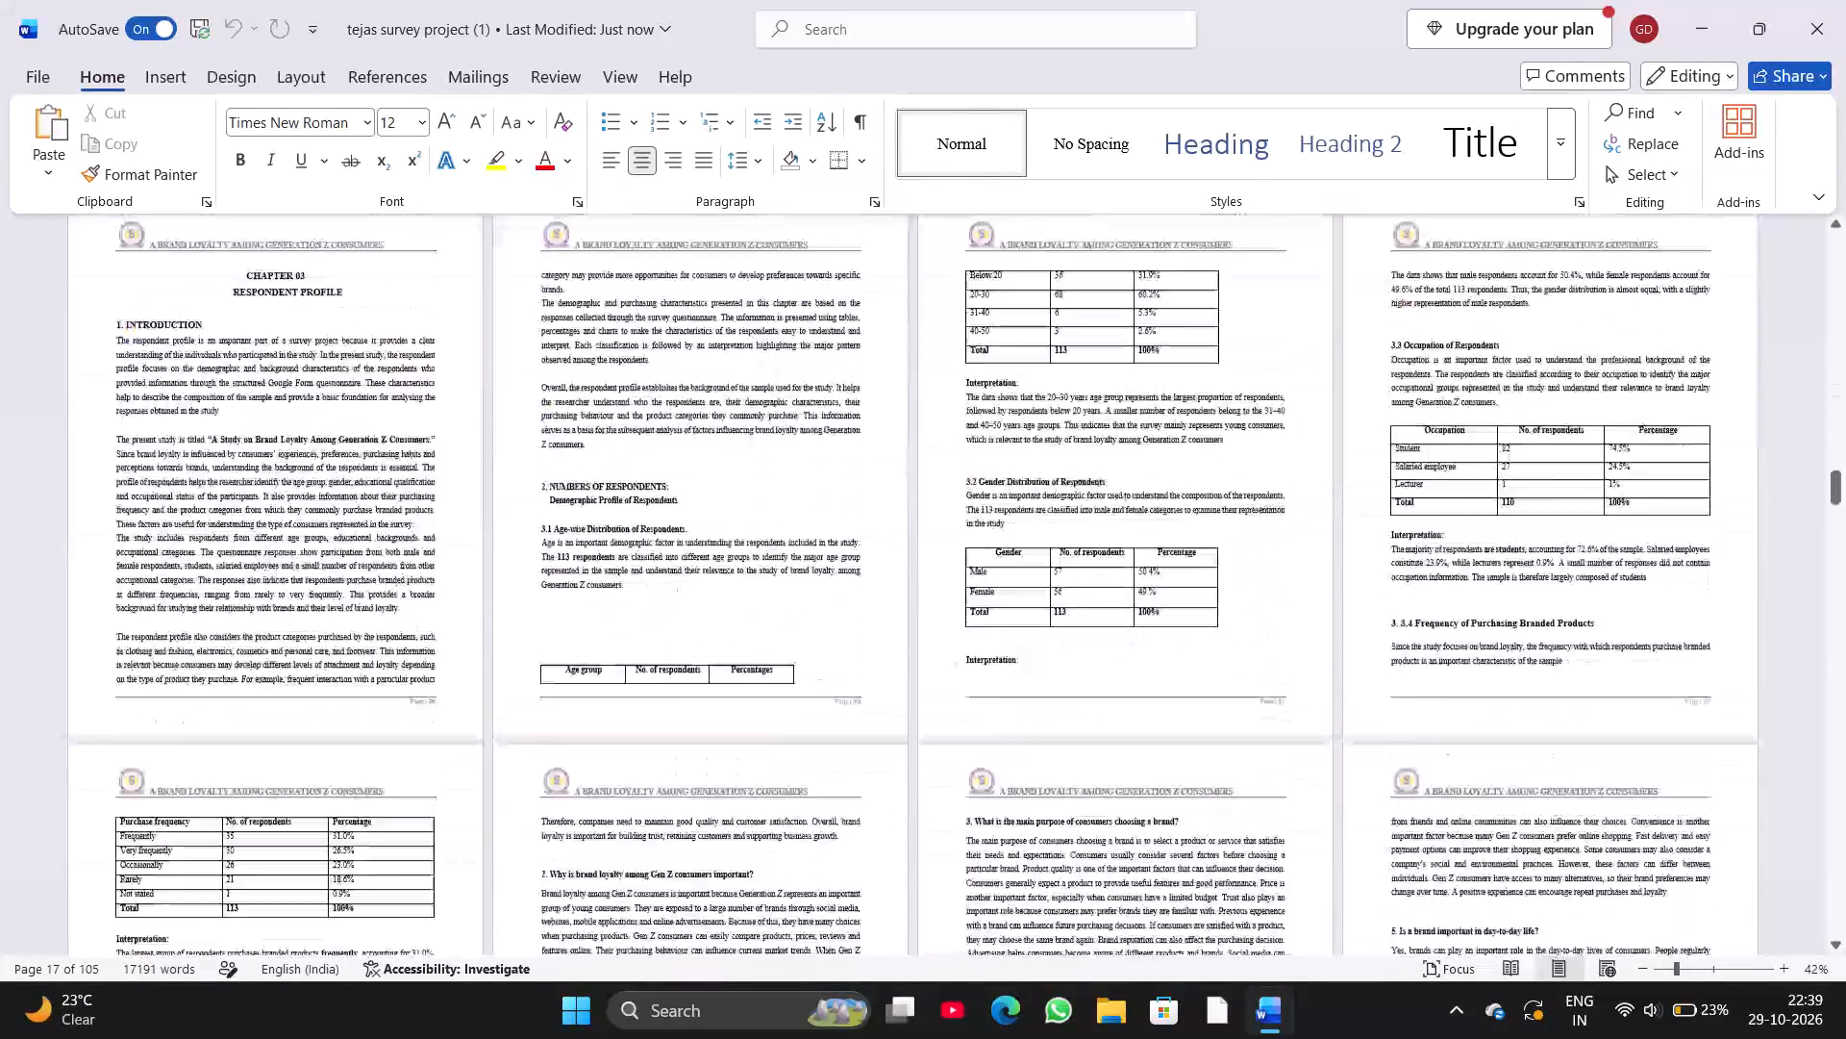
scroll(1083, 540, down, 2)
scroll(1083, 540, up, 6)
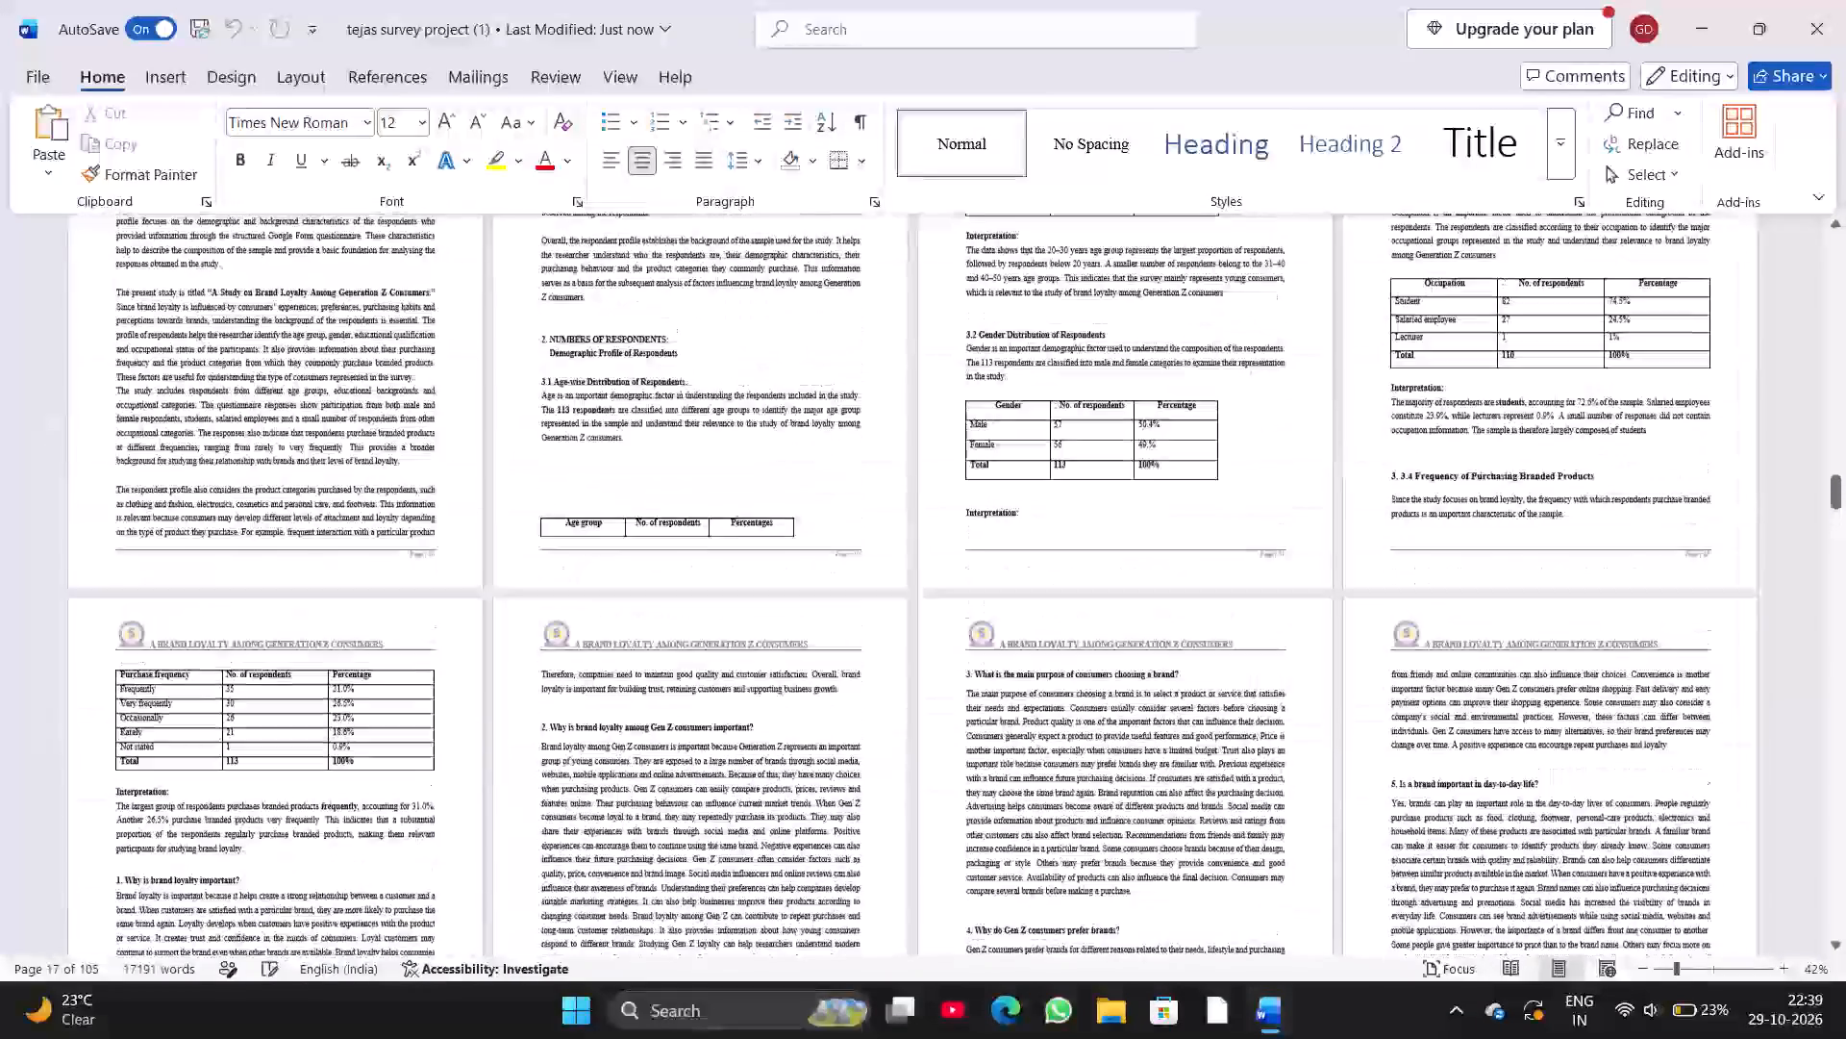
scroll(1083, 540, up, 4)
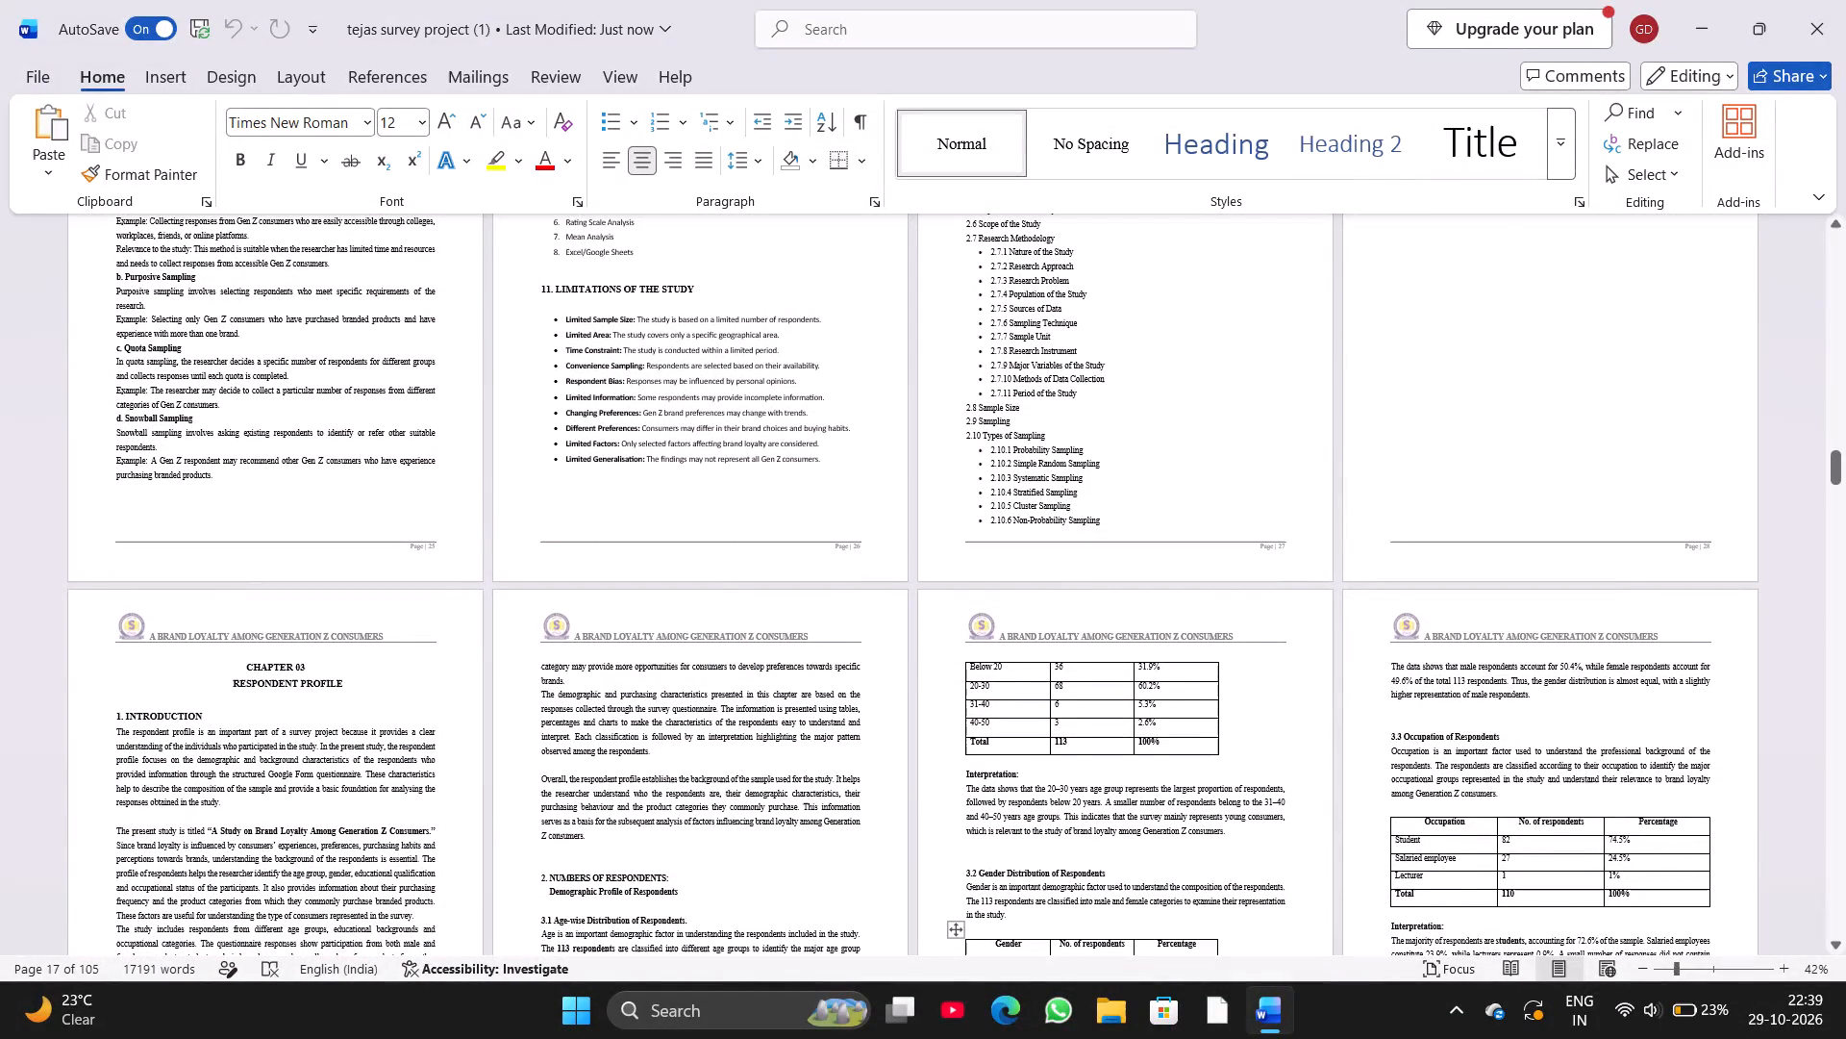
scroll(1083, 540, down, 2)
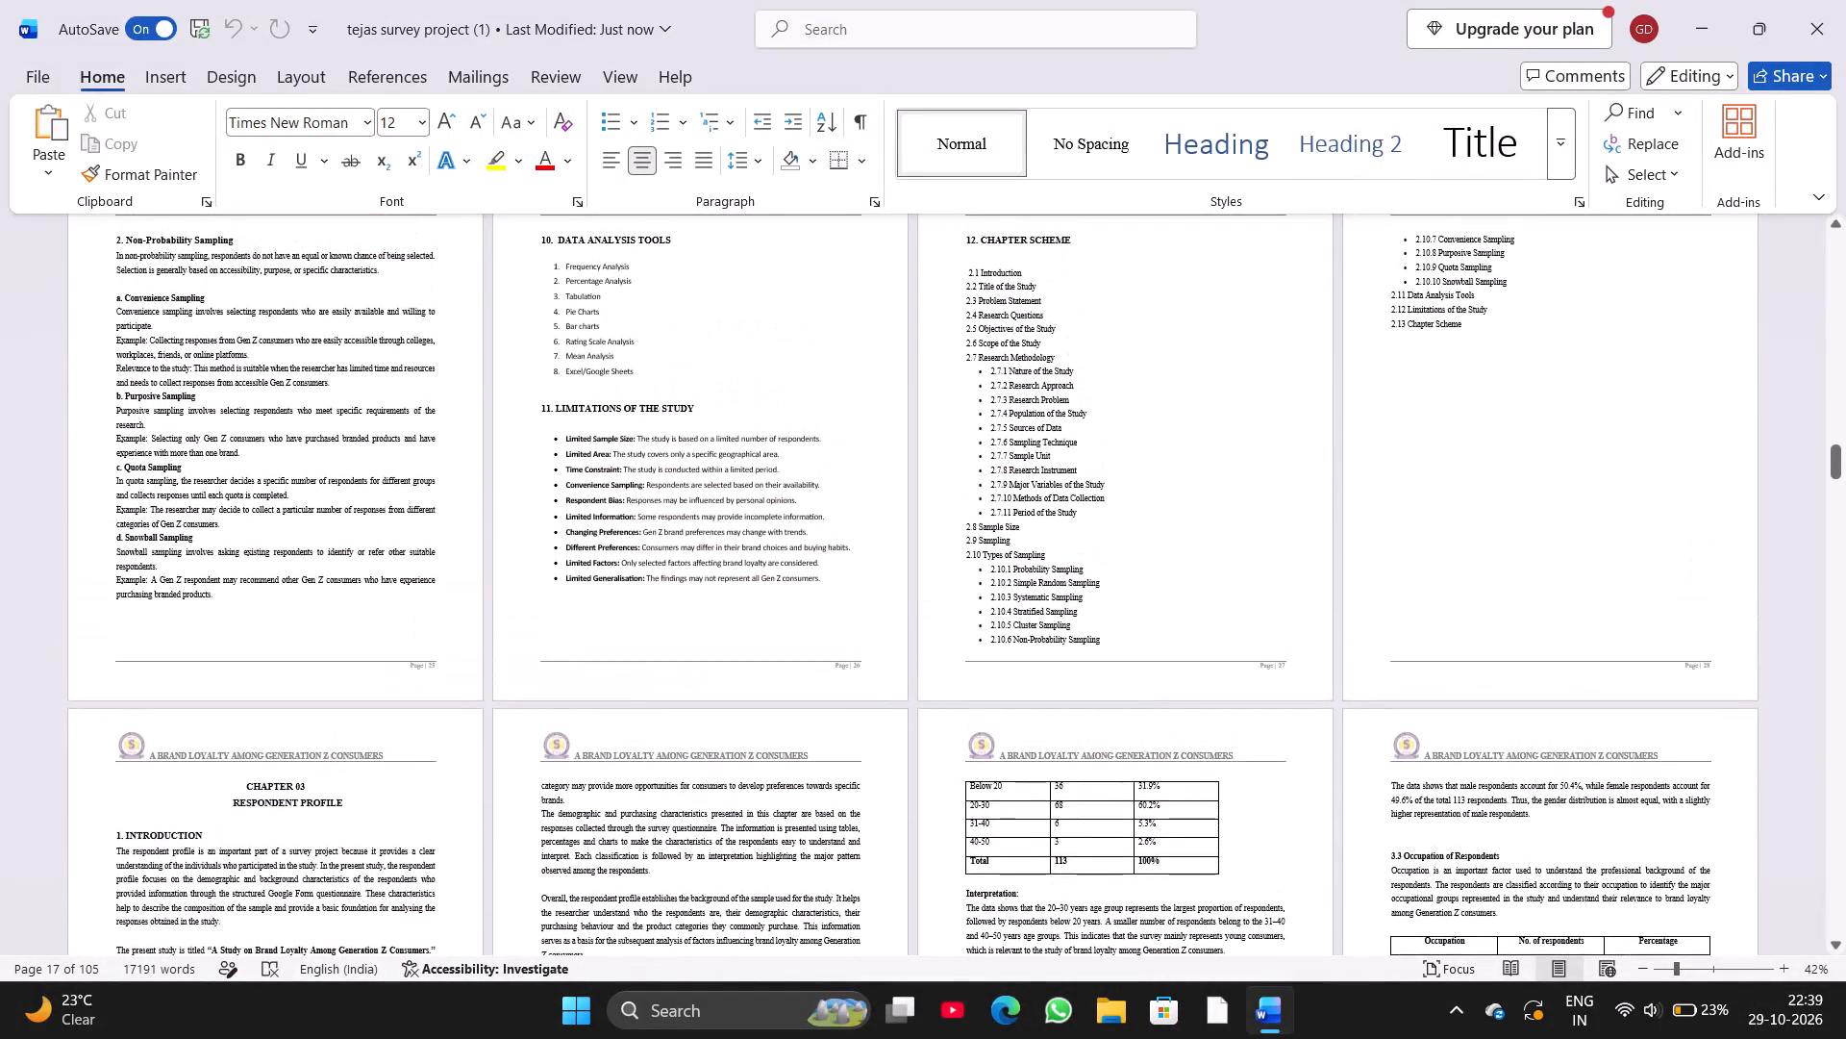
scroll(1083, 540, down, 2)
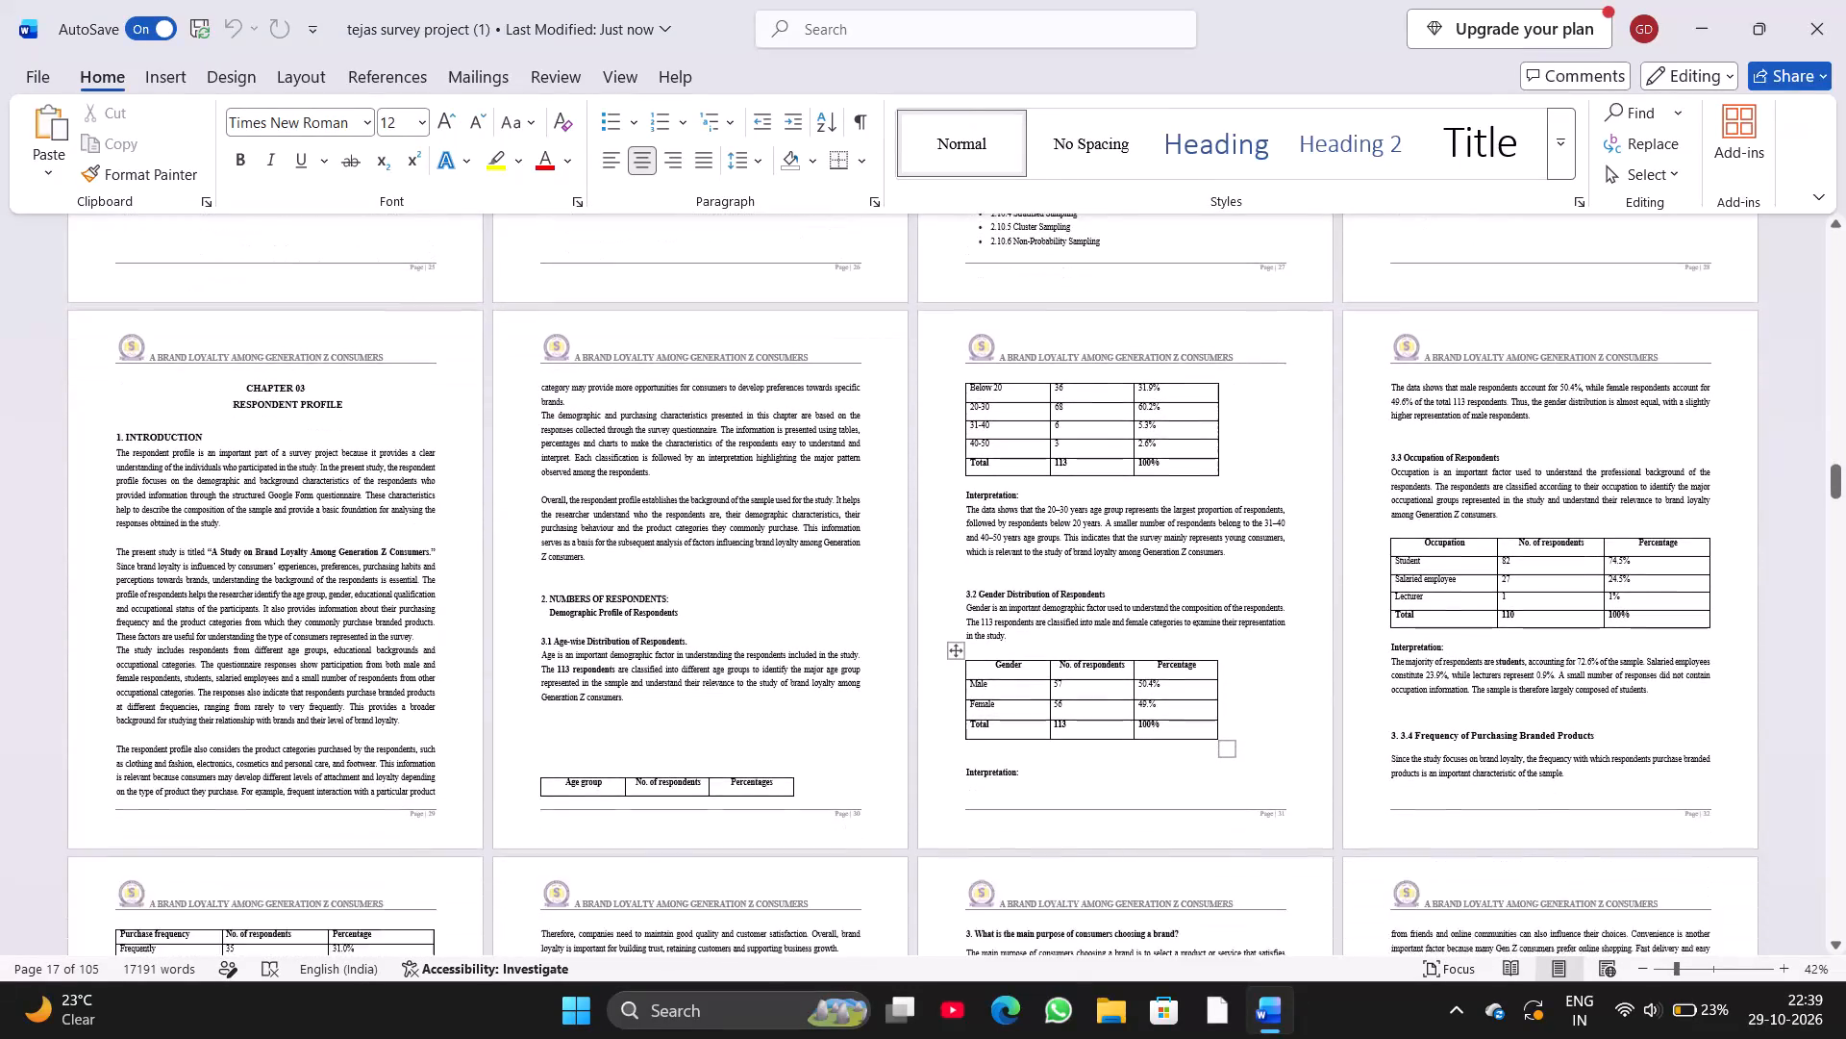
scroll(1083, 543, down, 1)
scroll(1083, 543, up, 10)
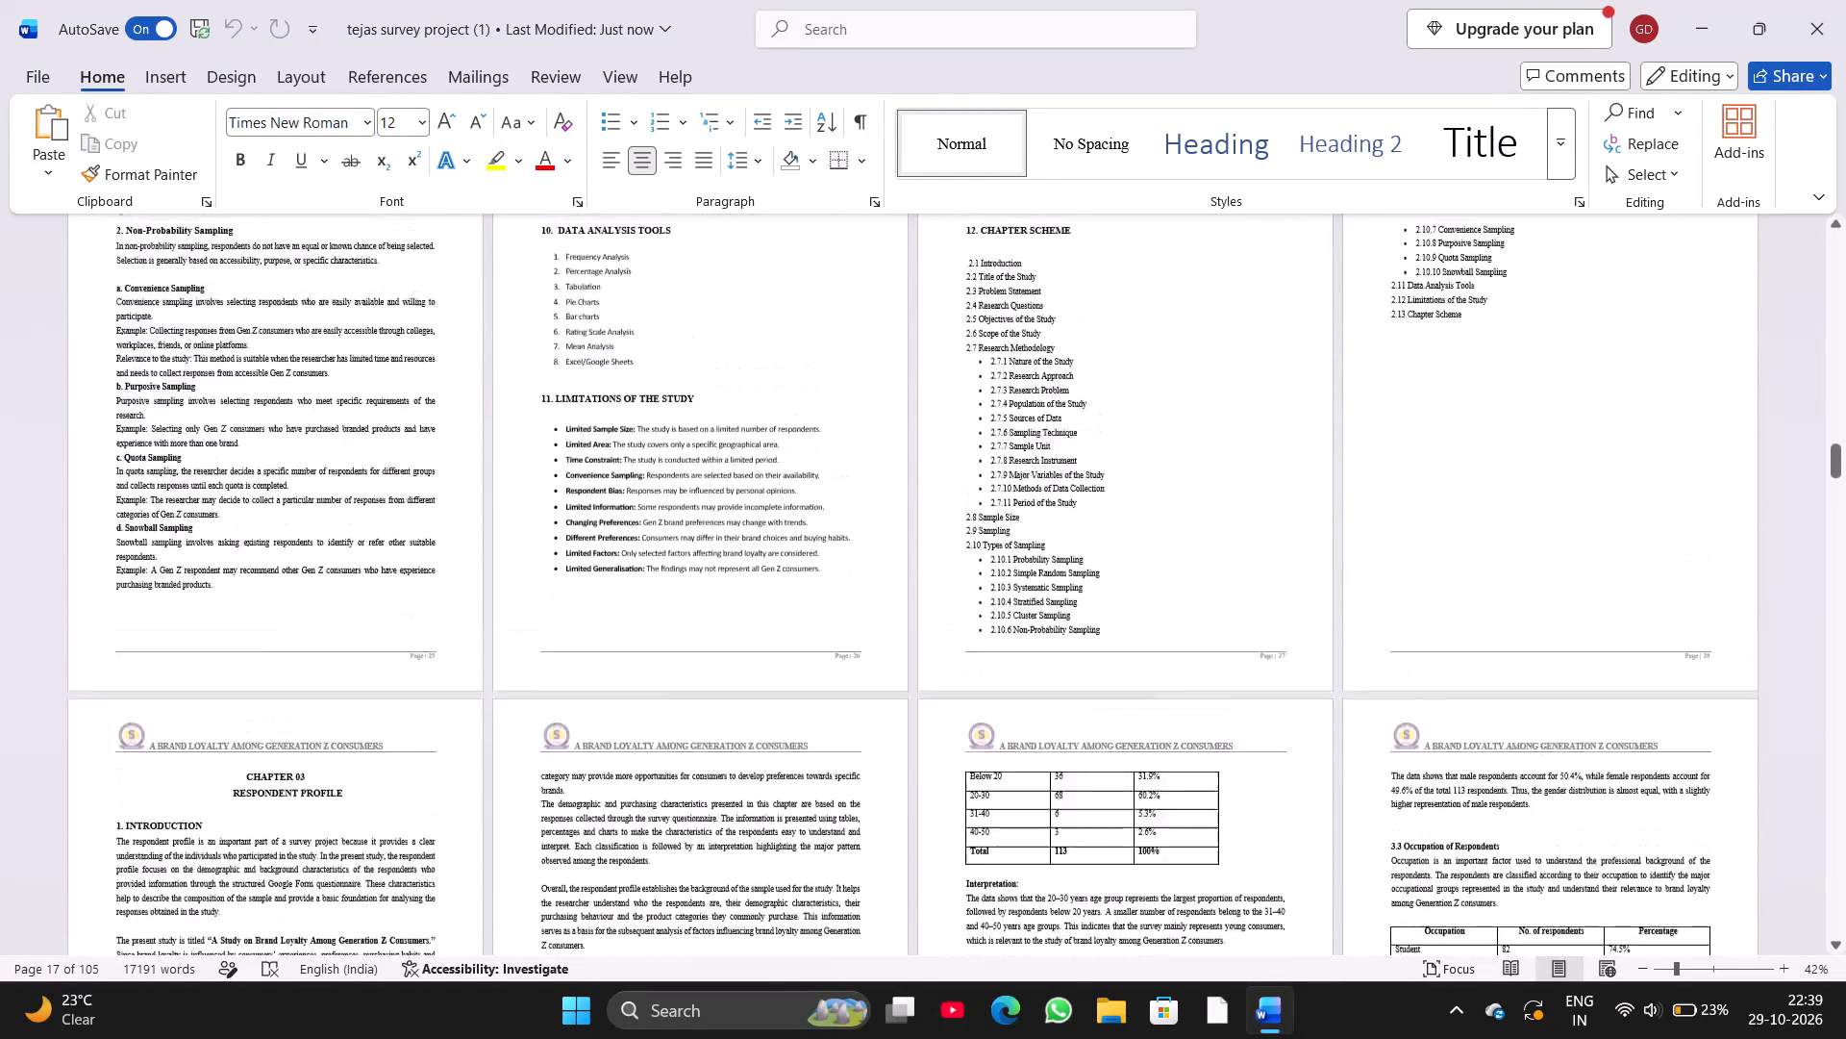
scroll(1083, 543, up, 20)
scroll(1083, 543, up, 20)
scroll(1083, 543, up, 20)
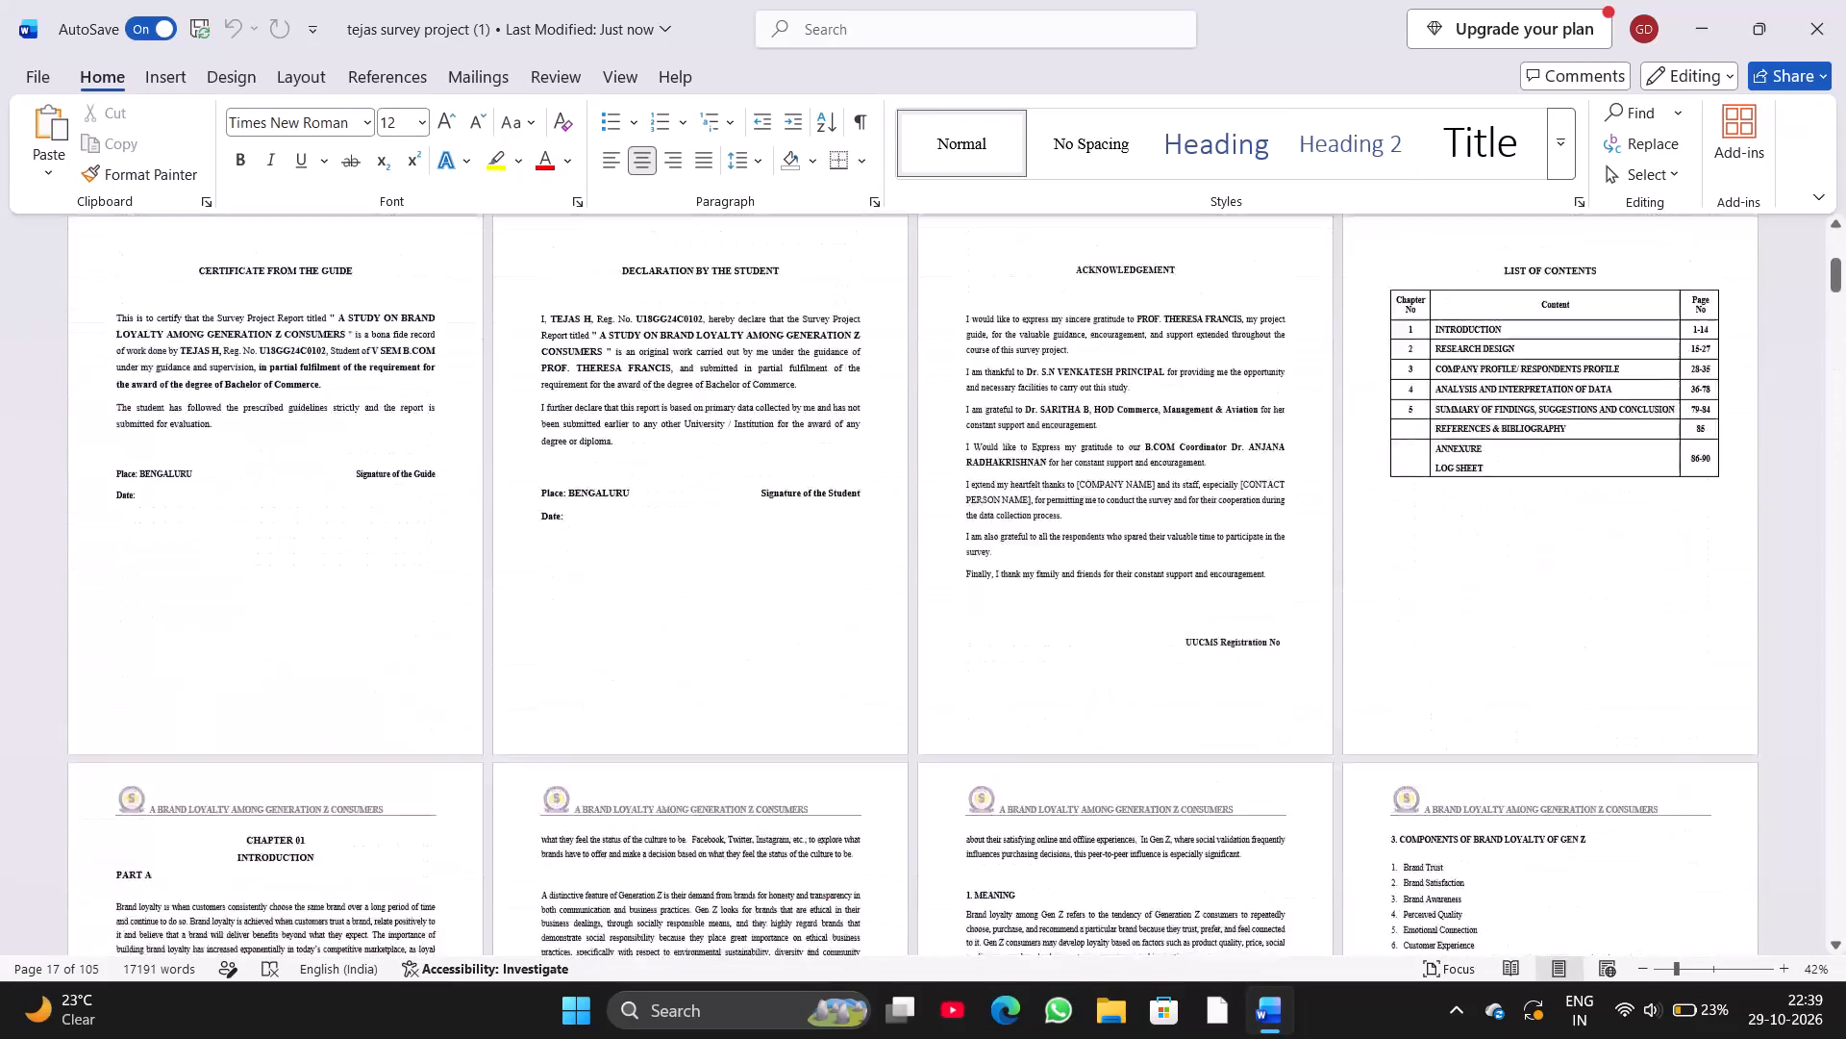
scroll(1083, 543, up, 10)
scroll(1083, 543, down, 2)
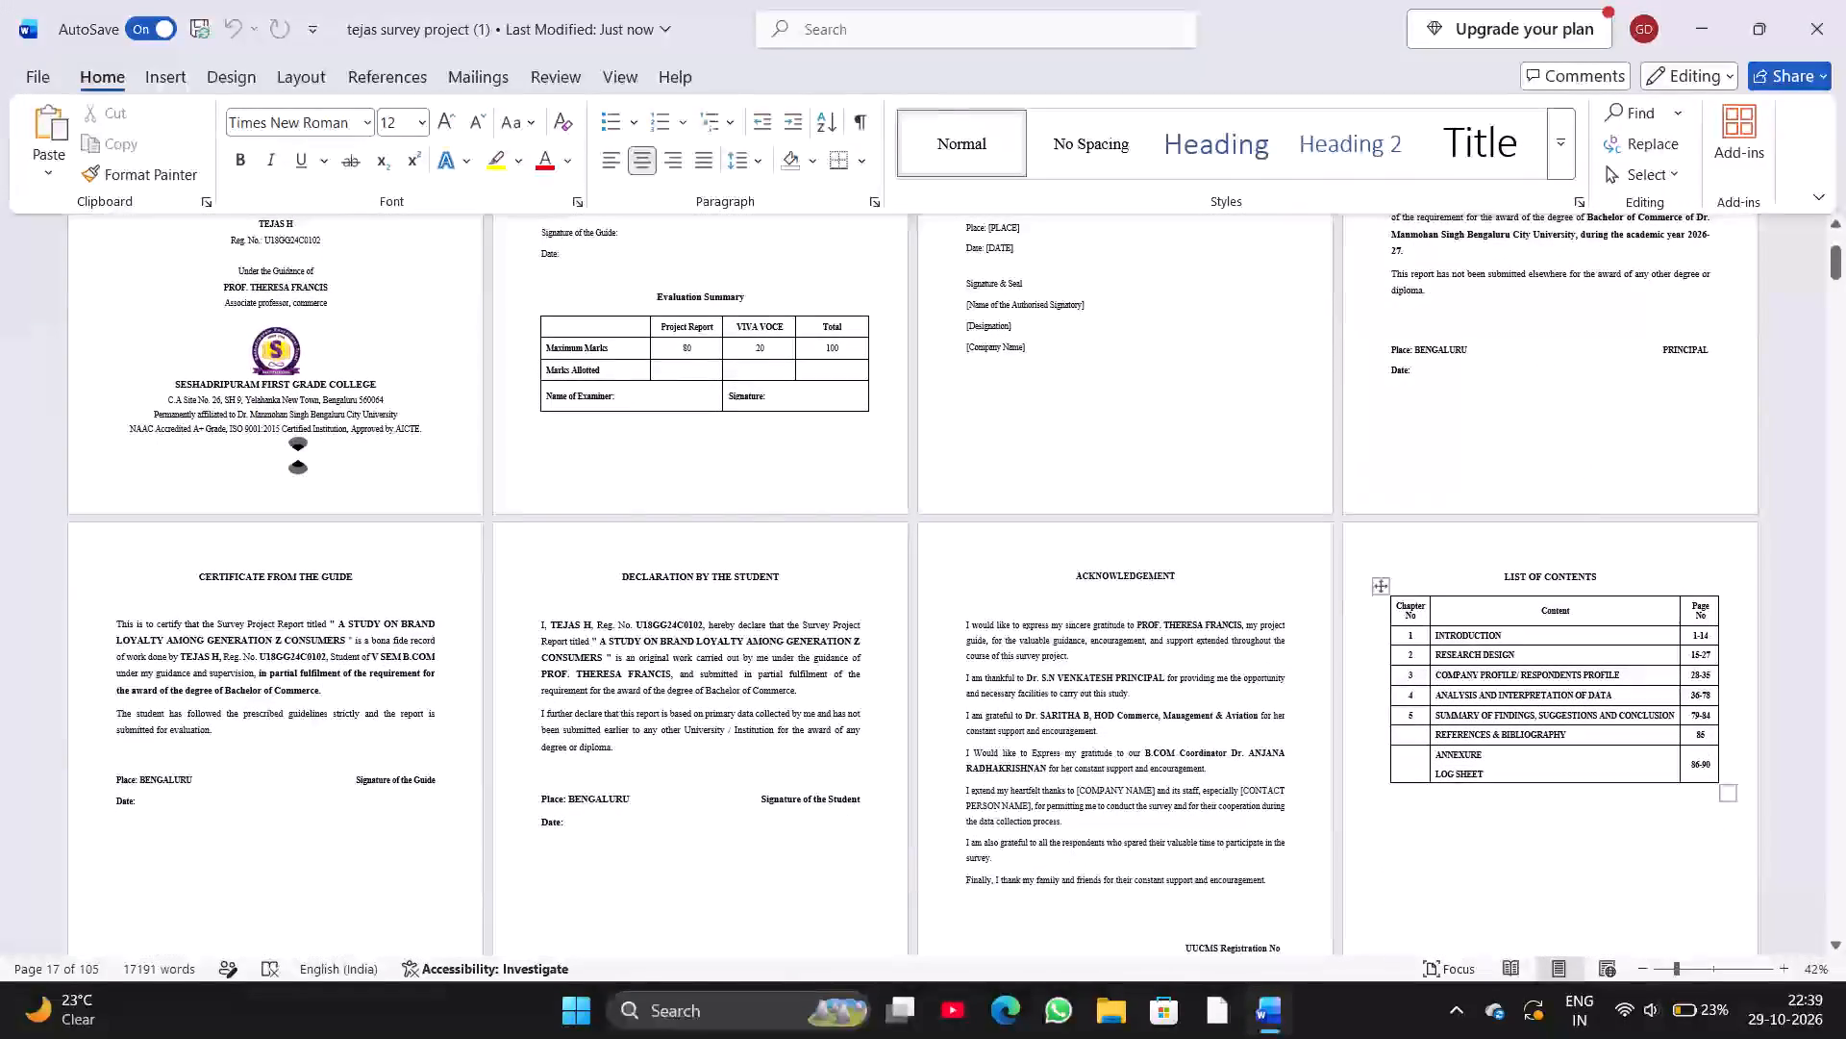
In the list of contents, set the Research Design row's last page to 28 and the Company Profile/Respondents Profile row's first page to 29.
click(1709, 658)
key(BackSpace)
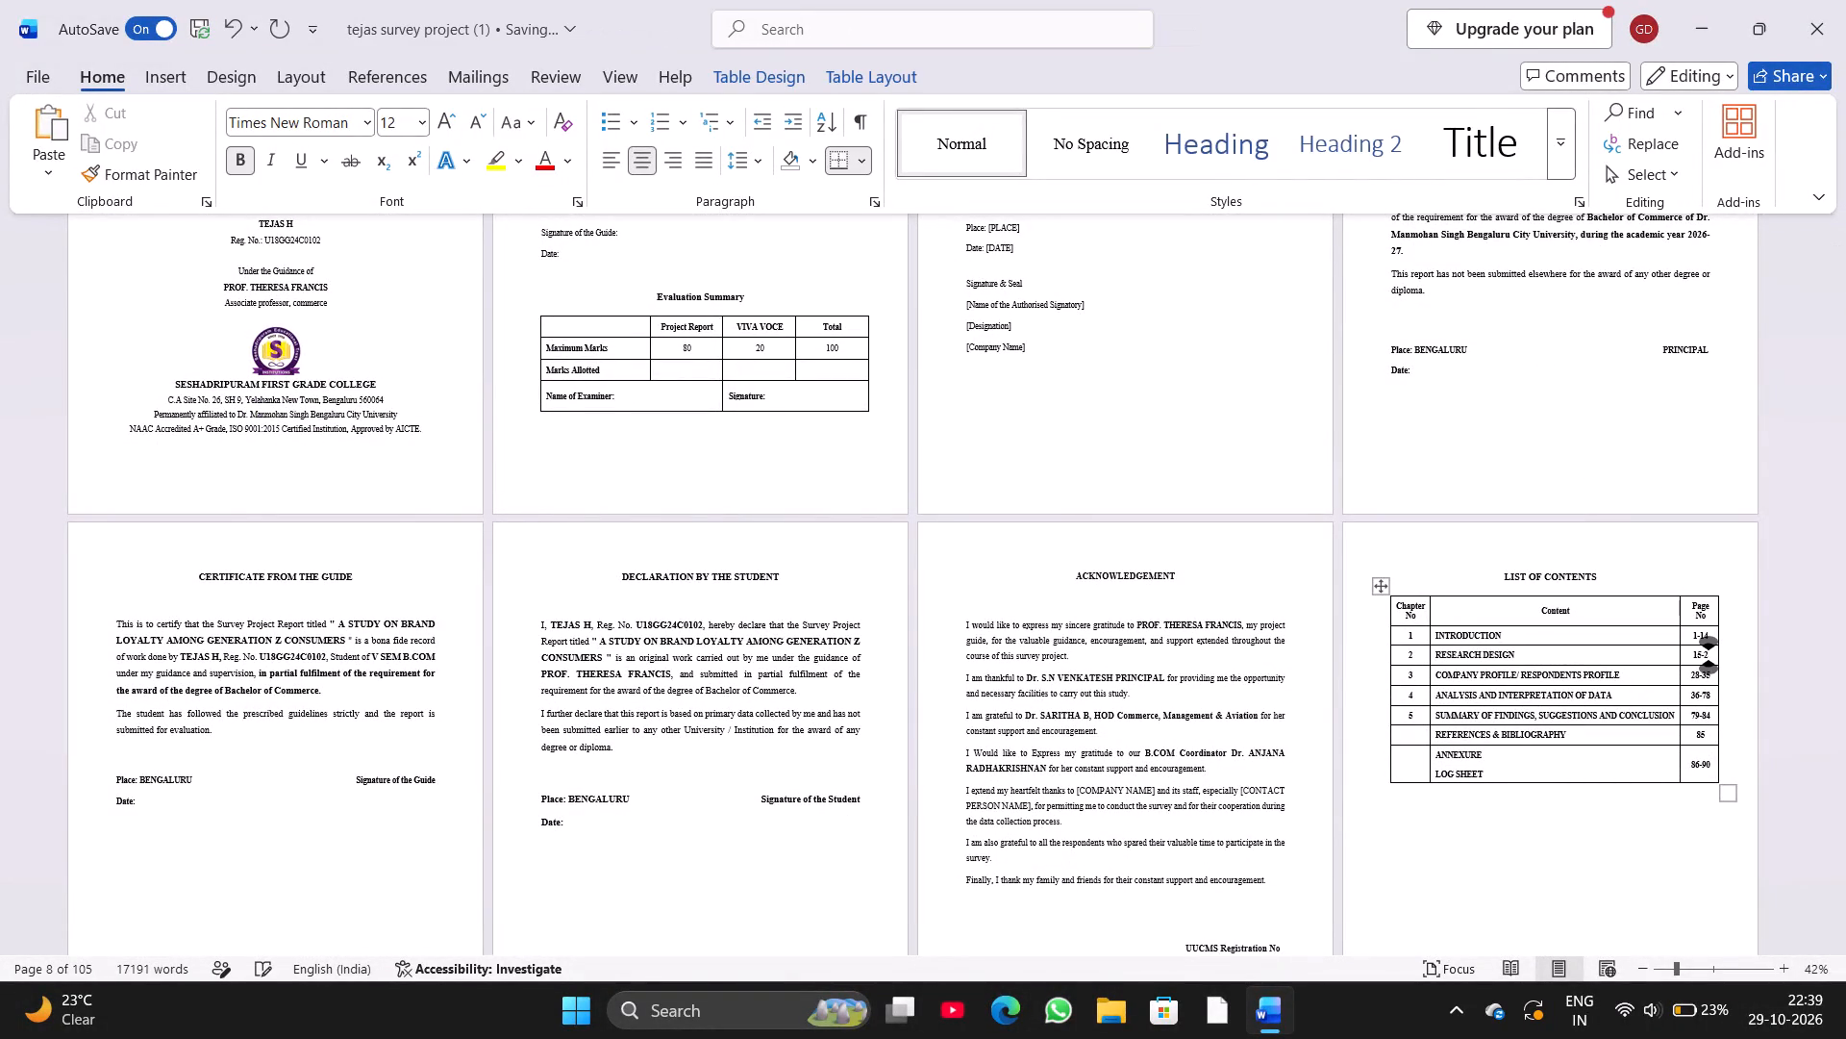
key(7)
key(BackSpace)
key(8)
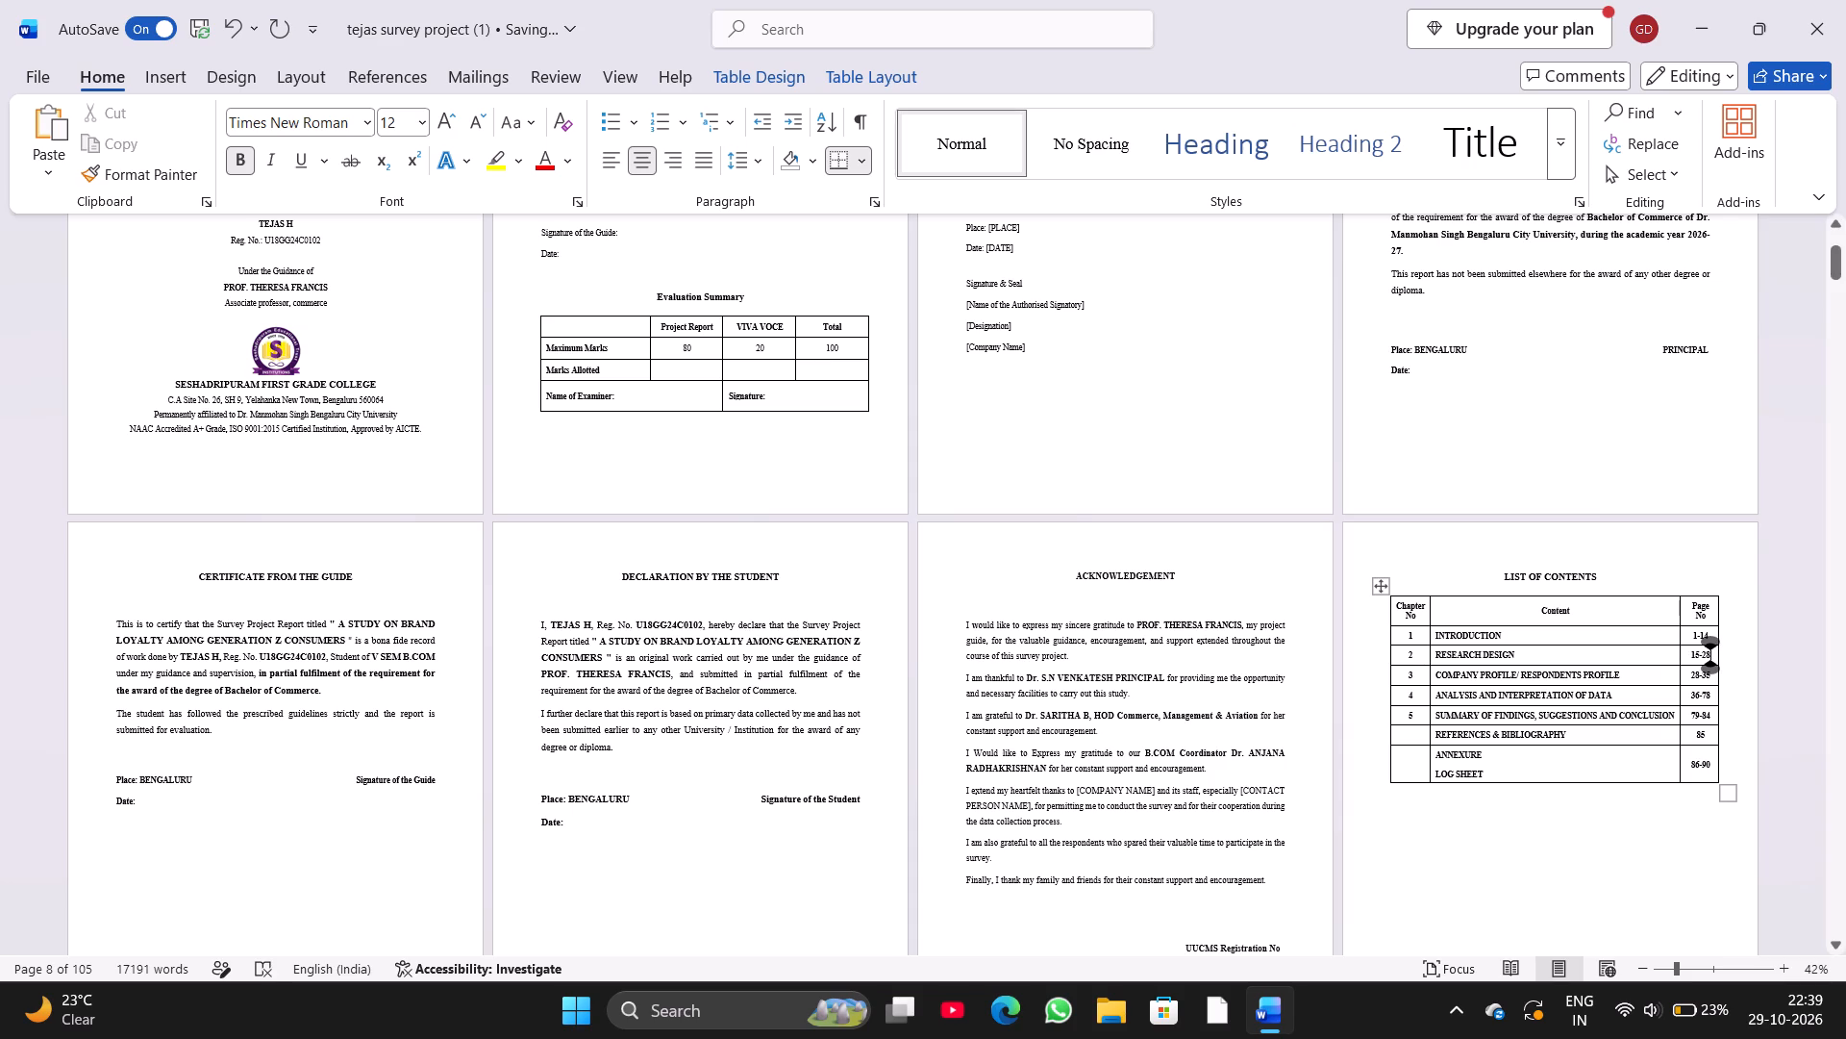
click(1697, 678)
key(BackSpace)
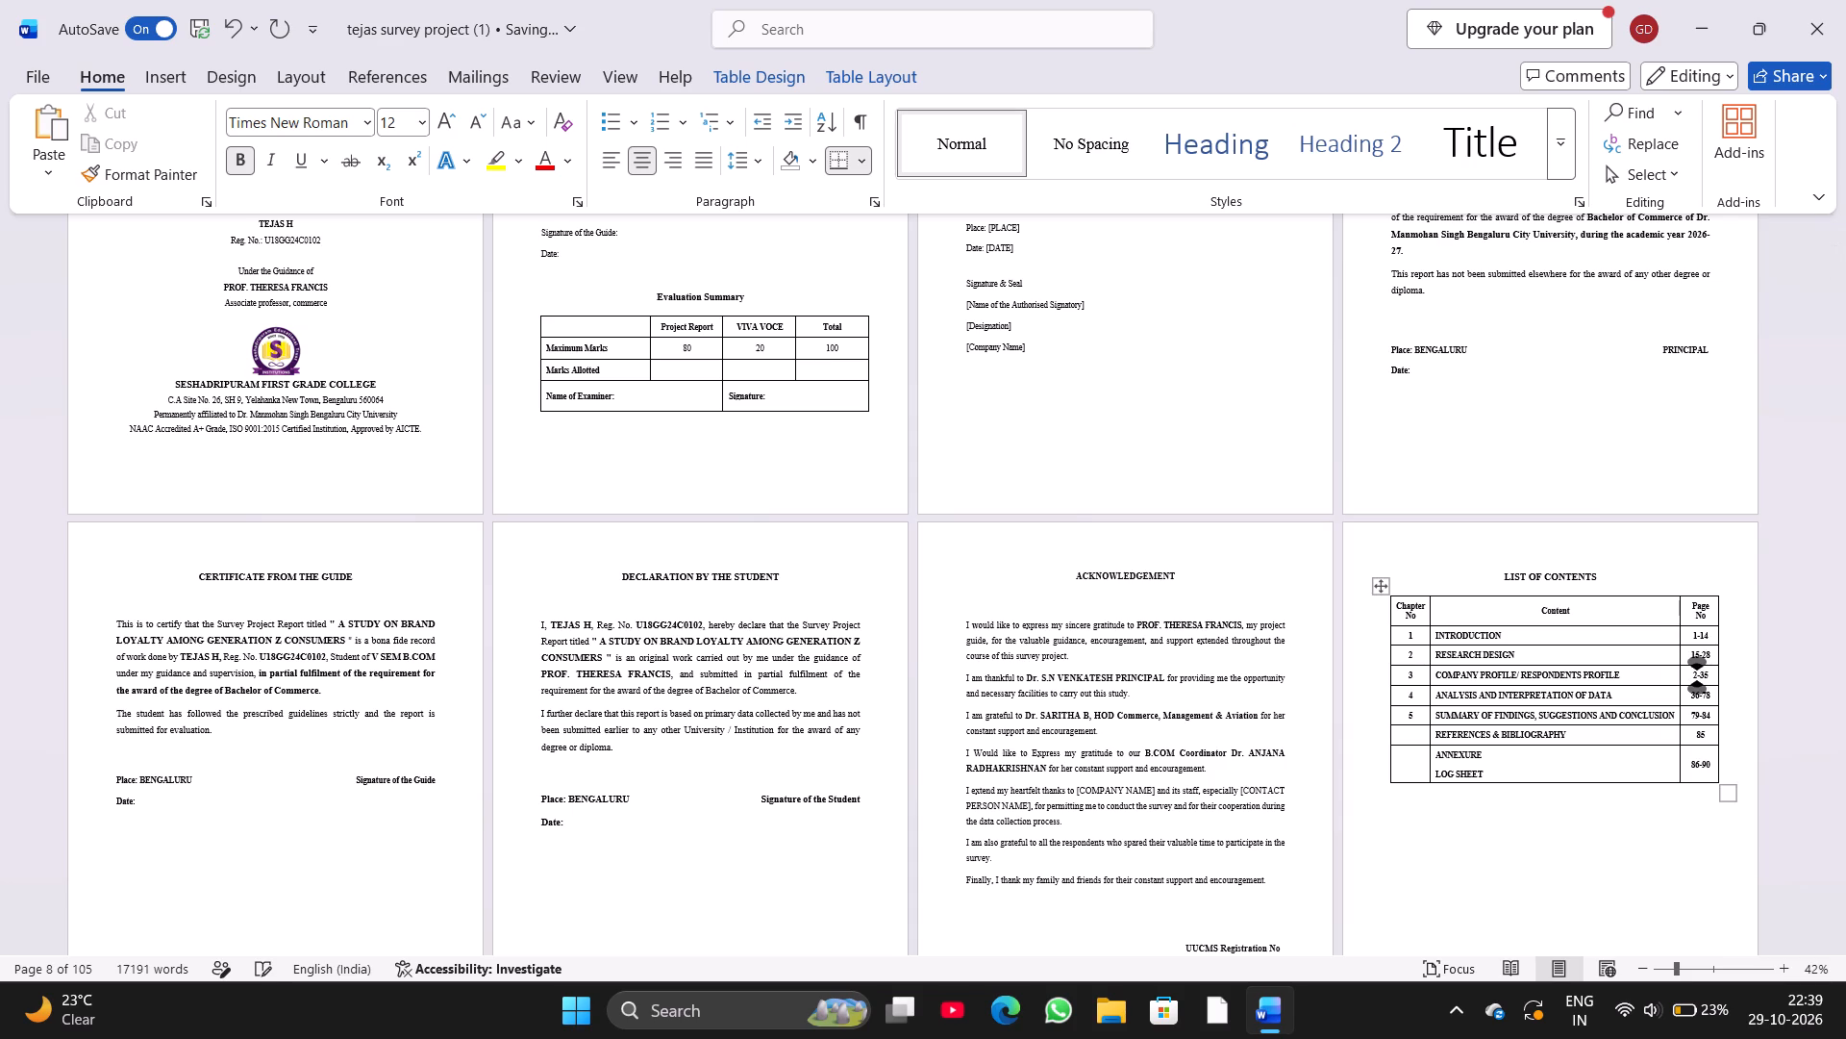
key(9)
Check the page numbers where Chapter 3 ends and Chapter 4 begins against the list of contents.
scroll(1697, 678, down, 6)
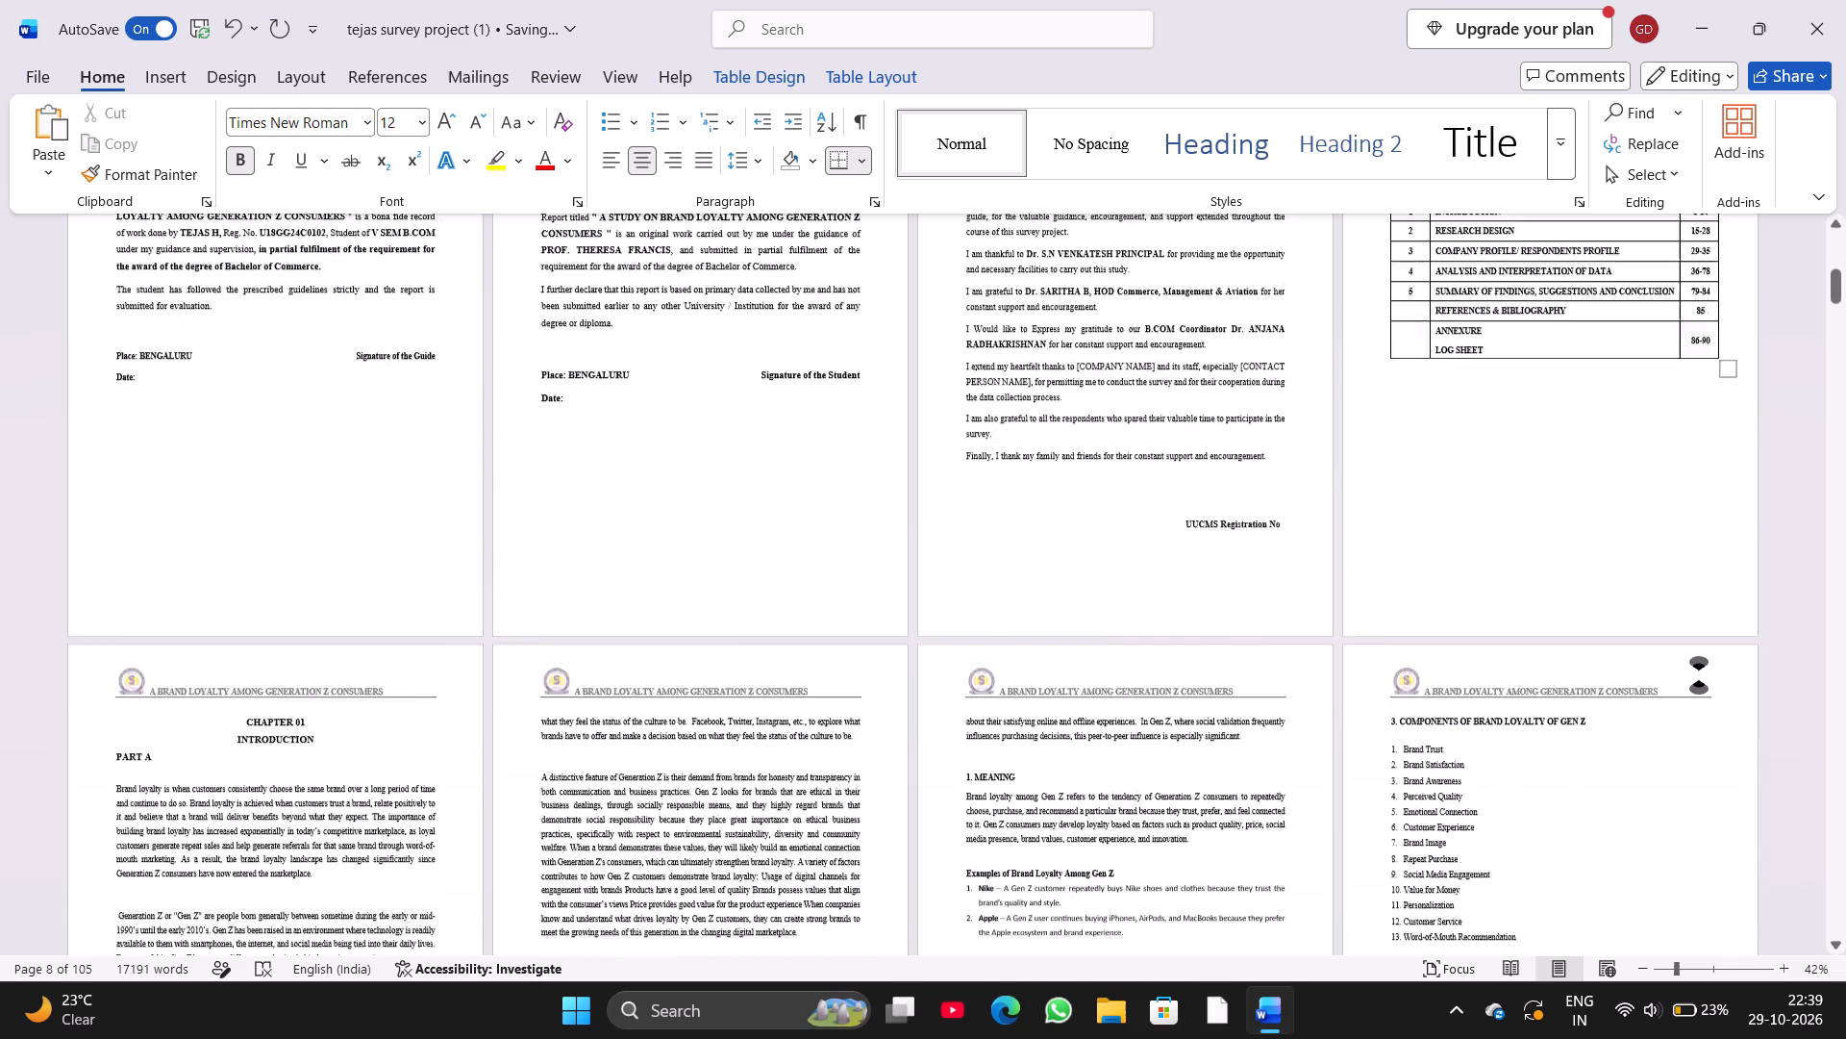
scroll(1697, 678, down, 3)
scroll(1697, 678, down, 20)
scroll(1697, 678, down, 18)
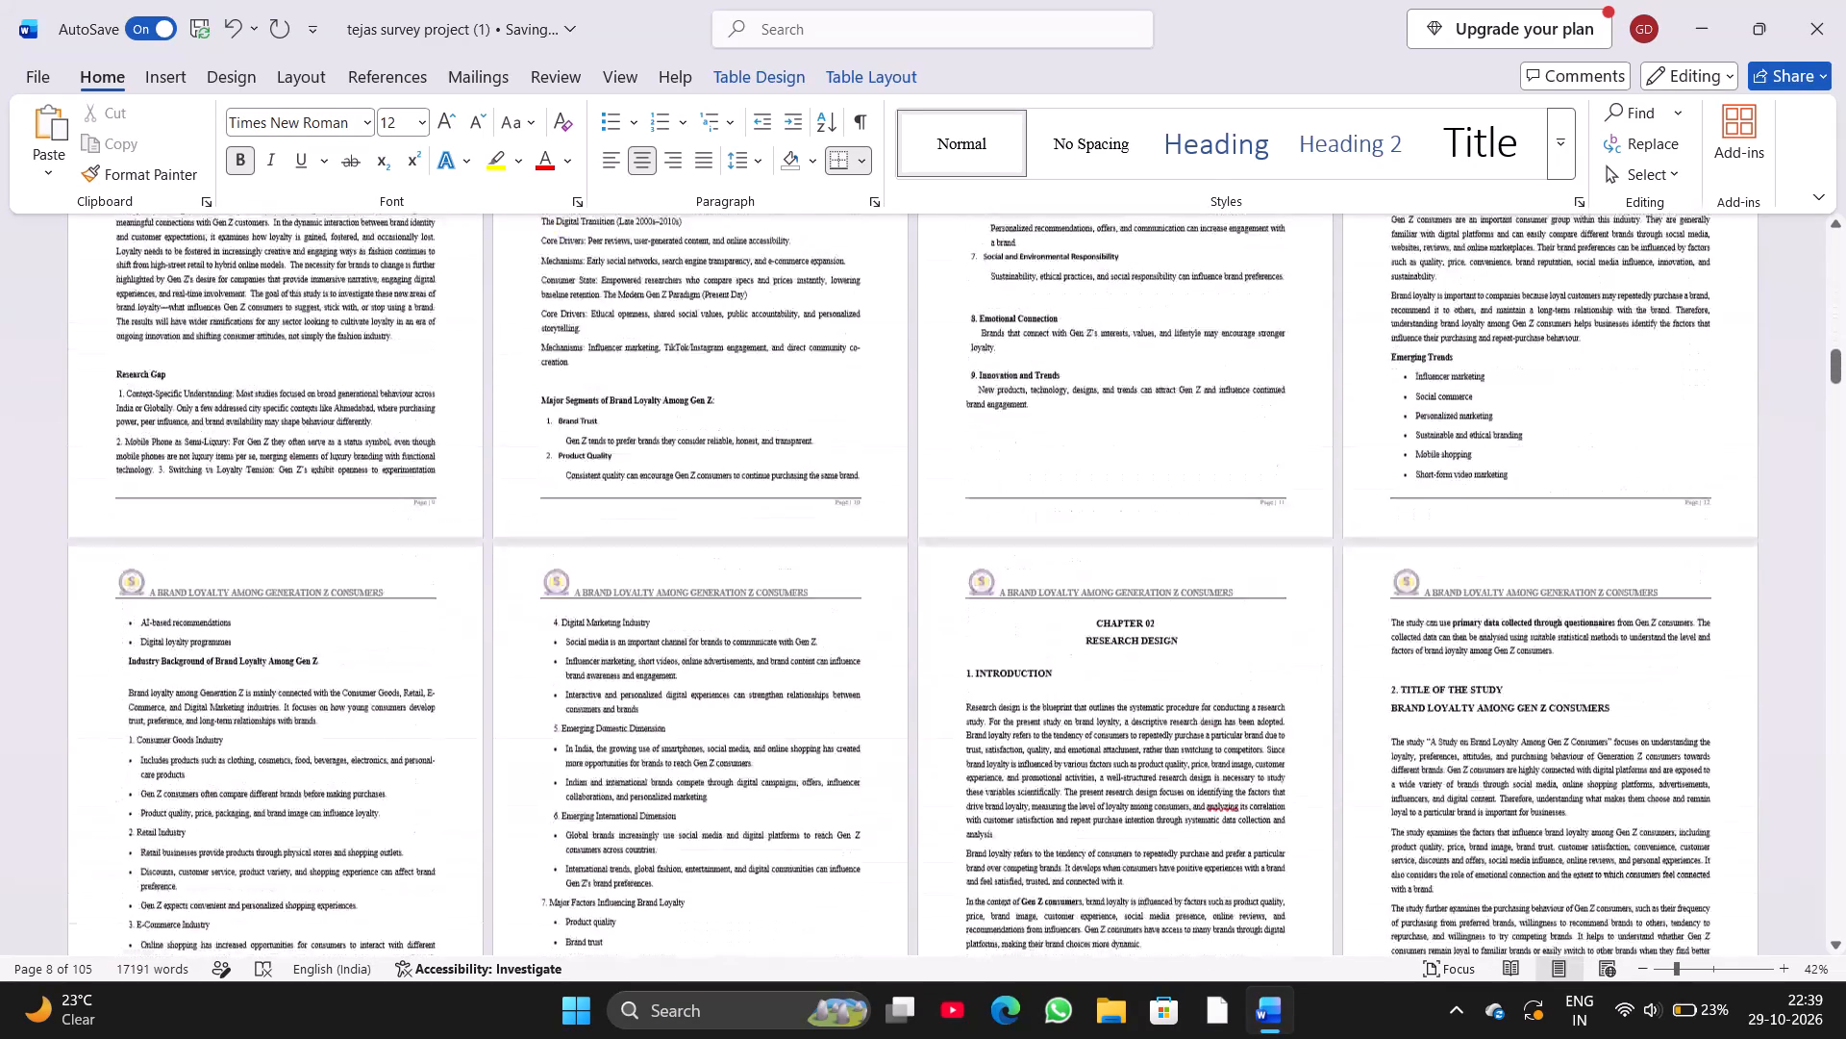
scroll(1697, 678, down, 20)
scroll(1697, 678, down, 20)
scroll(1697, 678, down, 18)
scroll(1697, 678, down, 20)
scroll(1697, 678, down, 20)
scroll(1697, 678, down, 20)
scroll(1697, 678, up, 3)
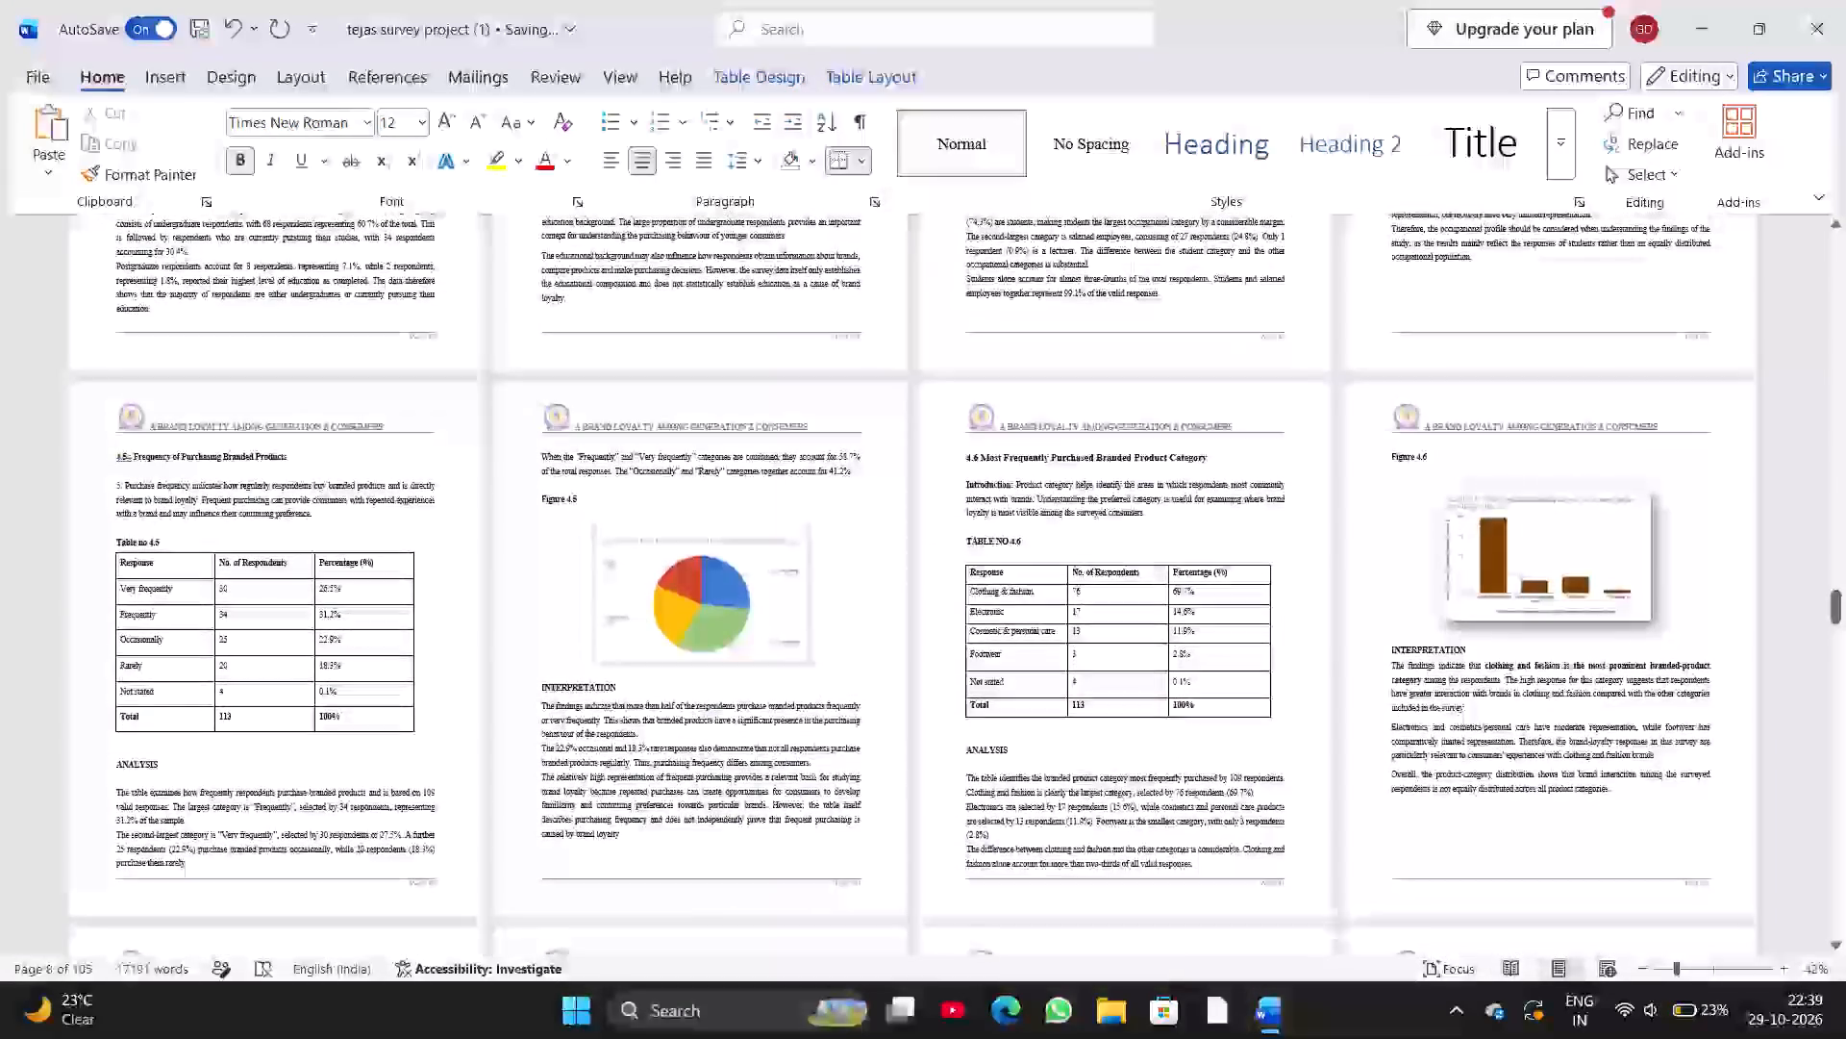
scroll(1697, 678, up, 8)
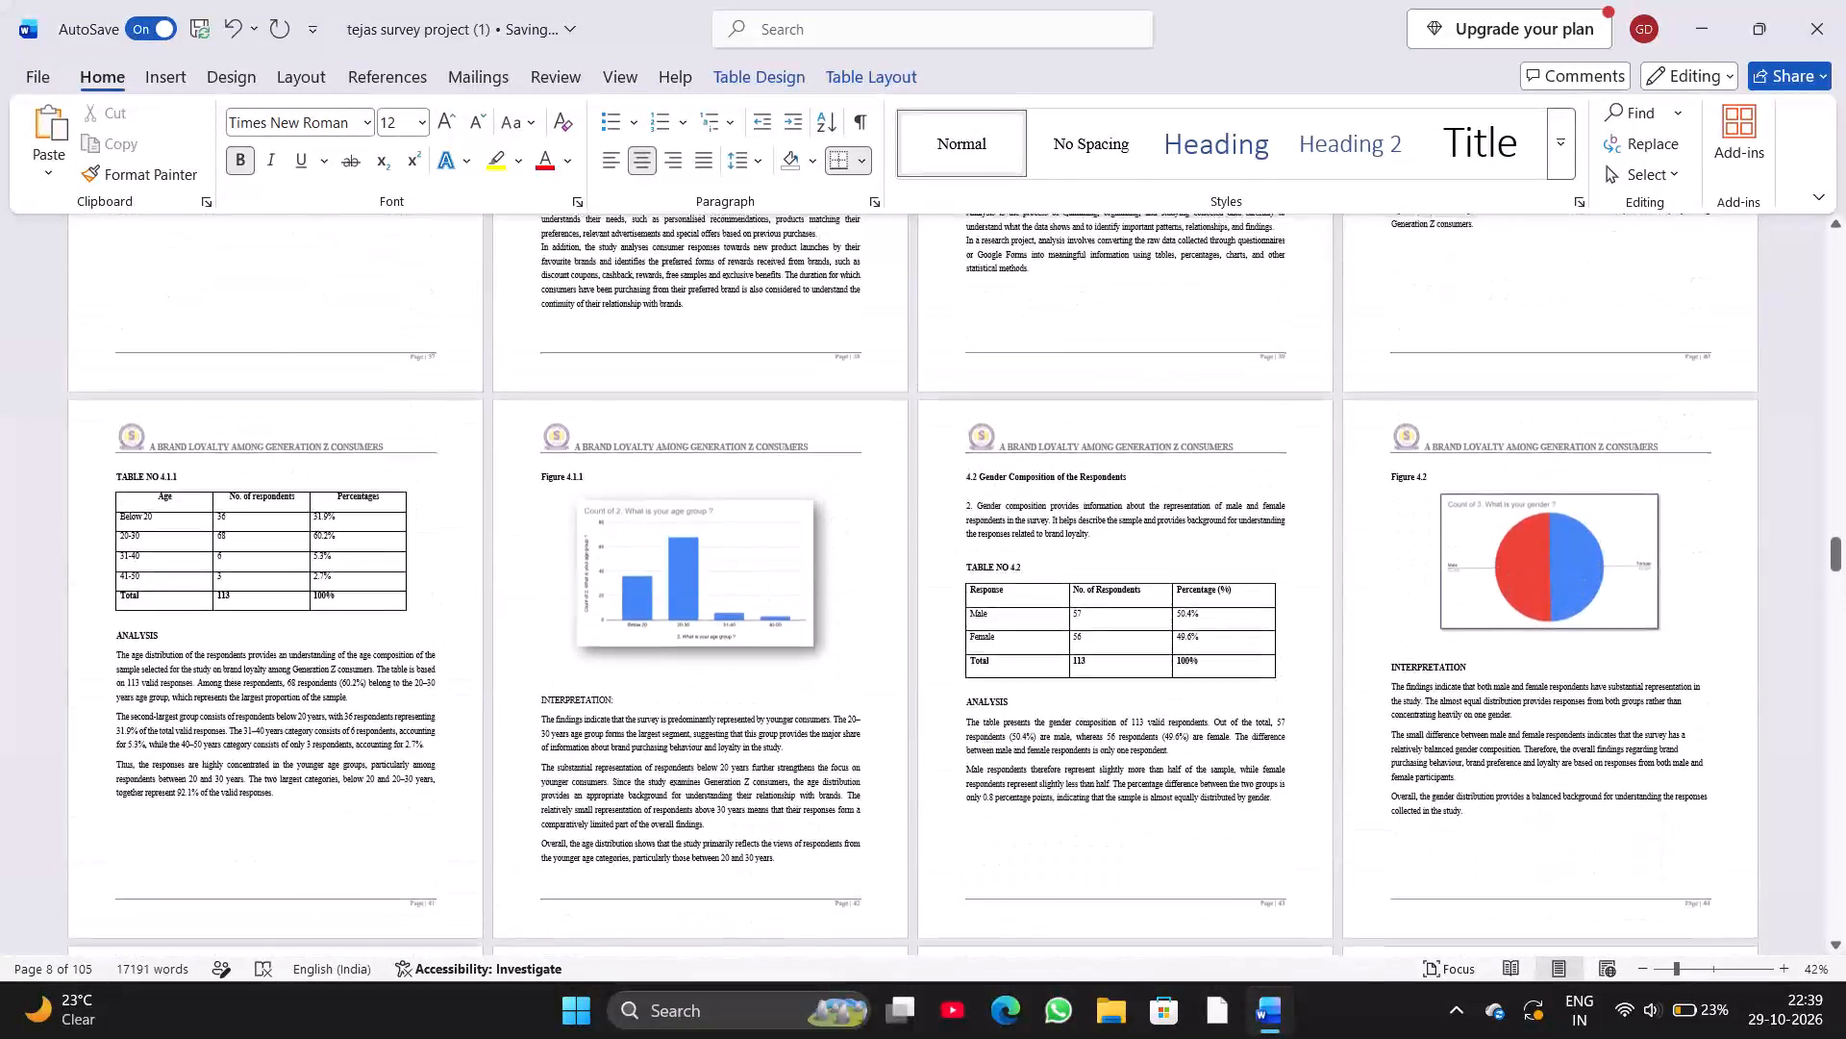
scroll(1697, 678, up, 4)
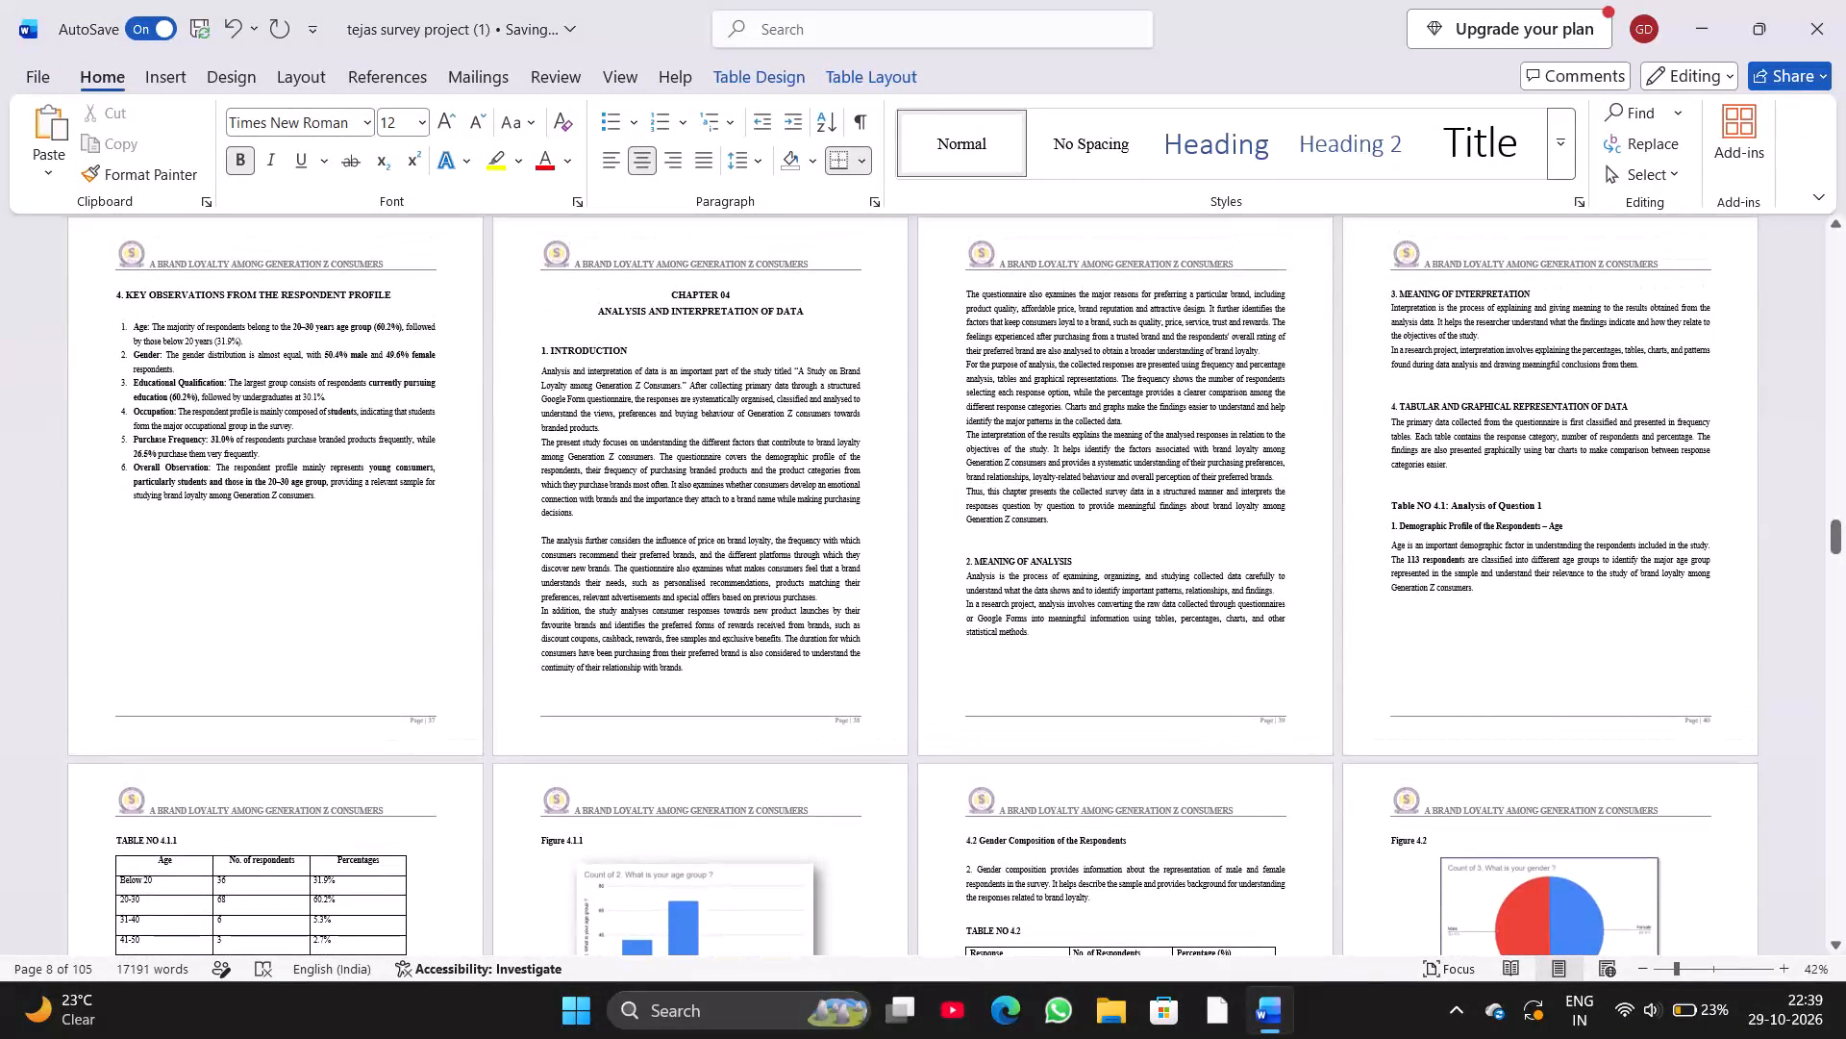
scroll(1697, 678, up, 1)
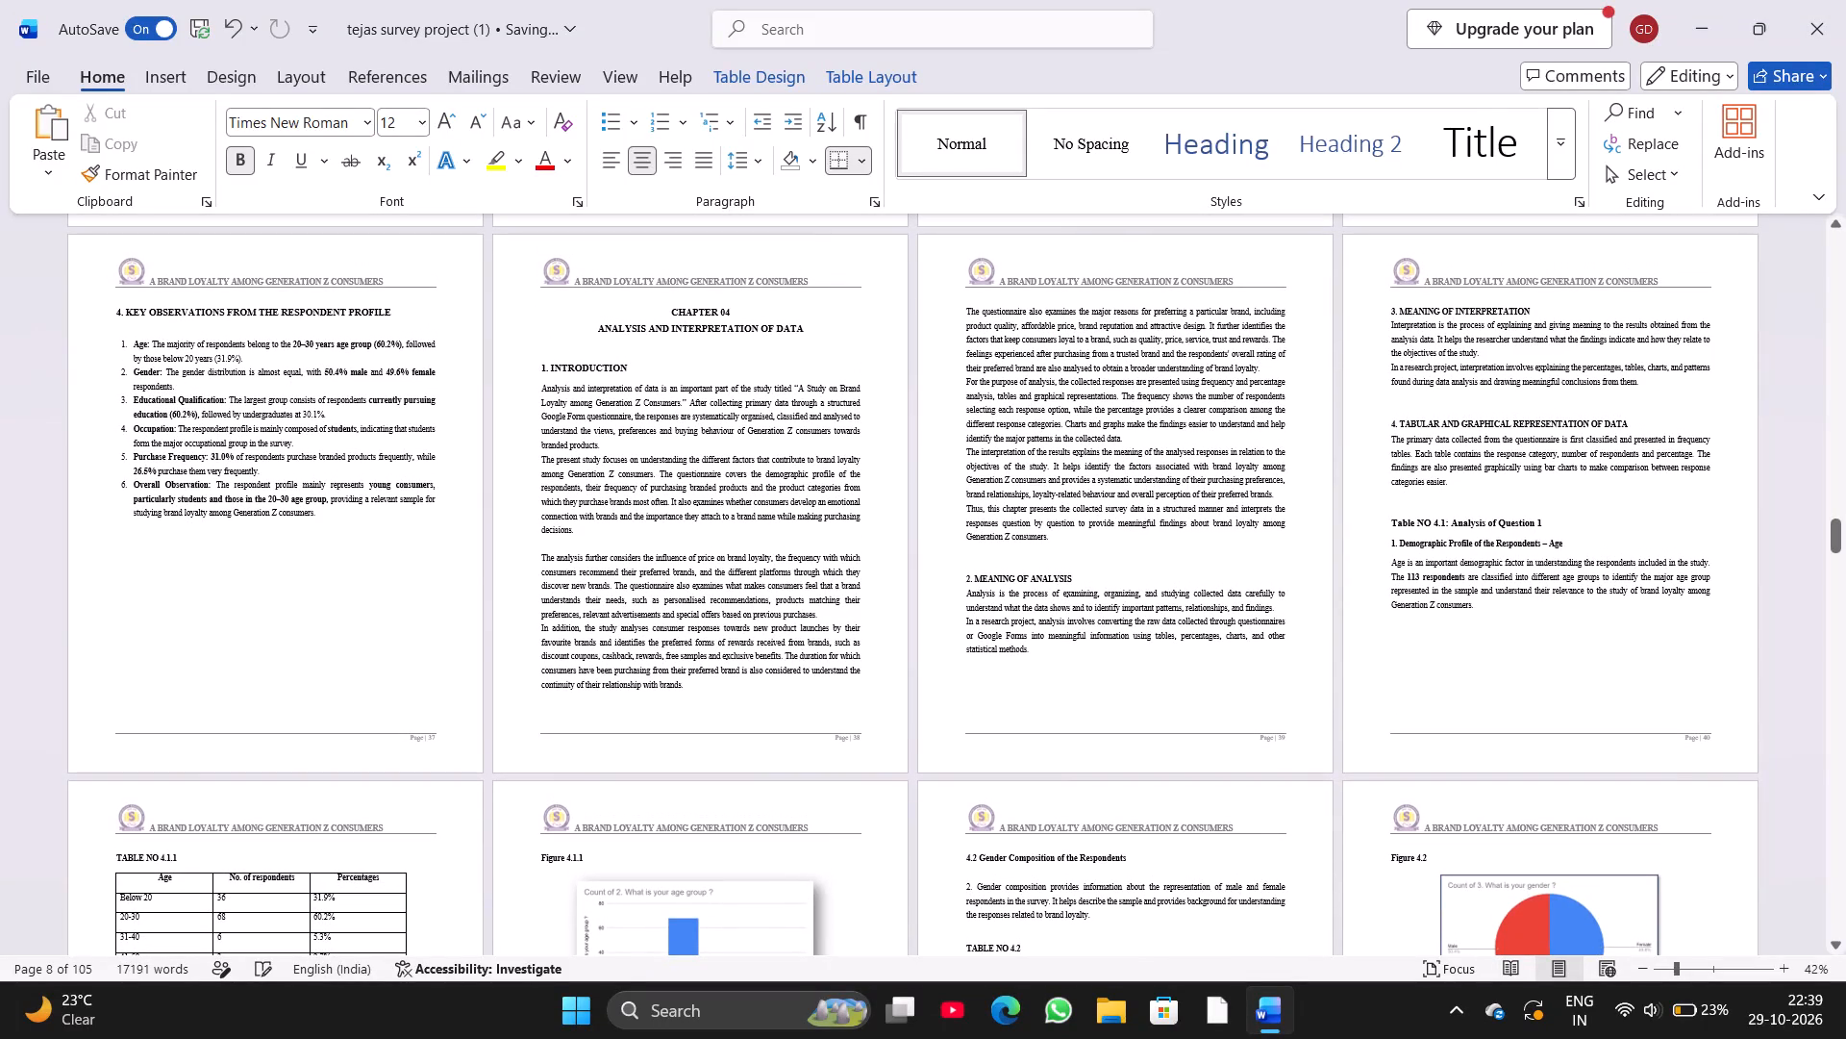
scroll(1697, 678, up, 15)
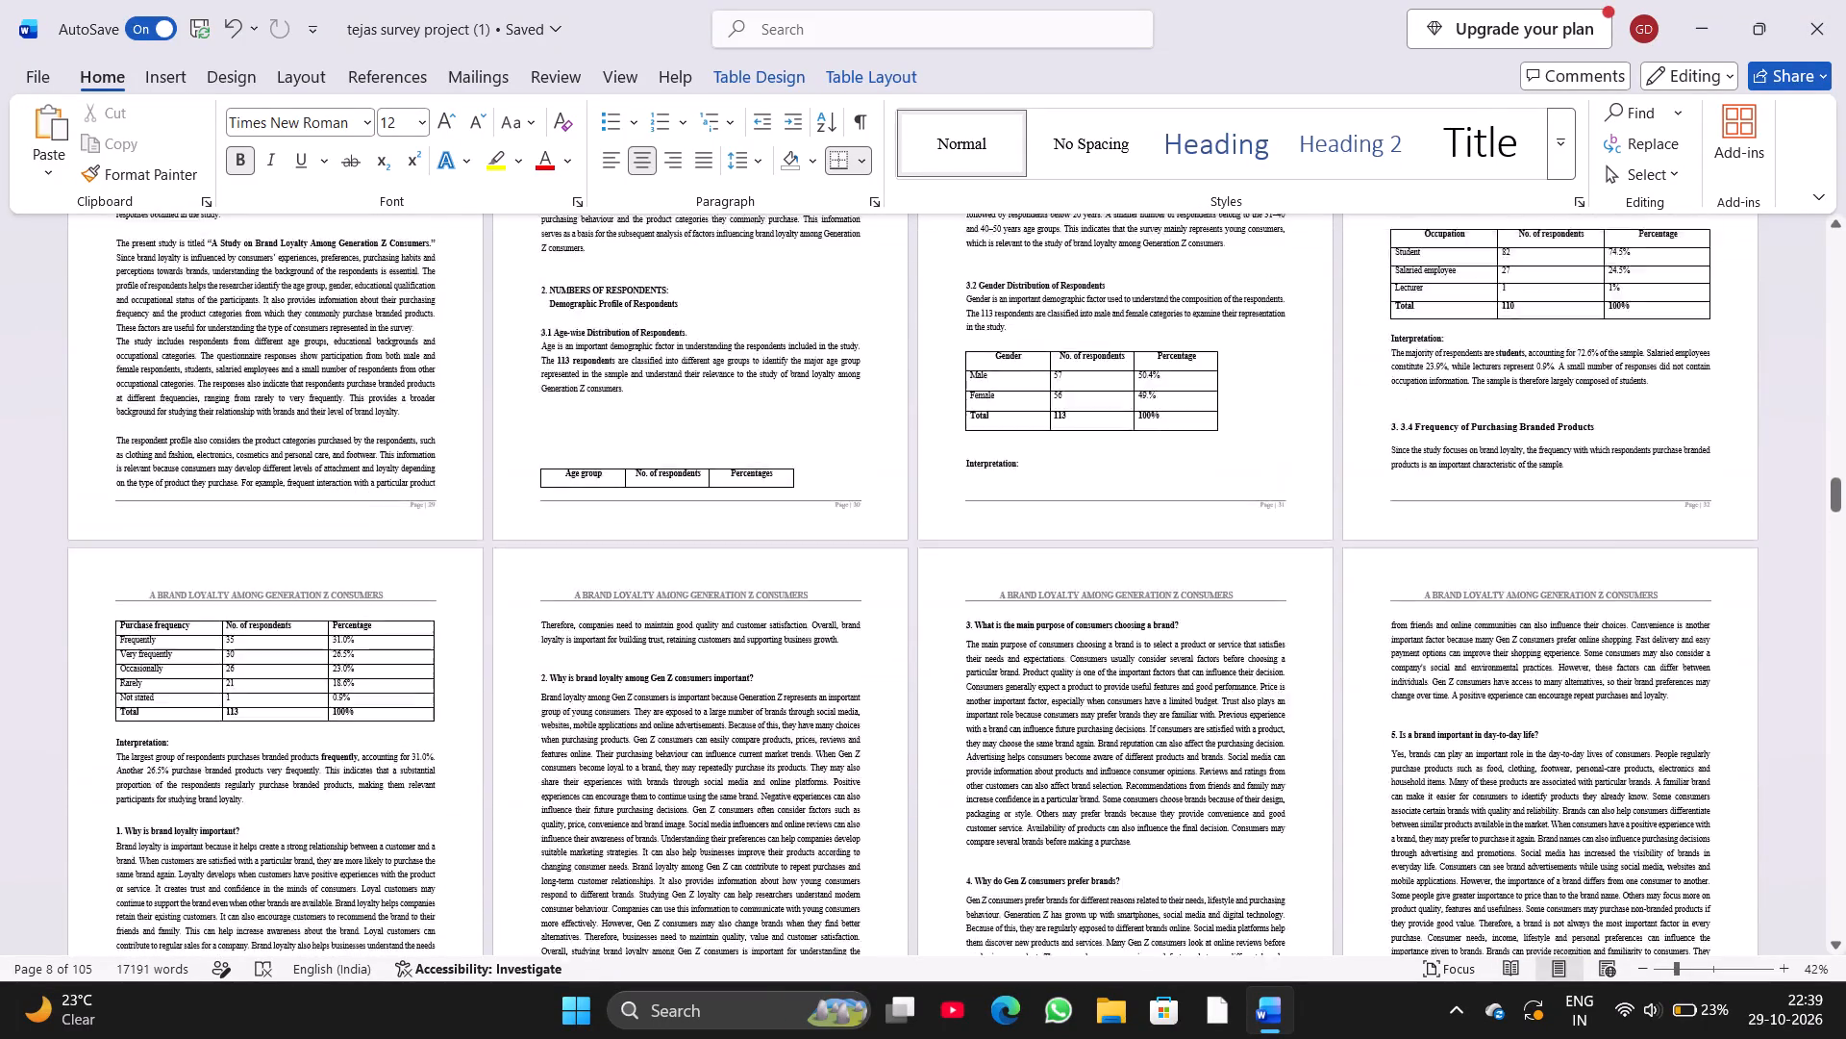
scroll(1697, 678, up, 20)
scroll(1697, 678, up, 20)
scroll(1697, 678, up, 20)
scroll(1697, 678, up, 12)
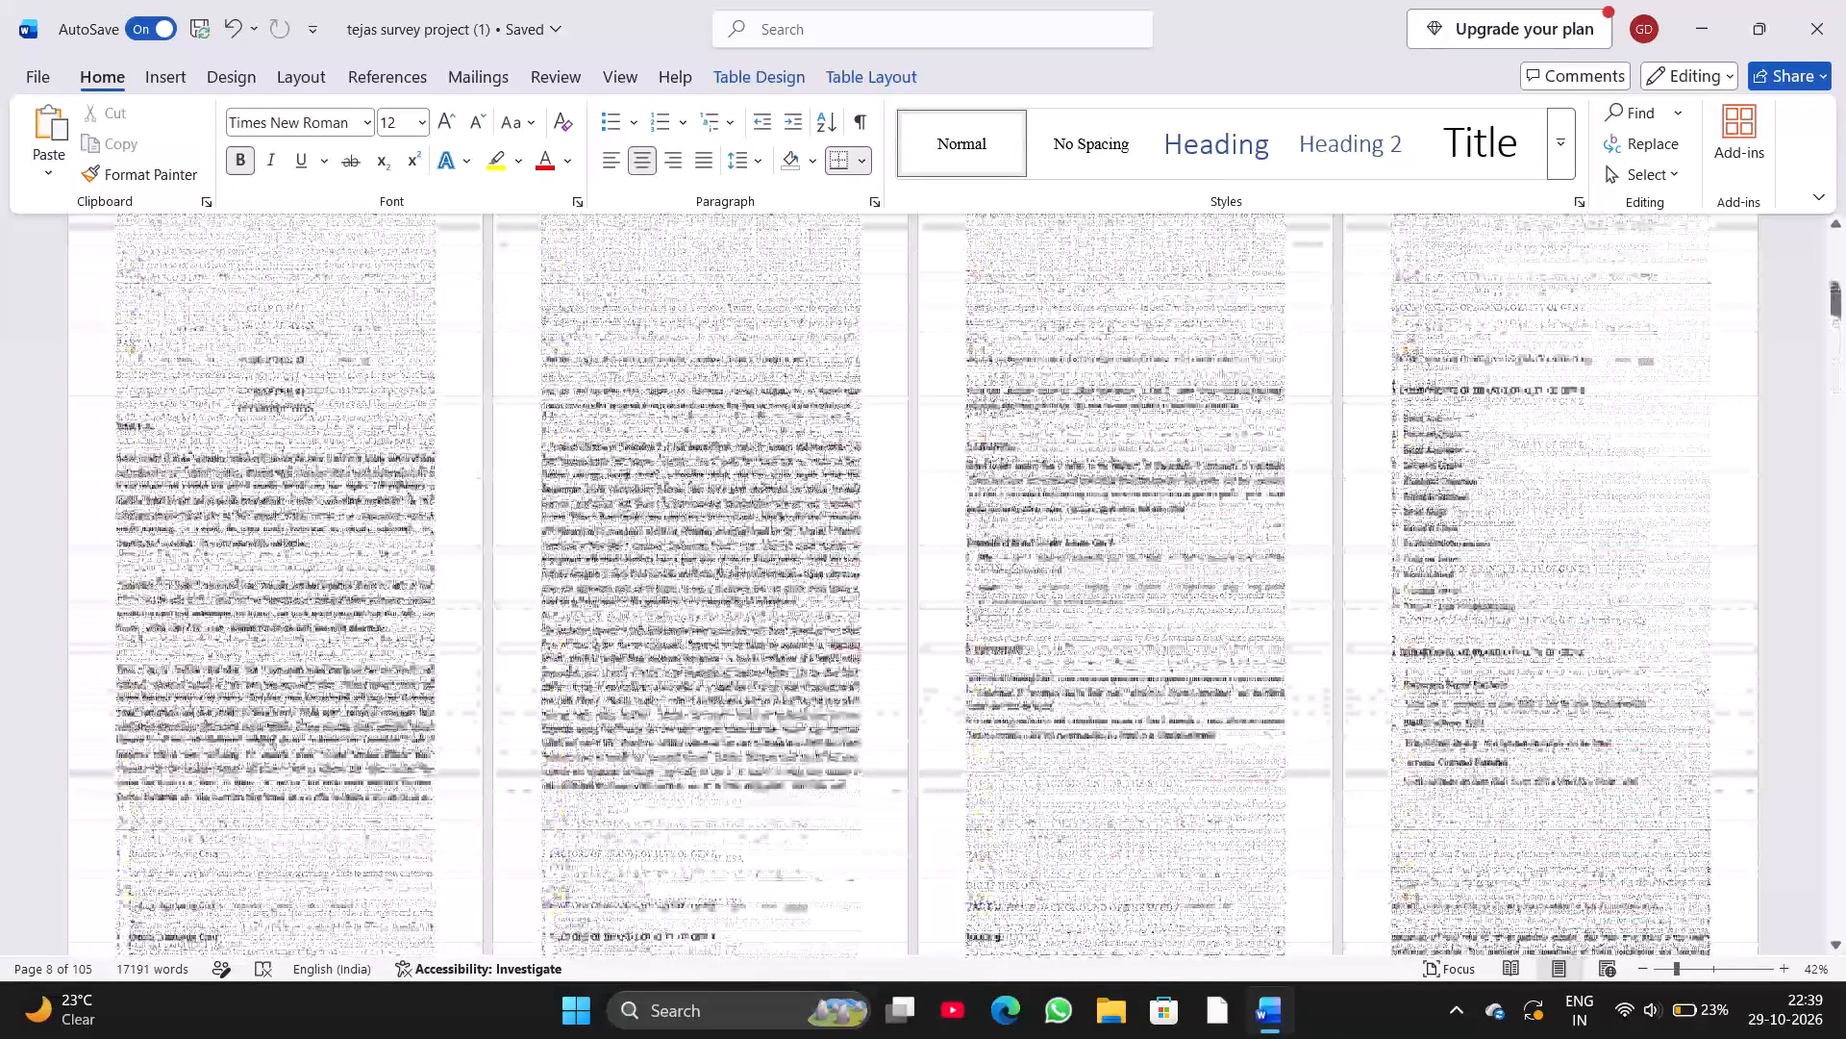
scroll(1697, 678, up, 4)
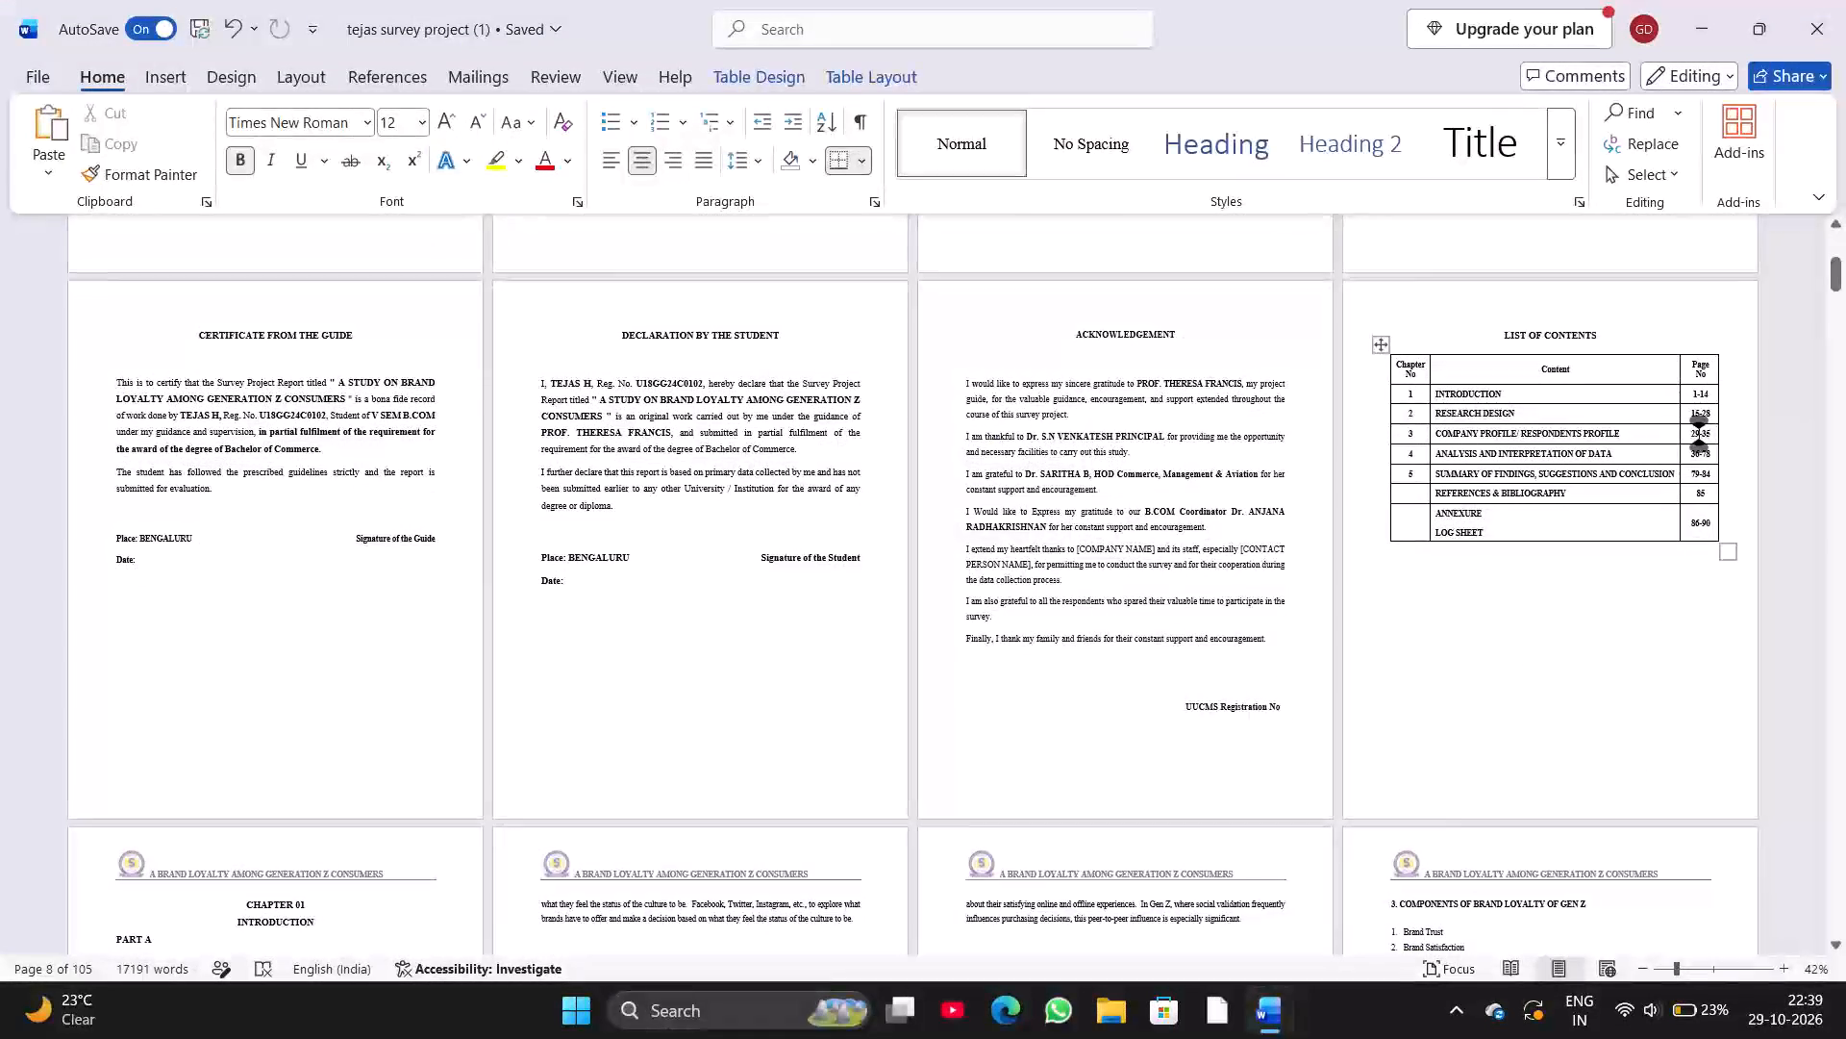
In the list of contents, set the Company Profile/Respondents Profile row's last page to 37 and the Analysis and Interpretation row's first page to 38.
click(1710, 434)
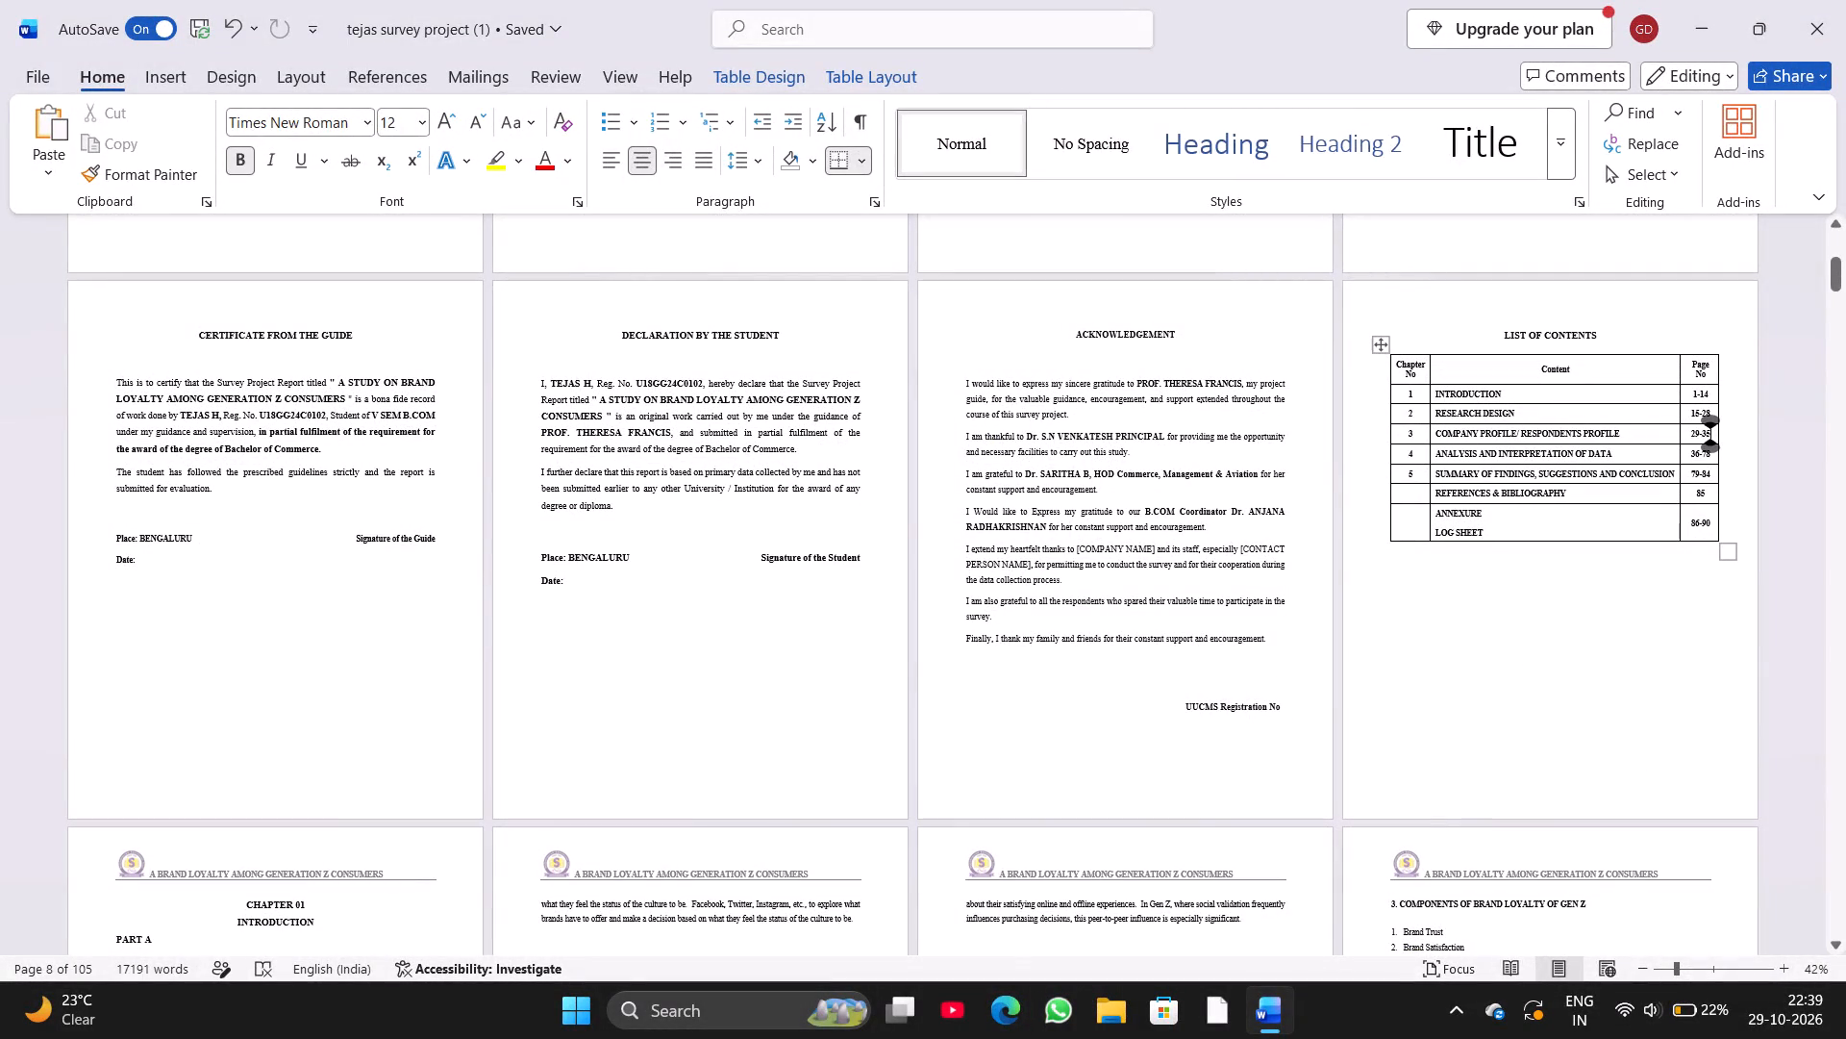
key(BackSpace)
key(7)
click(1698, 452)
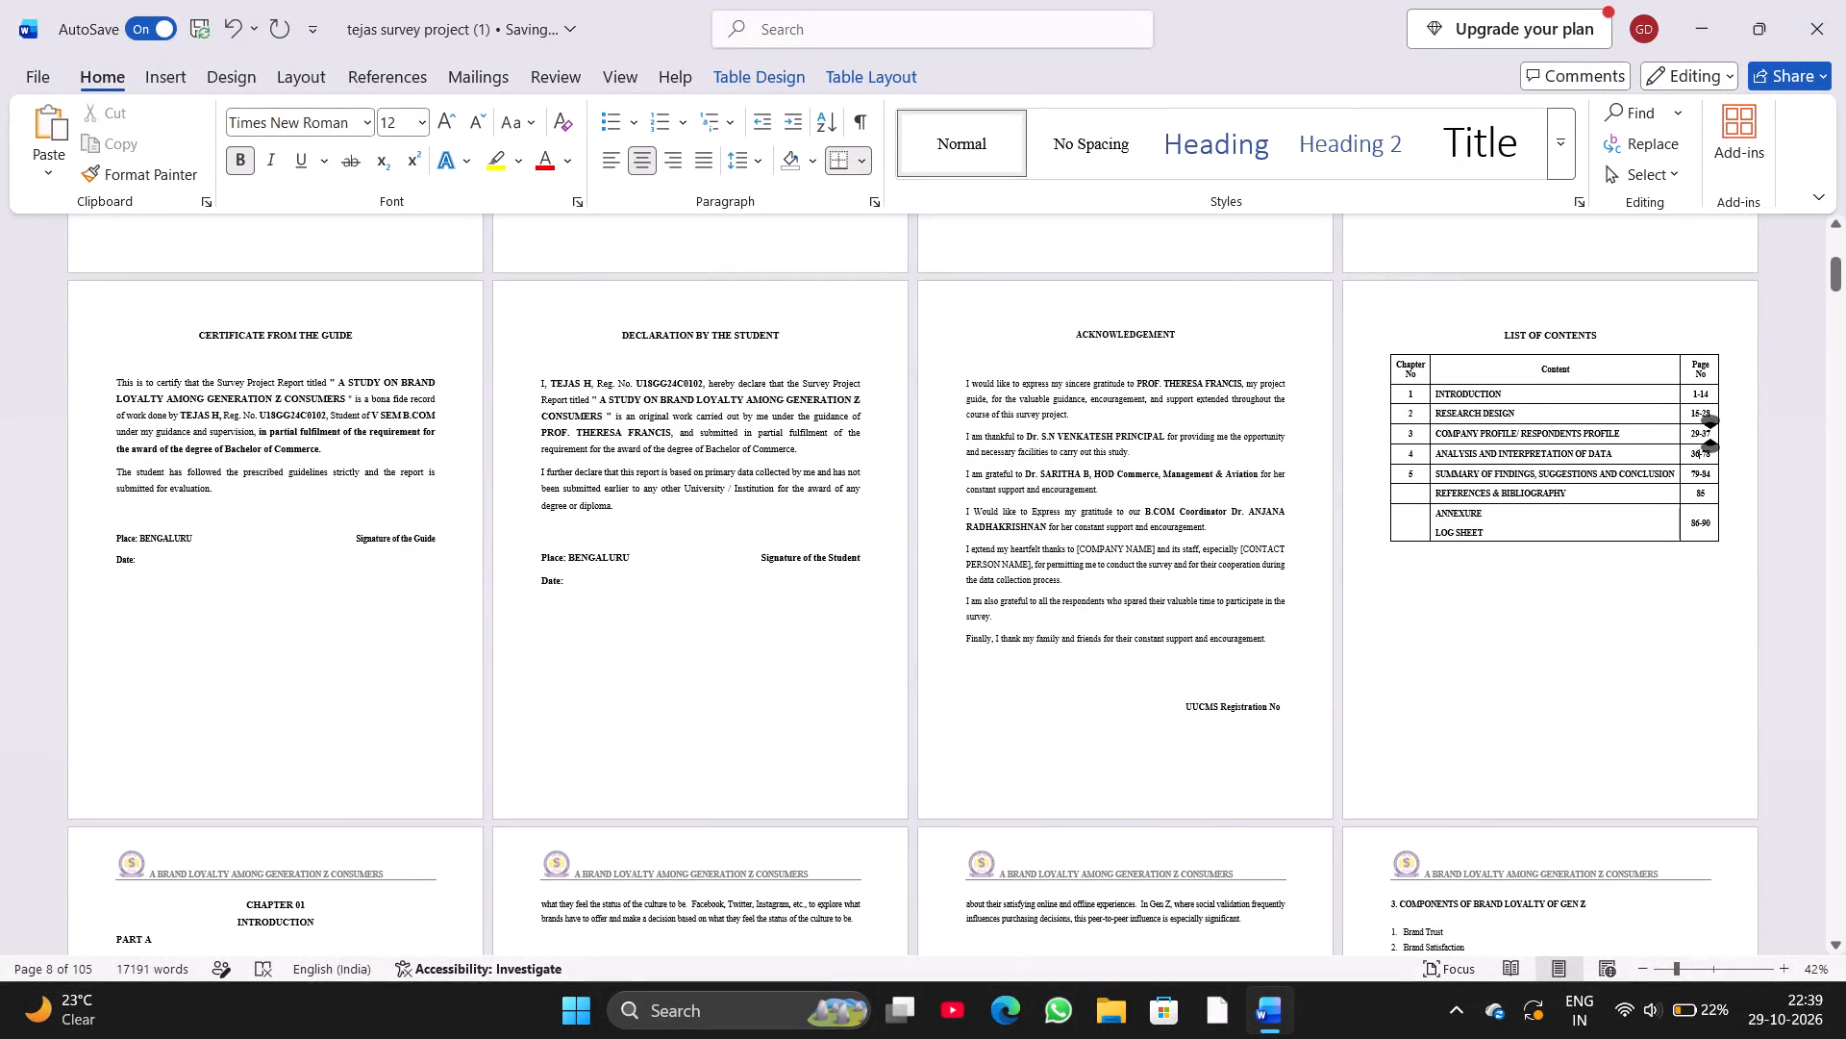
key(BackSpace)
key(8)
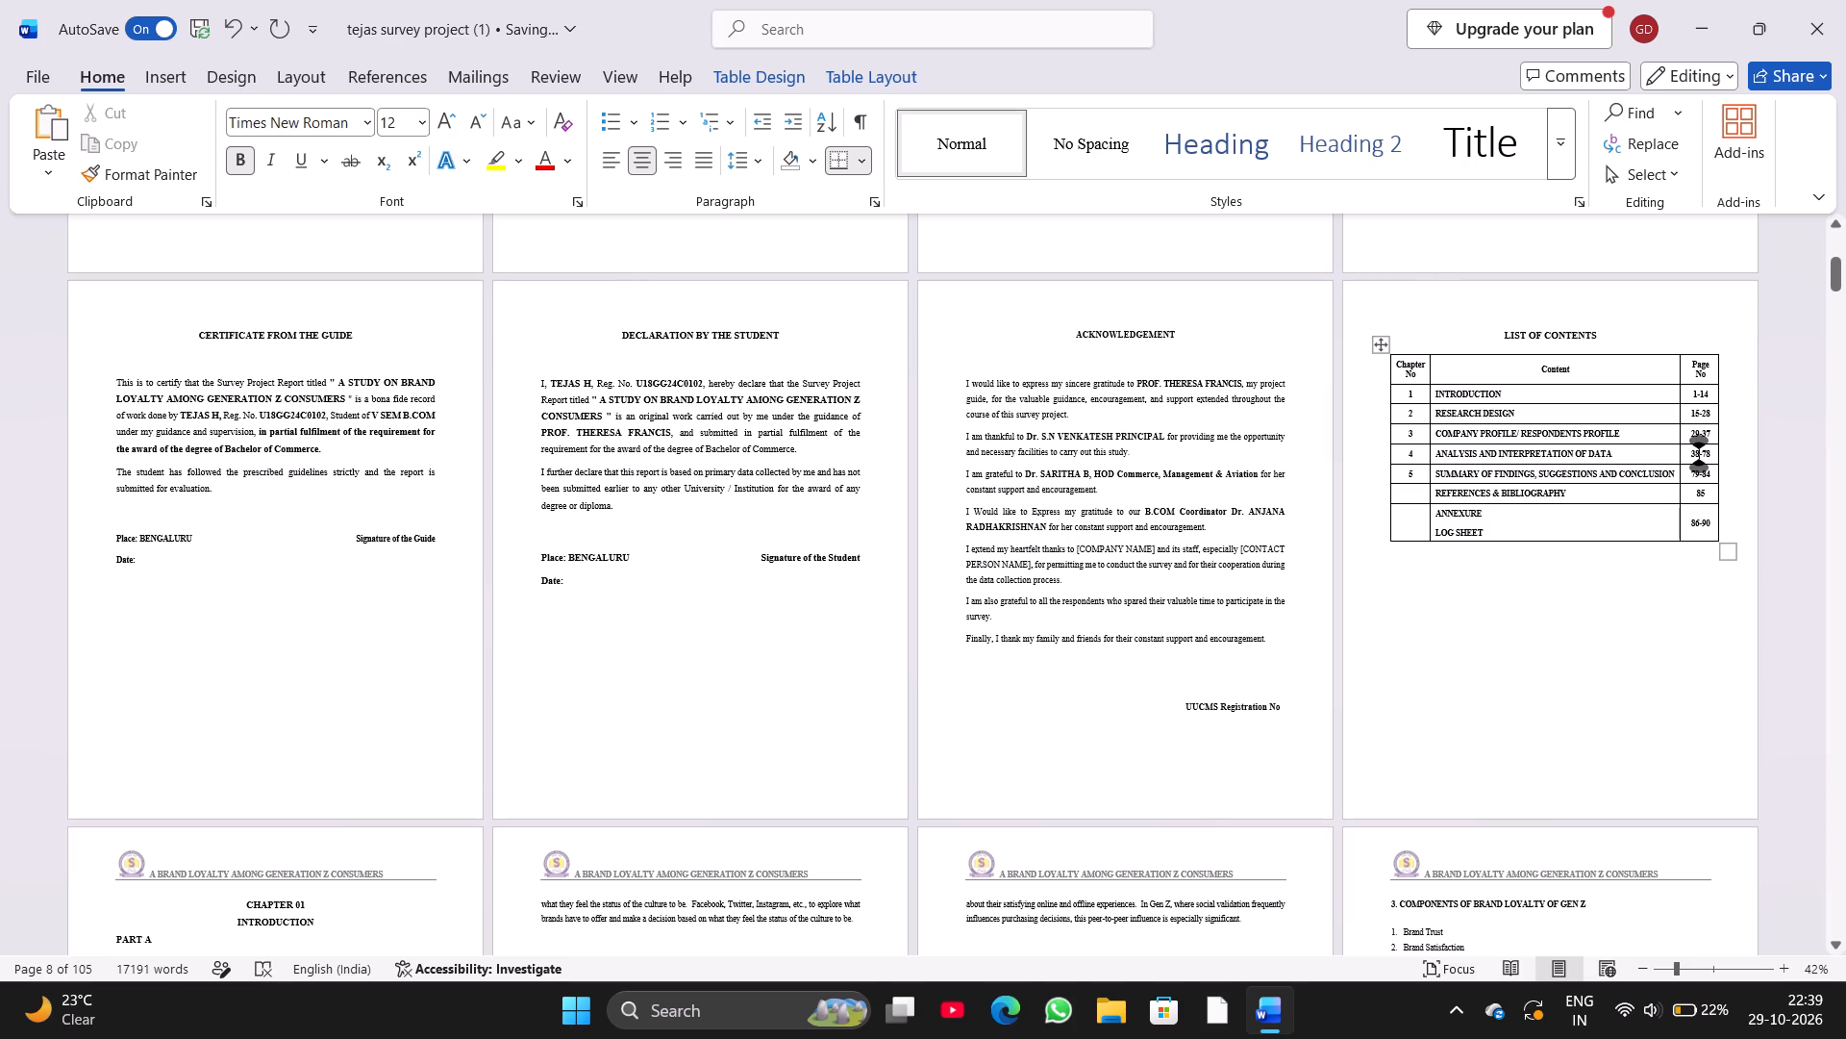
With the cursor at the Analysis and Interpretation row's last page in the contents list, check the page numbers where Chapter 4 ends and Chapter 5 begins.
click(1709, 458)
scroll(1709, 458, down, 20)
scroll(1709, 458, down, 20)
scroll(1709, 458, down, 20)
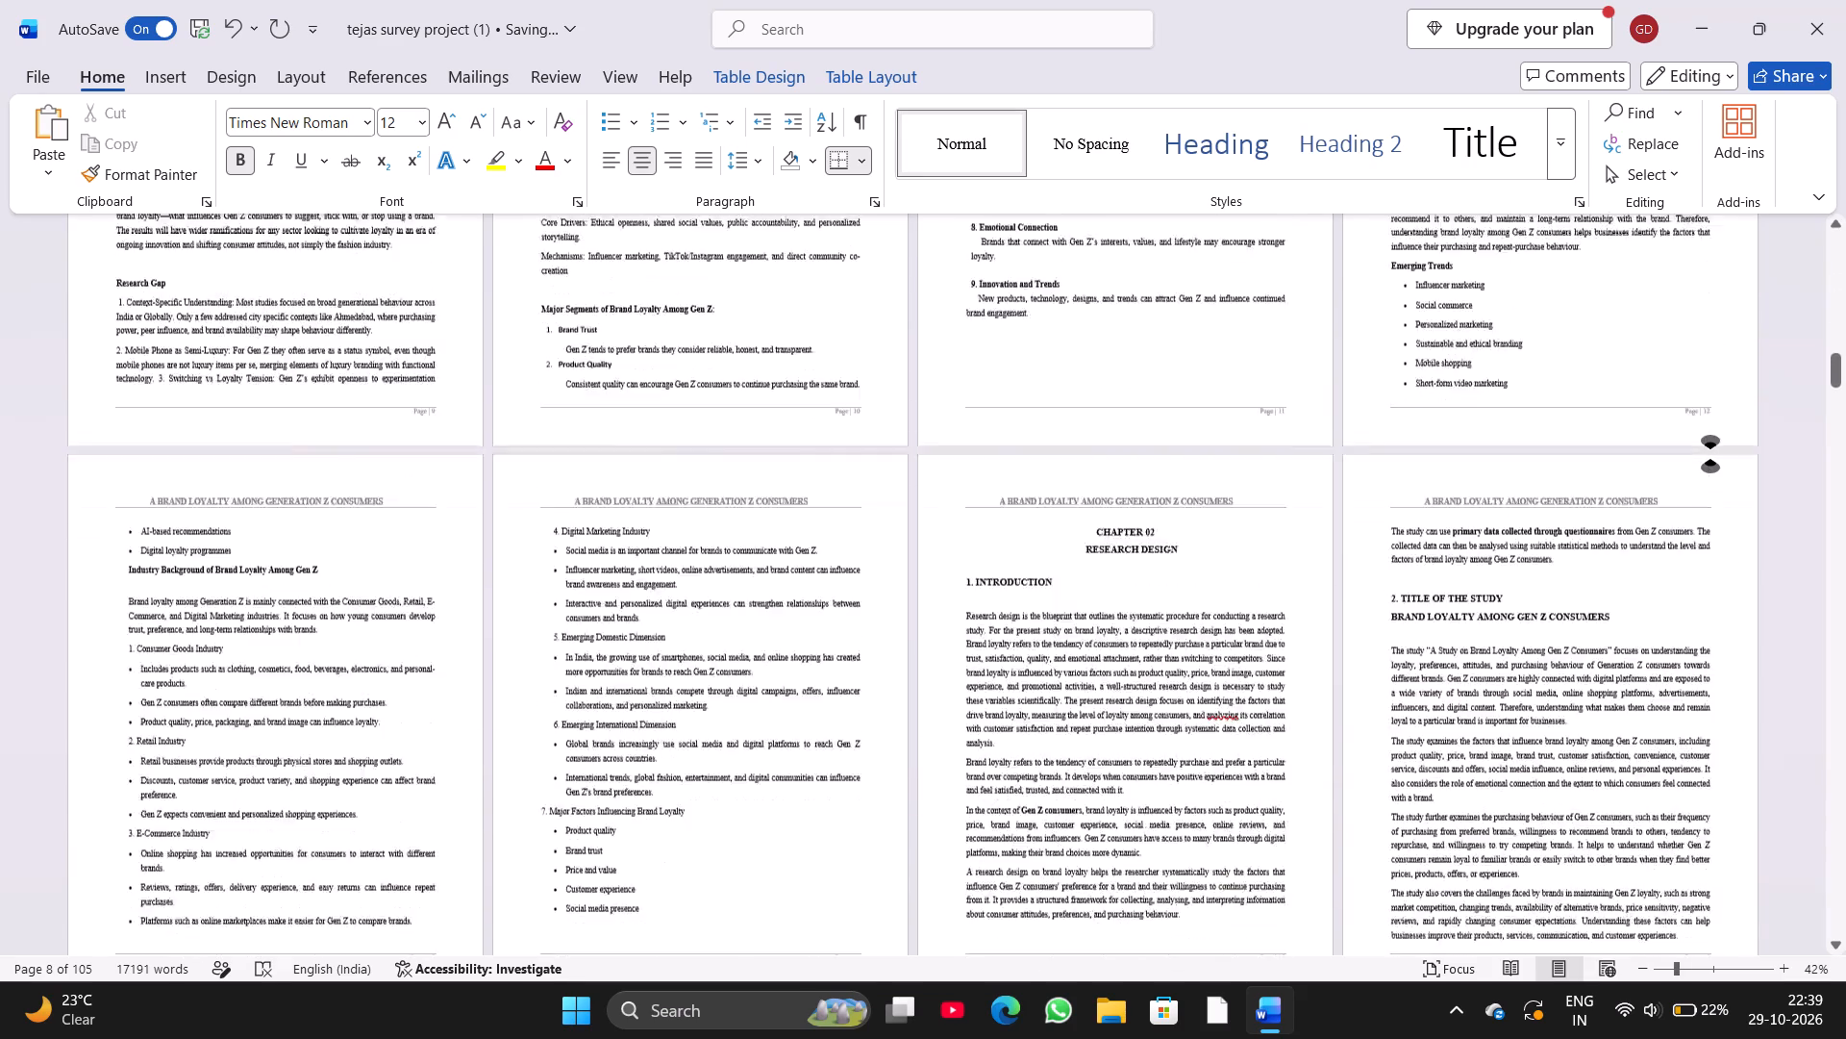
scroll(1709, 458, down, 20)
scroll(1709, 458, down, 20)
scroll(1709, 458, down, 20)
scroll(1709, 458, down, 20)
scroll(1709, 458, down, 20)
scroll(1709, 458, down, 4)
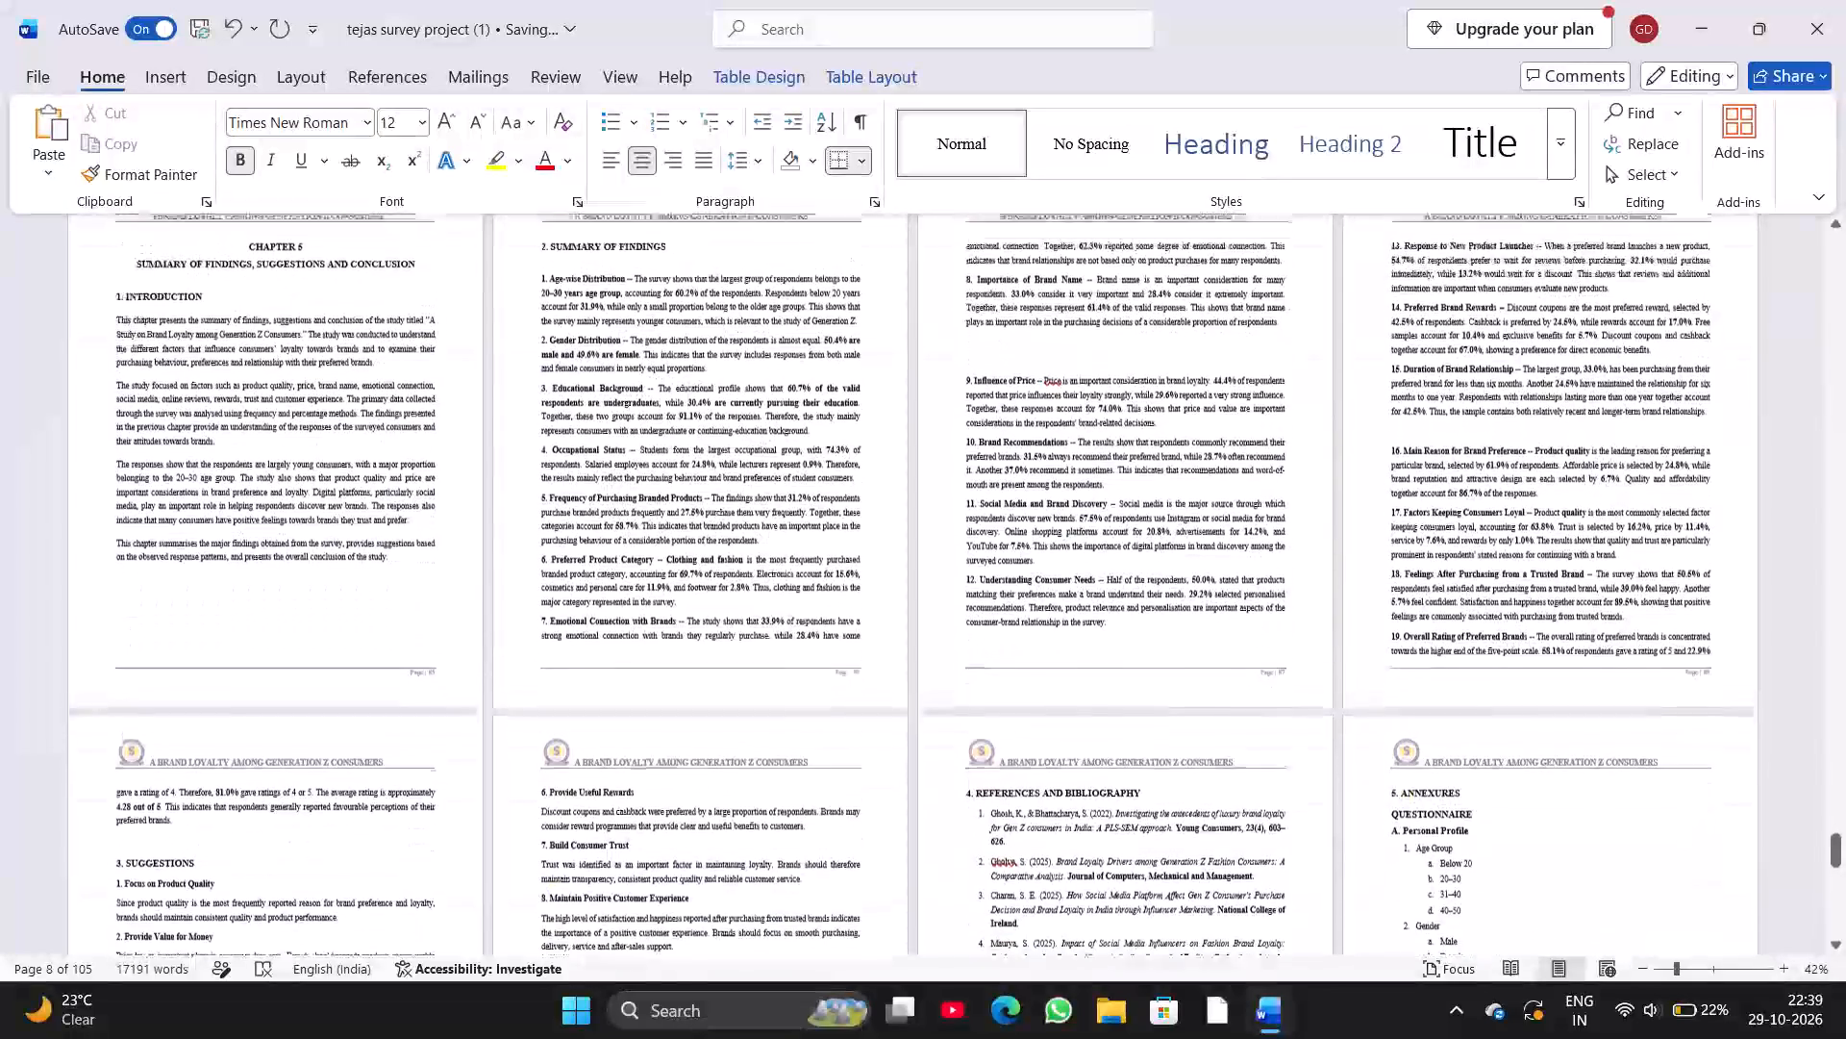
scroll(1709, 458, down, 3)
scroll(1709, 458, up, 4)
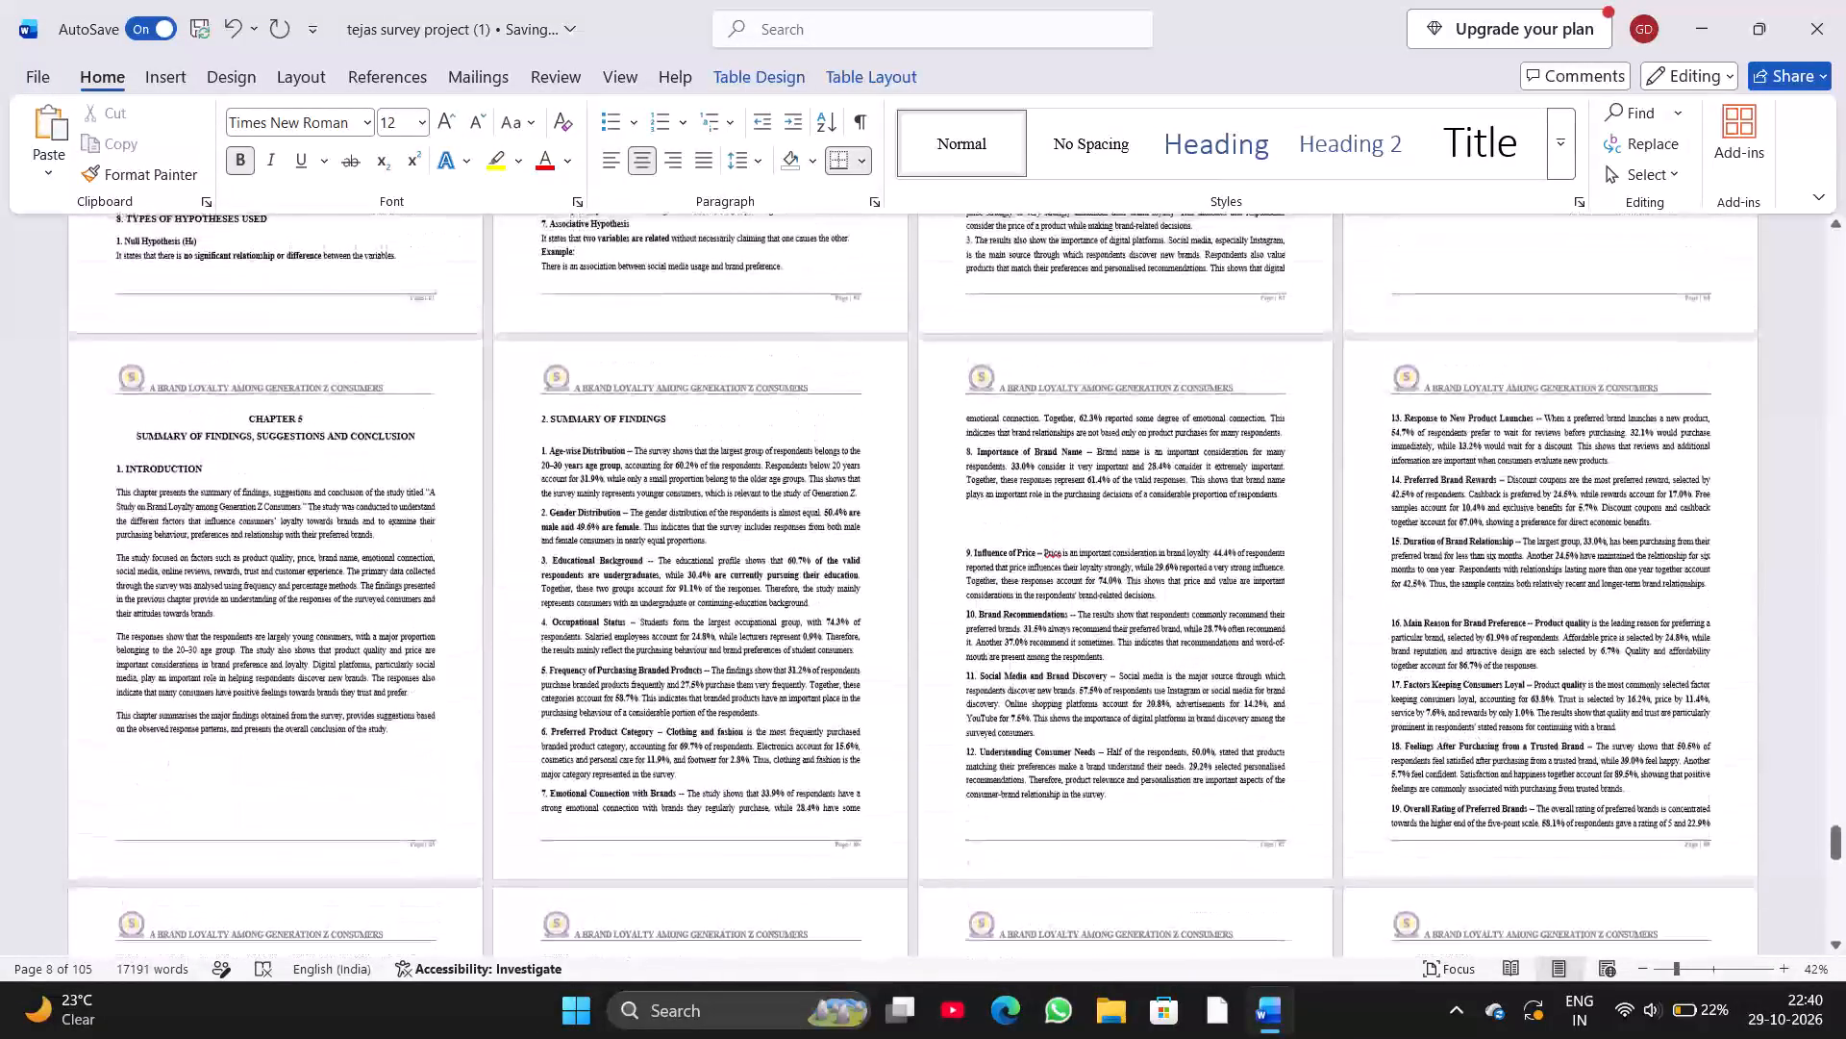
scroll(1709, 458, up, 3)
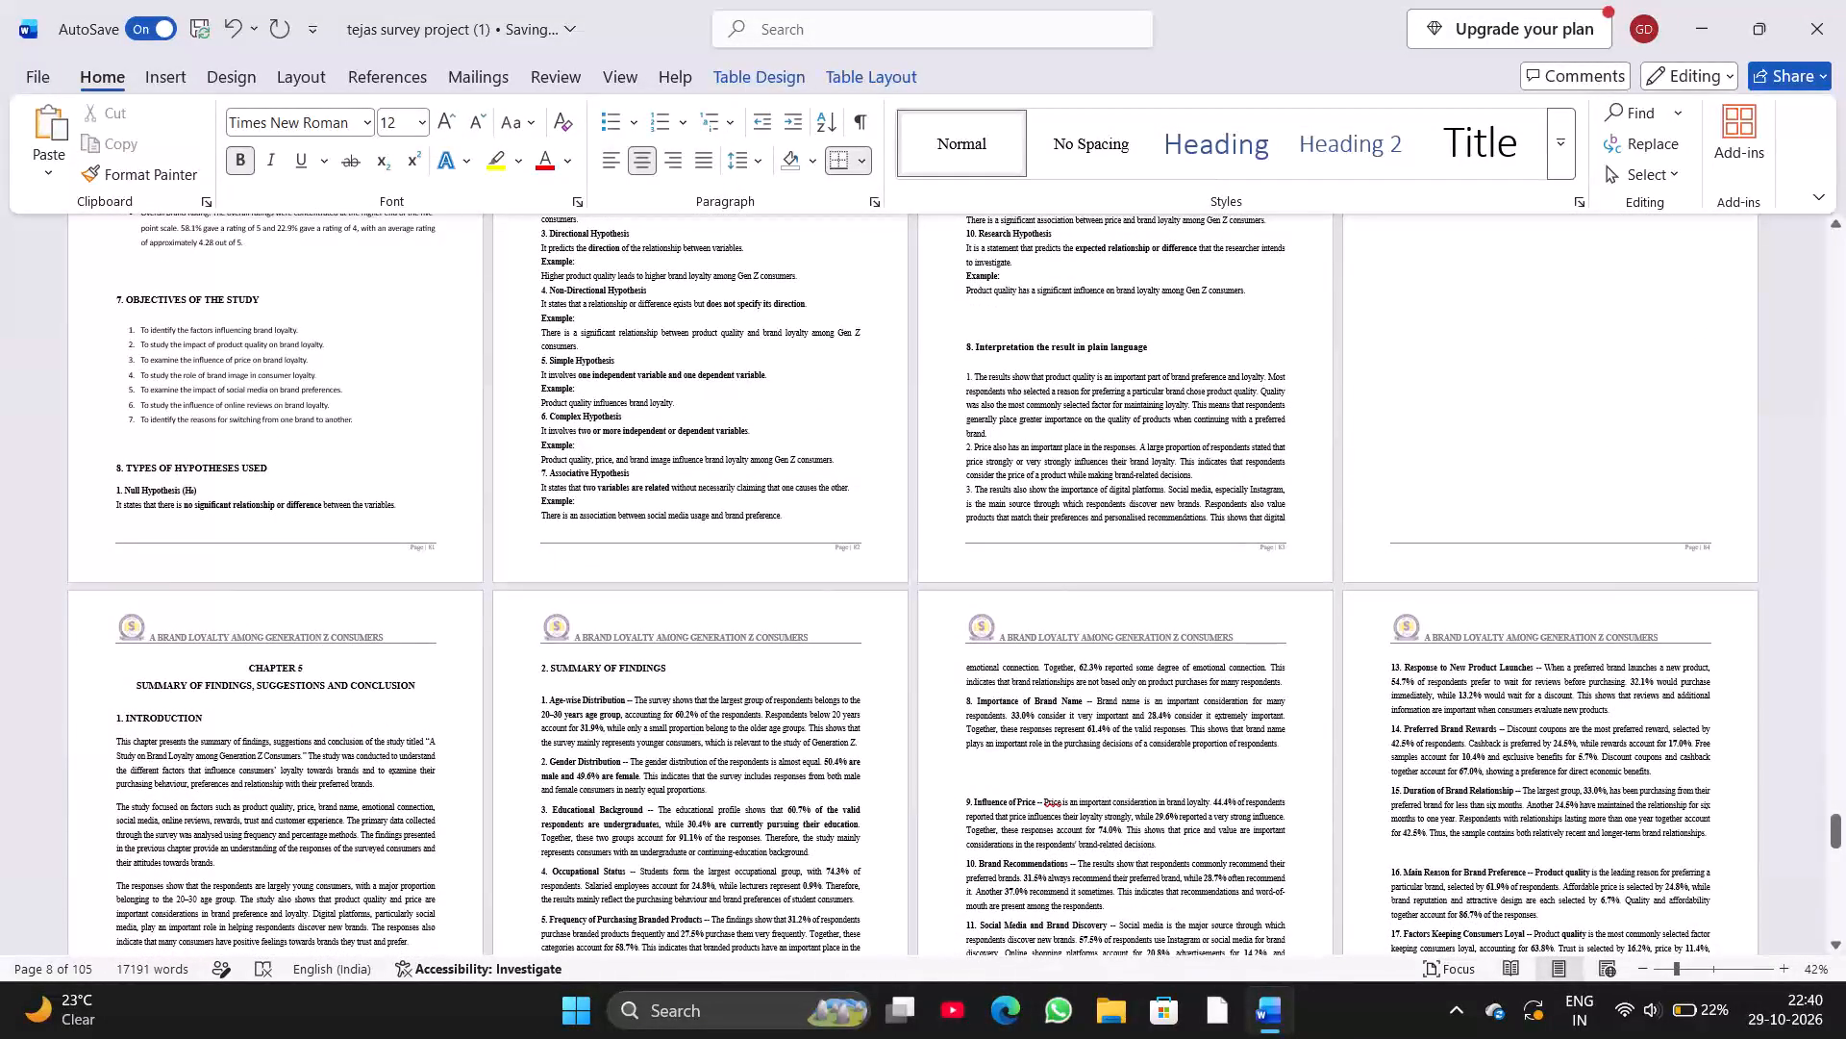
scroll(1709, 458, up, 8)
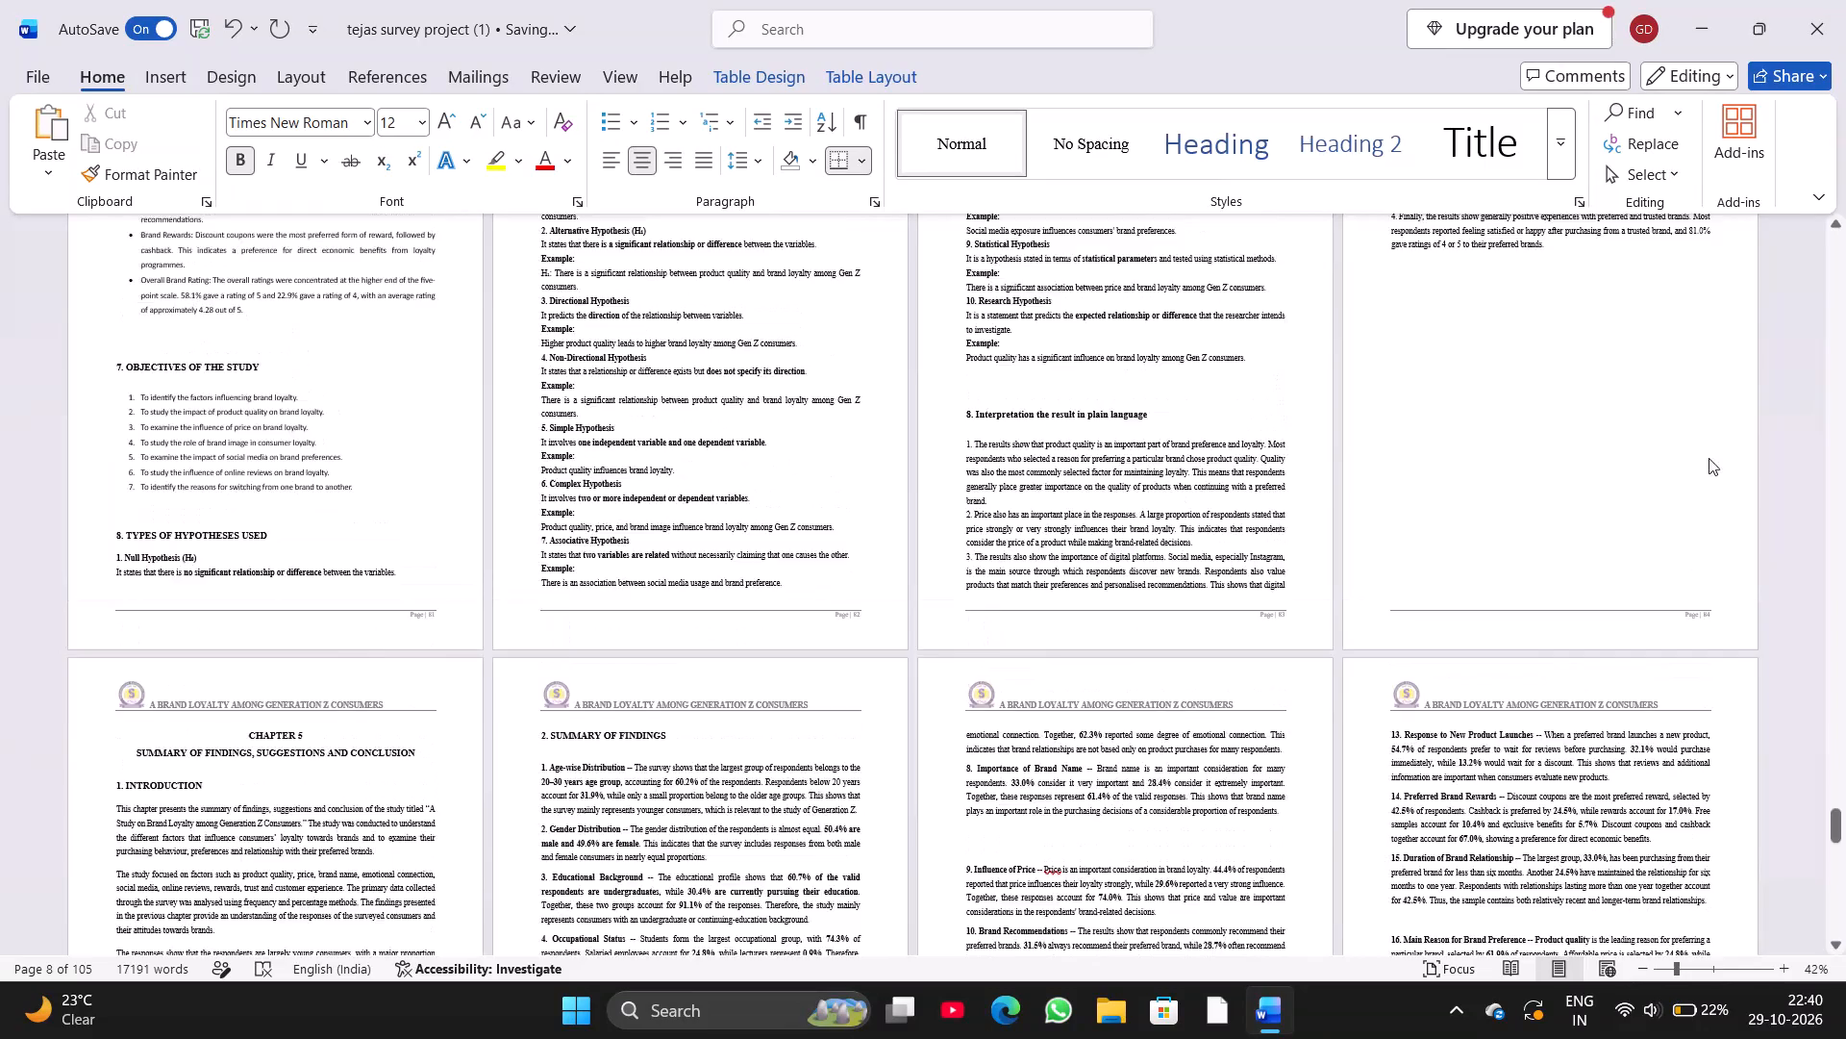
scroll(1709, 458, up, 20)
scroll(1709, 458, up, 20)
scroll(1709, 458, up, 20)
scroll(1709, 458, up, 20)
scroll(1709, 458, up, 20)
scroll(1709, 458, up, 20)
scroll(1709, 458, down, 1)
scroll(1709, 458, up, 20)
scroll(1709, 458, up, 20)
scroll(1709, 458, up, 20)
scroll(1709, 458, up, 20)
scroll(1709, 458, up, 20)
scroll(1709, 458, up, 20)
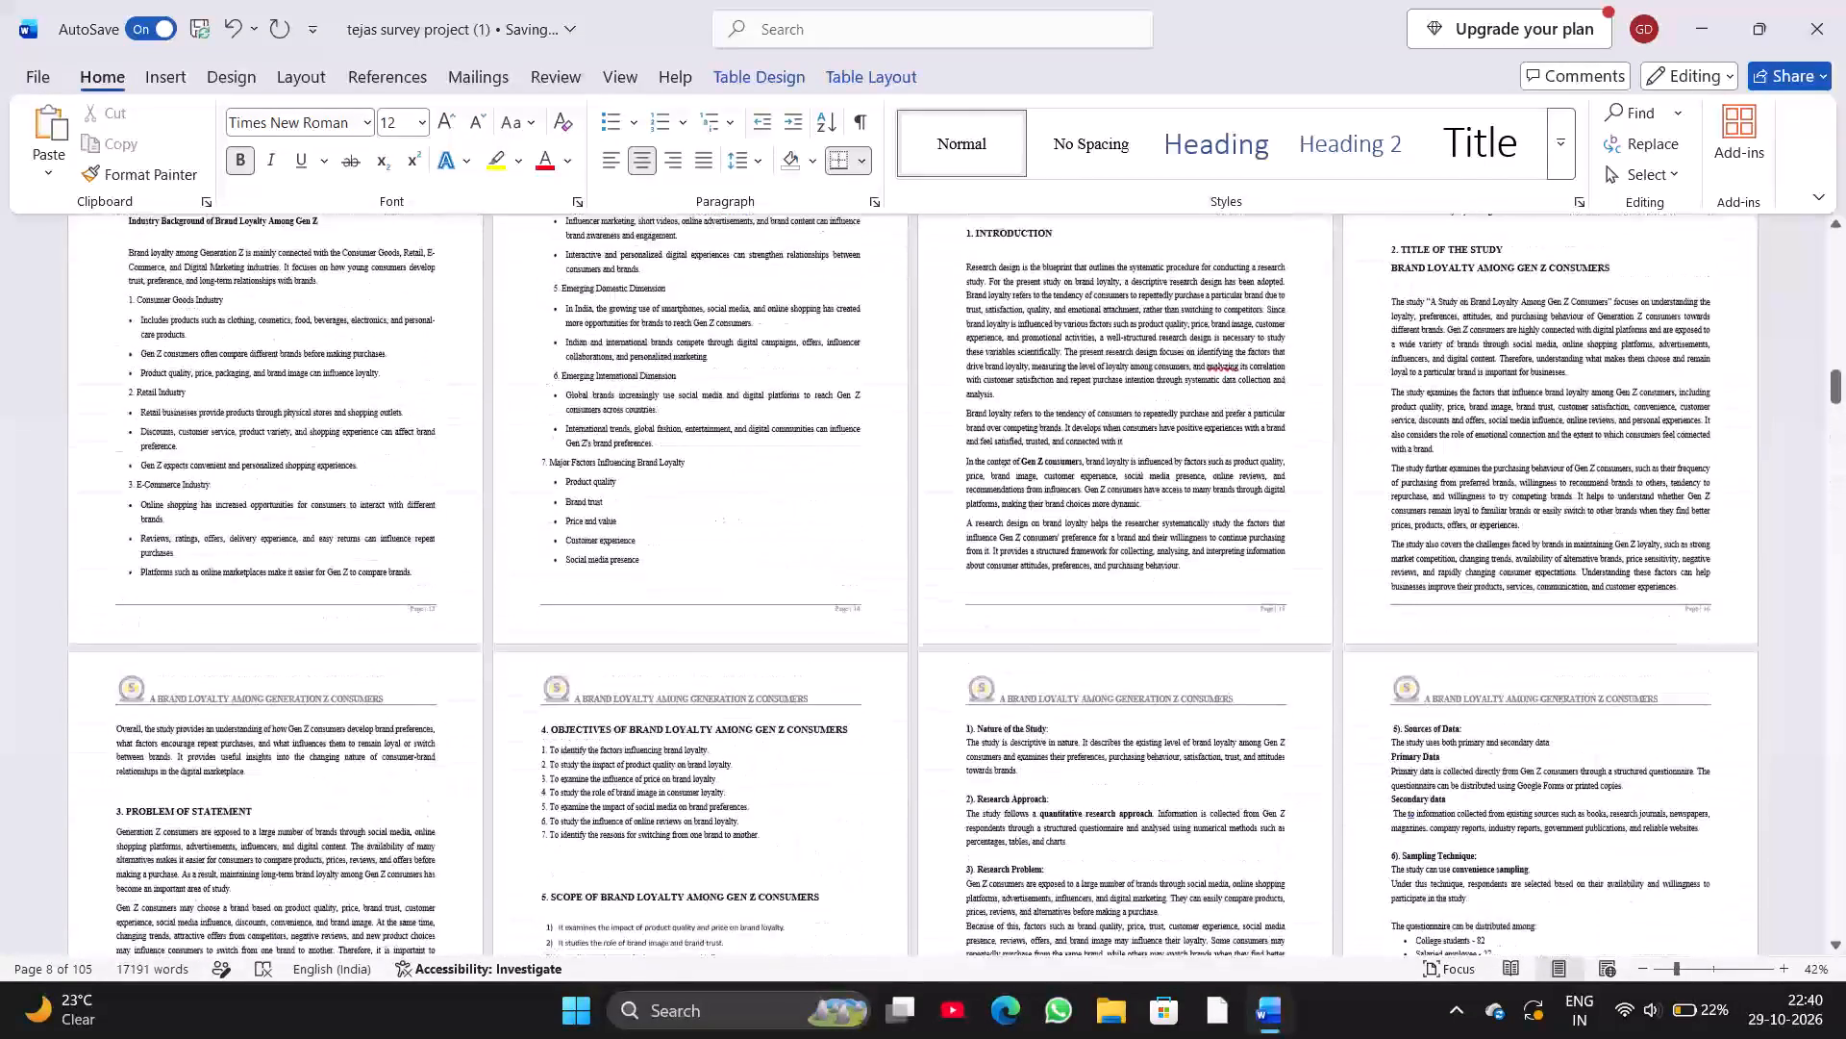
scroll(1709, 458, up, 20)
scroll(1709, 458, up, 1)
scroll(1709, 458, up, 20)
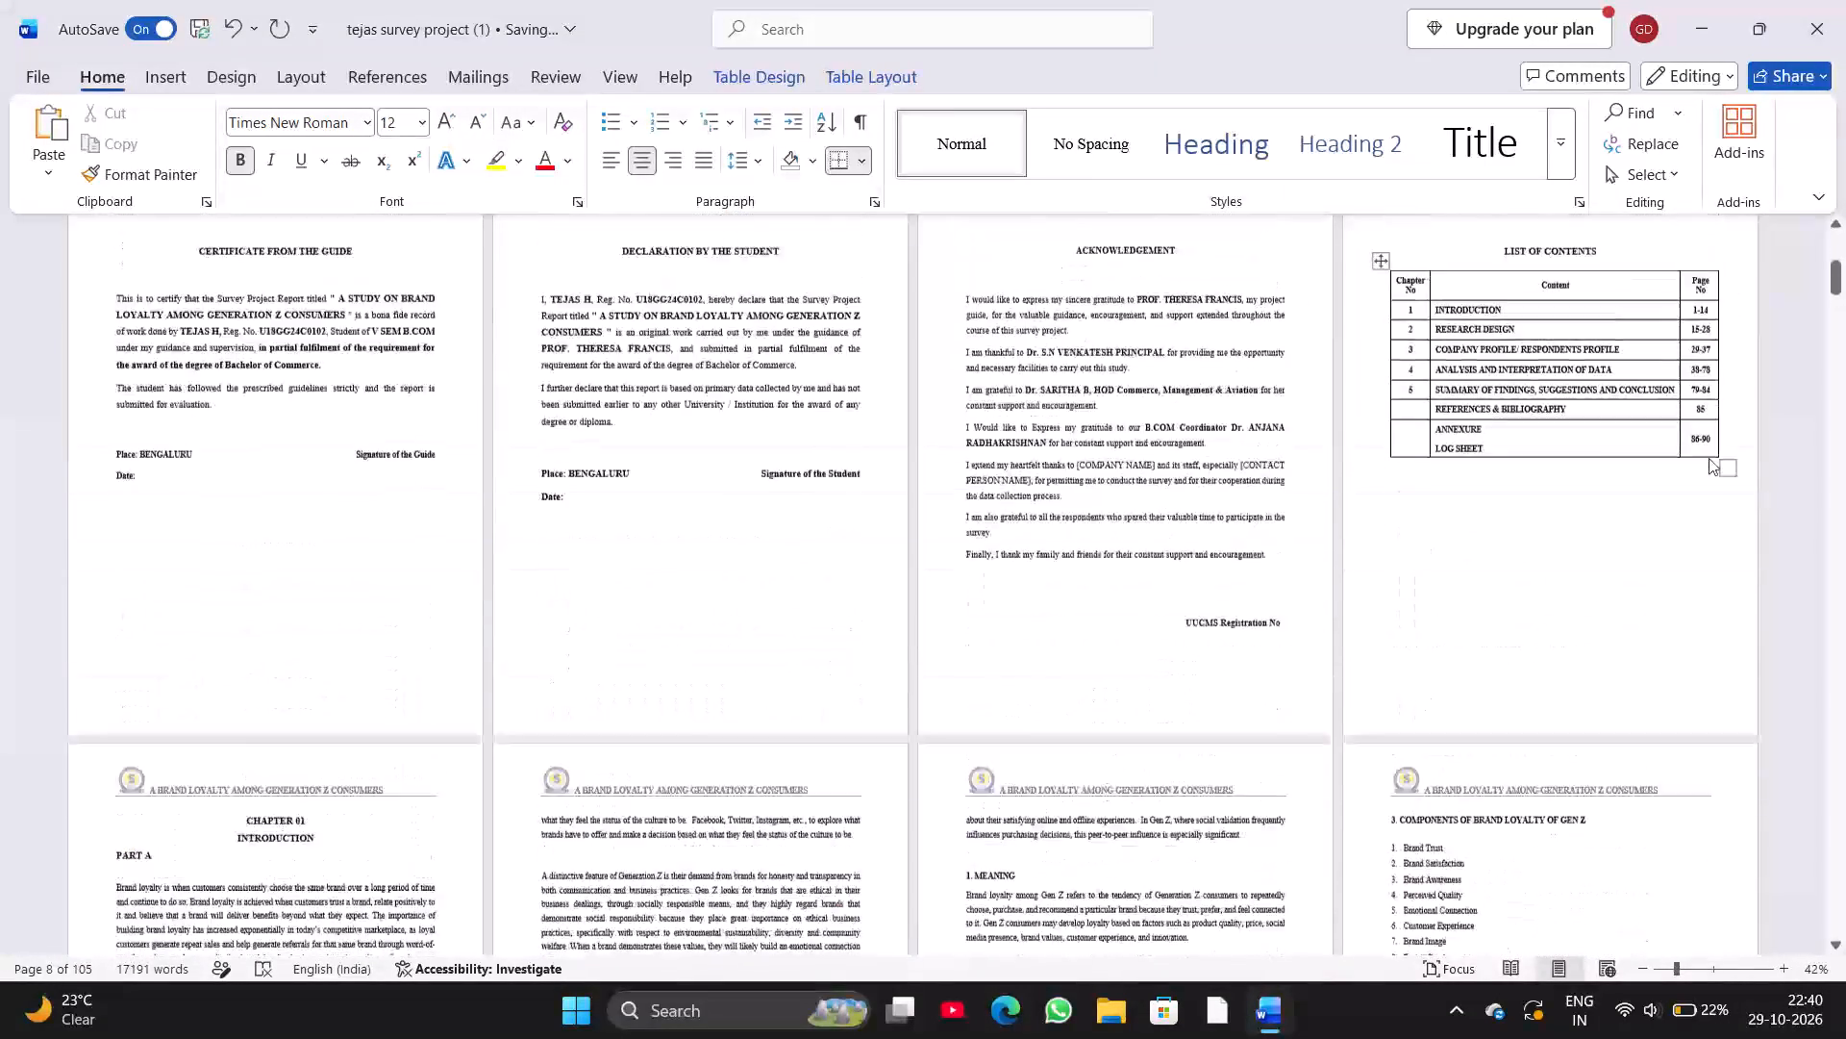
scroll(1709, 458, up, 4)
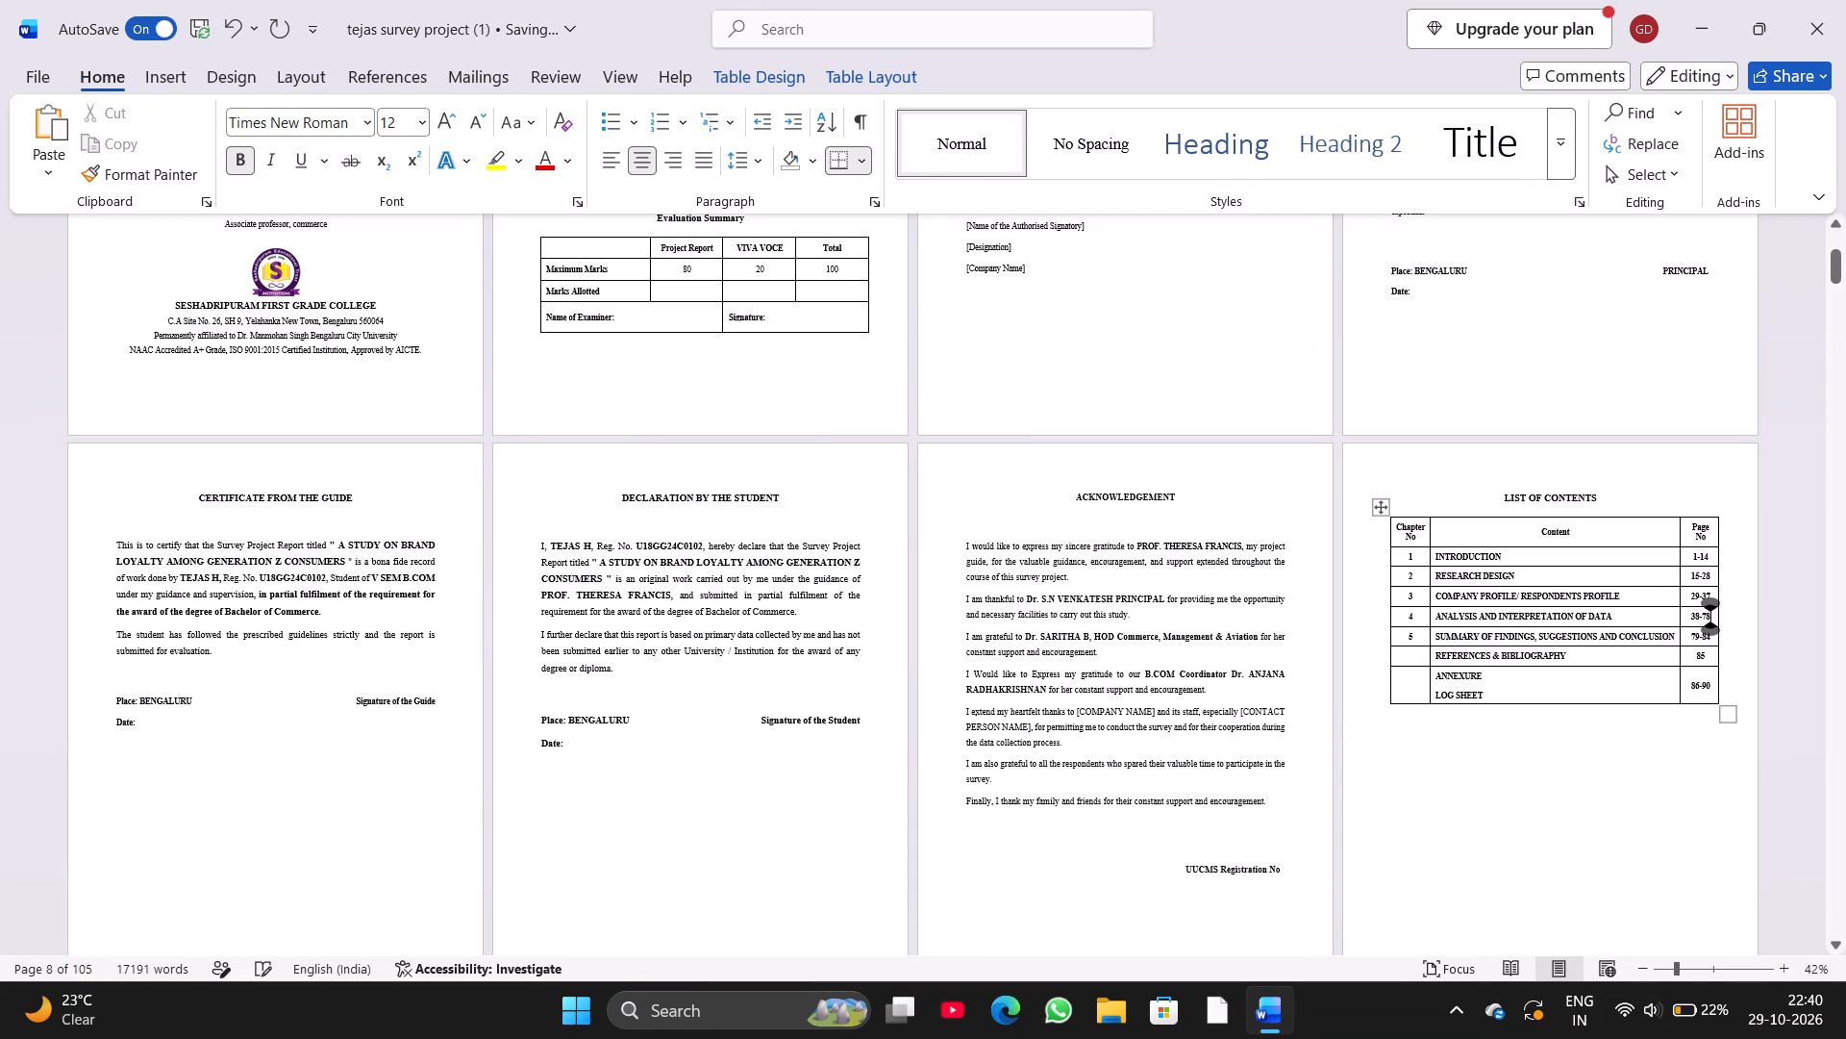
In the list of contents, set the Analysis and Interpretation row's last page to 84 and the Summary of Findings row's first page to 85.
key(BackSpace)
key(BackSpace)
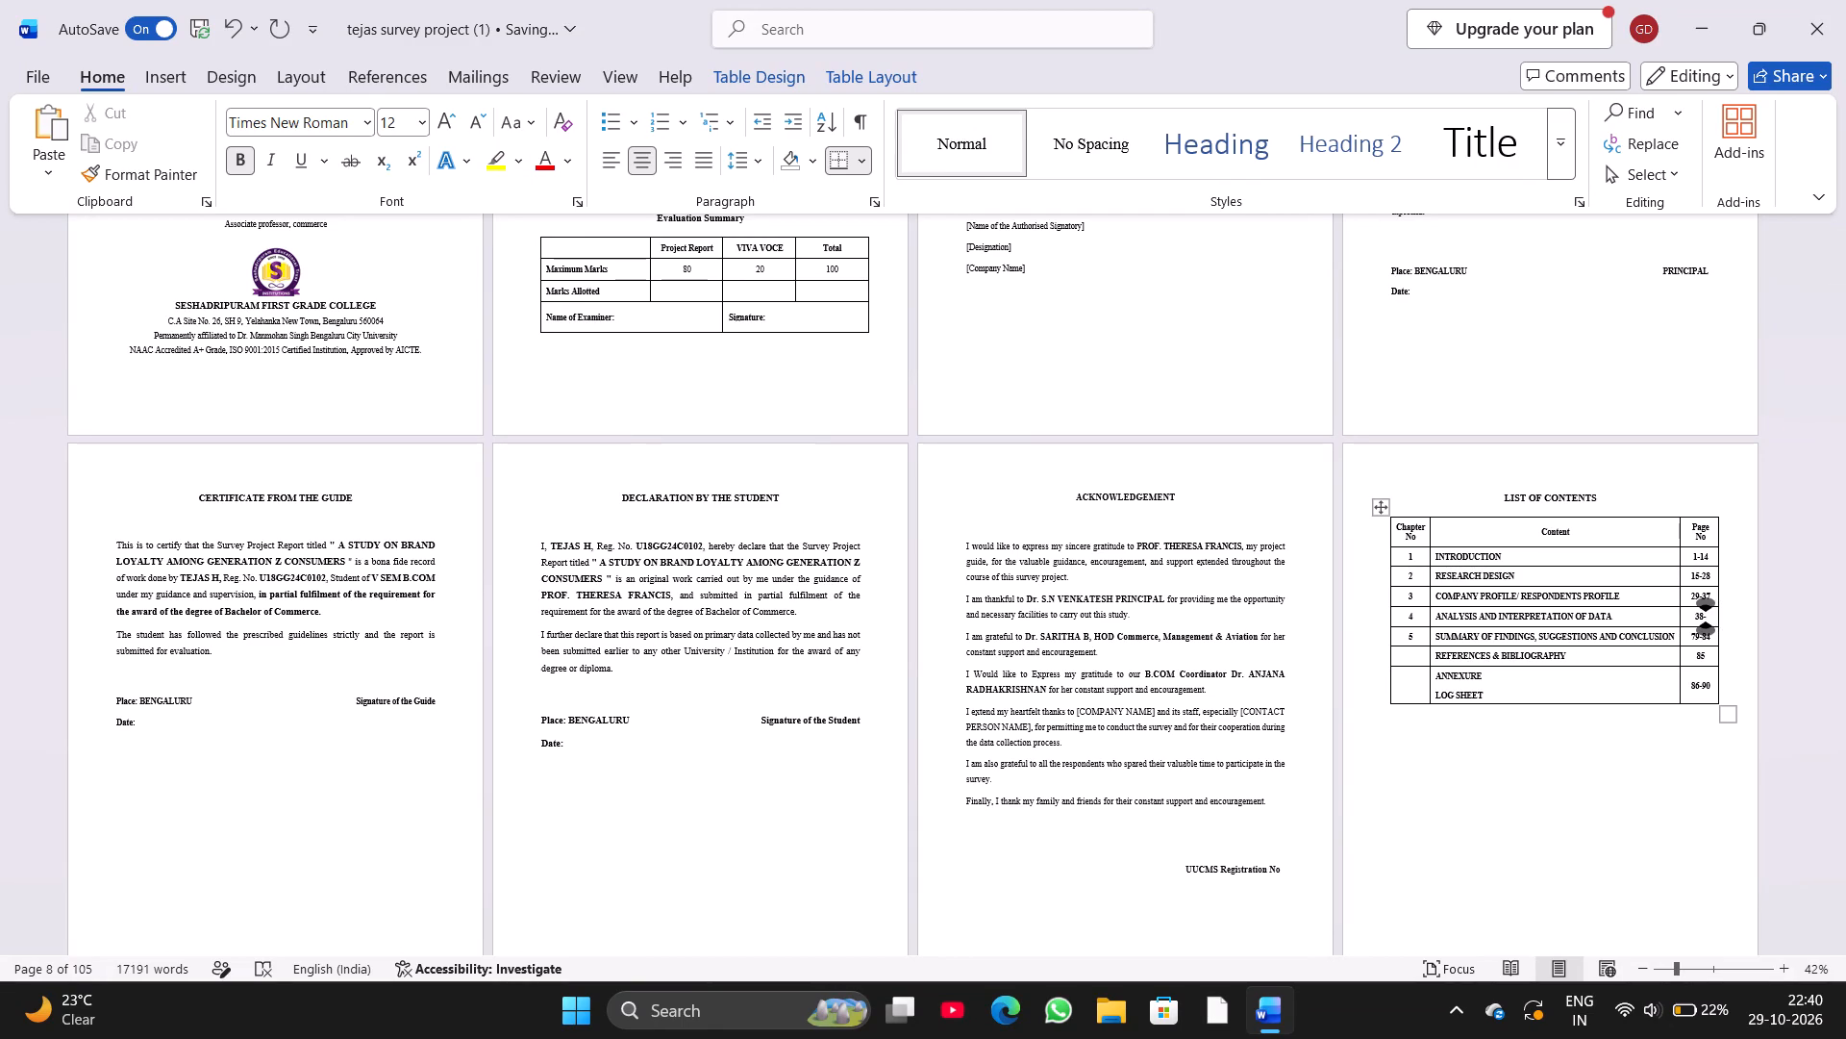
text(84)
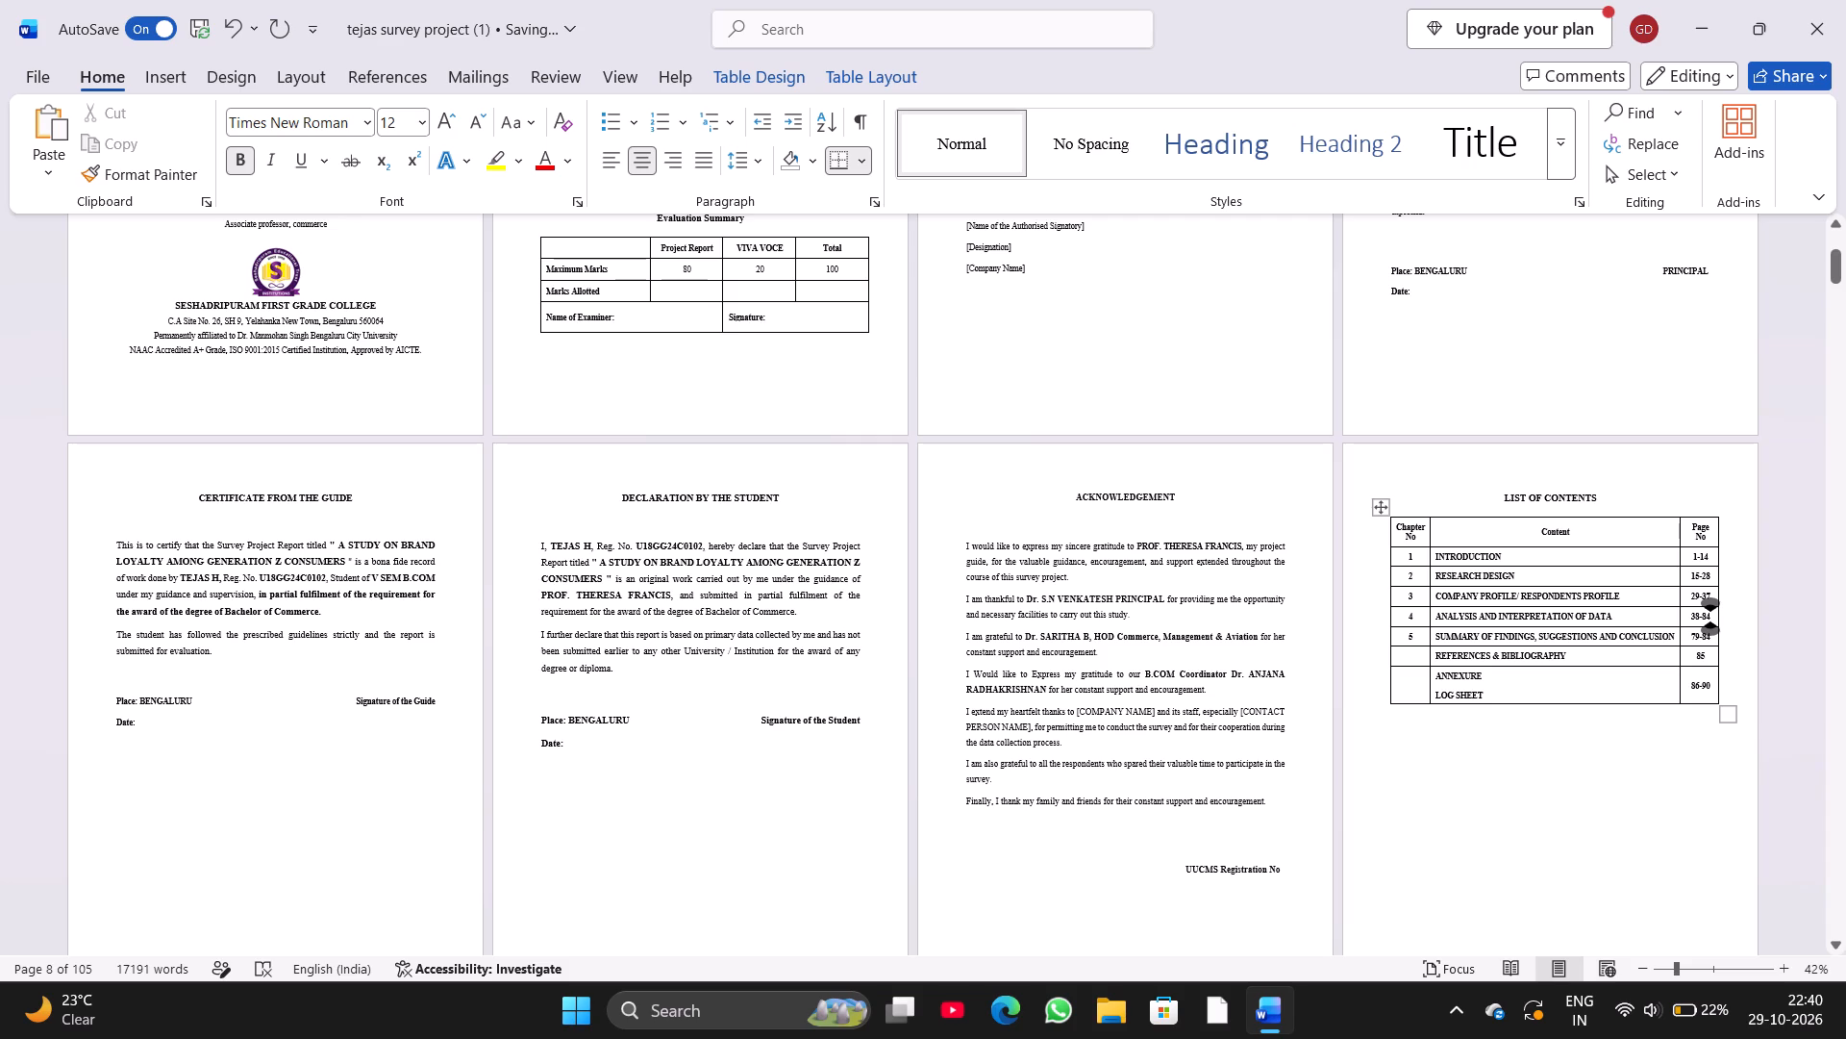
click(1697, 636)
key(BackSpace)
key(BackSpace)
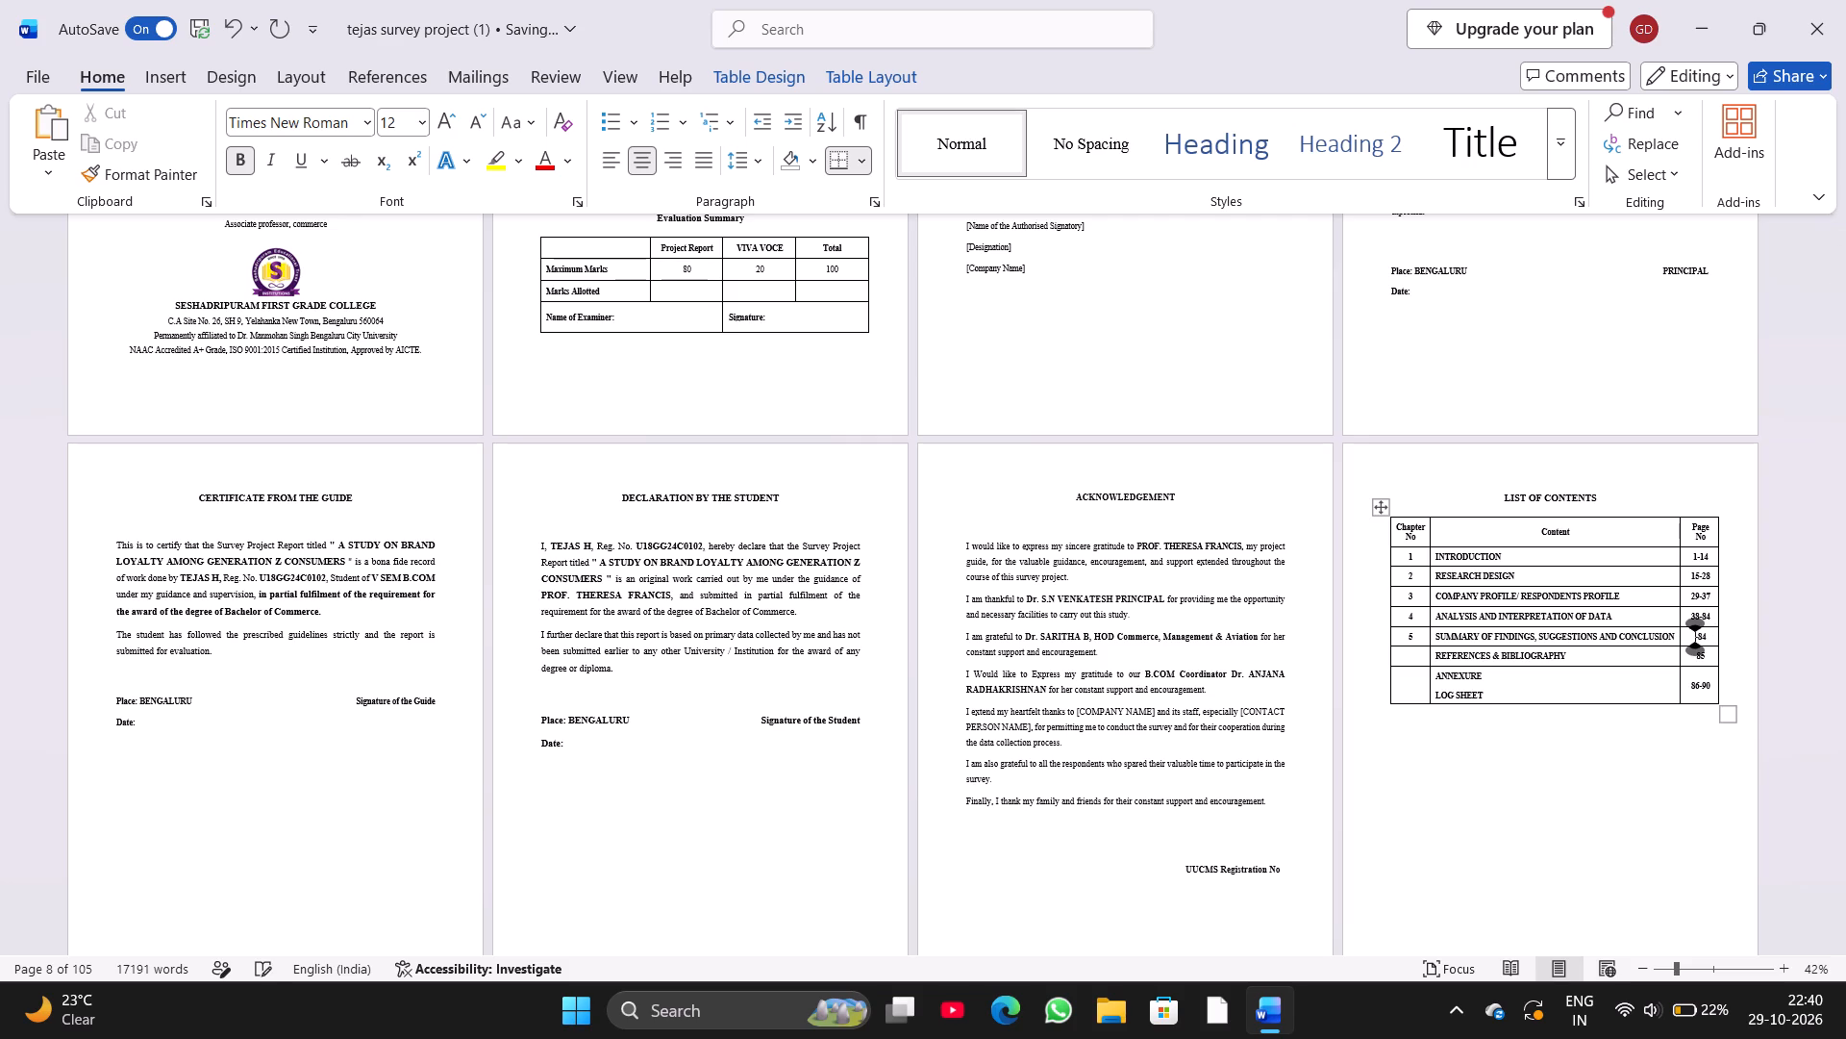
text(85)
Check the page numbers where Chapter 5 ends and the References and Annexures begin against the list of contents.
right_click(1836, 789)
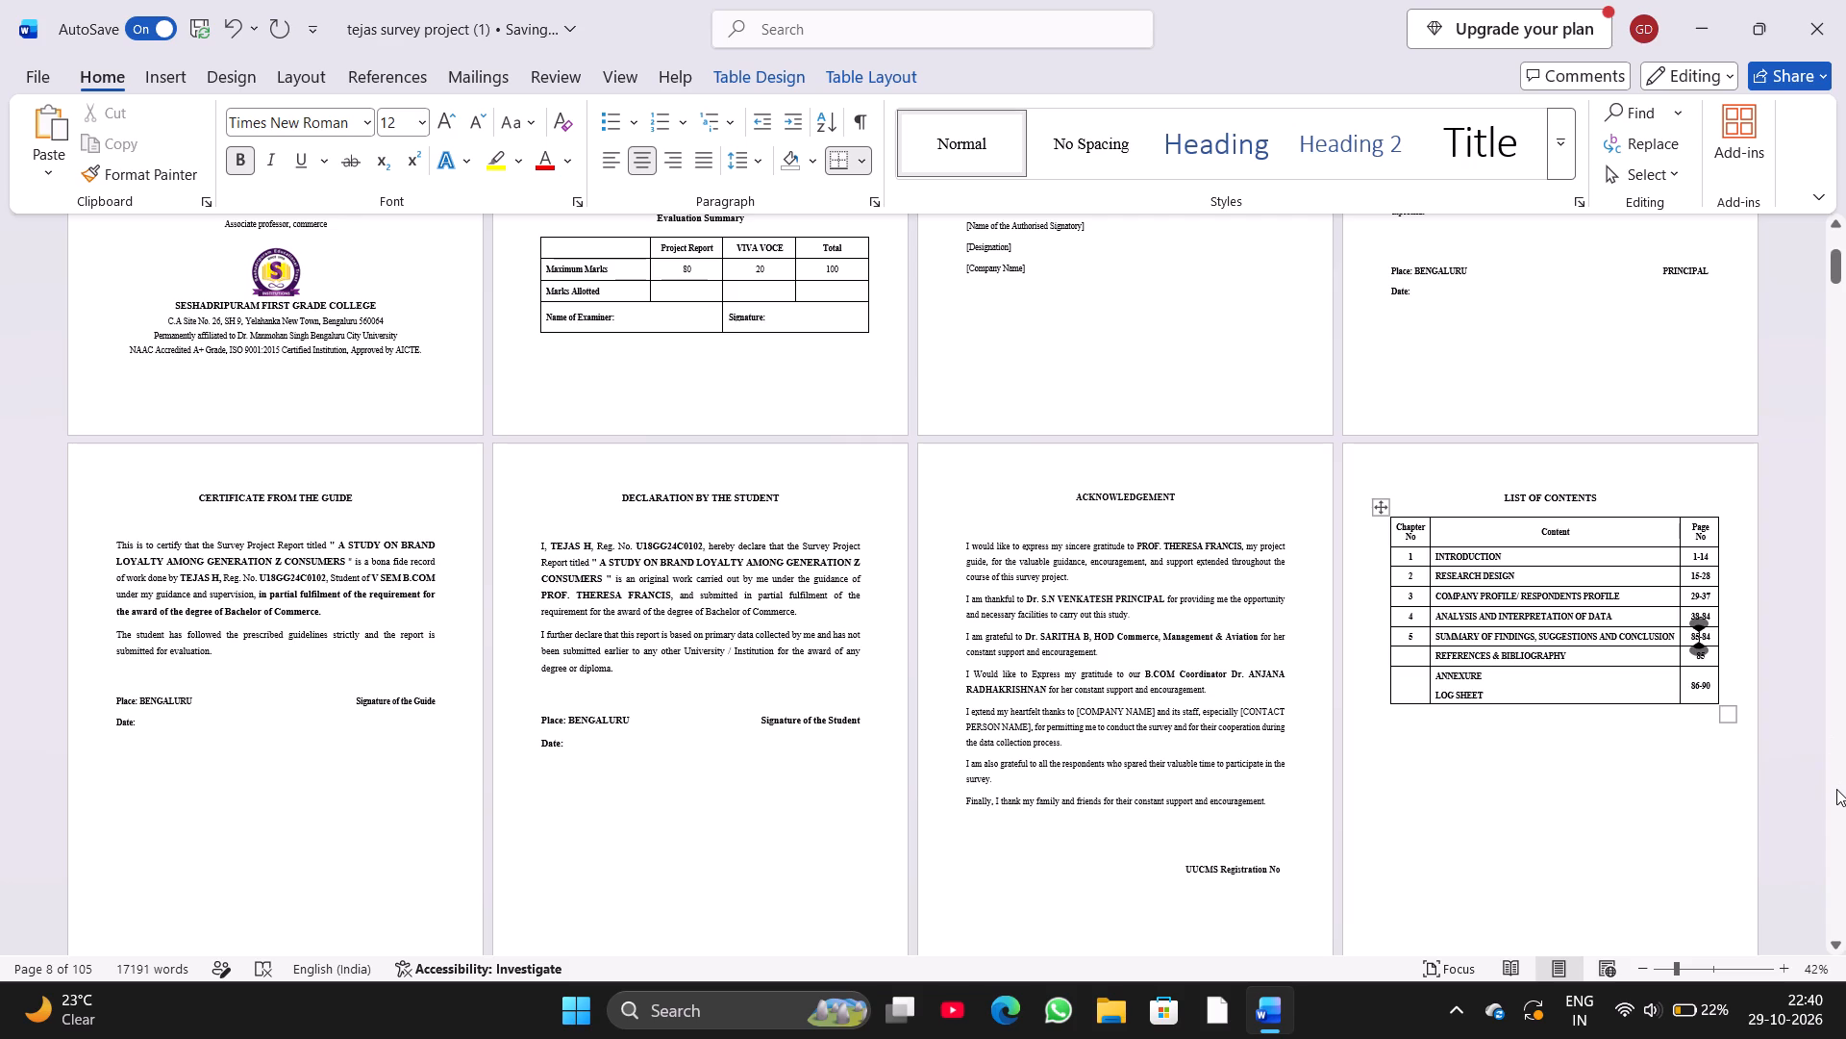
click(1835, 803)
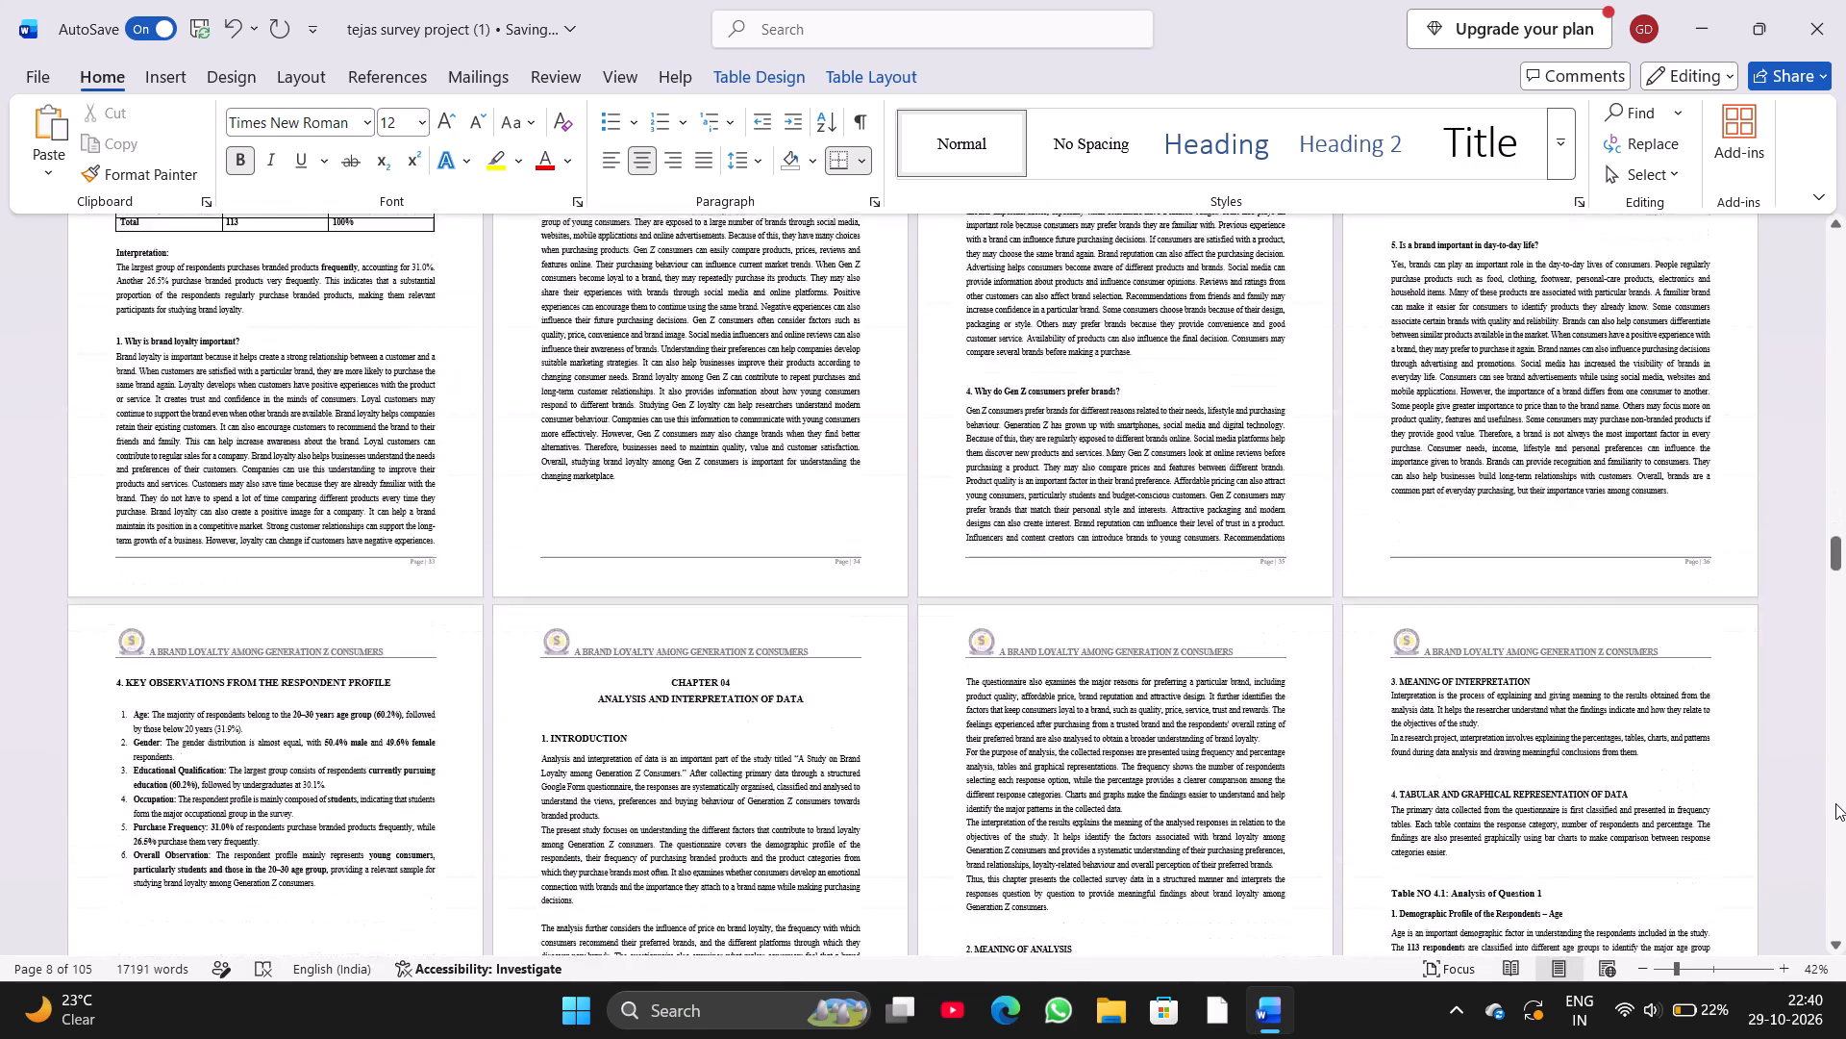
click(1835, 803)
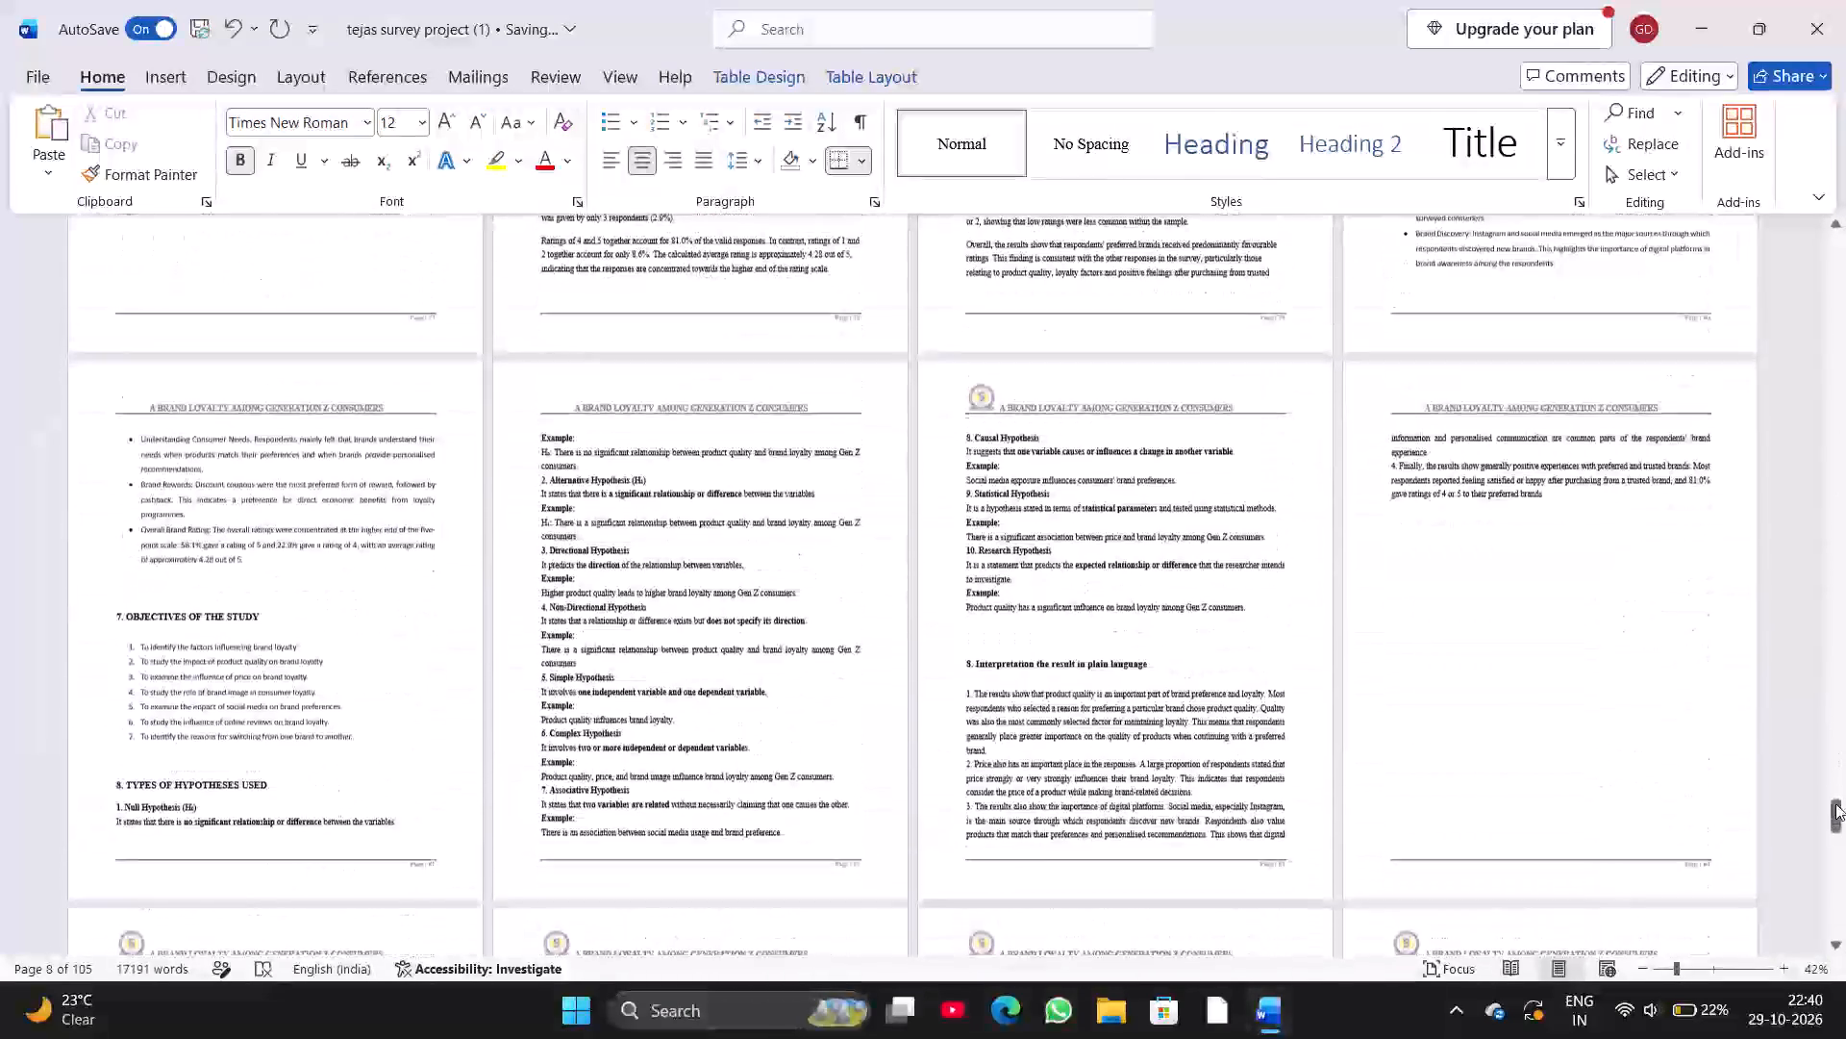
click(1835, 803)
click(1835, 803)
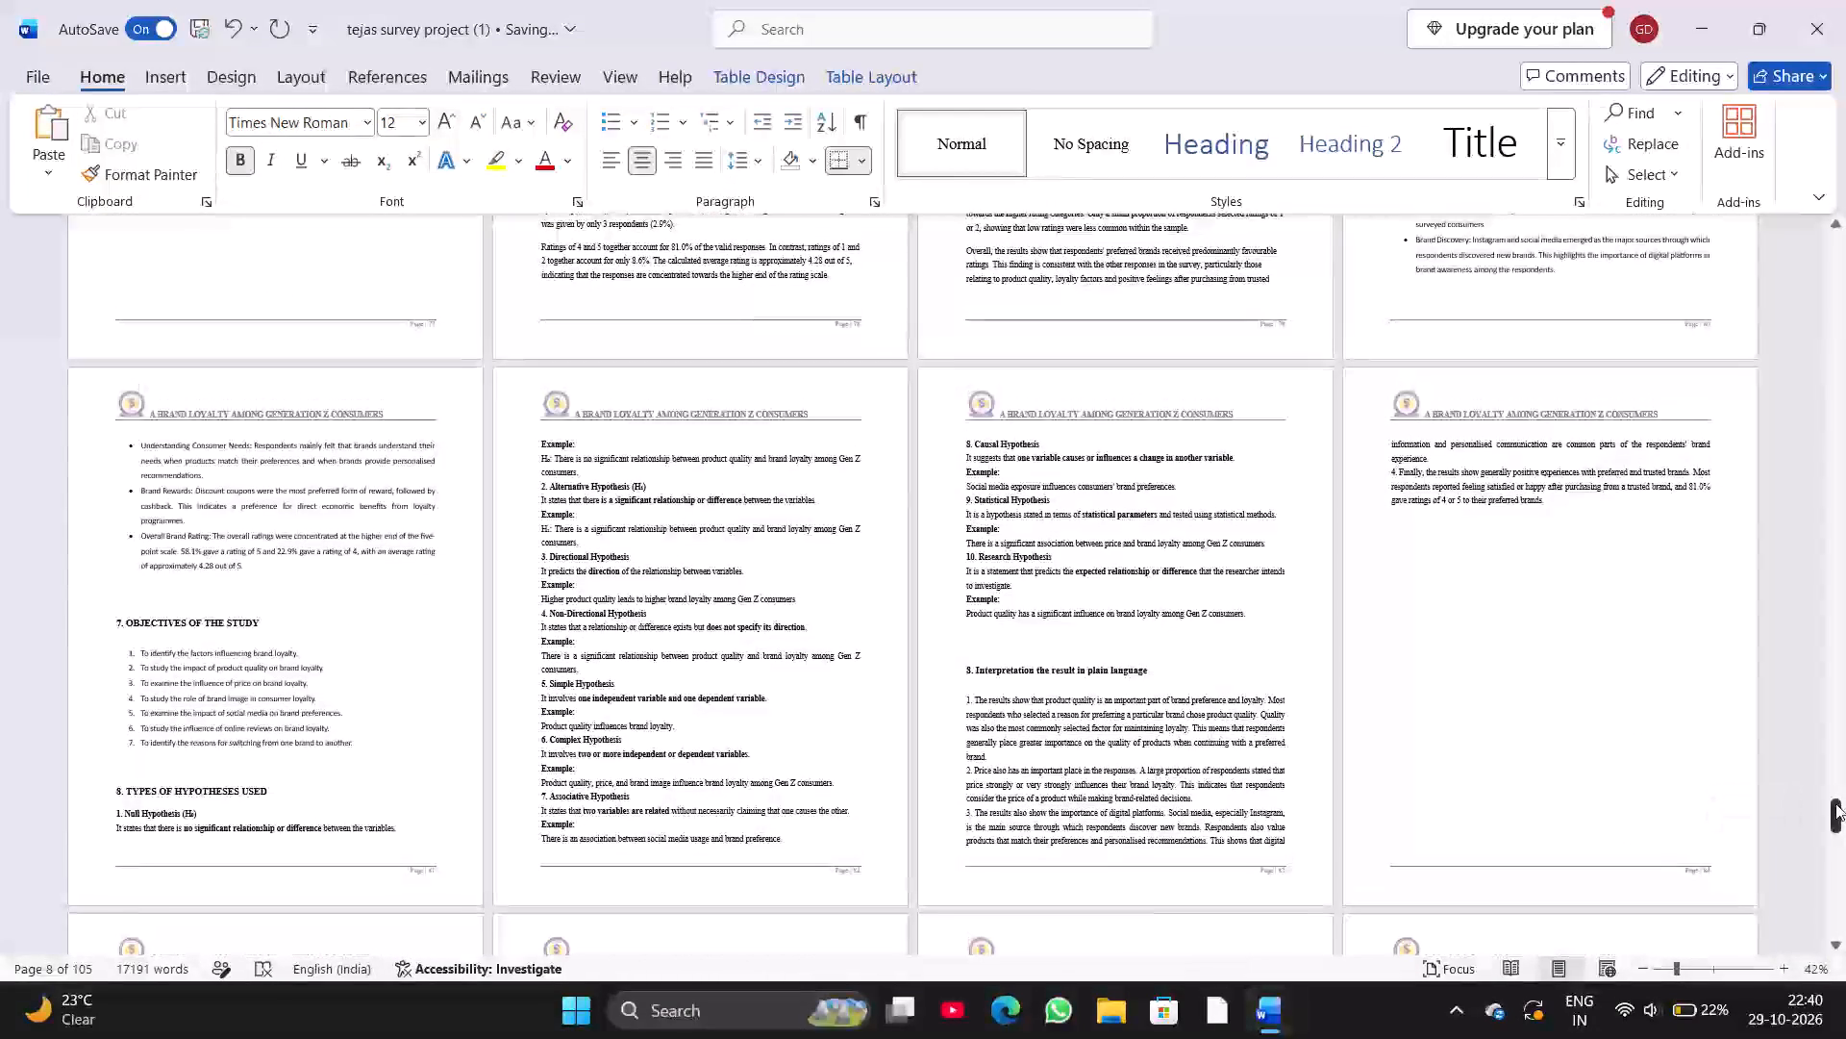
scroll(1226, 444, down, 2)
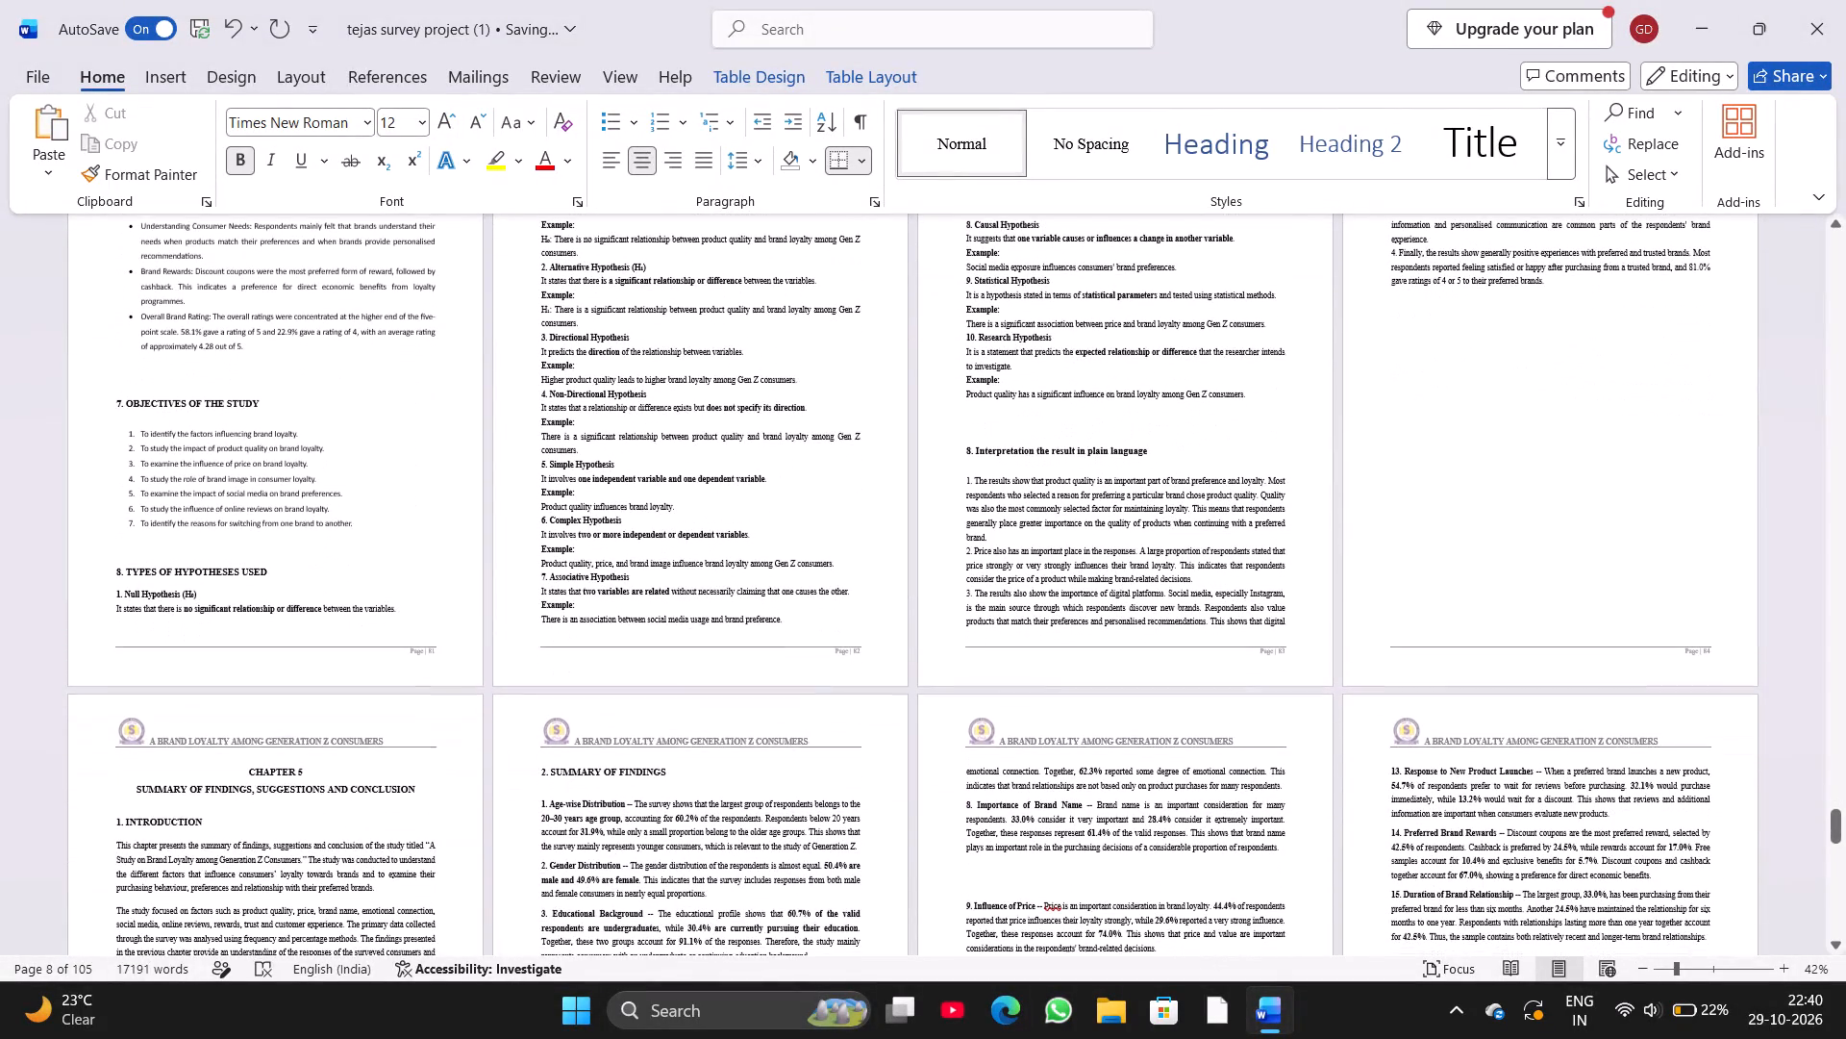
scroll(1226, 444, down, 4)
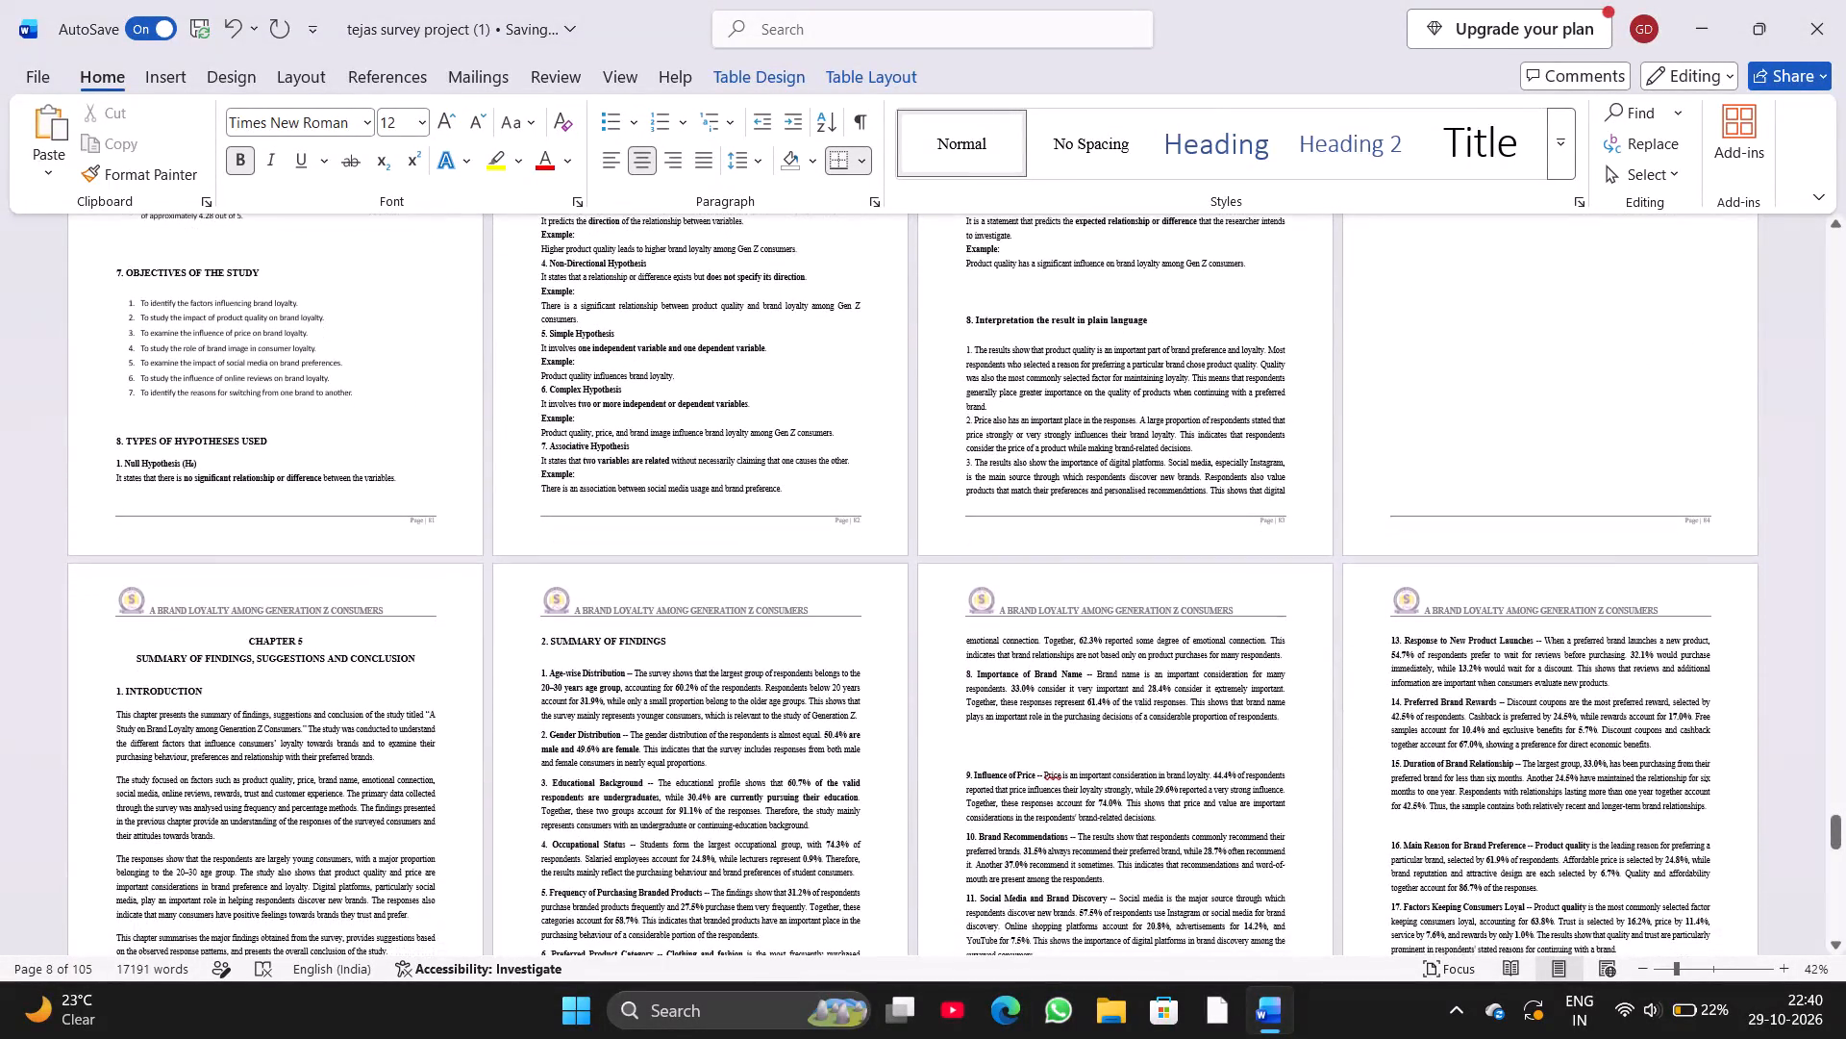
scroll(1226, 444, down, 2)
scroll(1226, 444, right, 1)
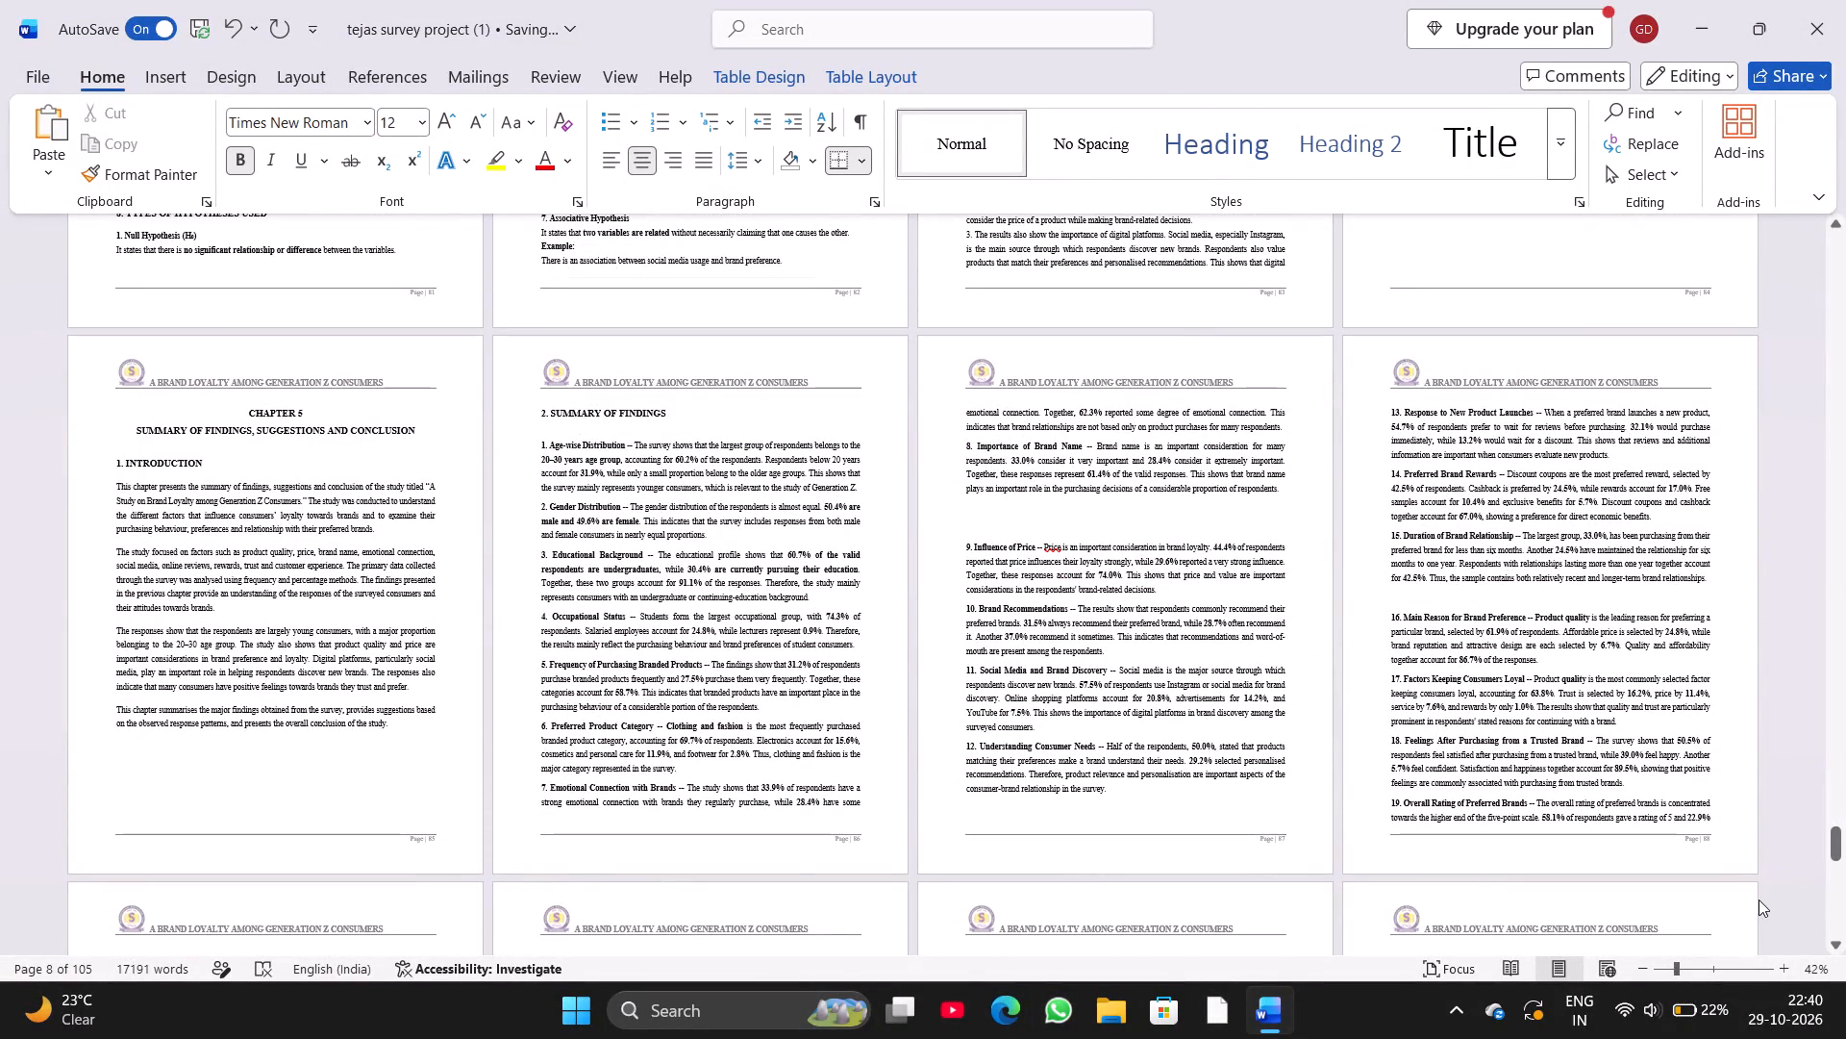
click(1788, 968)
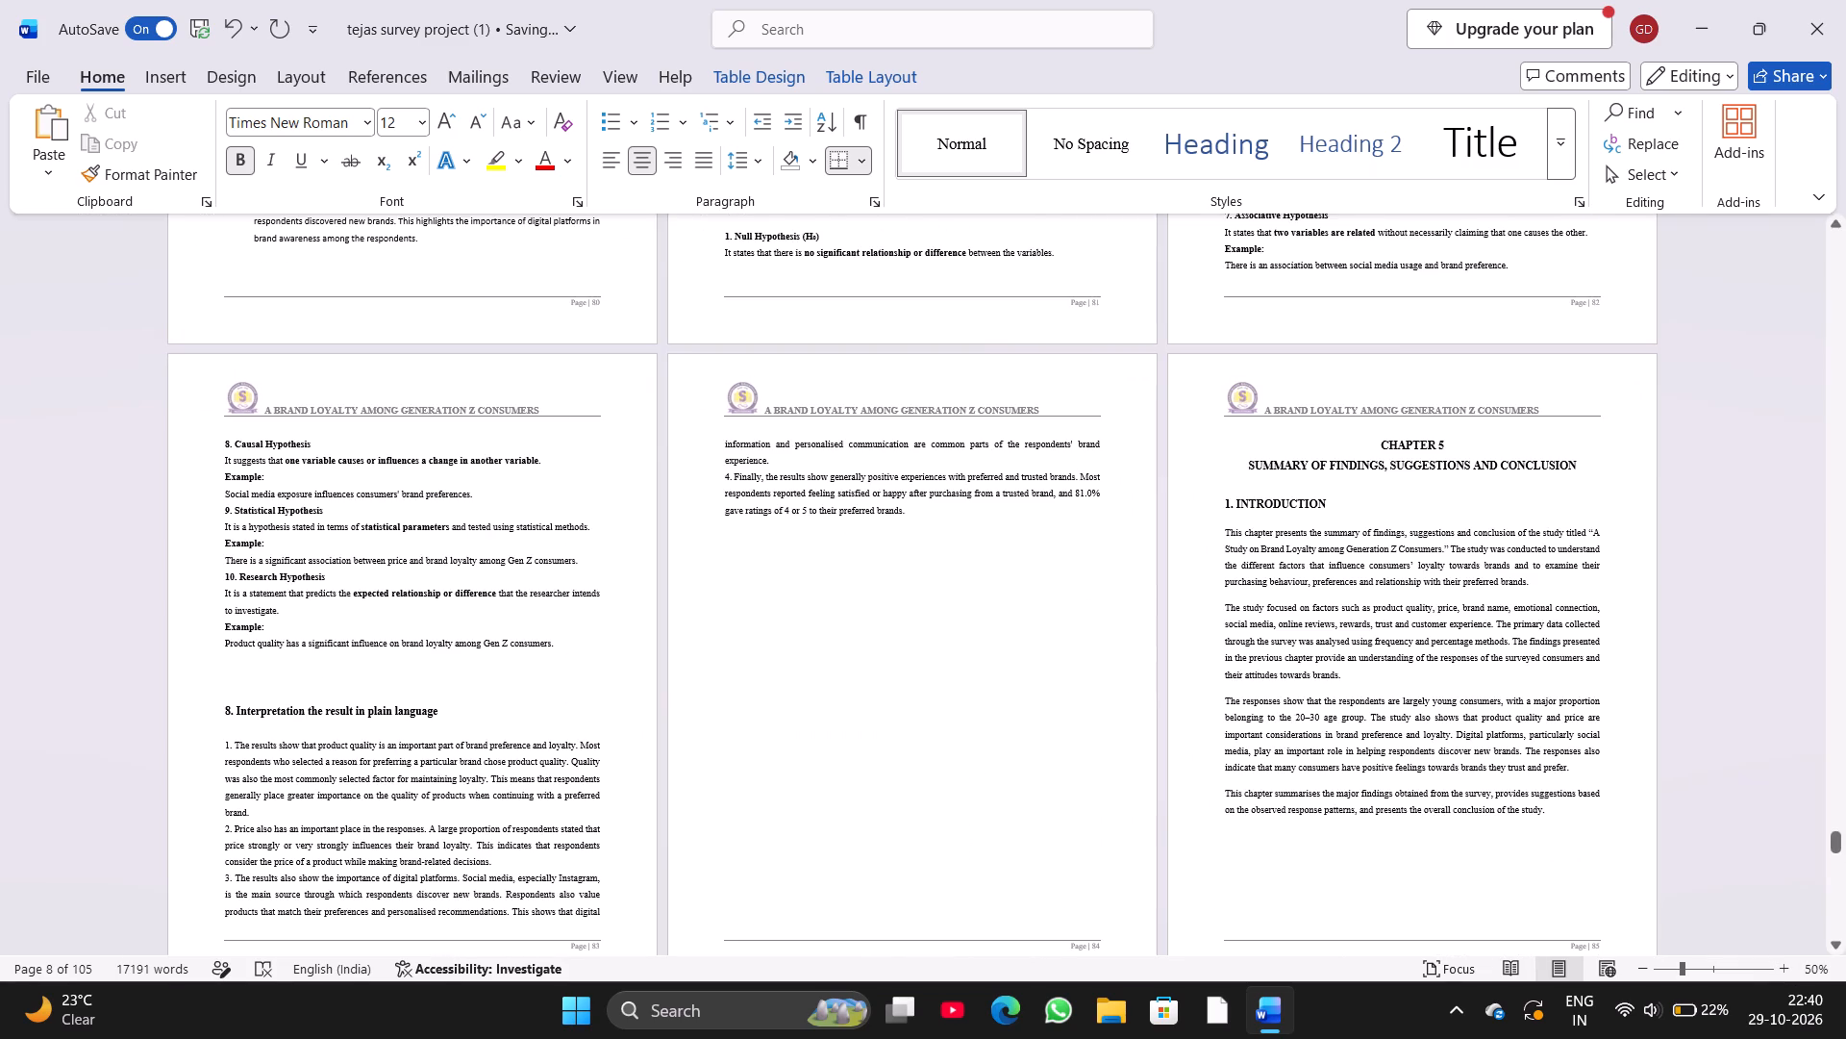
scroll(1114, 734, down, 2)
scroll(1240, 504, down, 11)
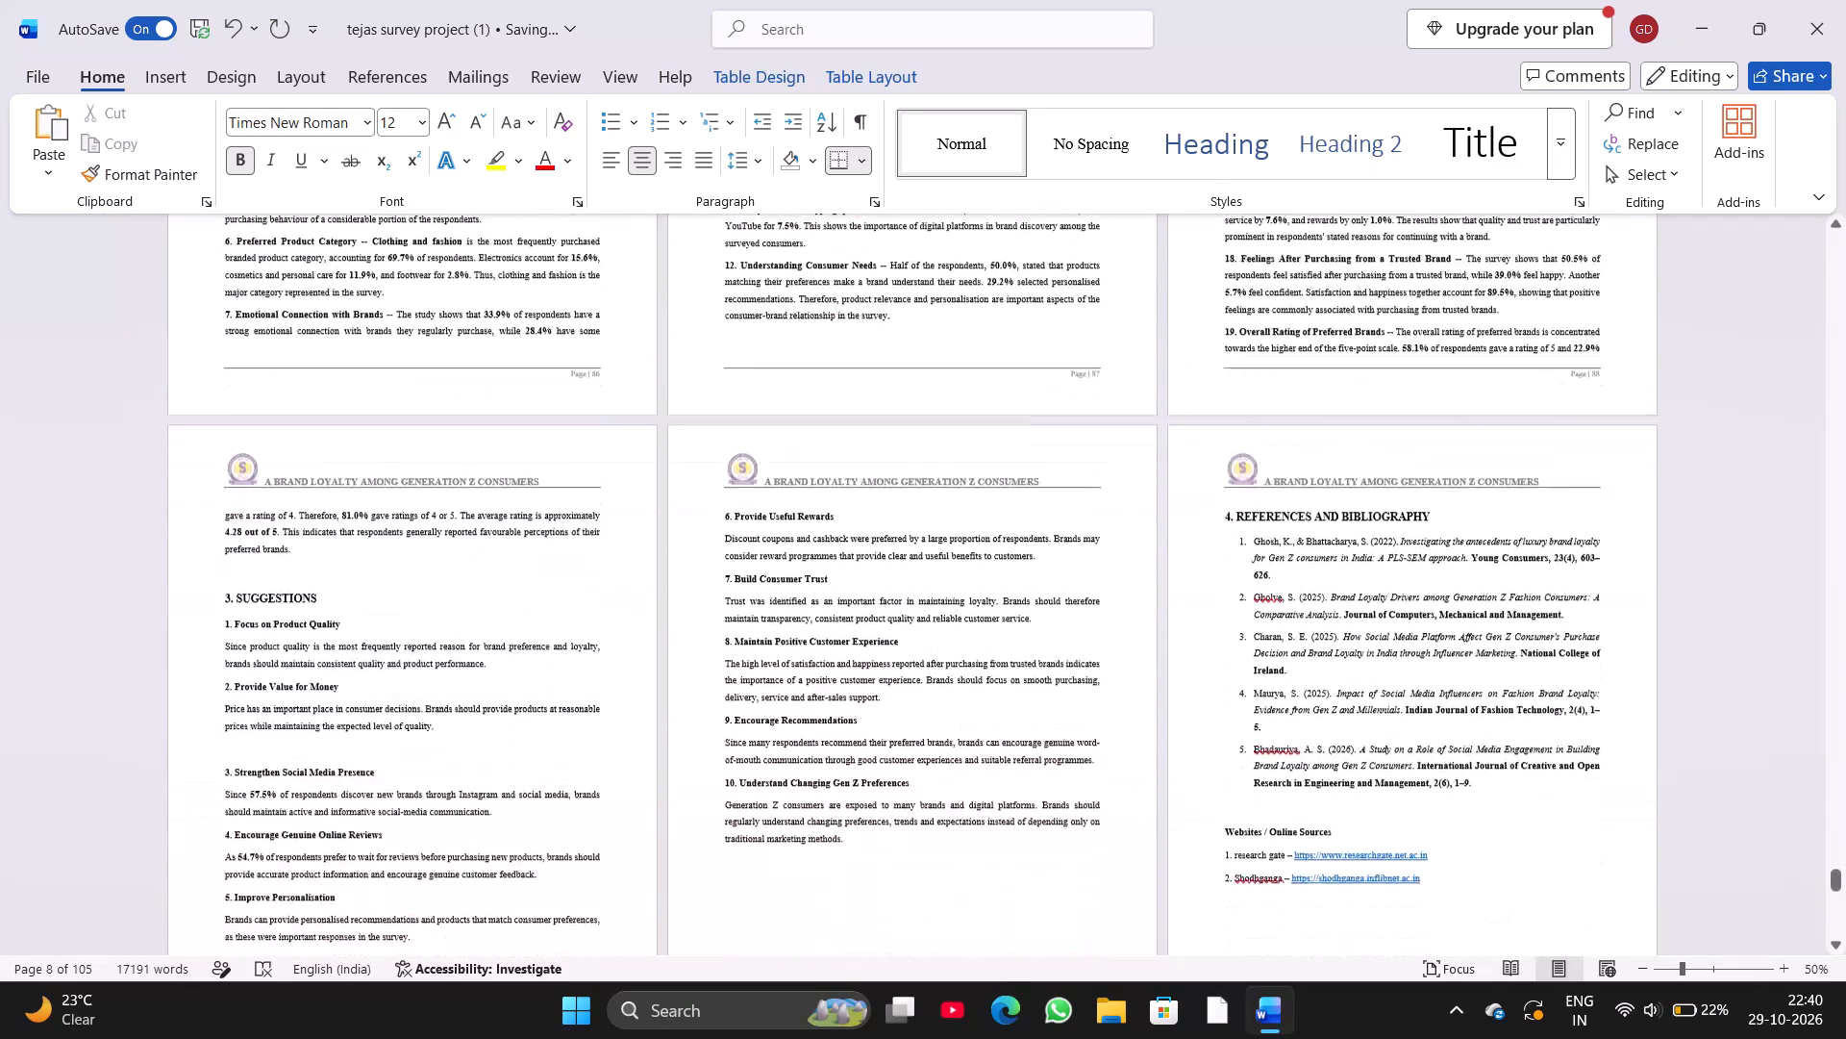
scroll(1240, 504, down, 5)
scroll(1240, 504, up, 2)
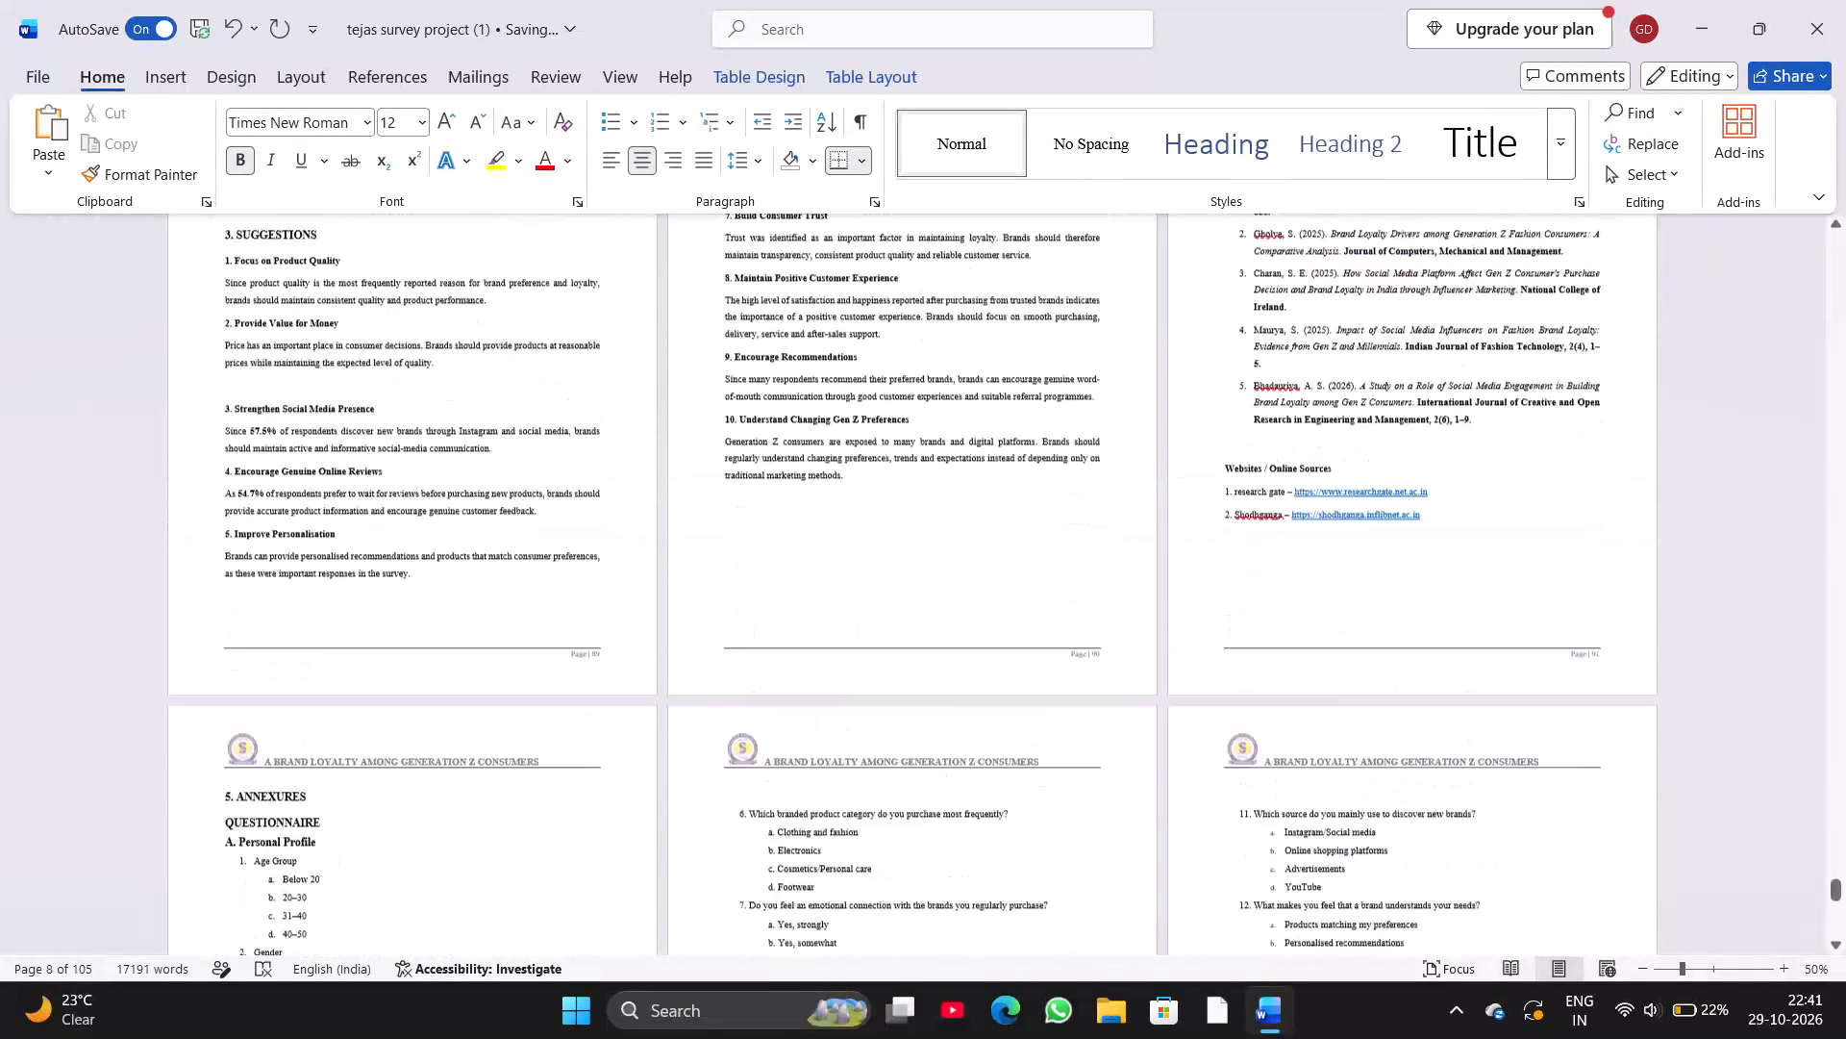
scroll(1240, 504, up, 1)
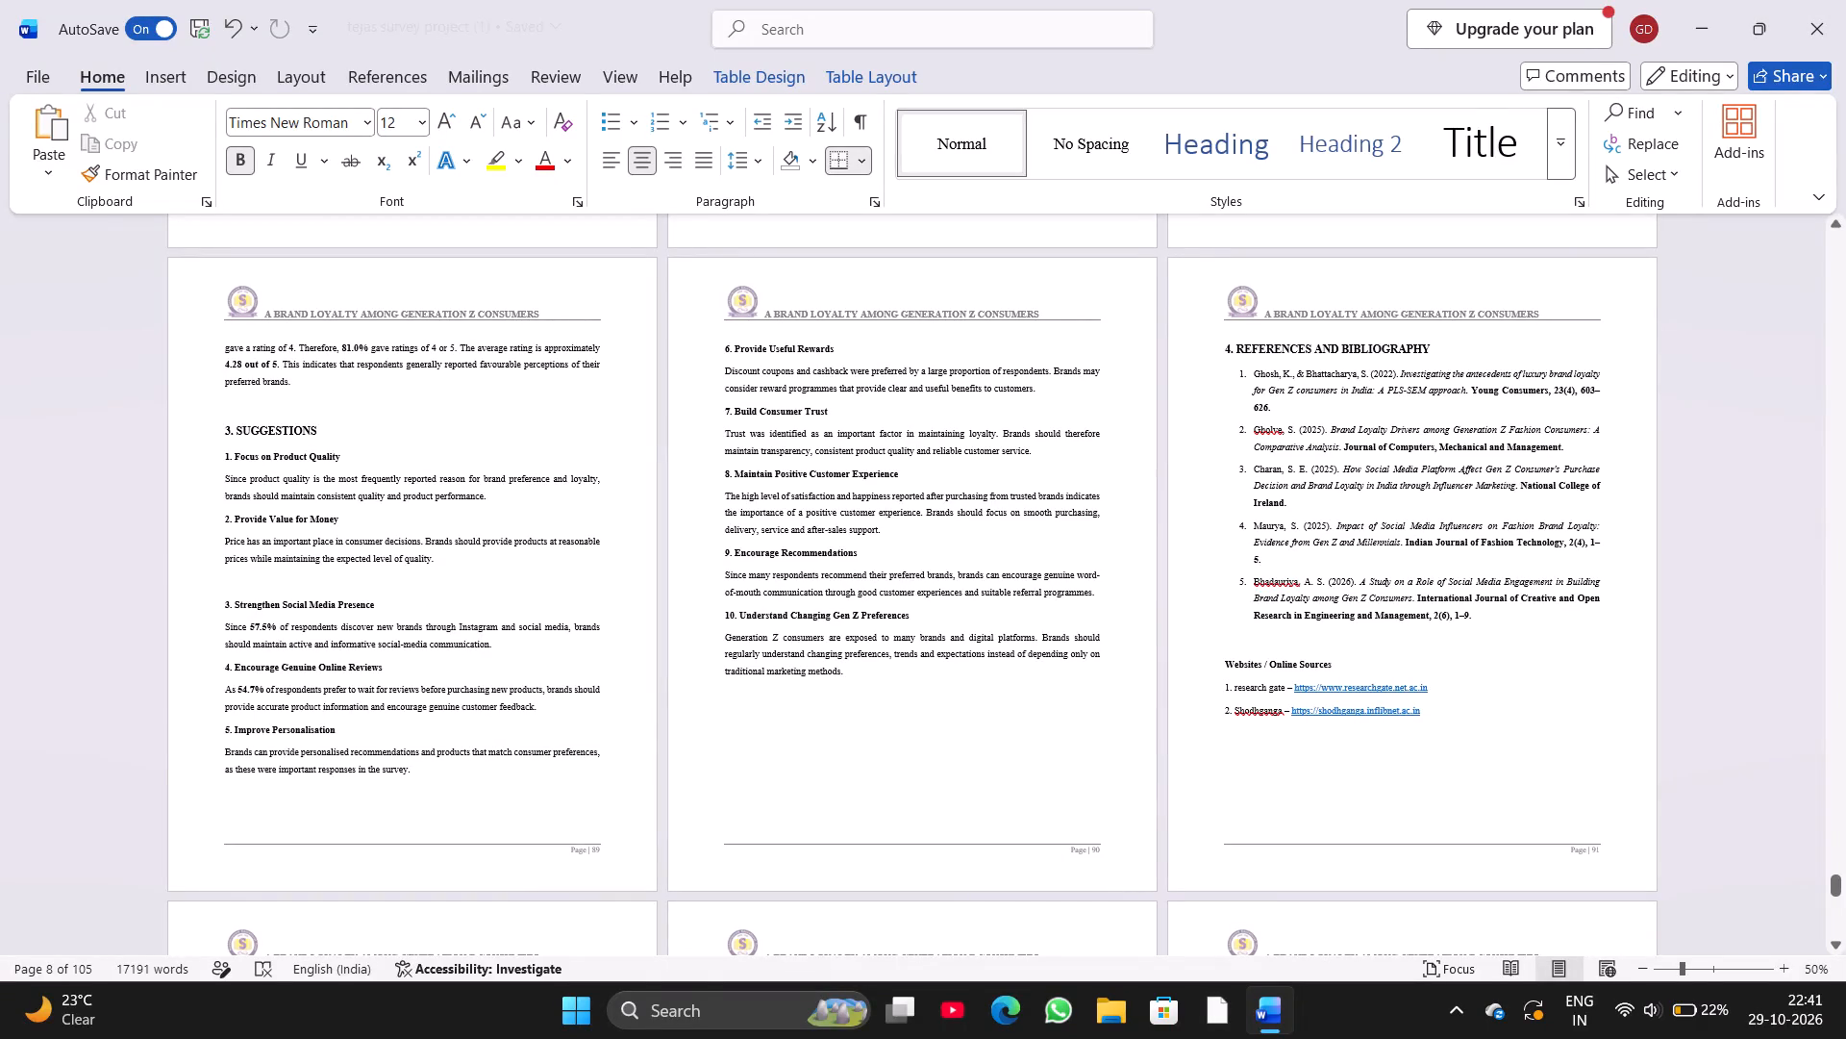
scroll(1063, 501, up, 20)
scroll(1063, 501, up, 20)
scroll(1063, 501, up, 20)
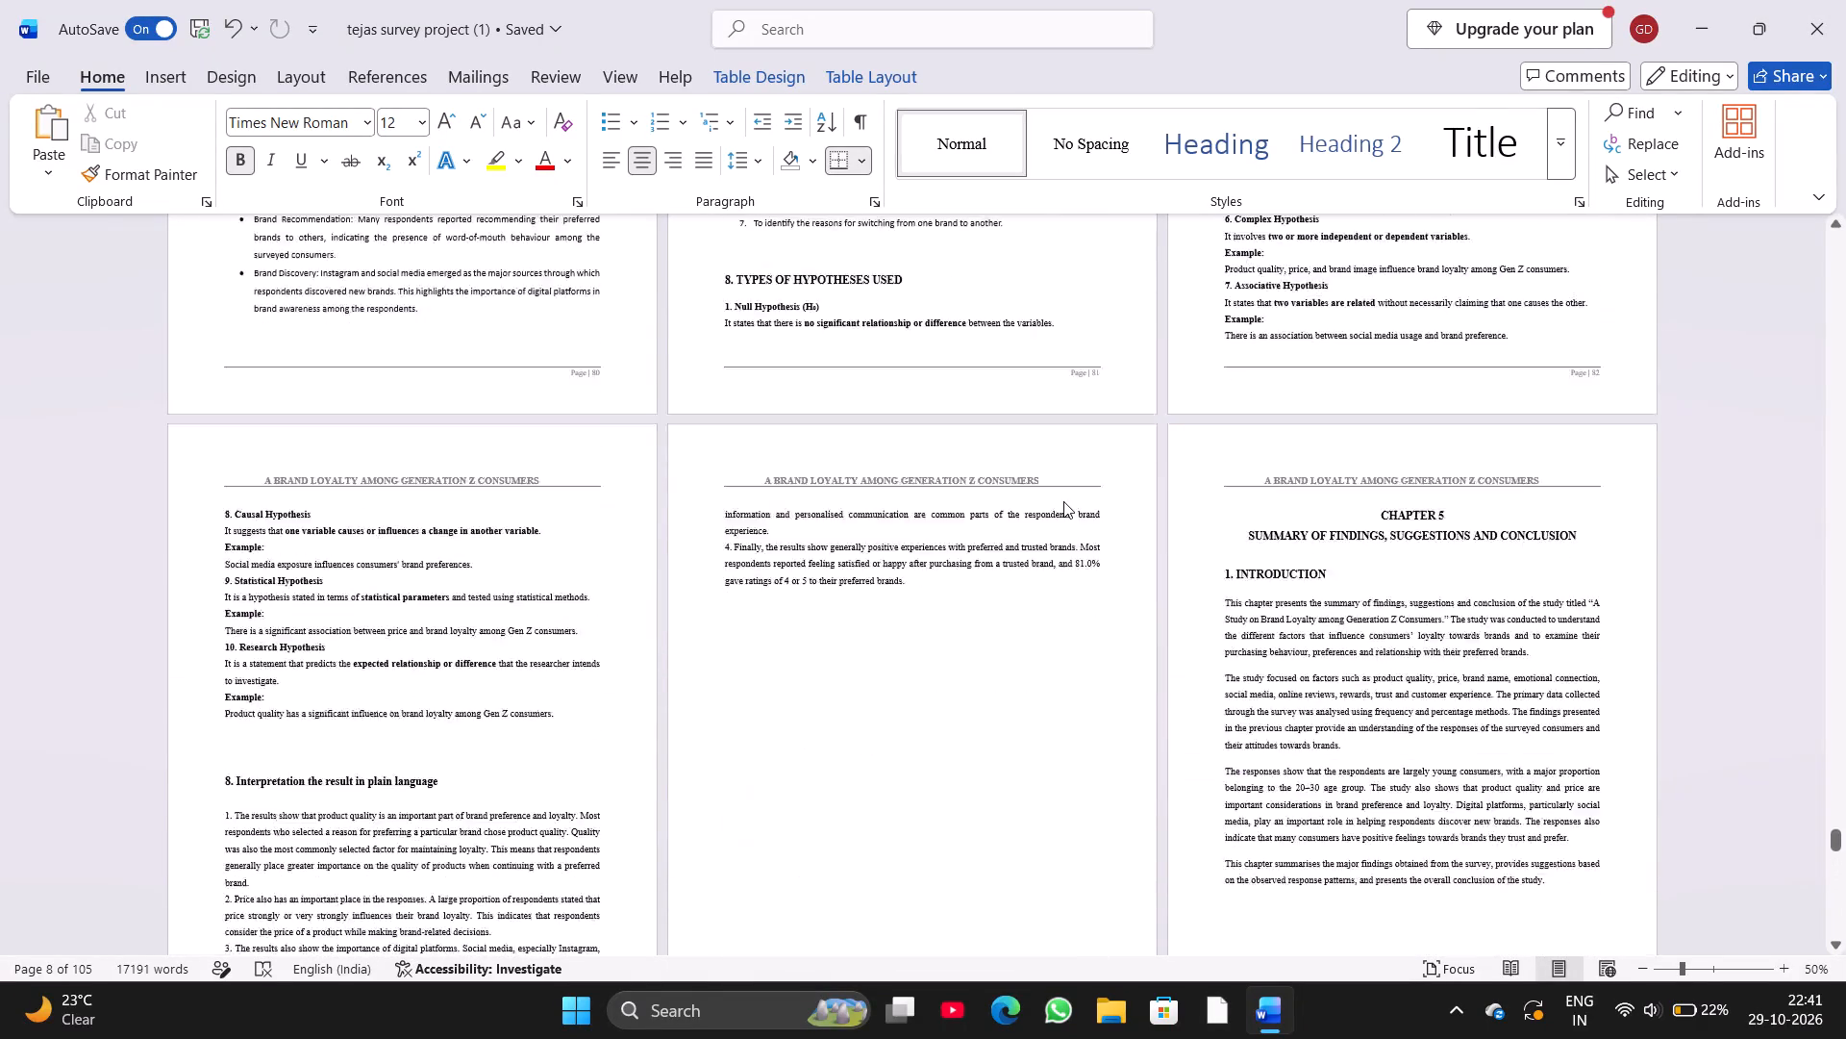
scroll(1063, 501, up, 20)
scroll(1063, 501, up, 20)
scroll(1063, 501, up, 20)
scroll(1063, 501, down, 9)
scroll(1063, 501, up, 20)
scroll(1063, 501, up, 20)
scroll(1063, 501, up, 20)
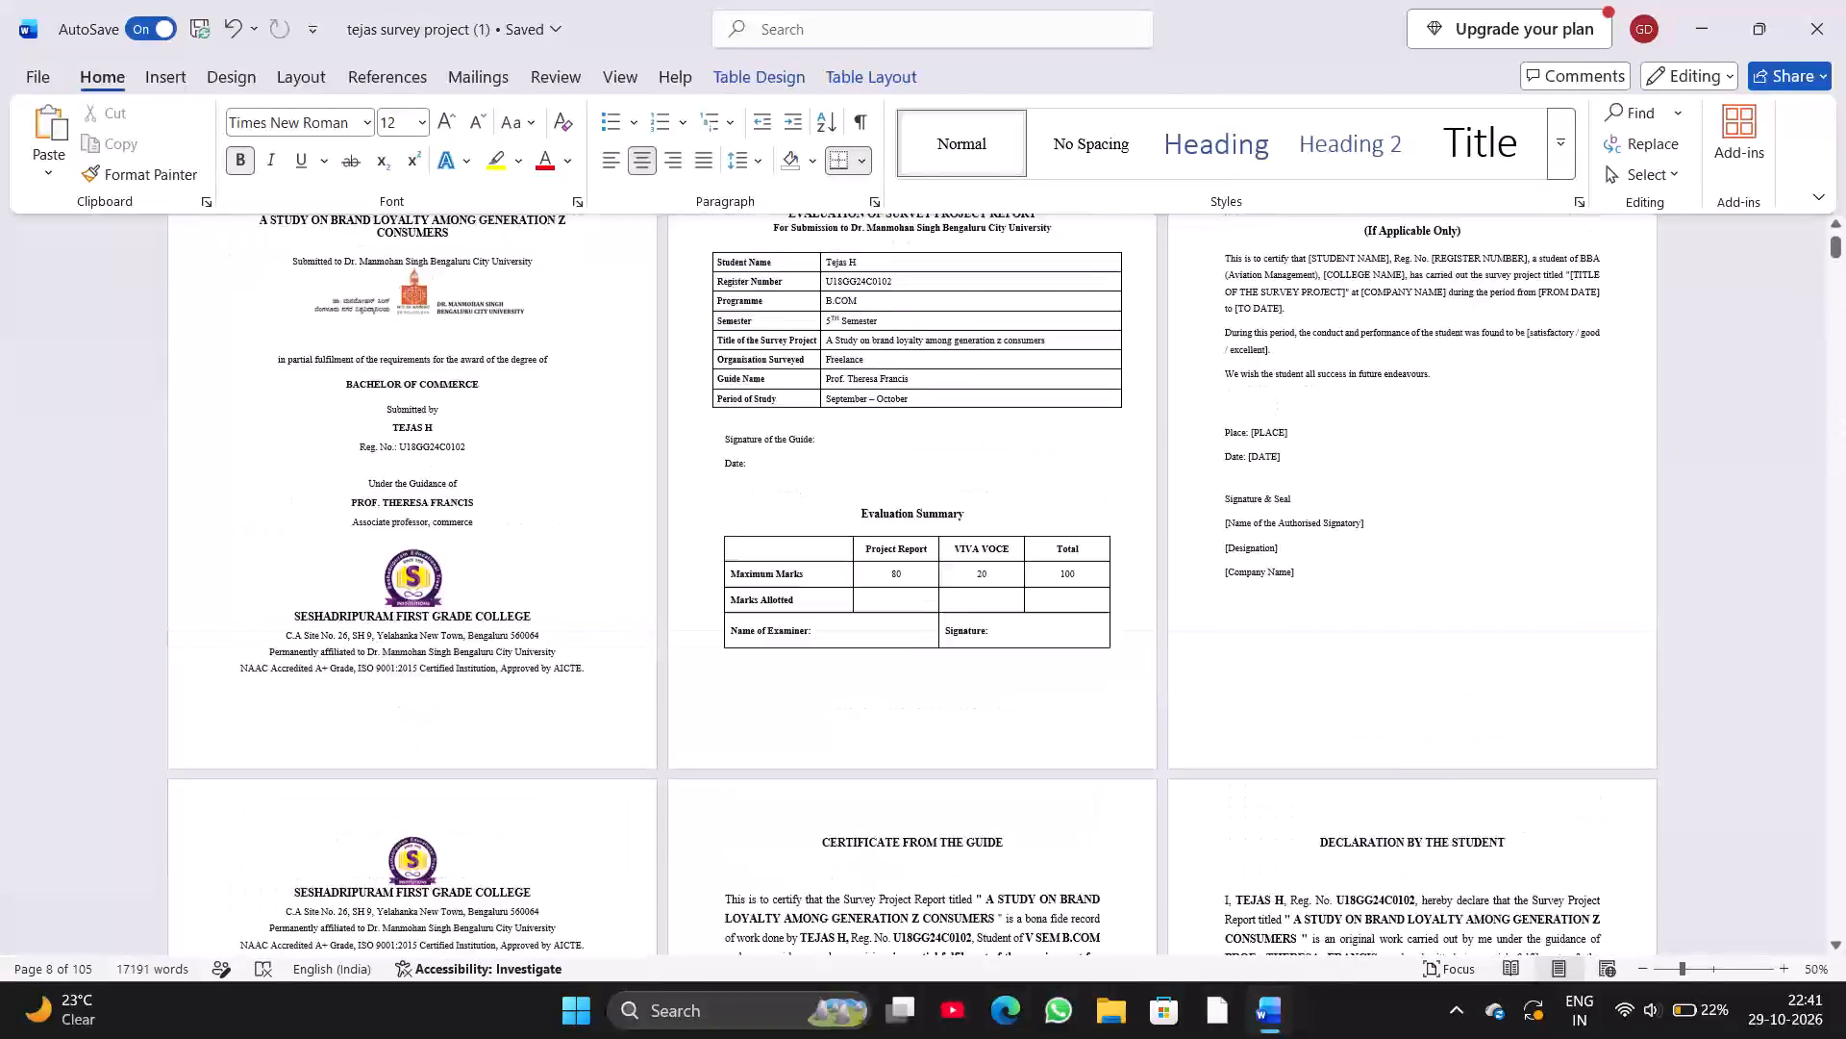
scroll(1063, 501, up, 20)
scroll(1063, 501, up, 20)
scroll(1063, 501, up, 20)
scroll(1063, 501, down, 9)
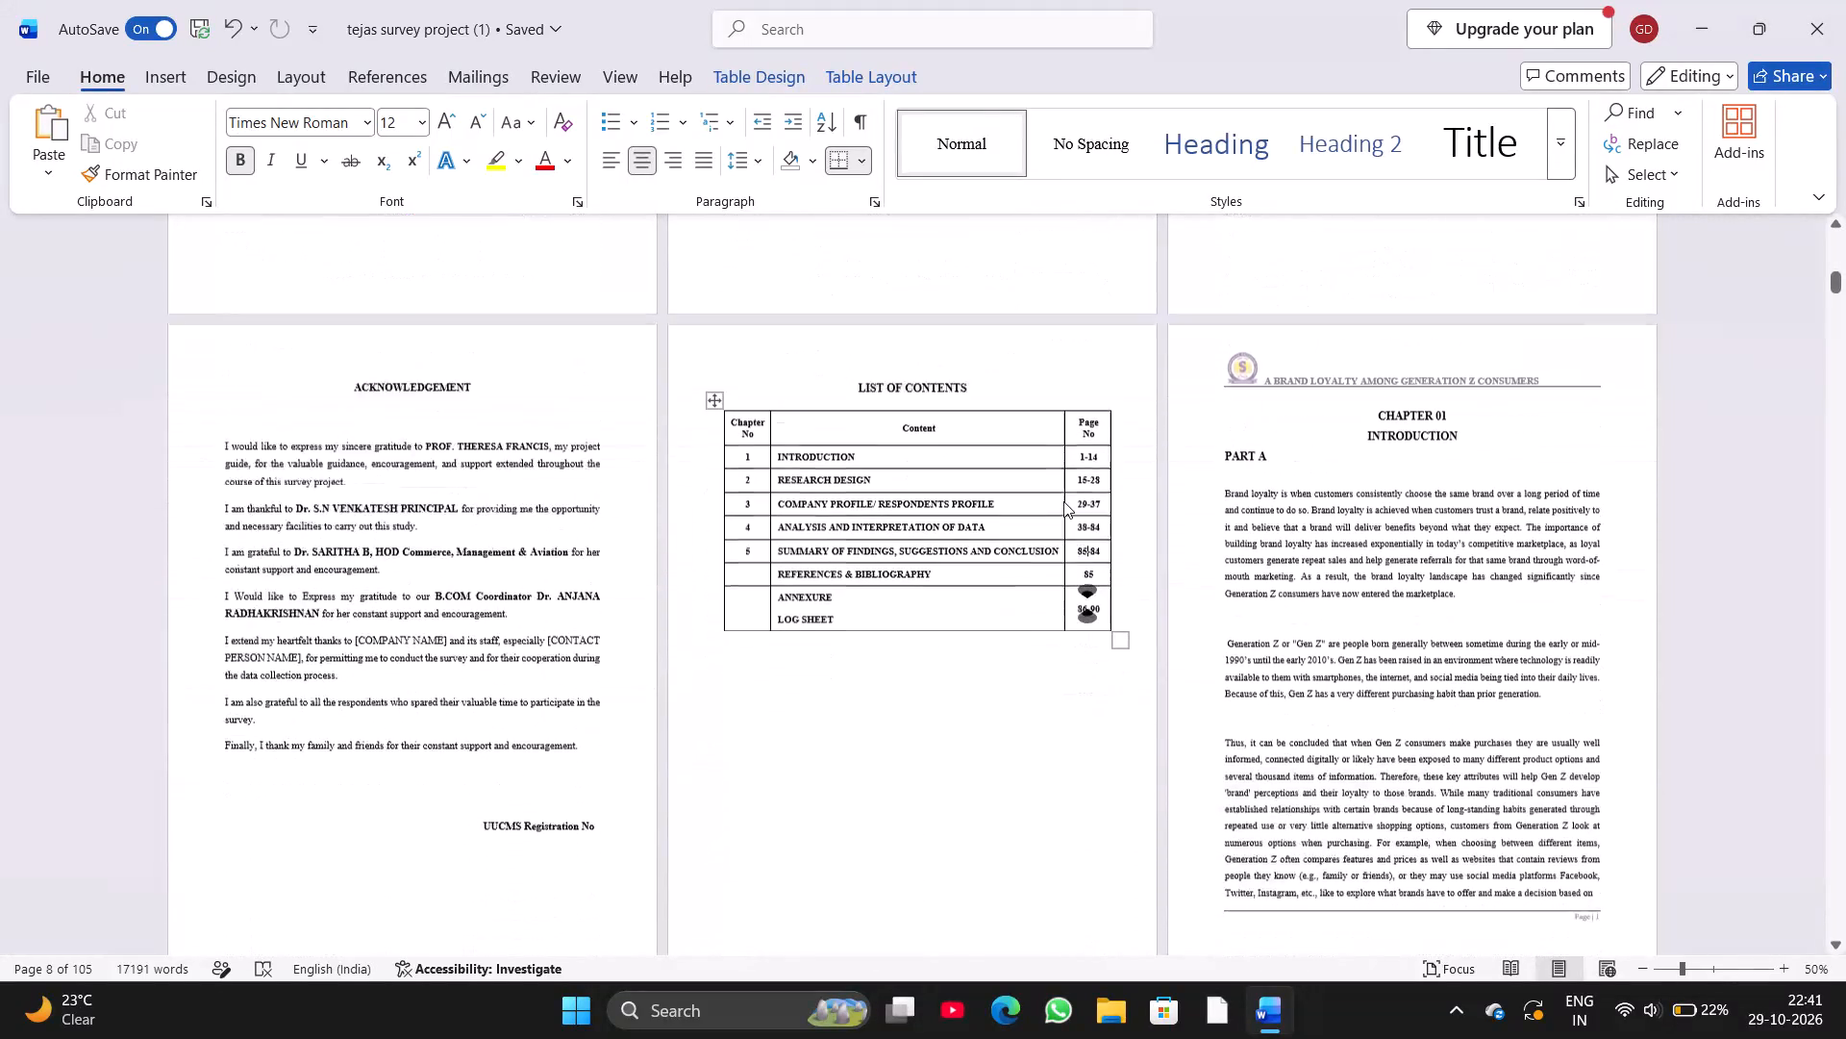
scroll(1063, 501, down, 4)
scroll(1063, 501, up, 5)
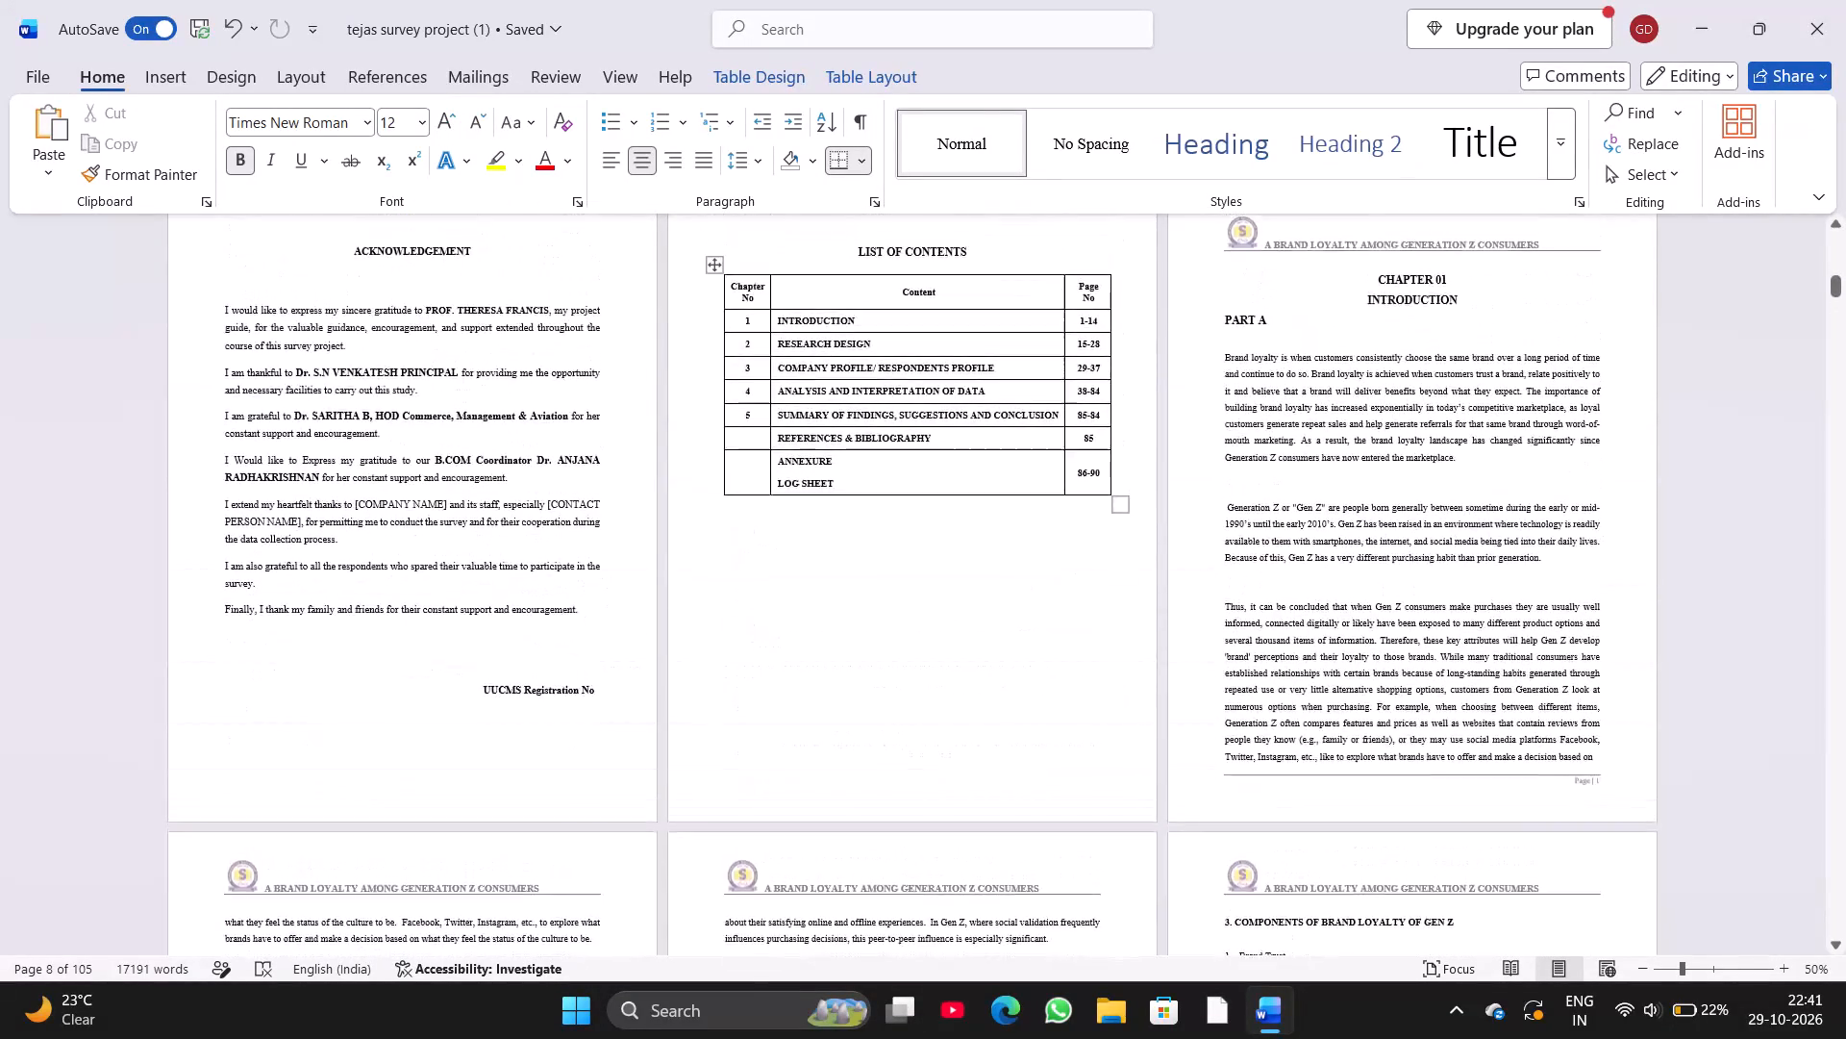
scroll(1063, 501, up, 3)
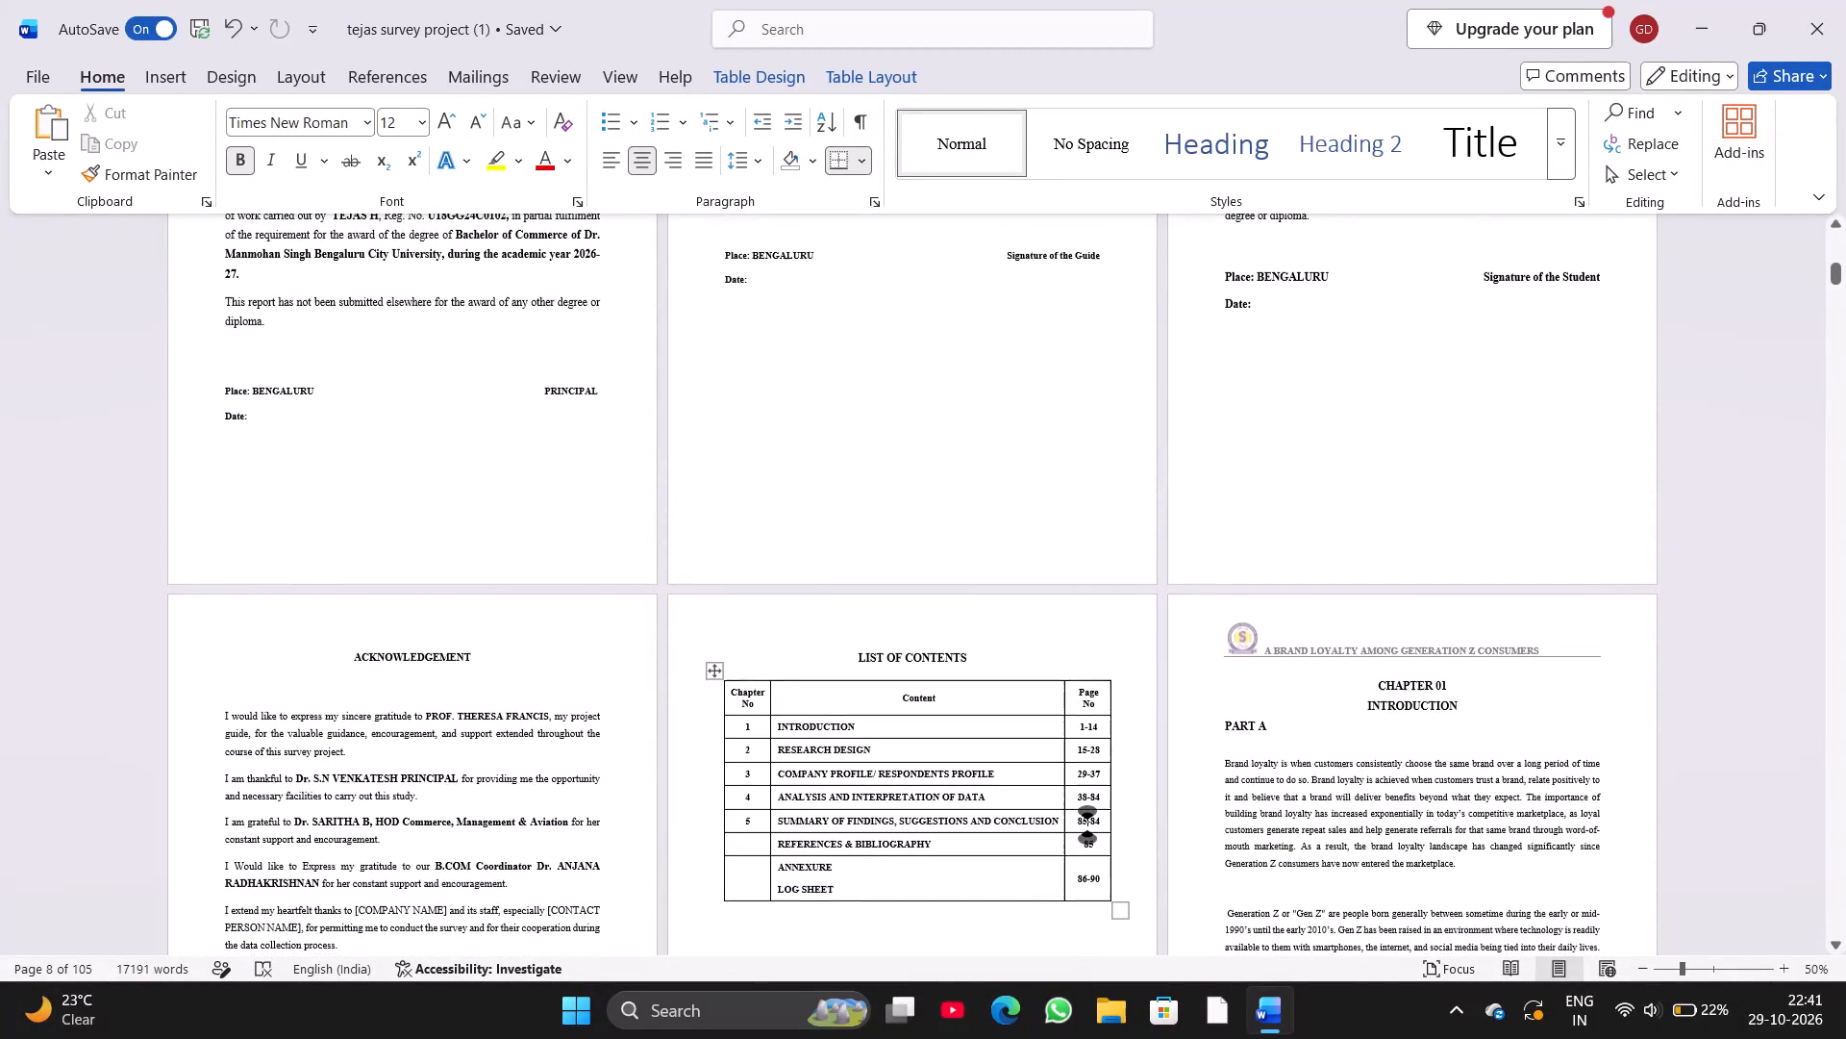
In the list of contents, set the References & Bibliography row's page to 90 and the Summary of Findings row's last page to 89.
click(1096, 846)
key(BackSpace)
key(BackSpace)
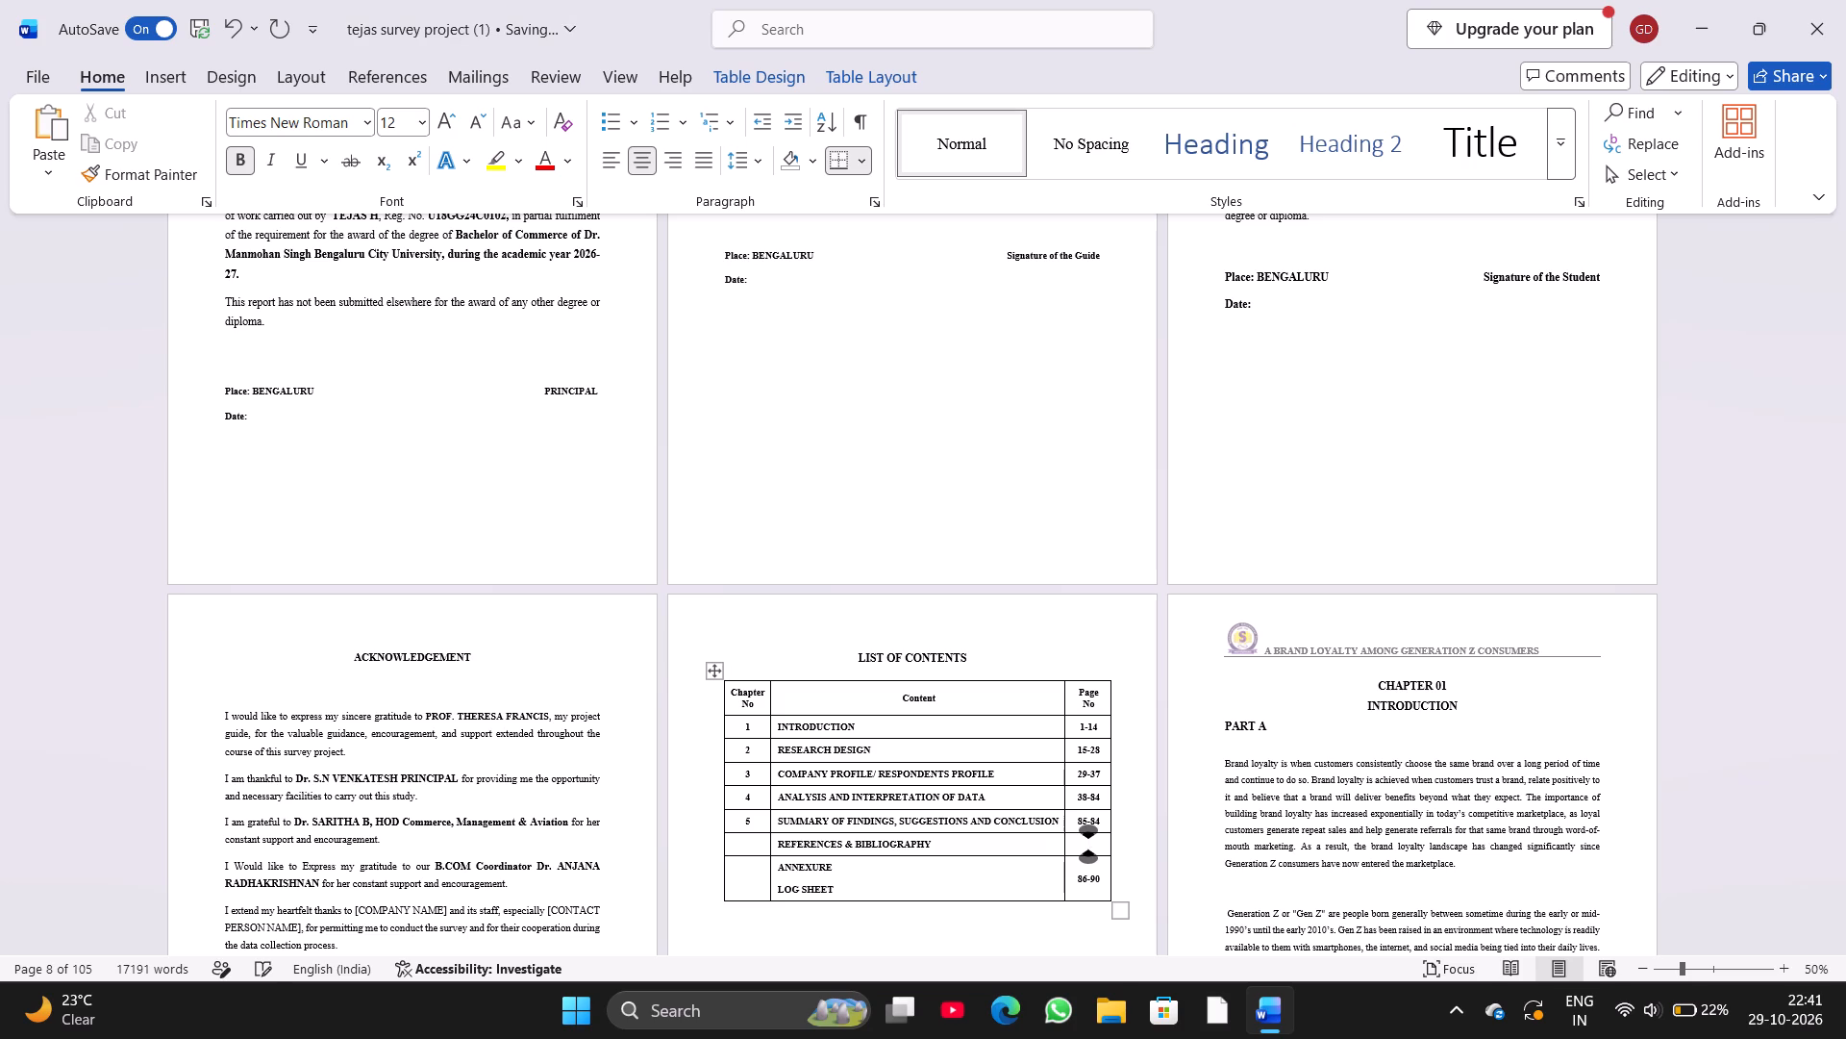
text(90)
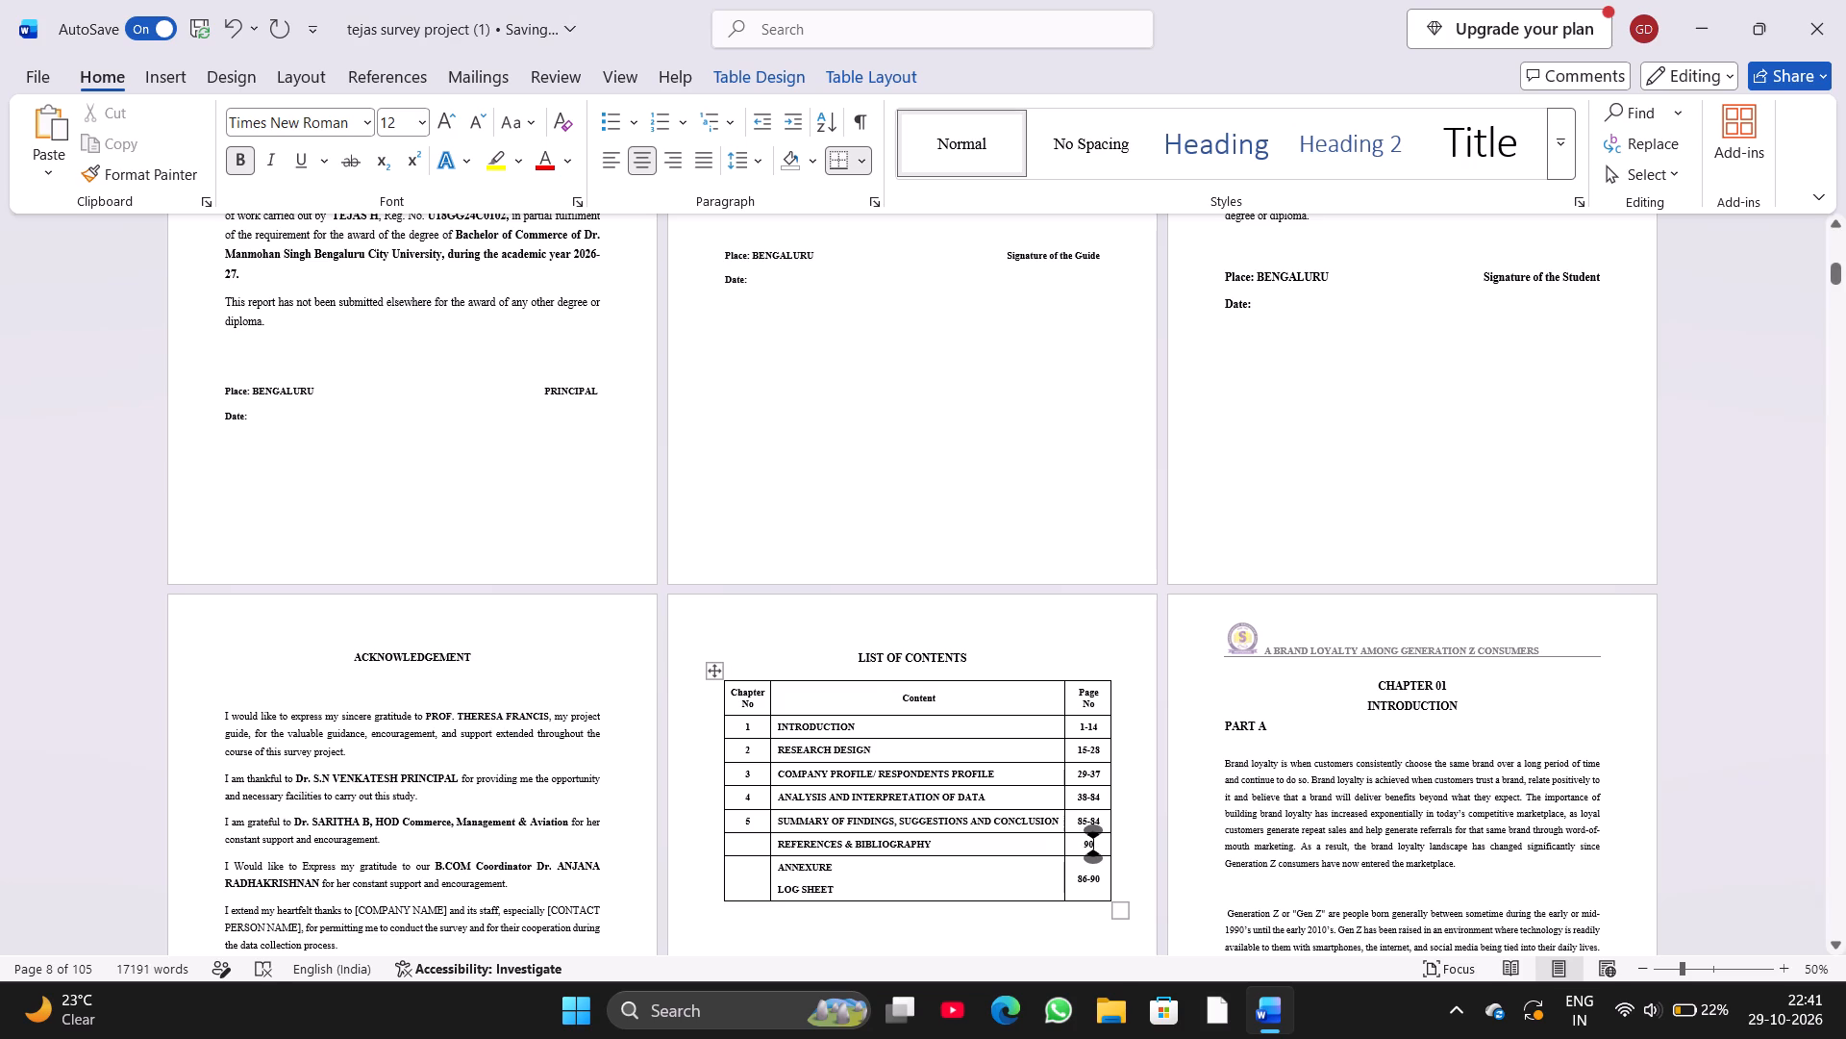
click(1097, 821)
key(BackSpace)
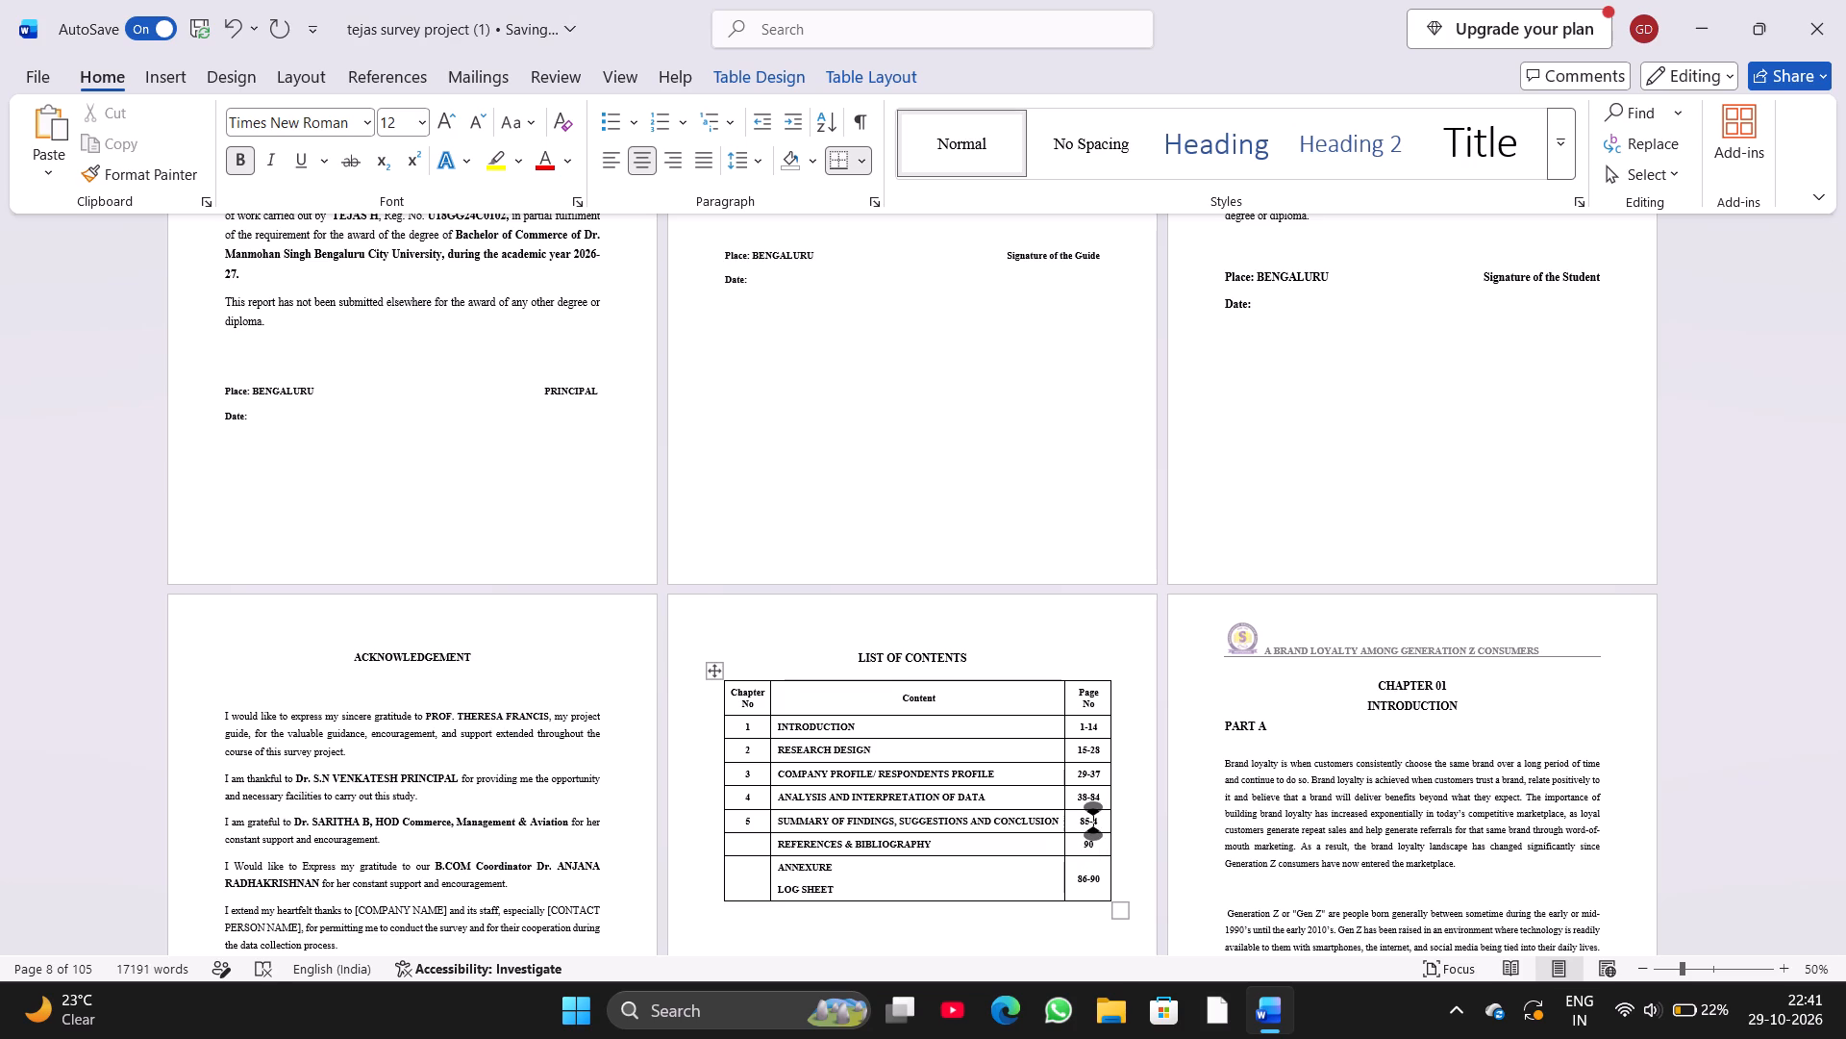
key(8)
key(Right)
key(BackSpace)
key(9)
In the list of contents, set the Annexure and Log Sheet row's page range to 91-98.
click(1088, 880)
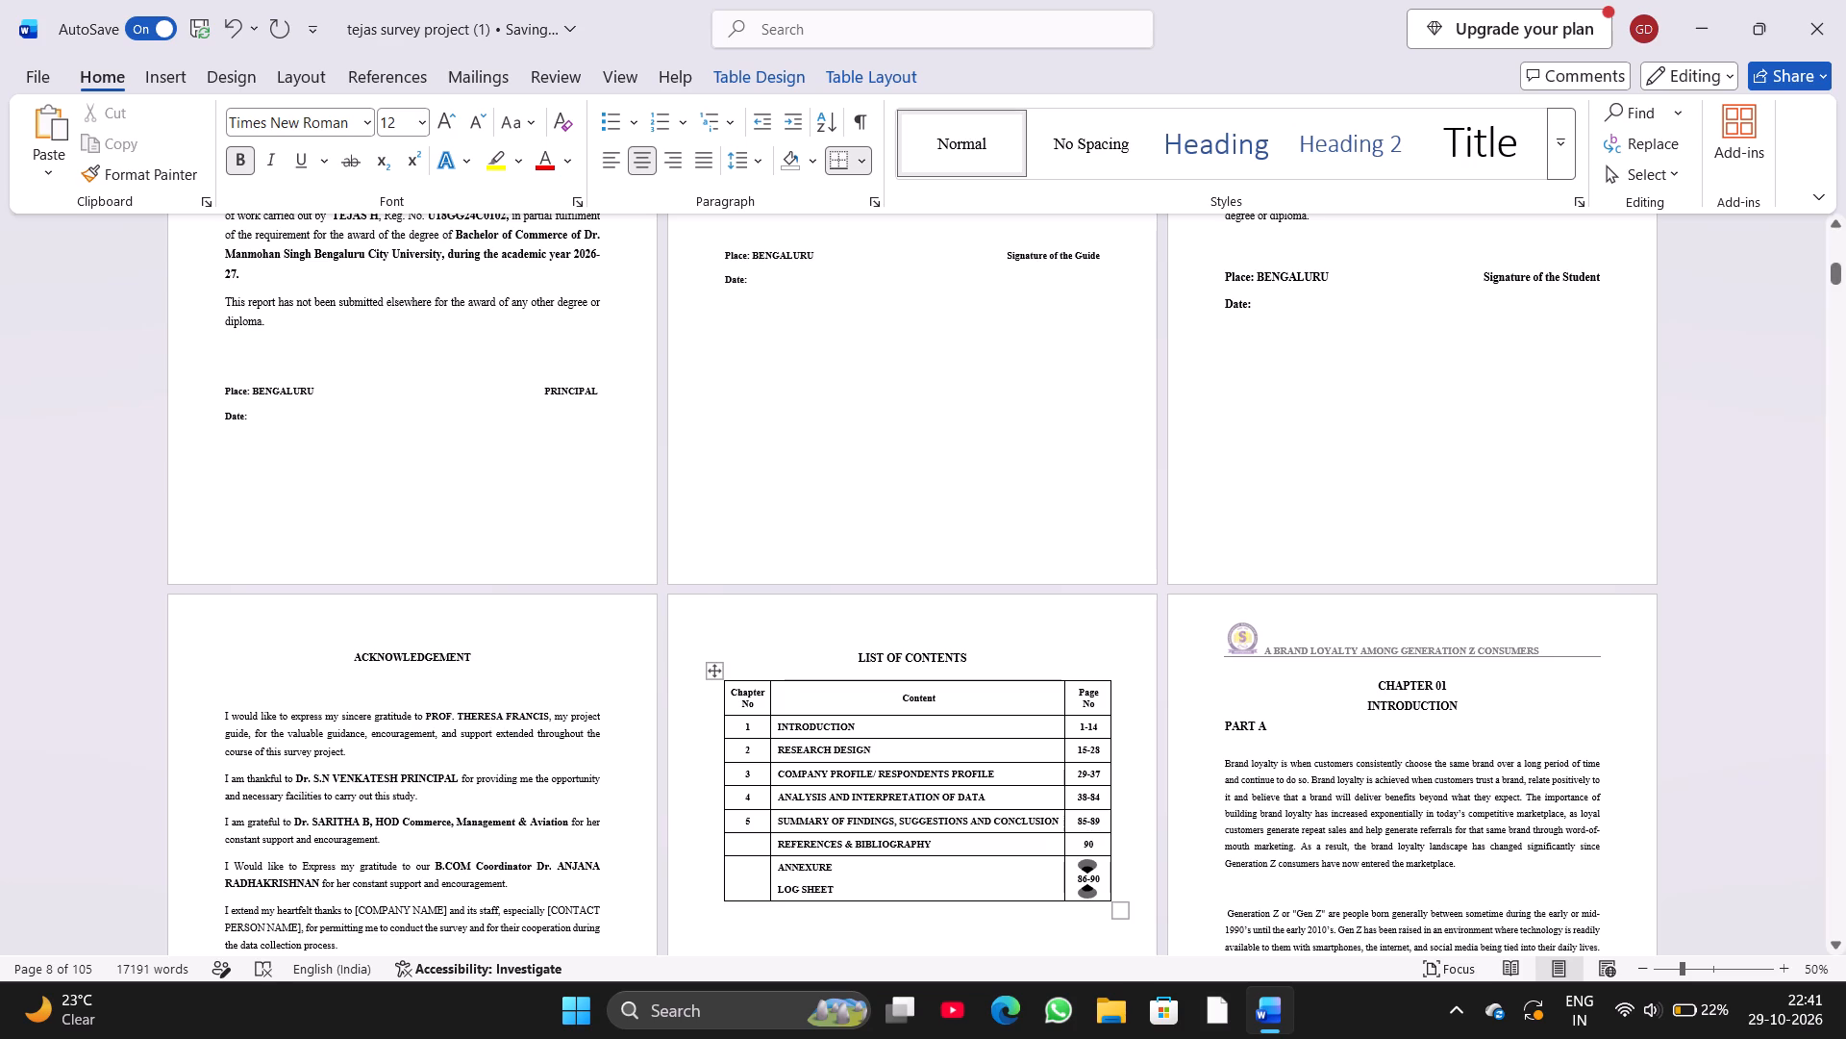
key(BackSpace)
key(BackSpace)
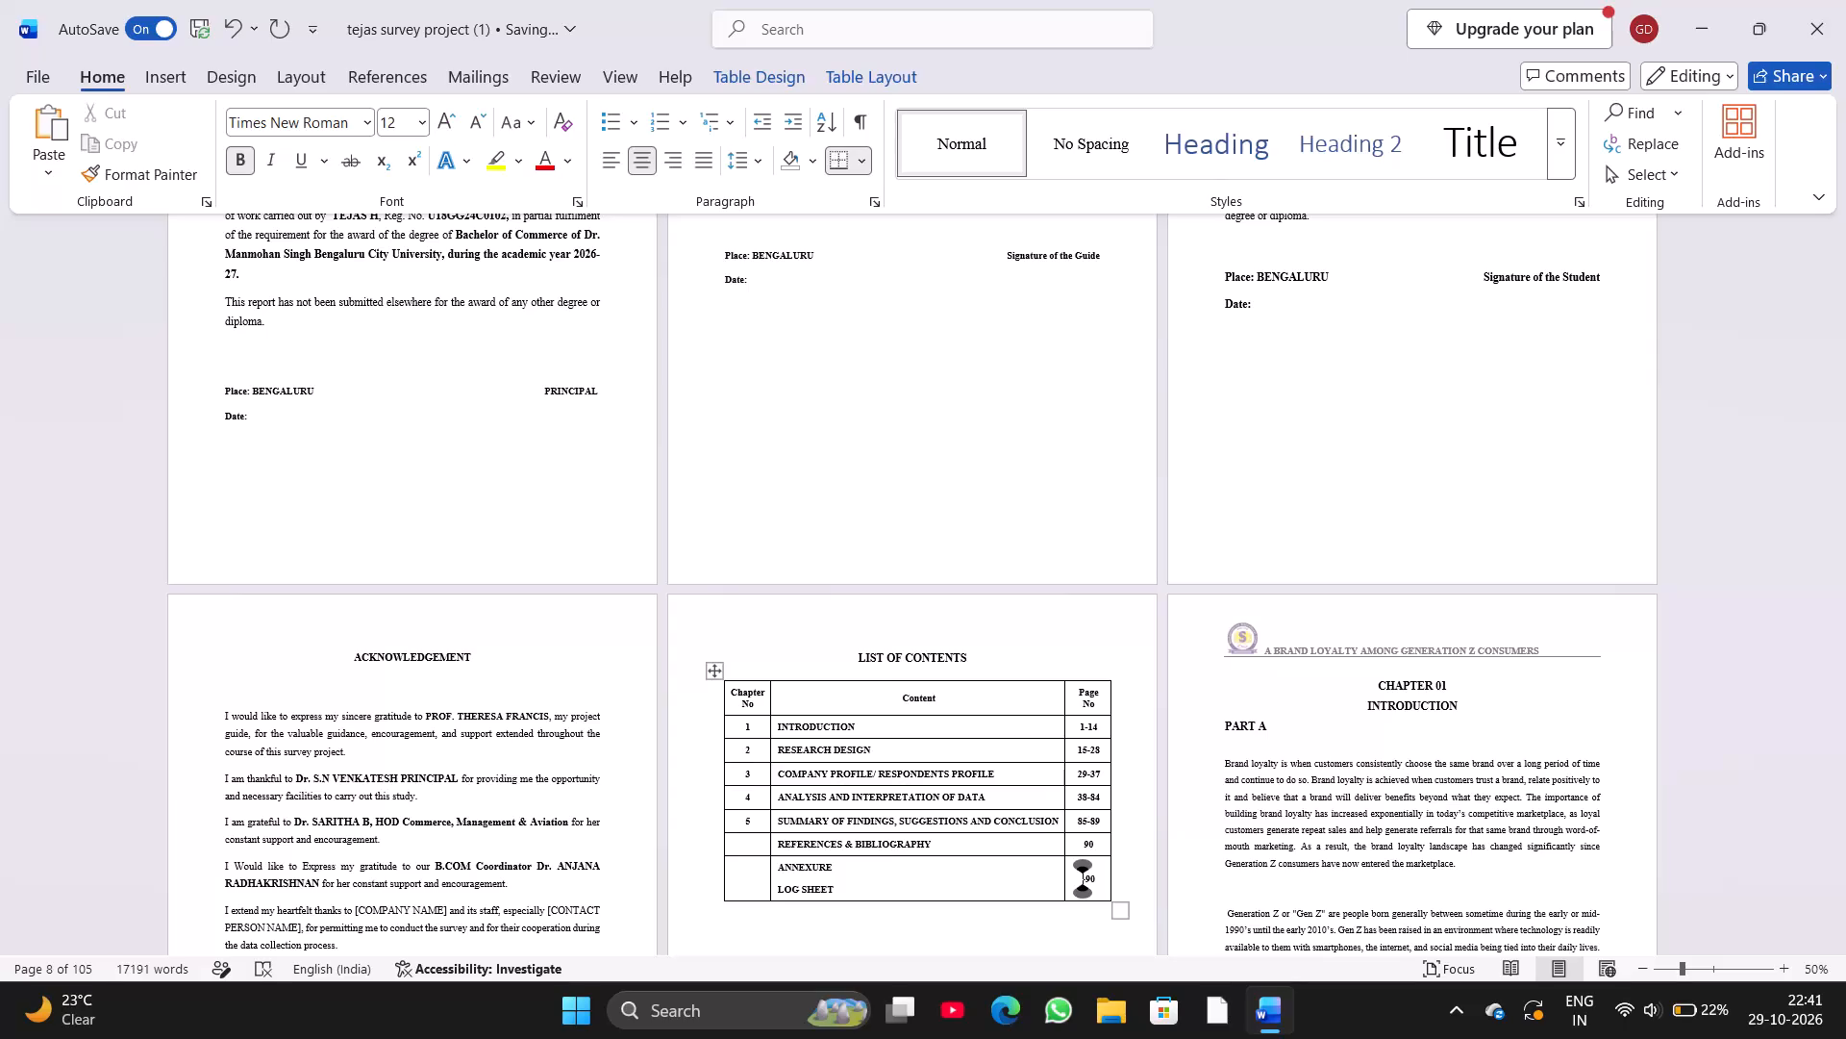
text(91)
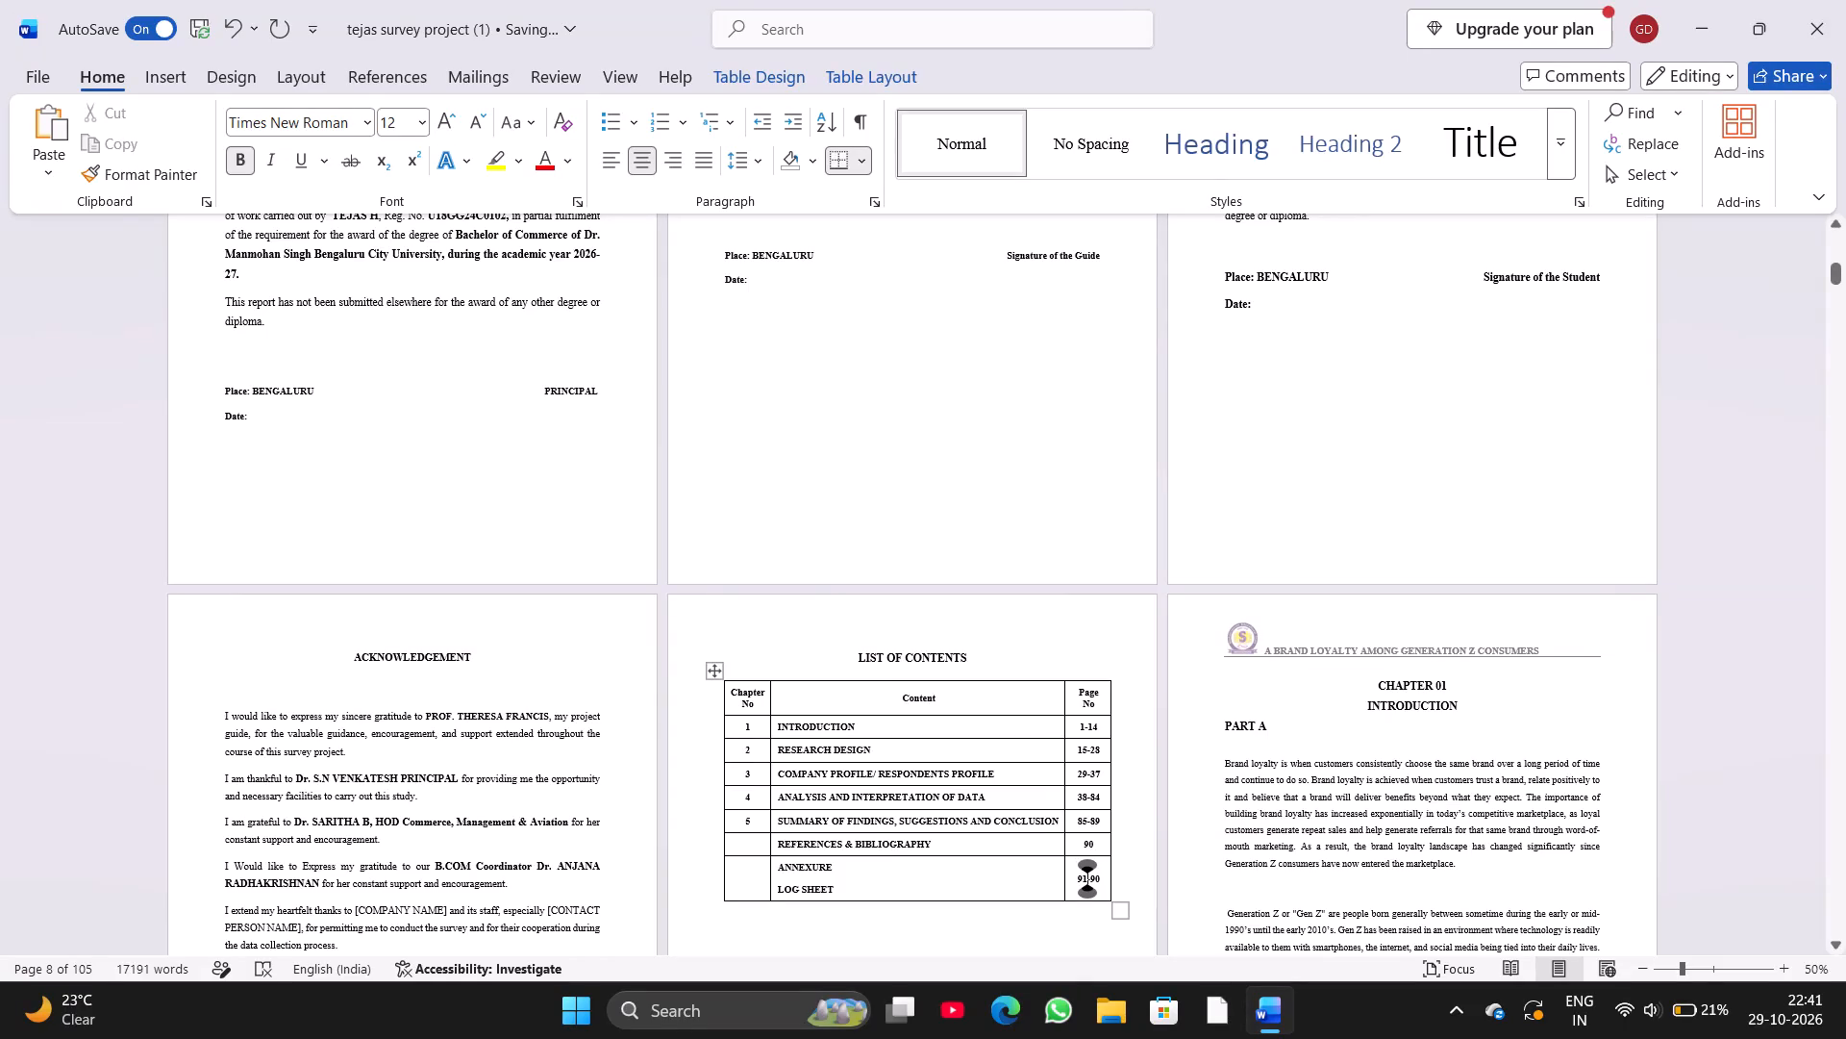
click(1103, 878)
key(BackSpace)
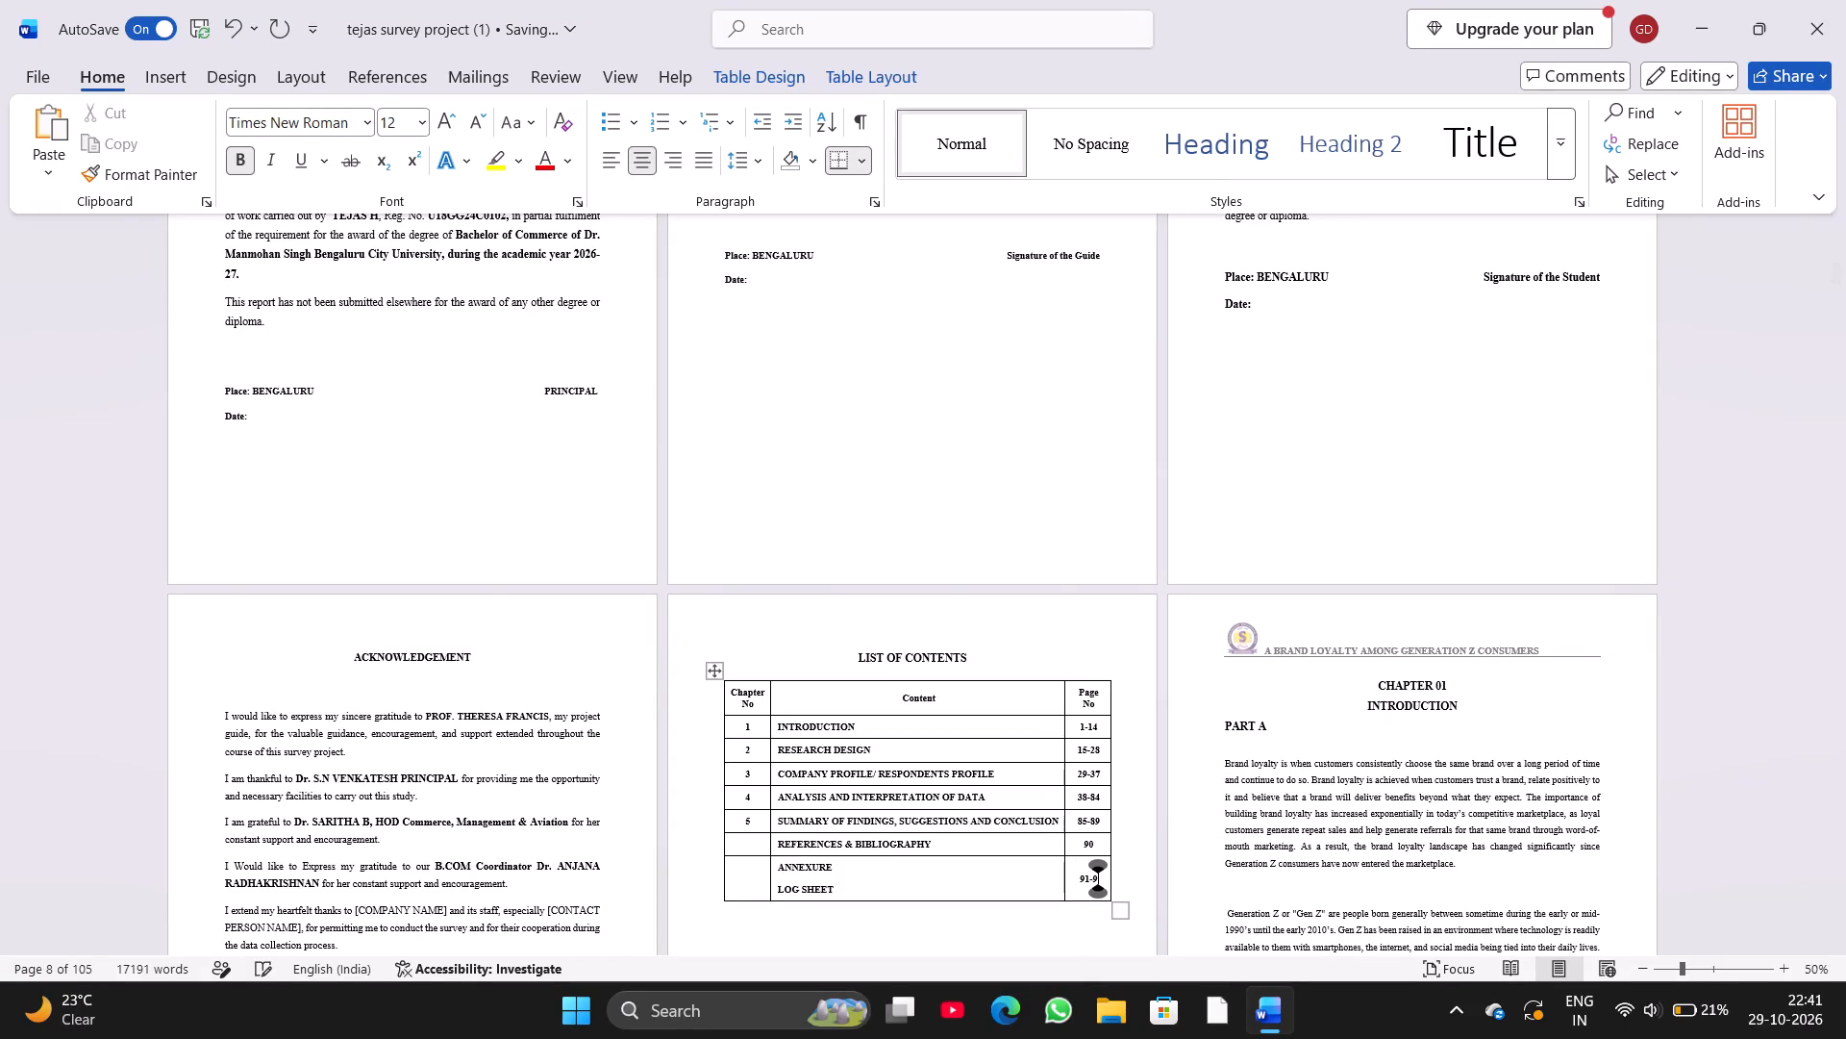
key(8)
Check the page numbers of the Annexures and the Log Sheet at the end of the report against the list of contents.
right_click(1839, 926)
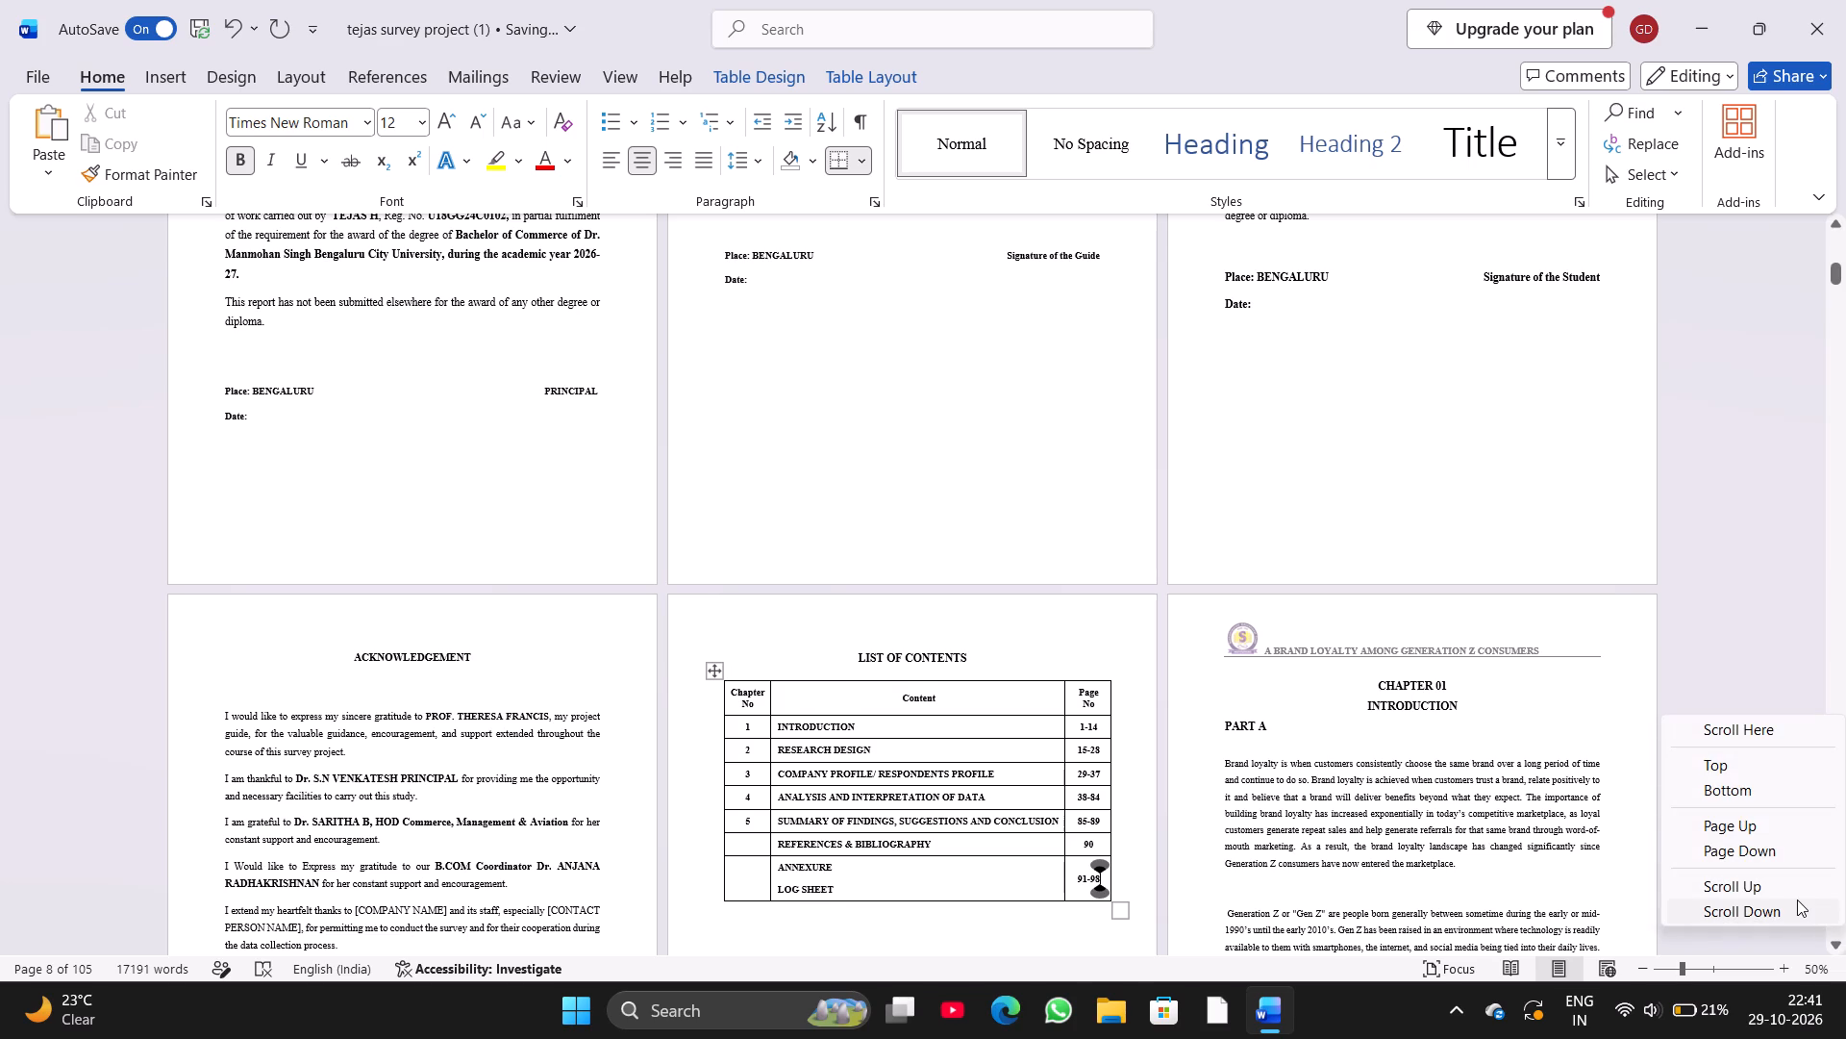
click(1797, 900)
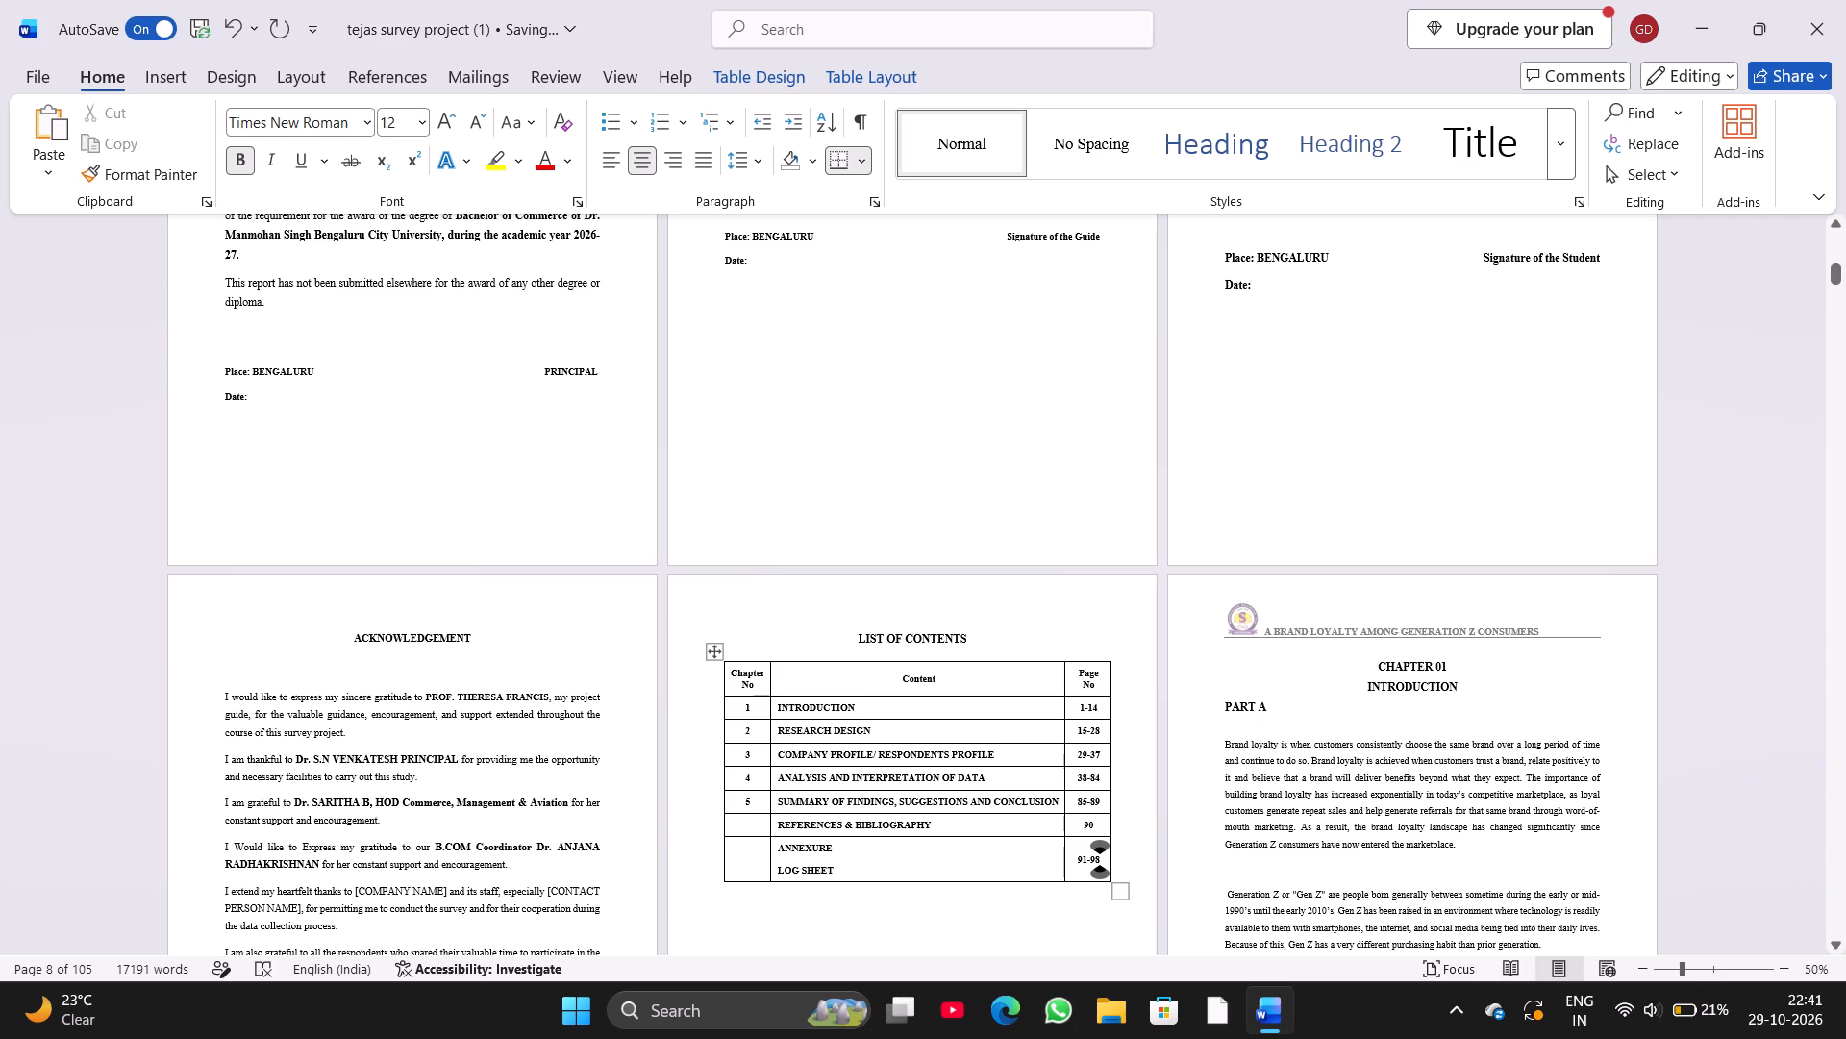
key(Down)
key(Down)
key(Down)
key(Down)
key(Down)
key(Down)
key(Down)
key(Down)
key(Down)
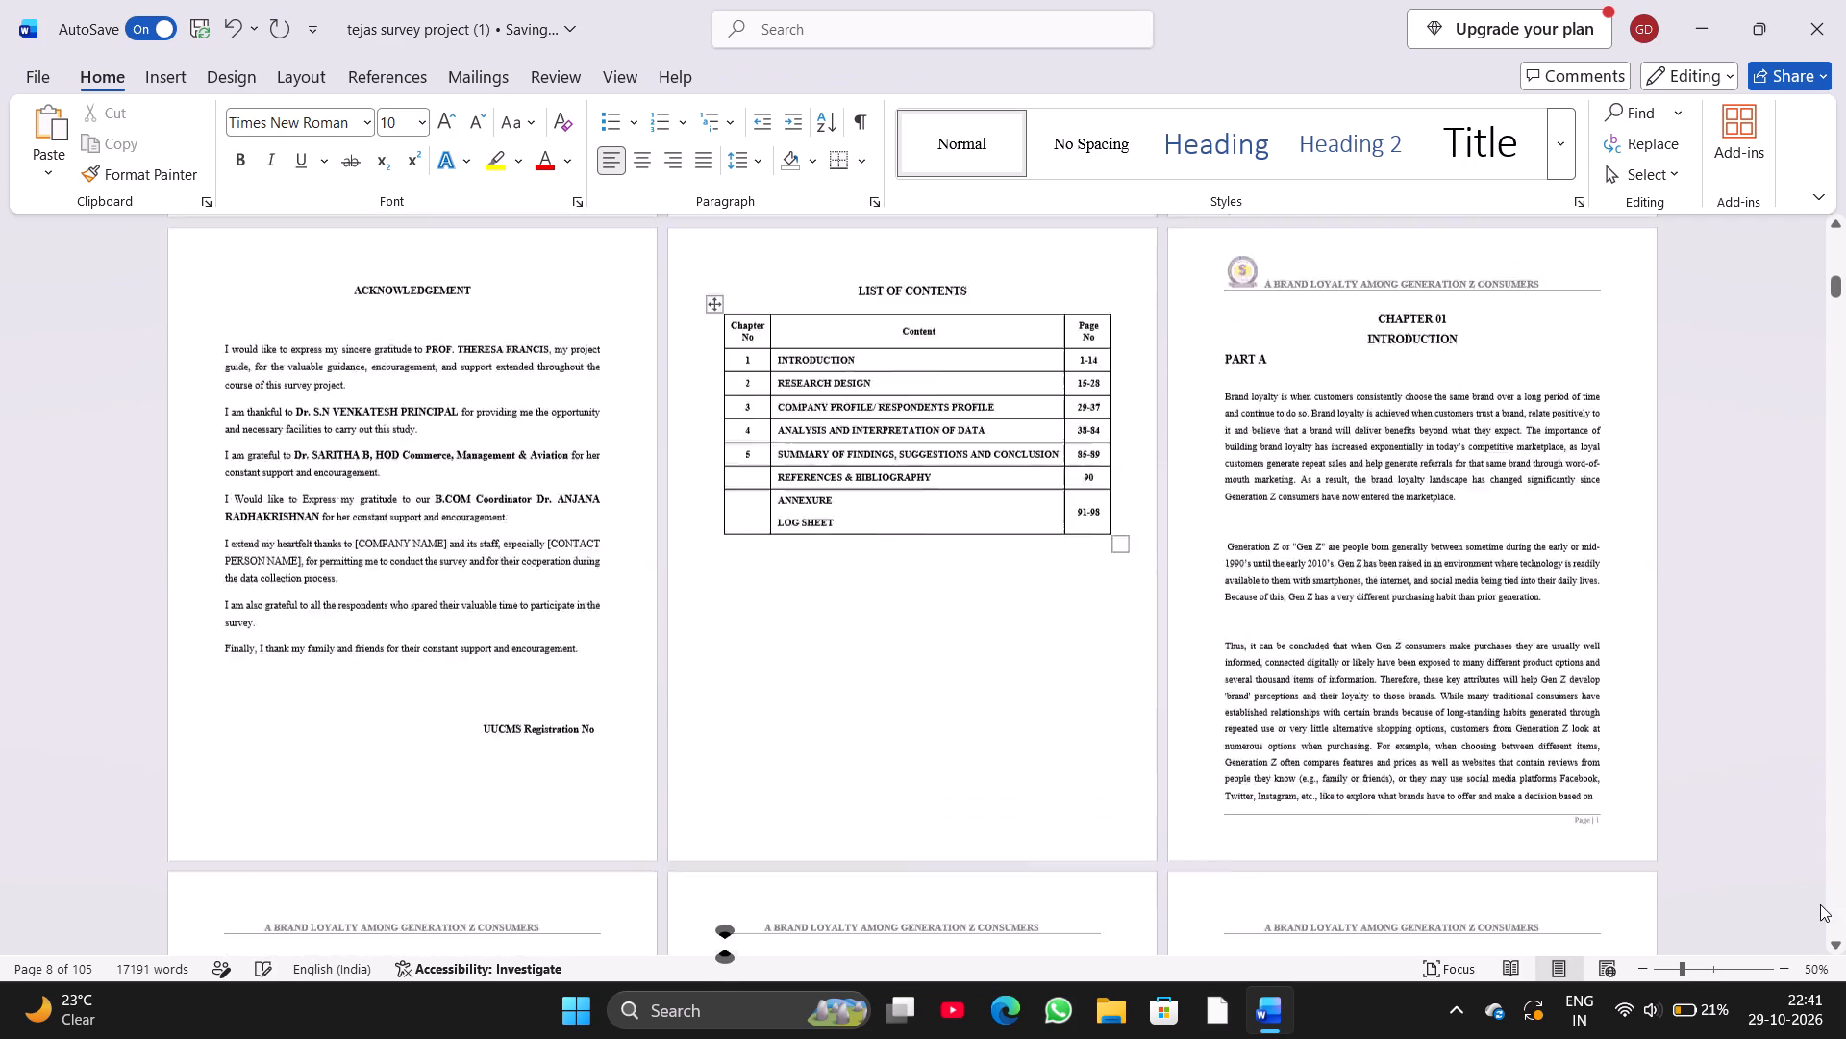
key(Down)
key(Down)
key(Down)
key(Down)
key(Down)
key(Down)
key(Down)
key(Down)
key(Down)
key(Down)
key(Down)
key(Down)
key(Down)
key(Down)
key(Down)
key(Down)
key(Down)
key(Down)
key(Down)
key(Down)
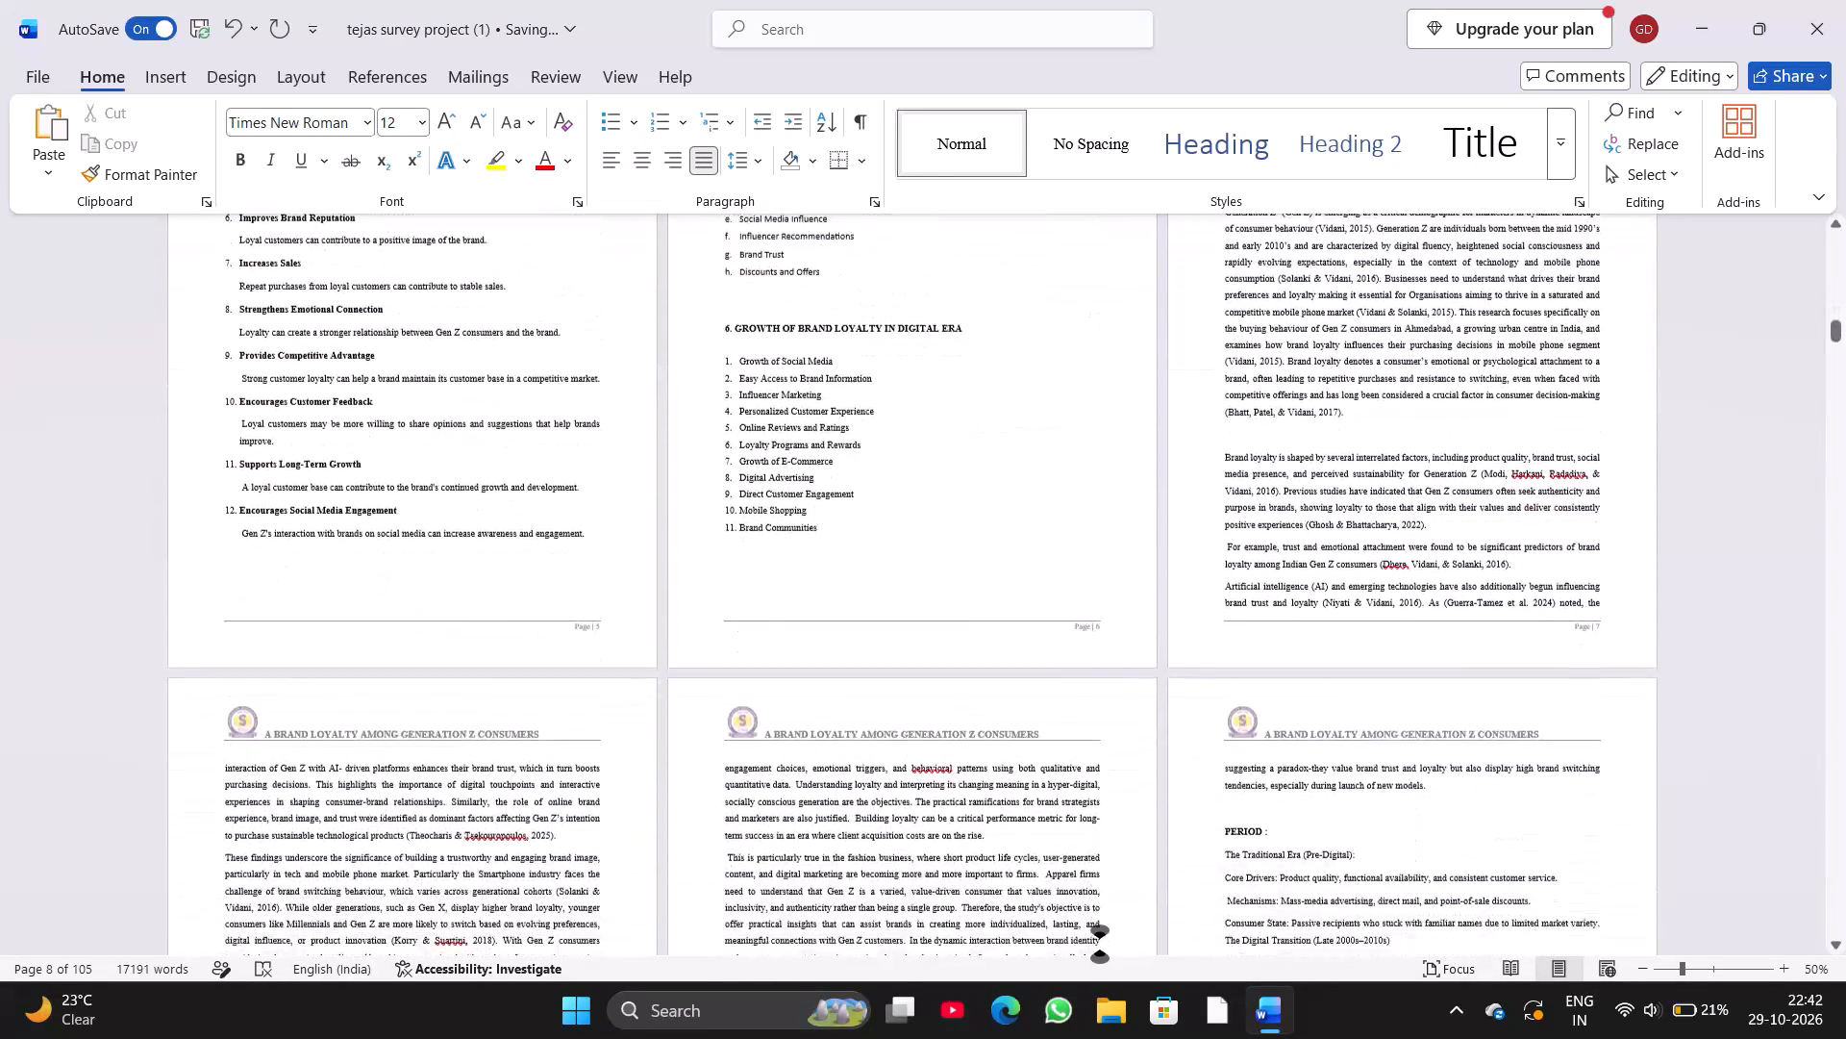
scroll(1820, 904, down, 20)
scroll(1820, 904, down, 20)
scroll(1820, 904, down, 20)
scroll(1820, 904, down, 15)
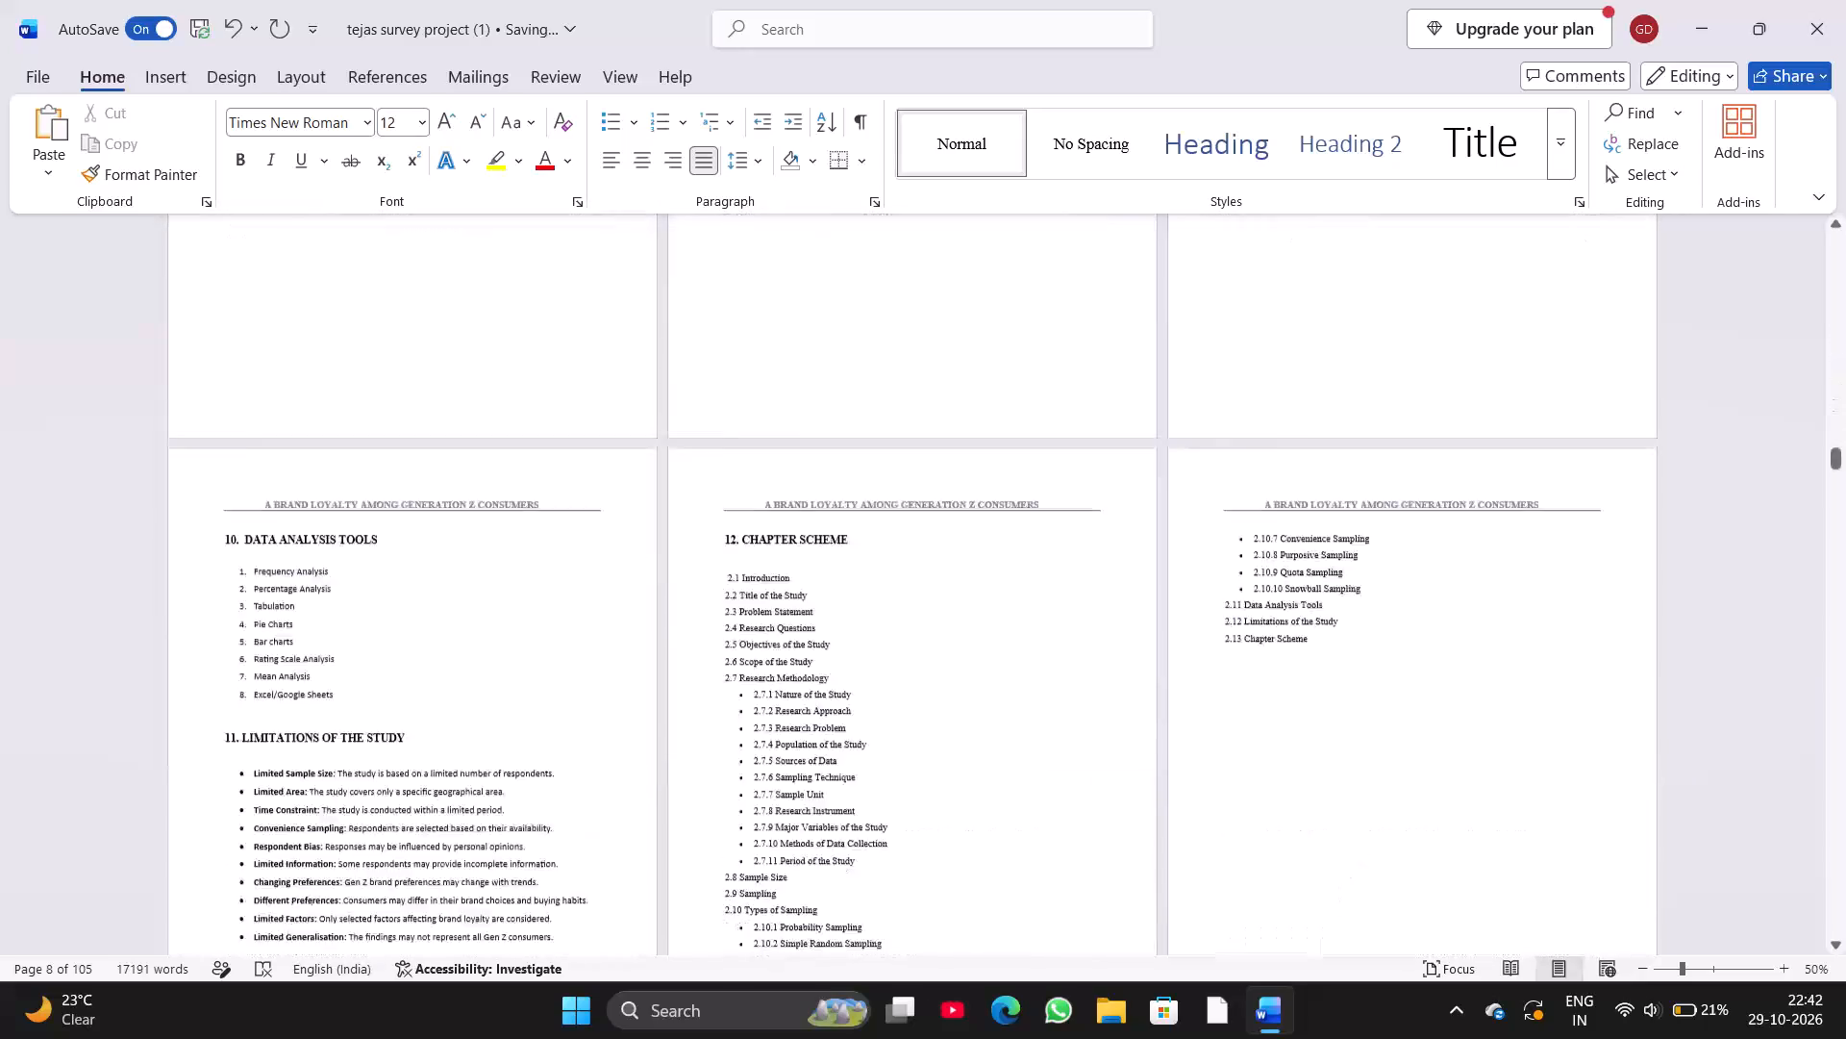
scroll(1820, 904, down, 20)
scroll(1820, 904, down, 20)
scroll(1820, 904, down, 20)
scroll(1820, 904, up, 5)
scroll(1820, 904, down, 20)
scroll(1820, 904, down, 20)
scroll(1820, 904, down, 20)
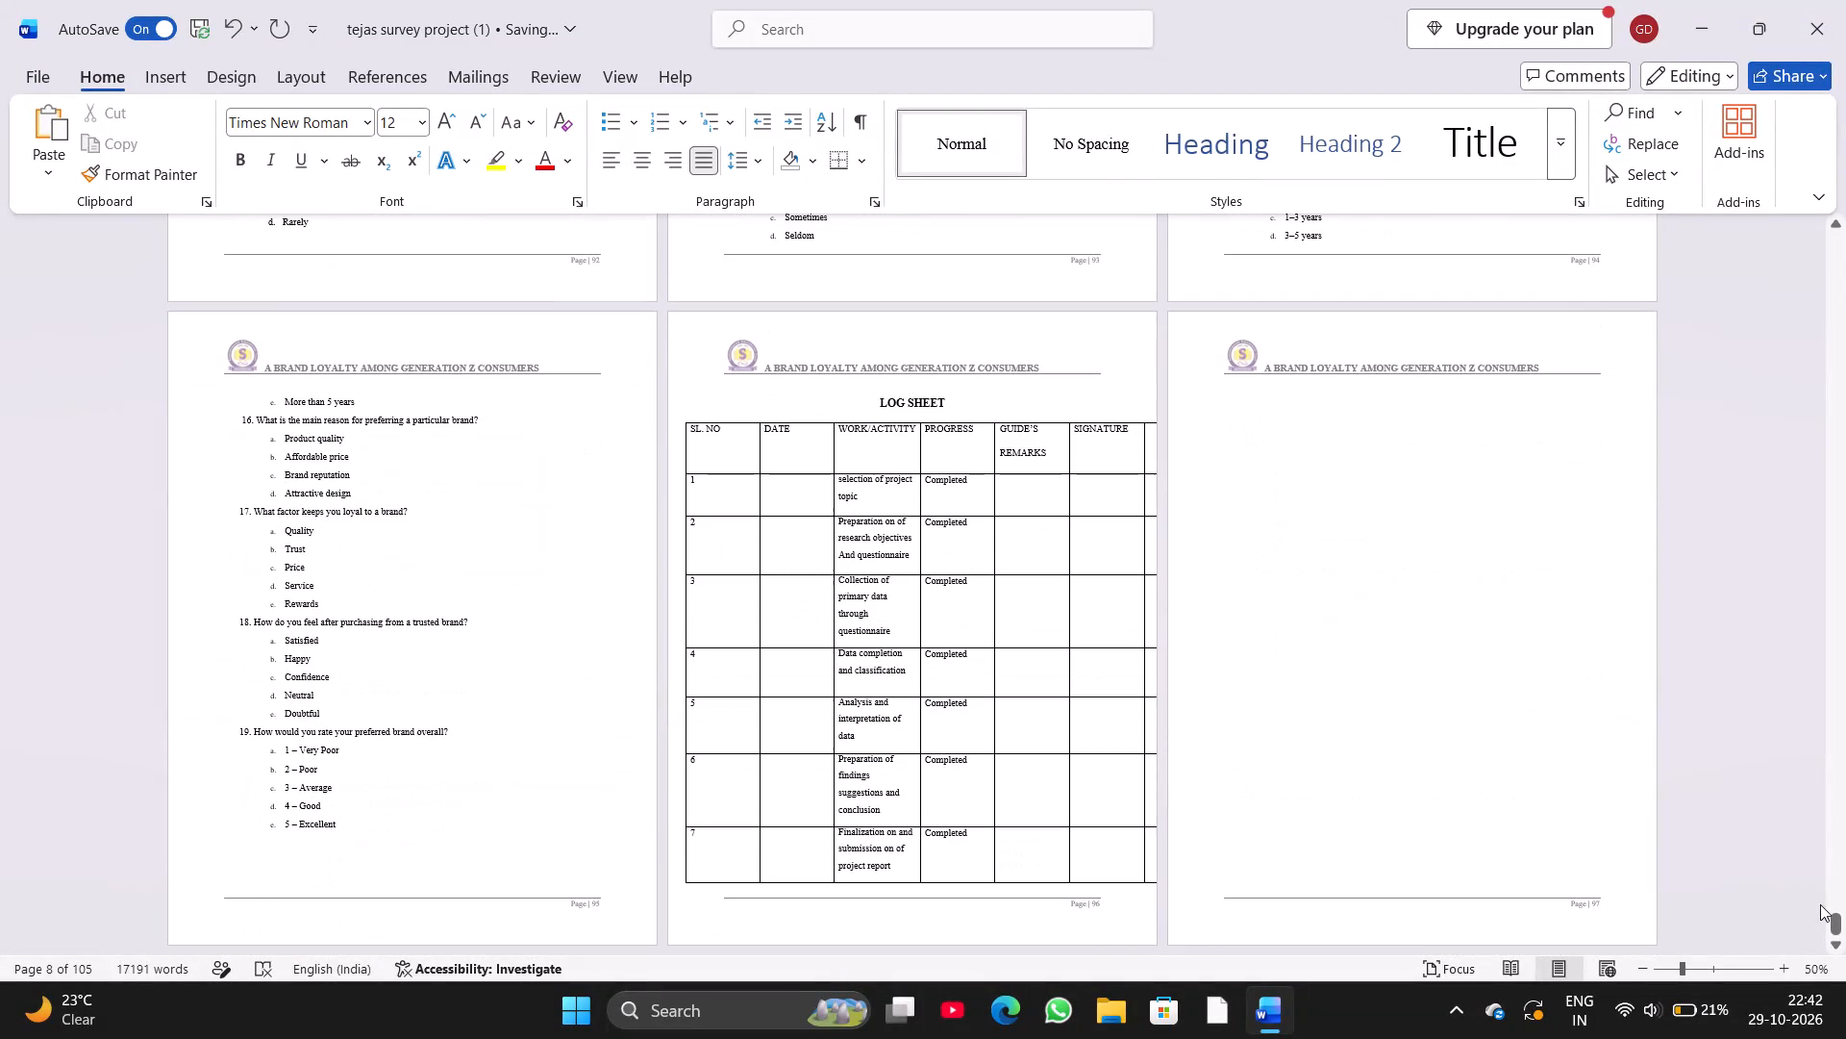
scroll(1820, 904, down, 20)
scroll(1820, 904, down, 20)
scroll(1820, 904, down, 20)
scroll(1820, 904, up, 7)
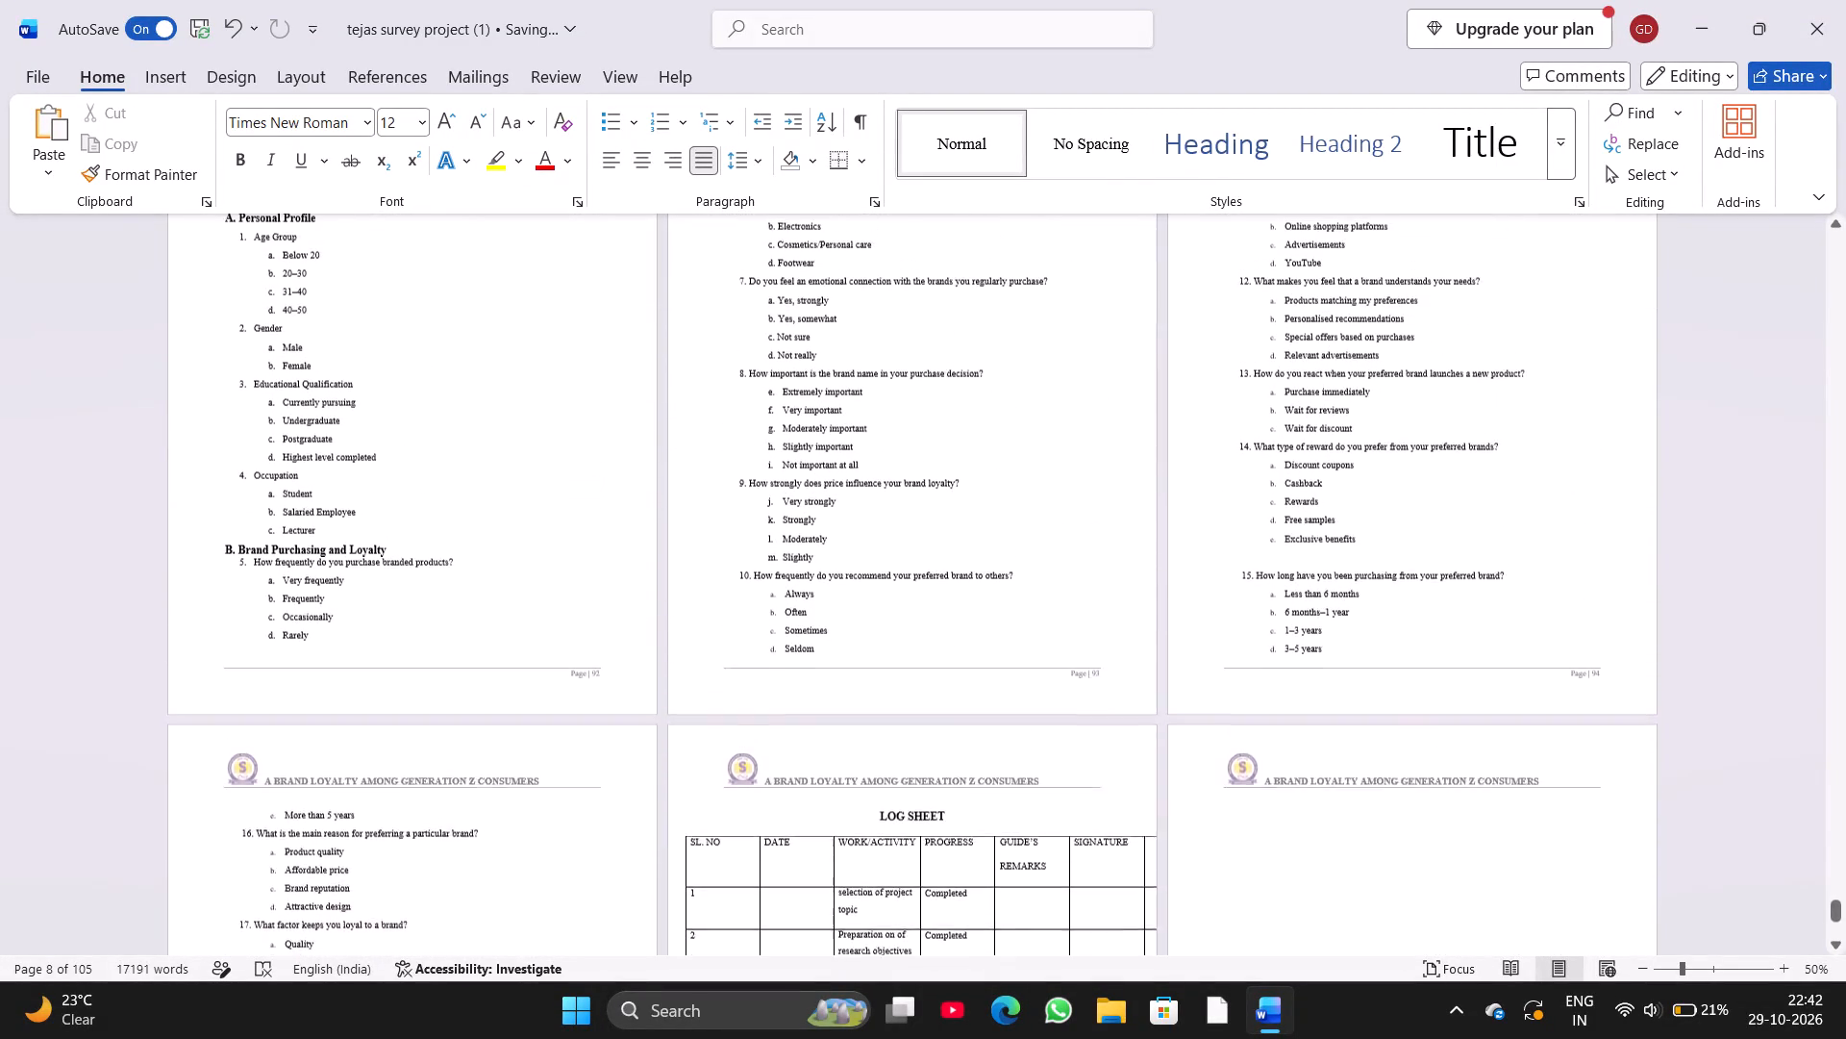
scroll(1820, 904, up, 6)
scroll(1820, 904, down, 2)
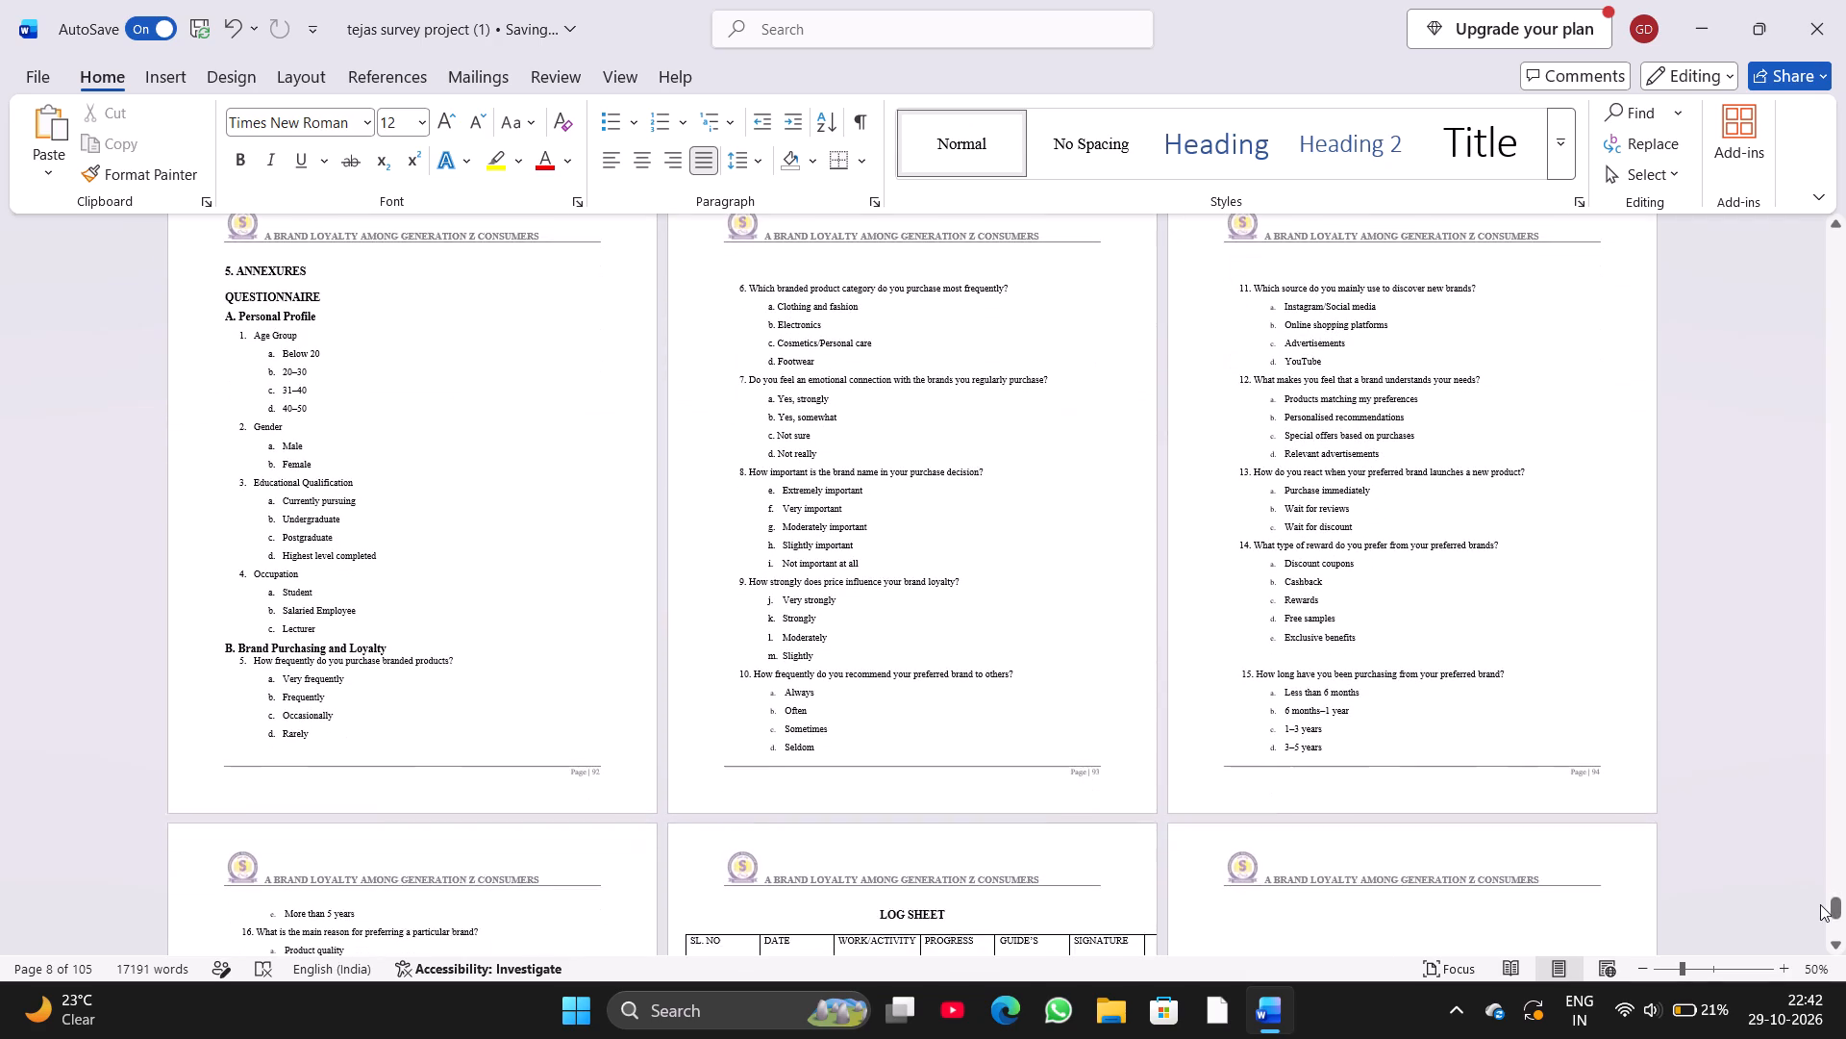
scroll(1820, 904, down, 16)
scroll(1820, 904, up, 11)
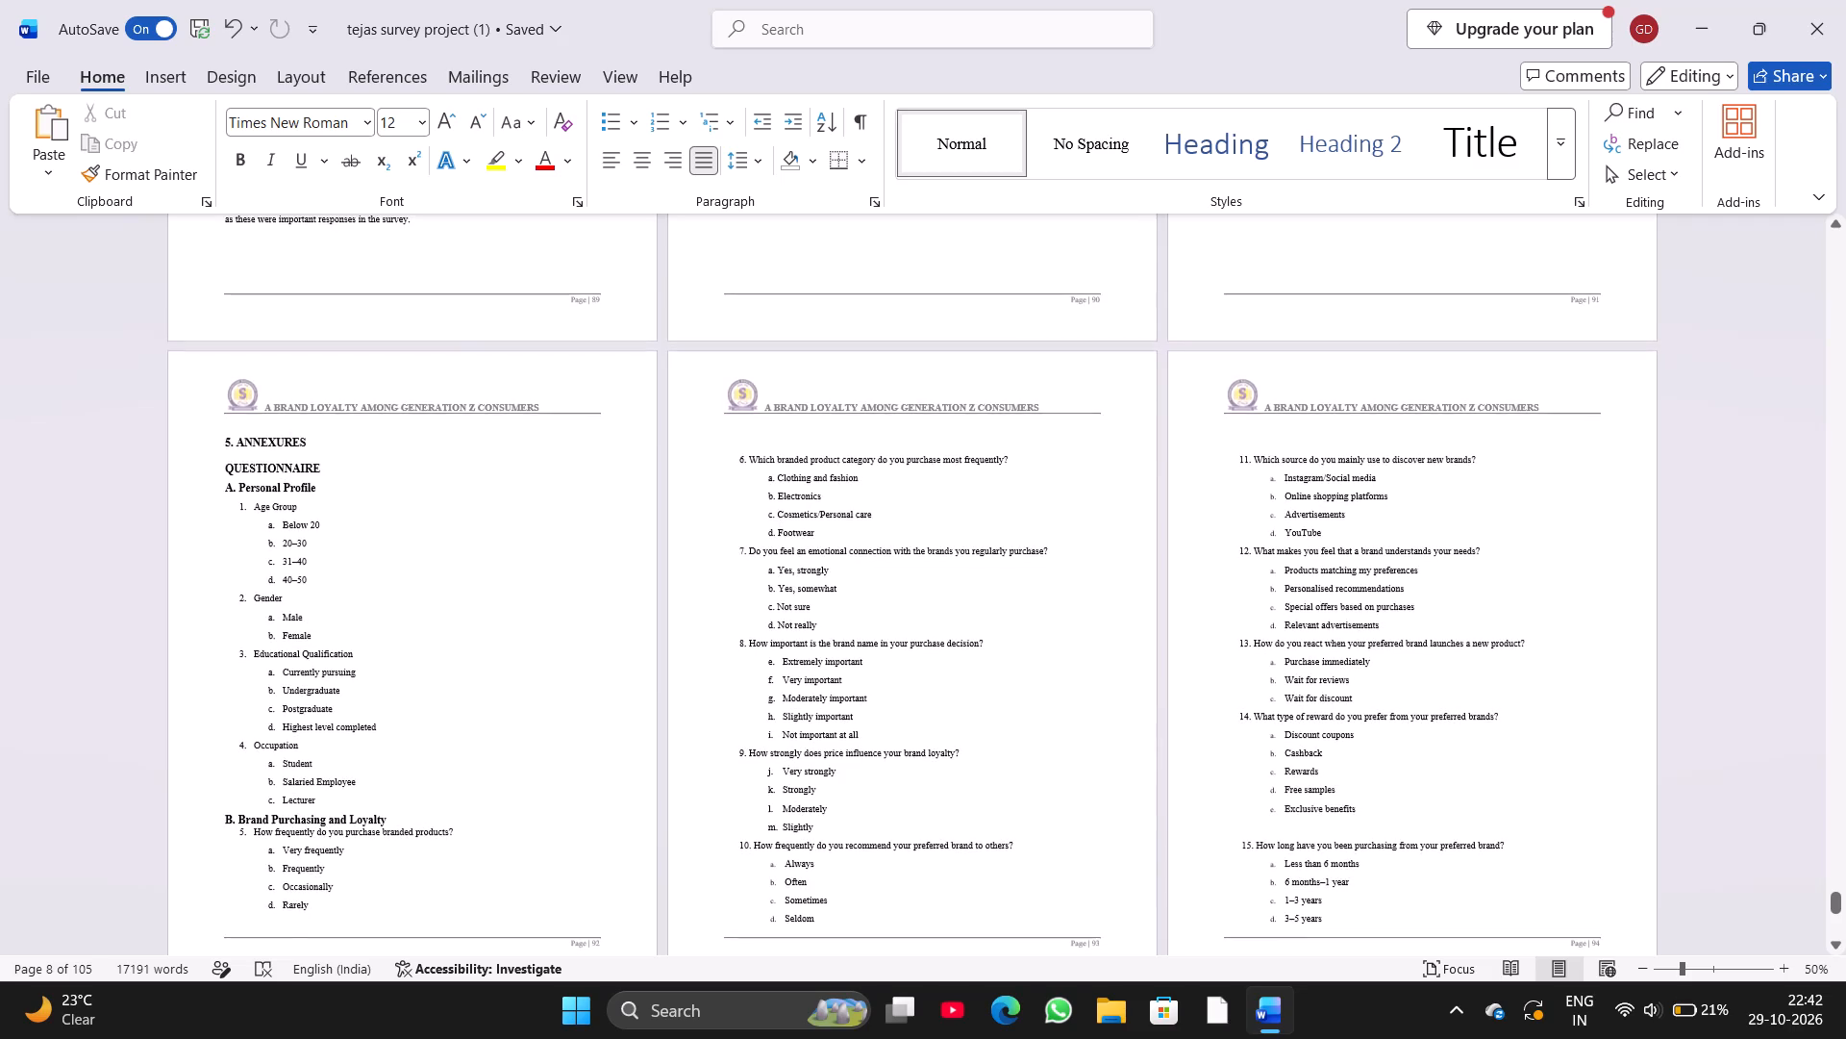
In the list of contents, set the Annexure and Log Sheet row's last page to 96.
scroll(1820, 904, up, 9)
scroll(1820, 904, up, 20)
scroll(1820, 904, up, 20)
scroll(1820, 904, up, 20)
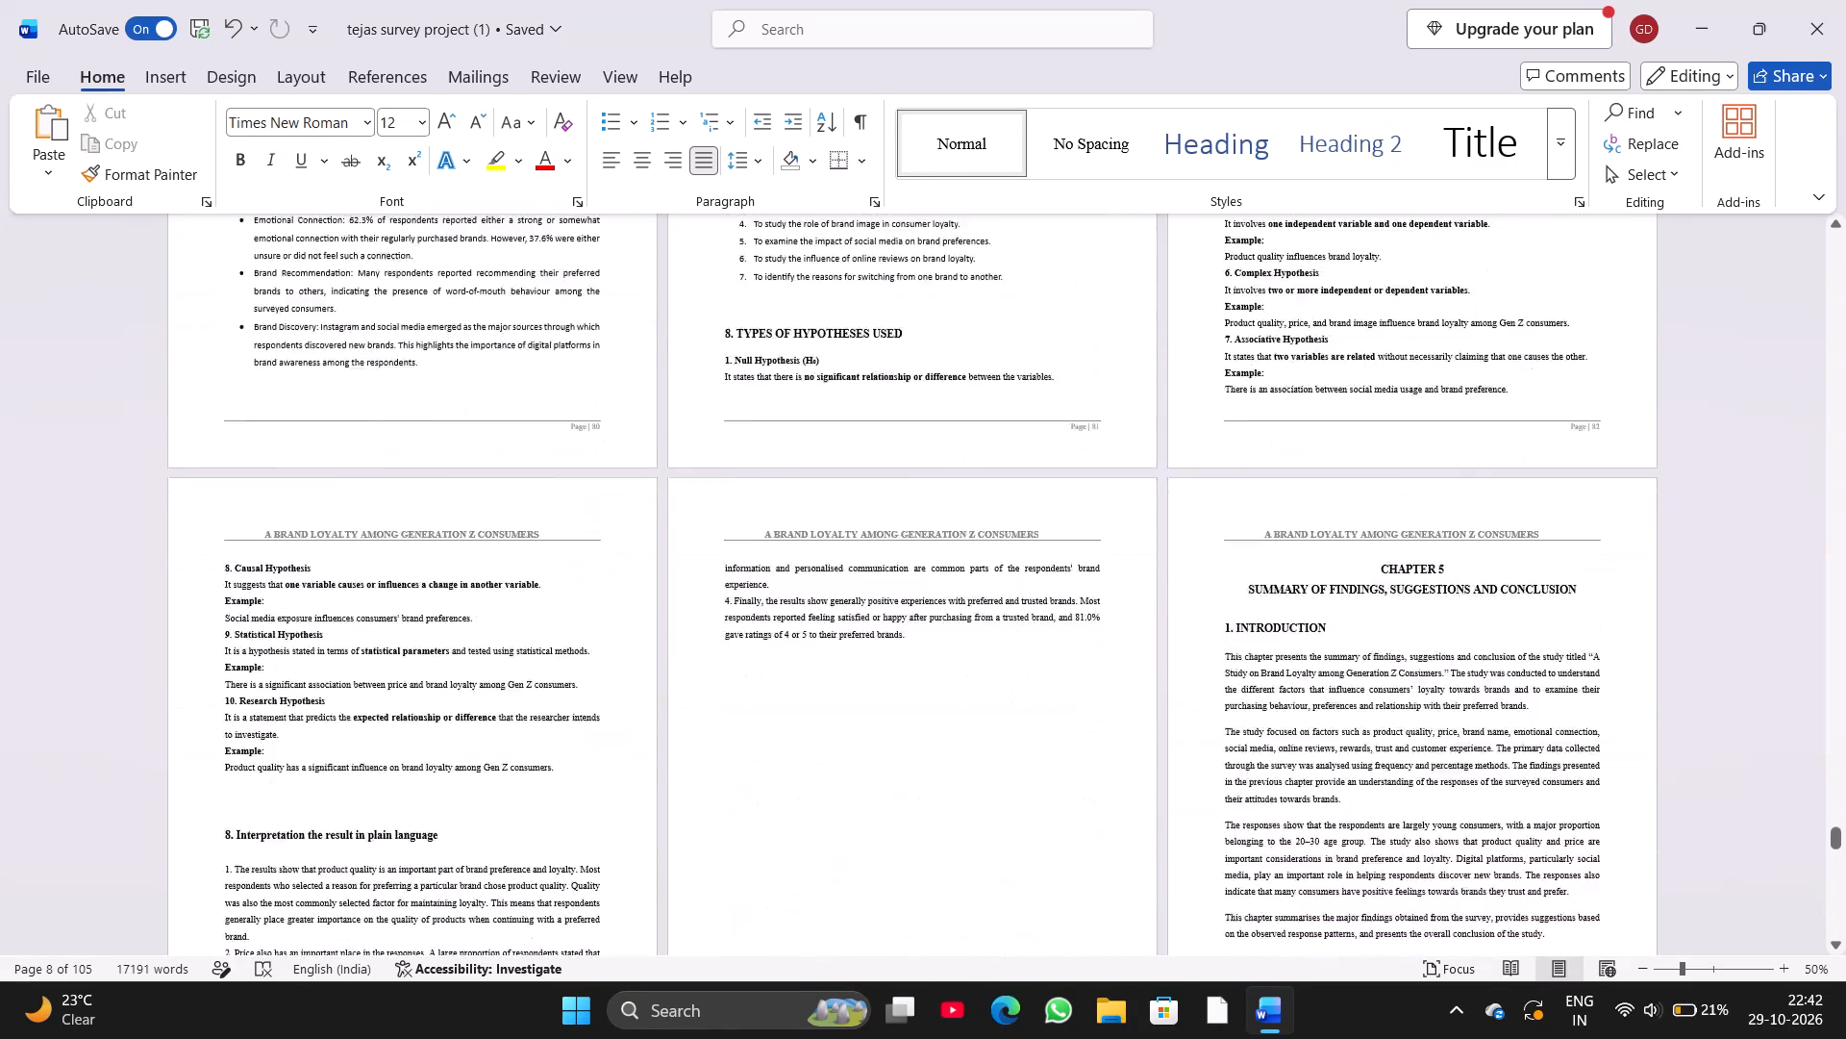
scroll(1820, 904, up, 20)
scroll(1820, 904, up, 20)
scroll(1820, 904, up, 20)
scroll(1820, 904, down, 3)
scroll(1820, 904, up, 20)
scroll(1820, 904, up, 20)
scroll(1820, 904, up, 20)
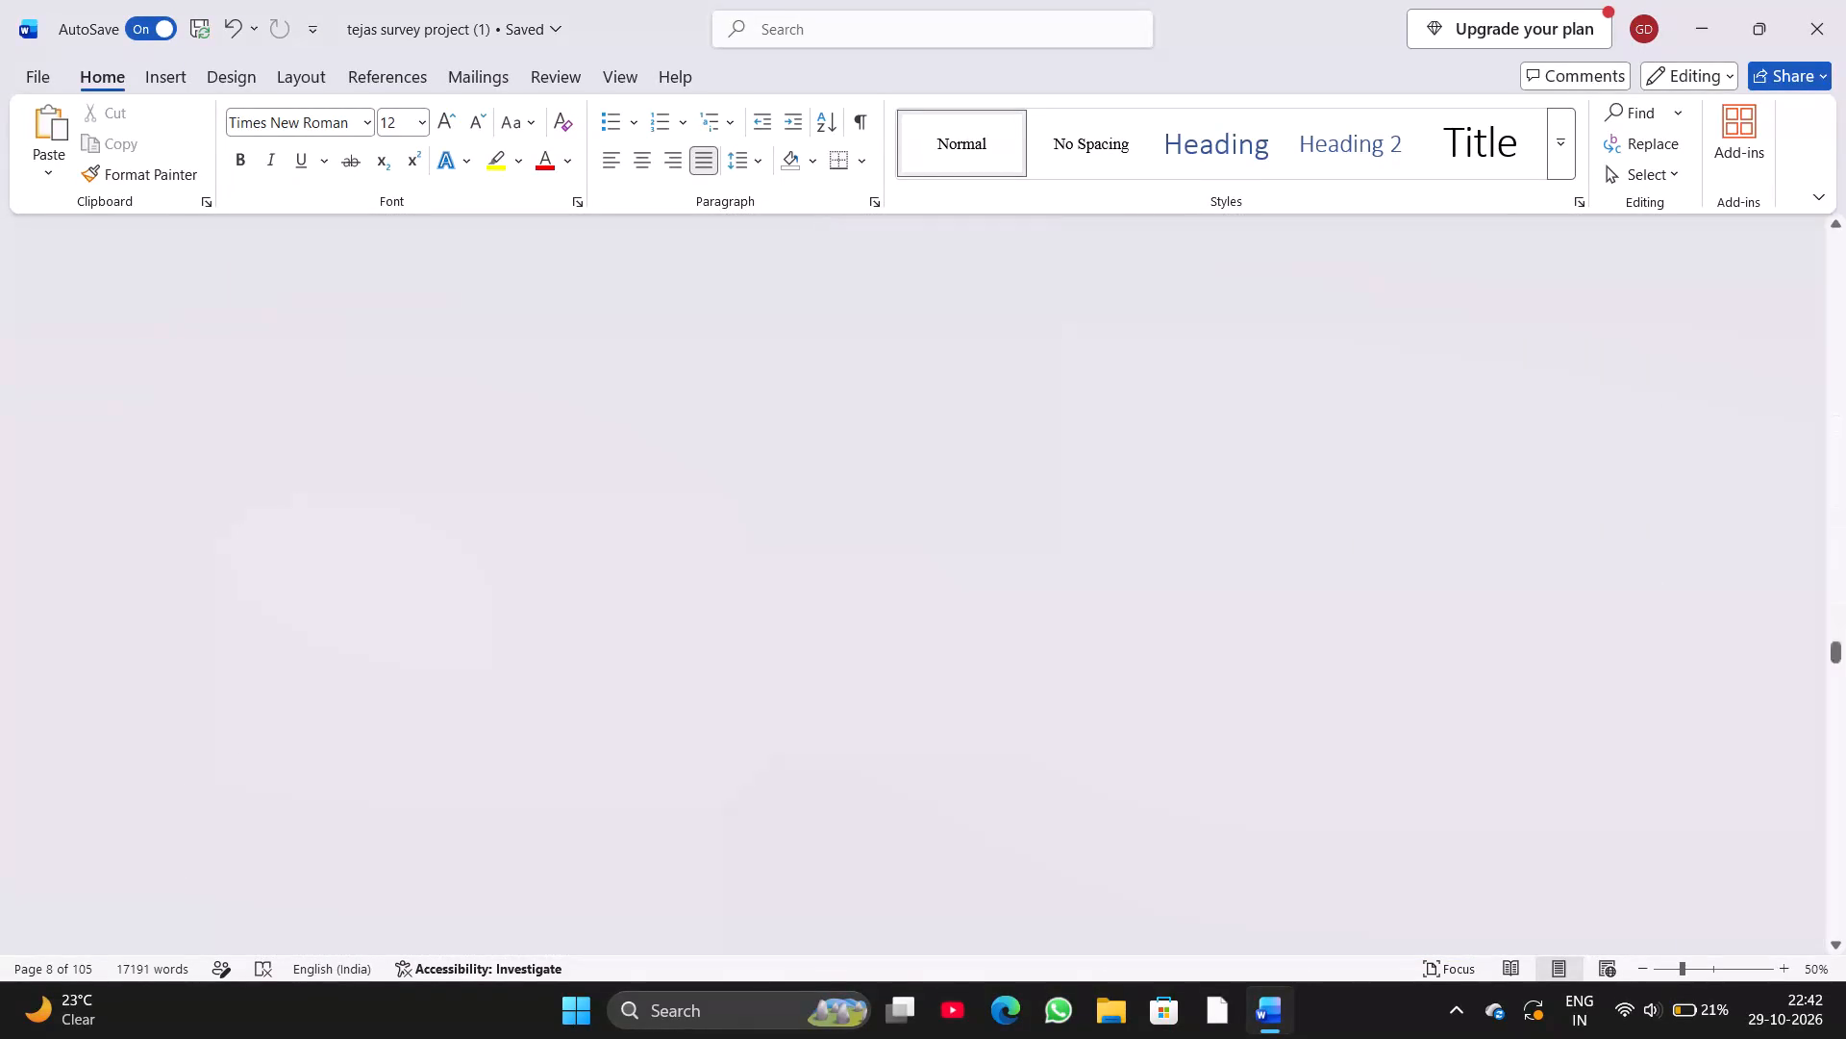
scroll(1820, 904, up, 20)
scroll(1820, 904, up, 20)
scroll(1820, 904, up, 20)
scroll(1820, 904, up, 20)
scroll(1820, 904, up, 20)
scroll(1820, 904, up, 20)
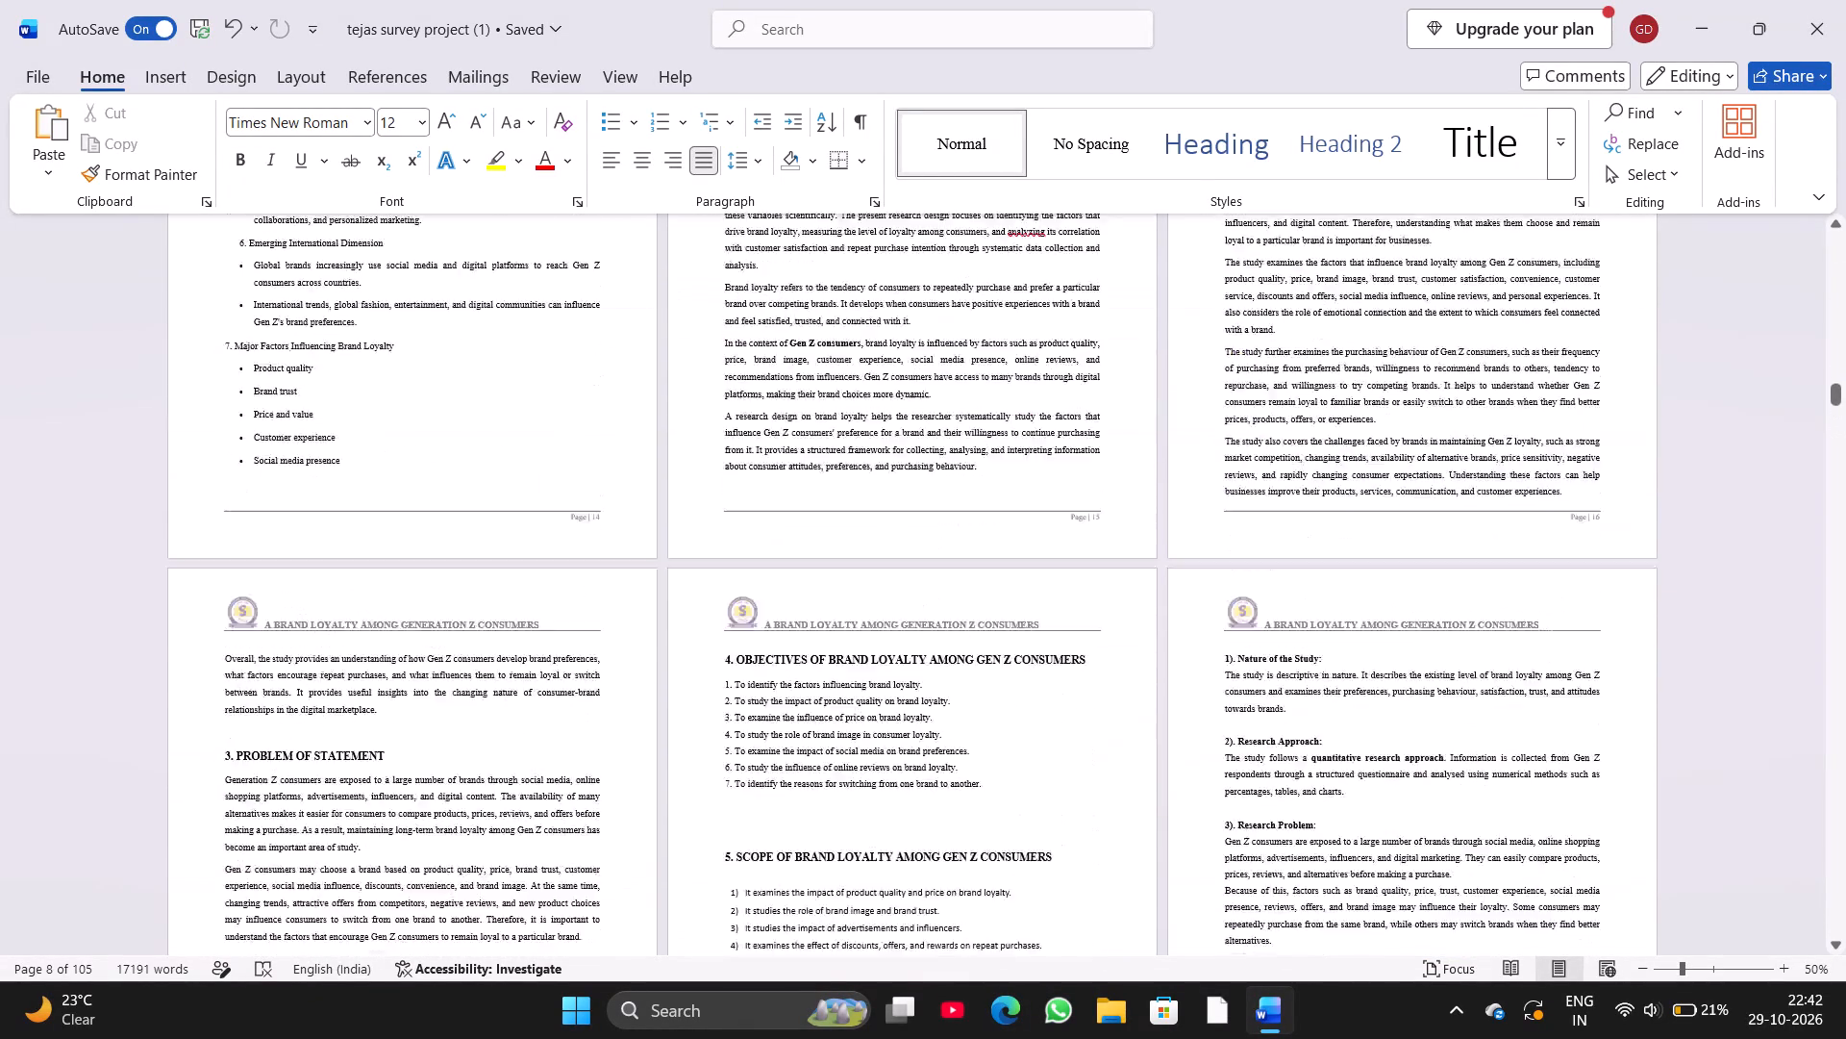
scroll(1820, 904, up, 20)
scroll(1820, 904, up, 20)
scroll(1820, 904, up, 14)
scroll(1820, 904, down, 1)
scroll(1820, 904, up, 20)
scroll(1820, 904, up, 20)
scroll(1820, 904, up, 20)
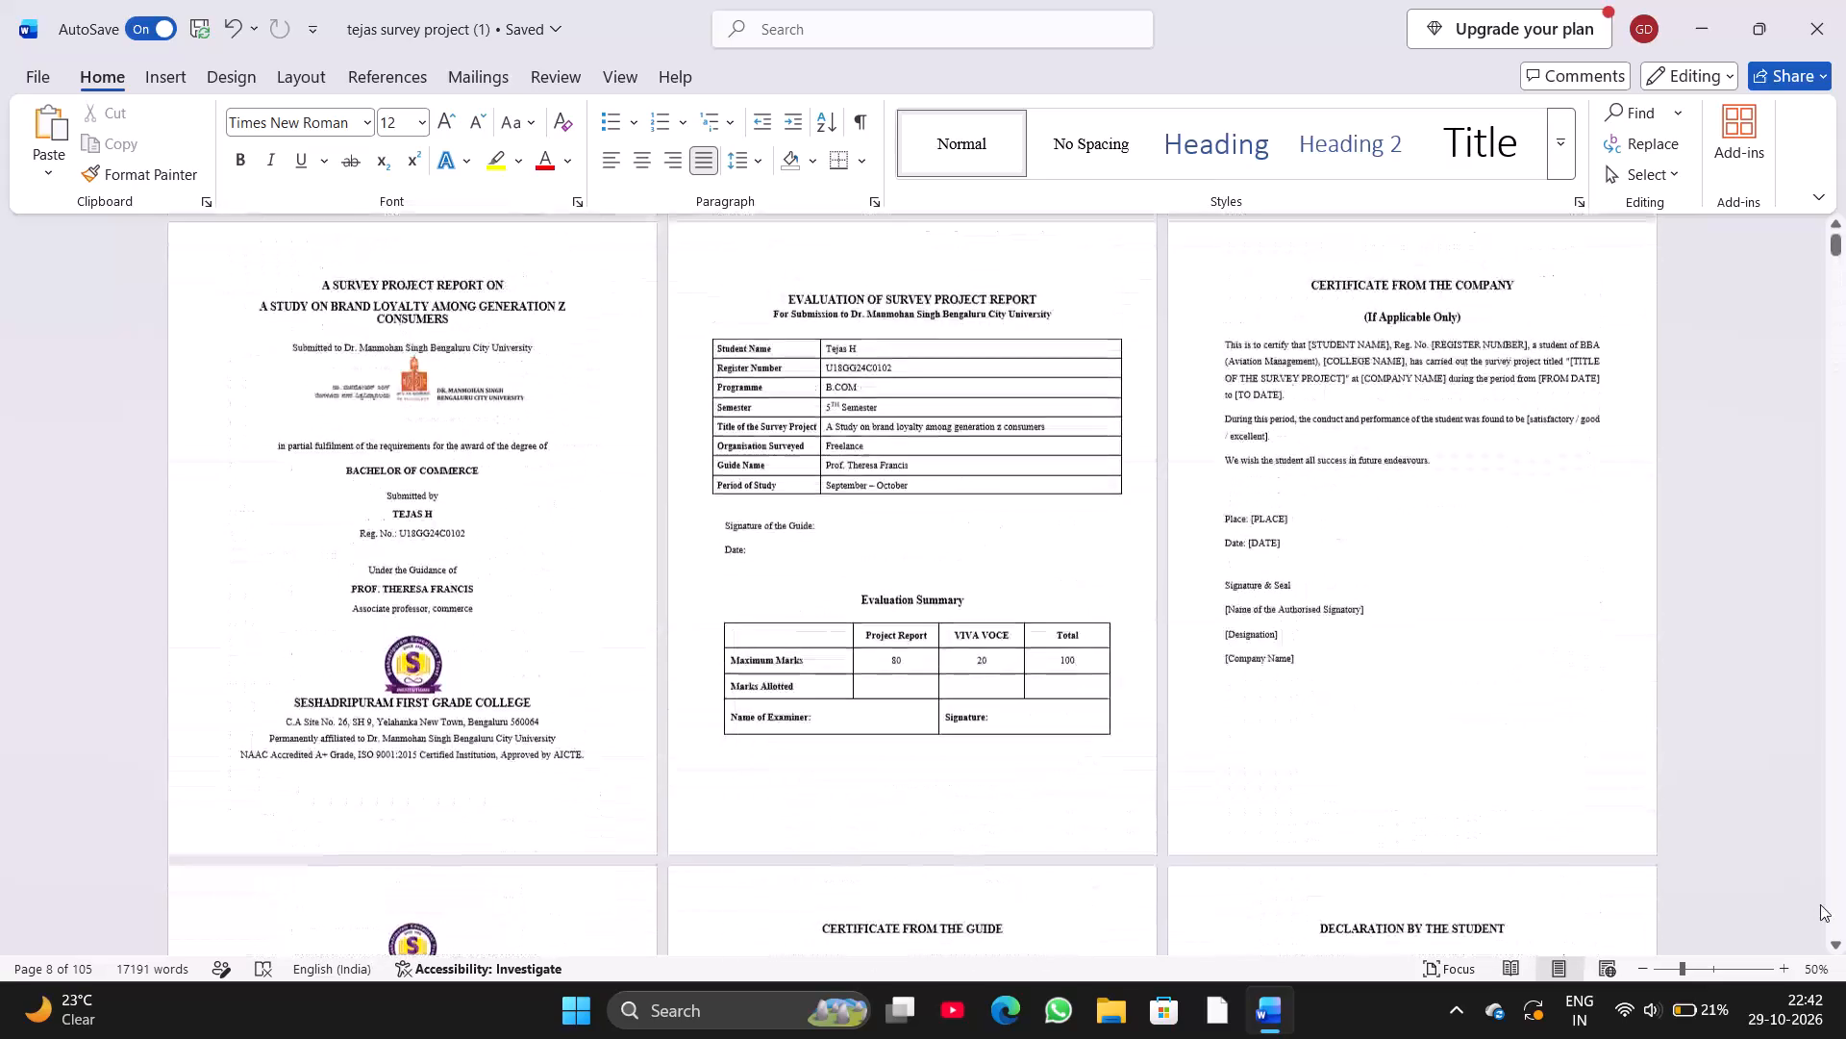
scroll(1820, 904, down, 10)
scroll(1822, 907, left, 1)
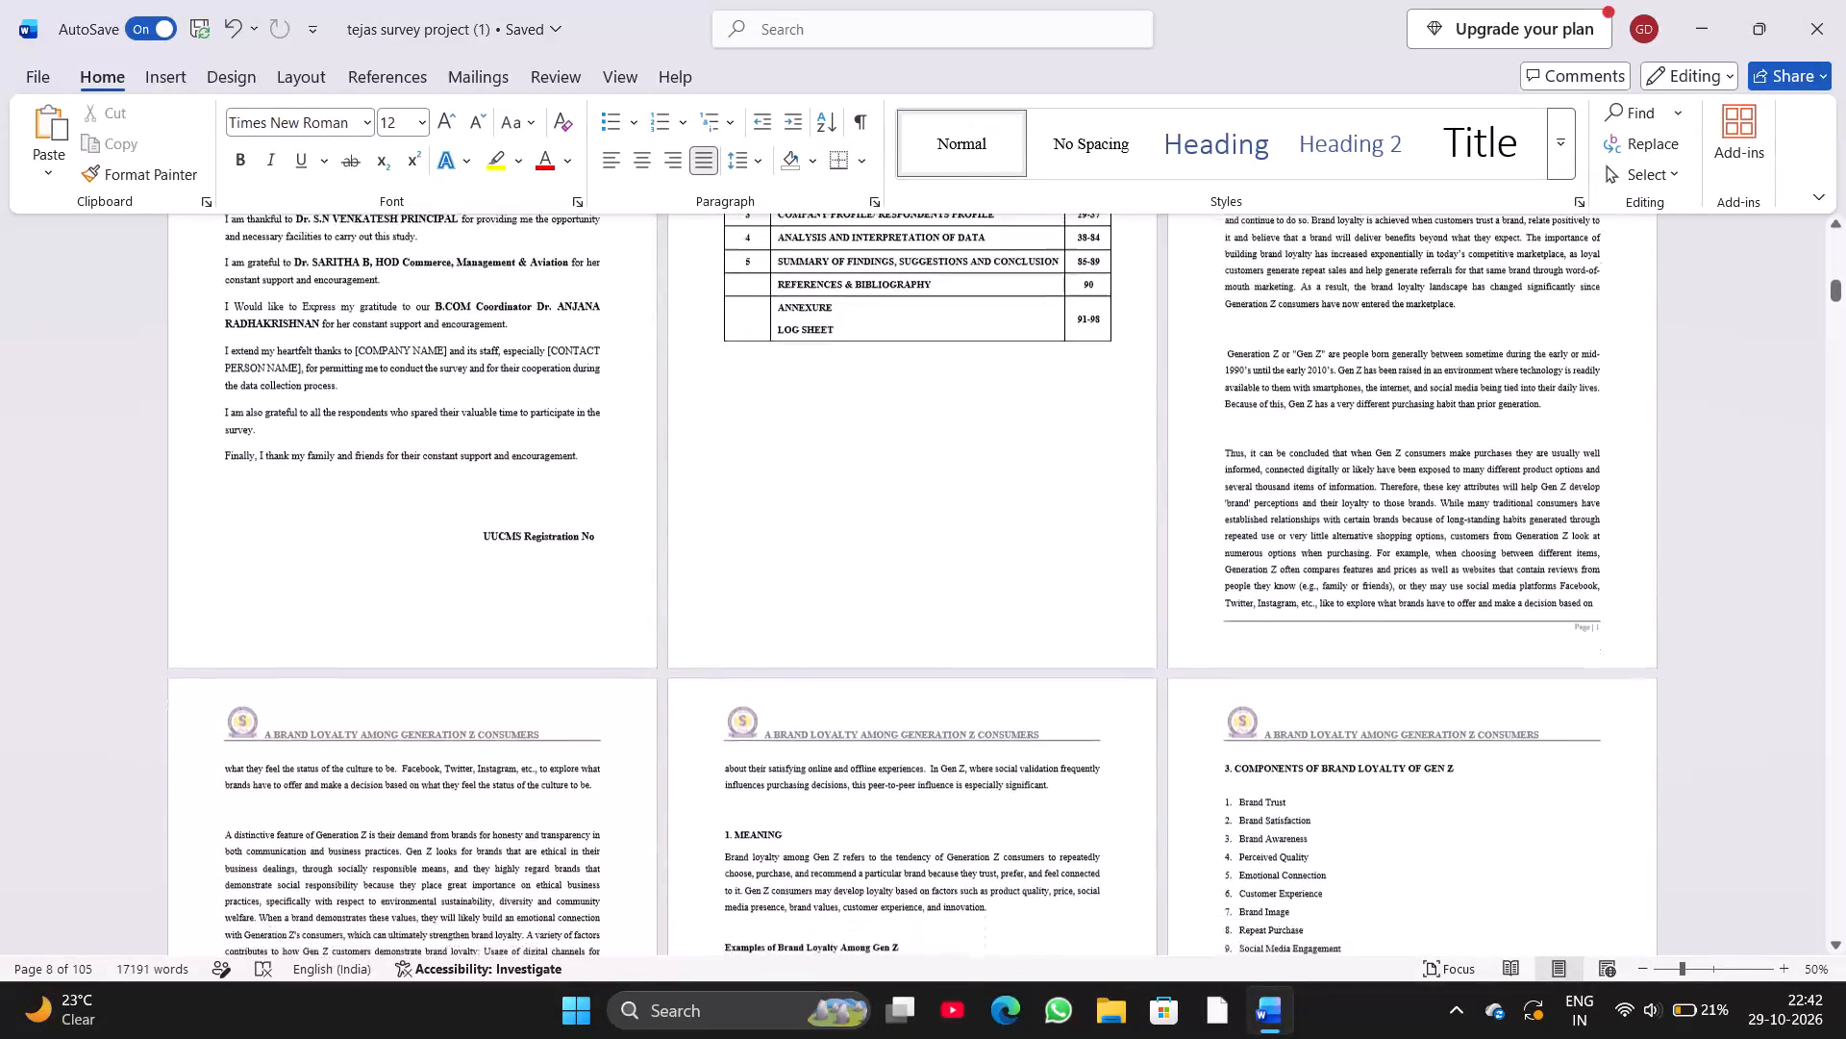
scroll(1822, 907, left, 1)
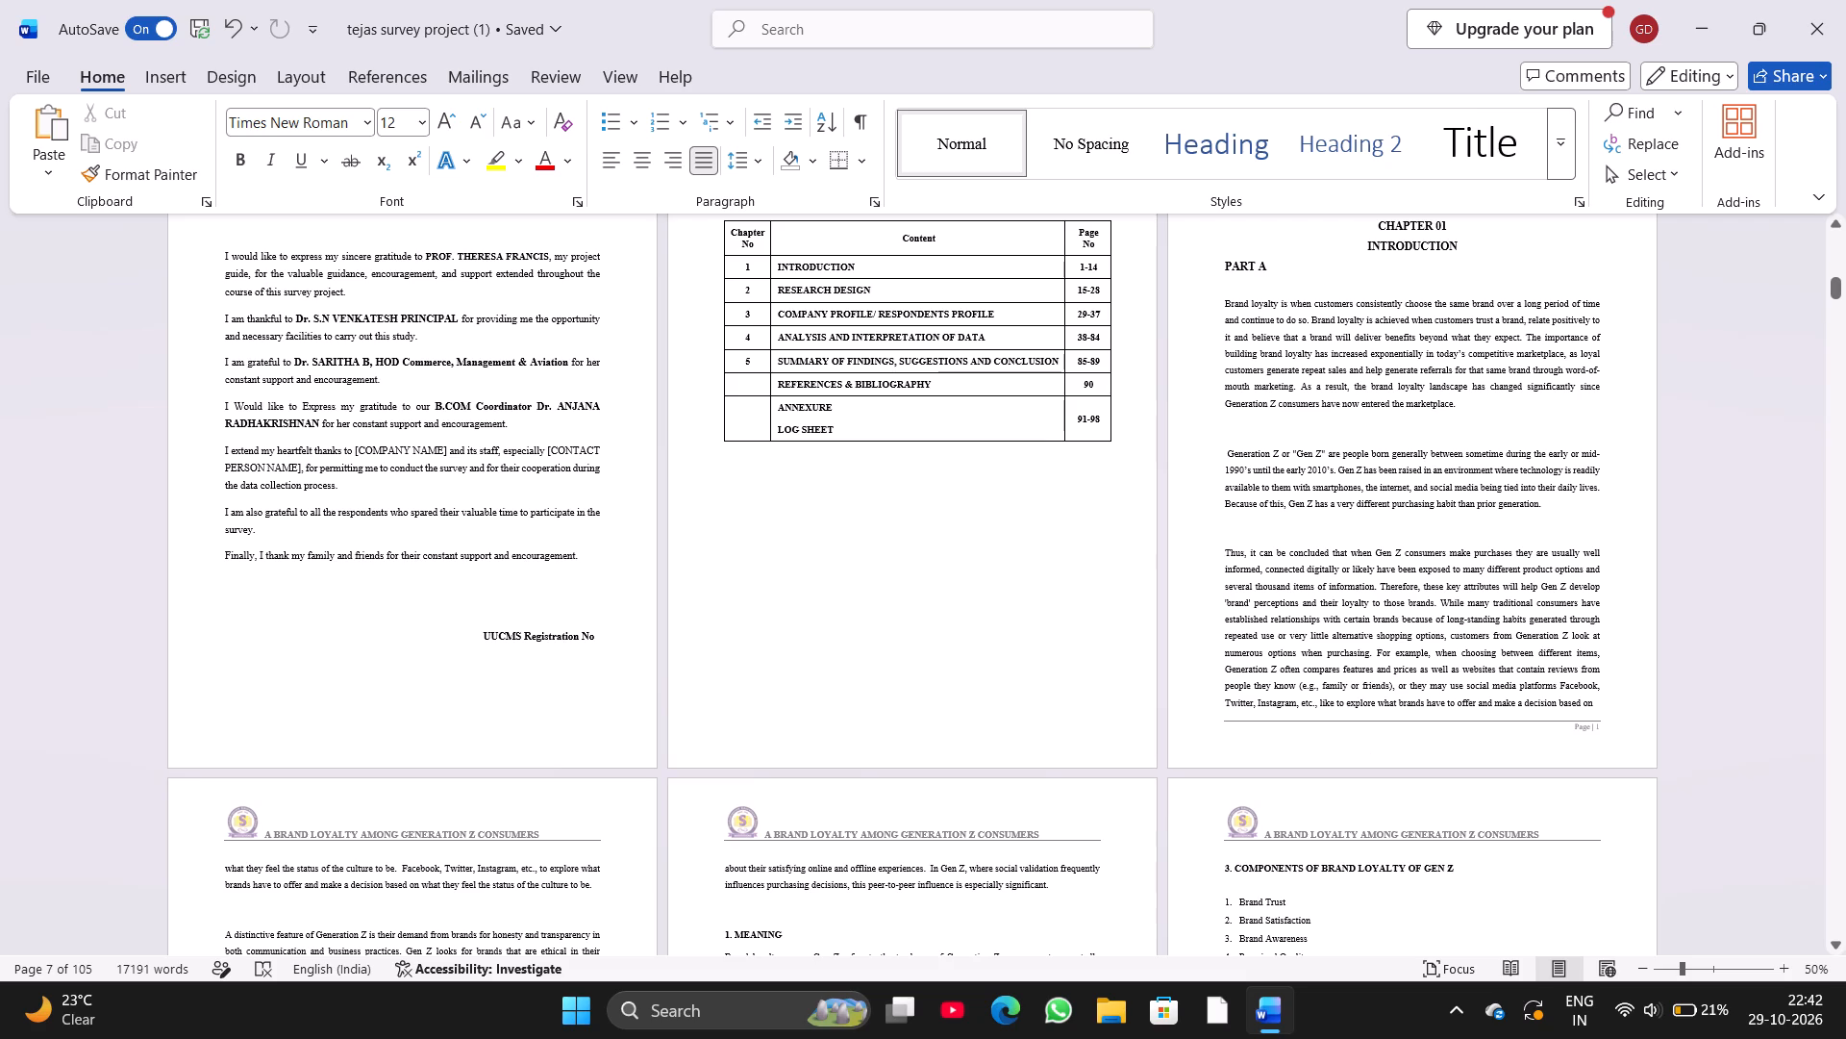
click(1096, 417)
key(BackSpace)
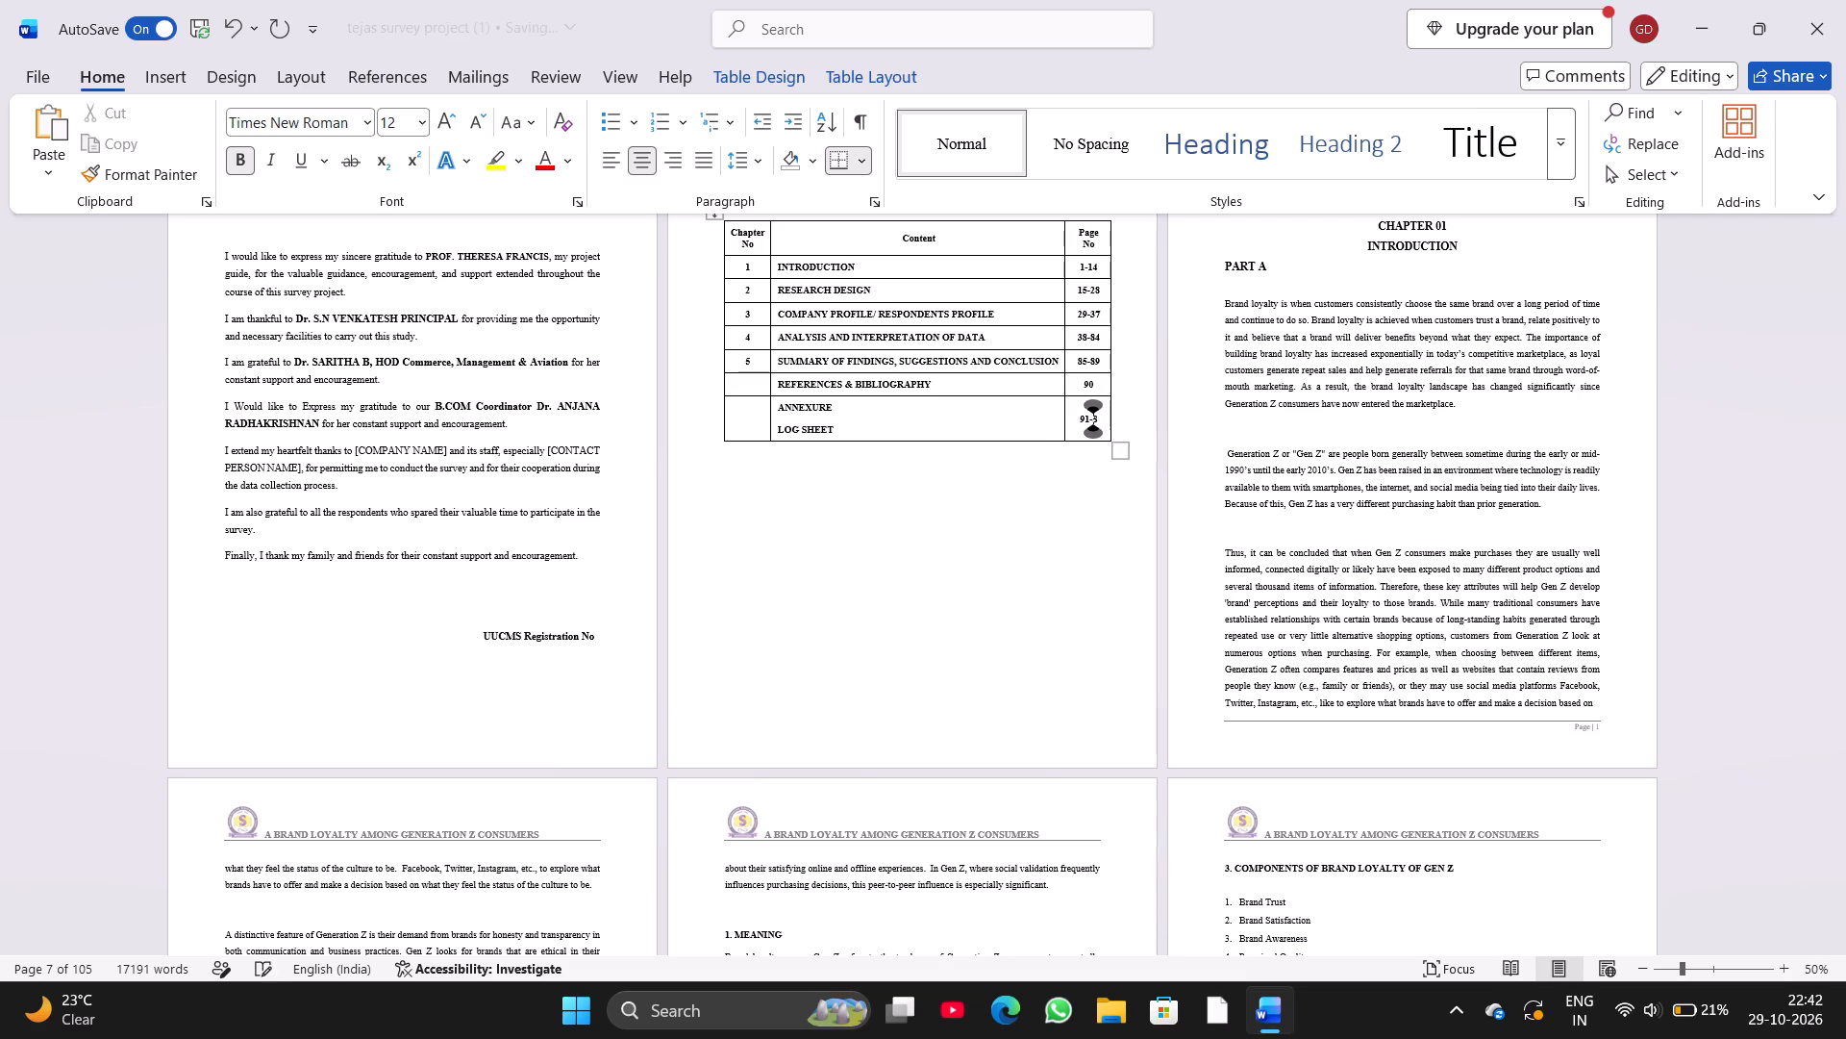
key(9)
key(Right)
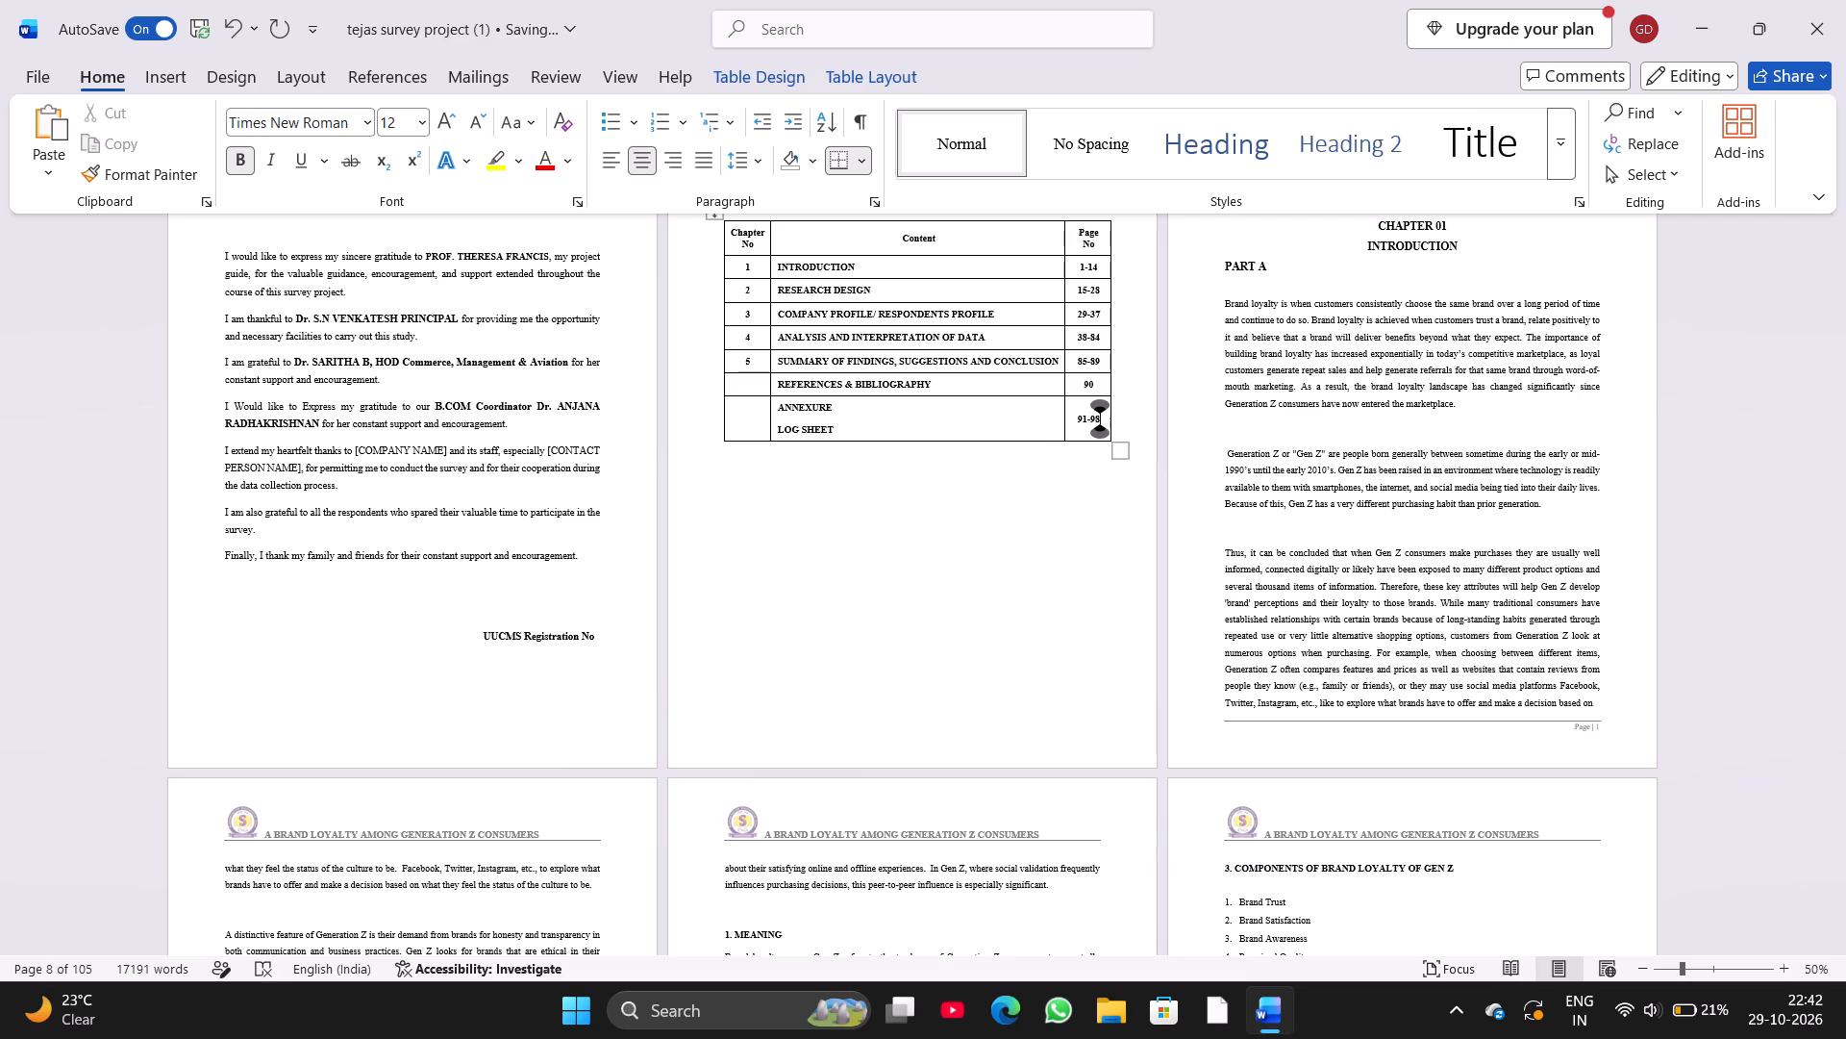
key(6)
key(BackSpace)
key(BackSpace)
key(6)
Check the page numbers where the Suggestions end and the References and Bibliography and the Annexures begin.
scroll(1101, 795, down, 20)
scroll(1101, 795, down, 20)
scroll(1101, 795, down, 20)
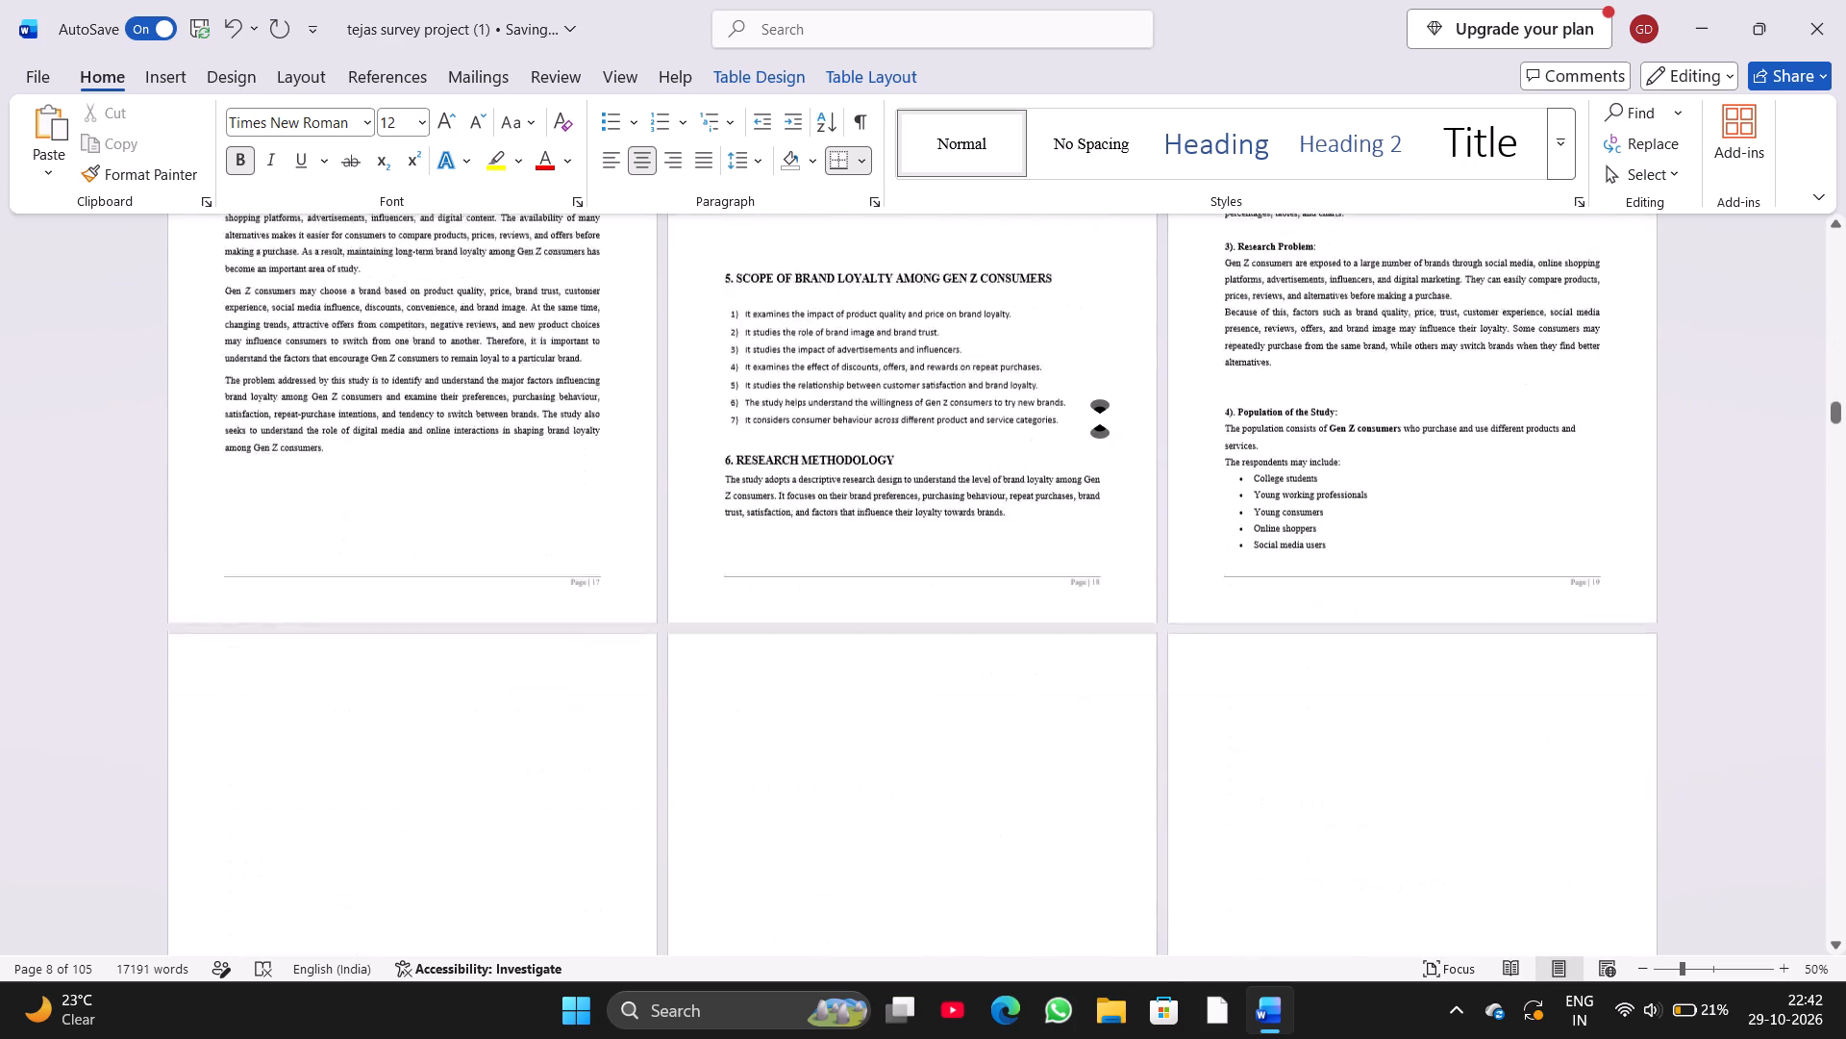
scroll(1101, 795, down, 20)
scroll(1101, 795, down, 20)
scroll(1101, 795, down, 10)
scroll(1101, 795, up, 7)
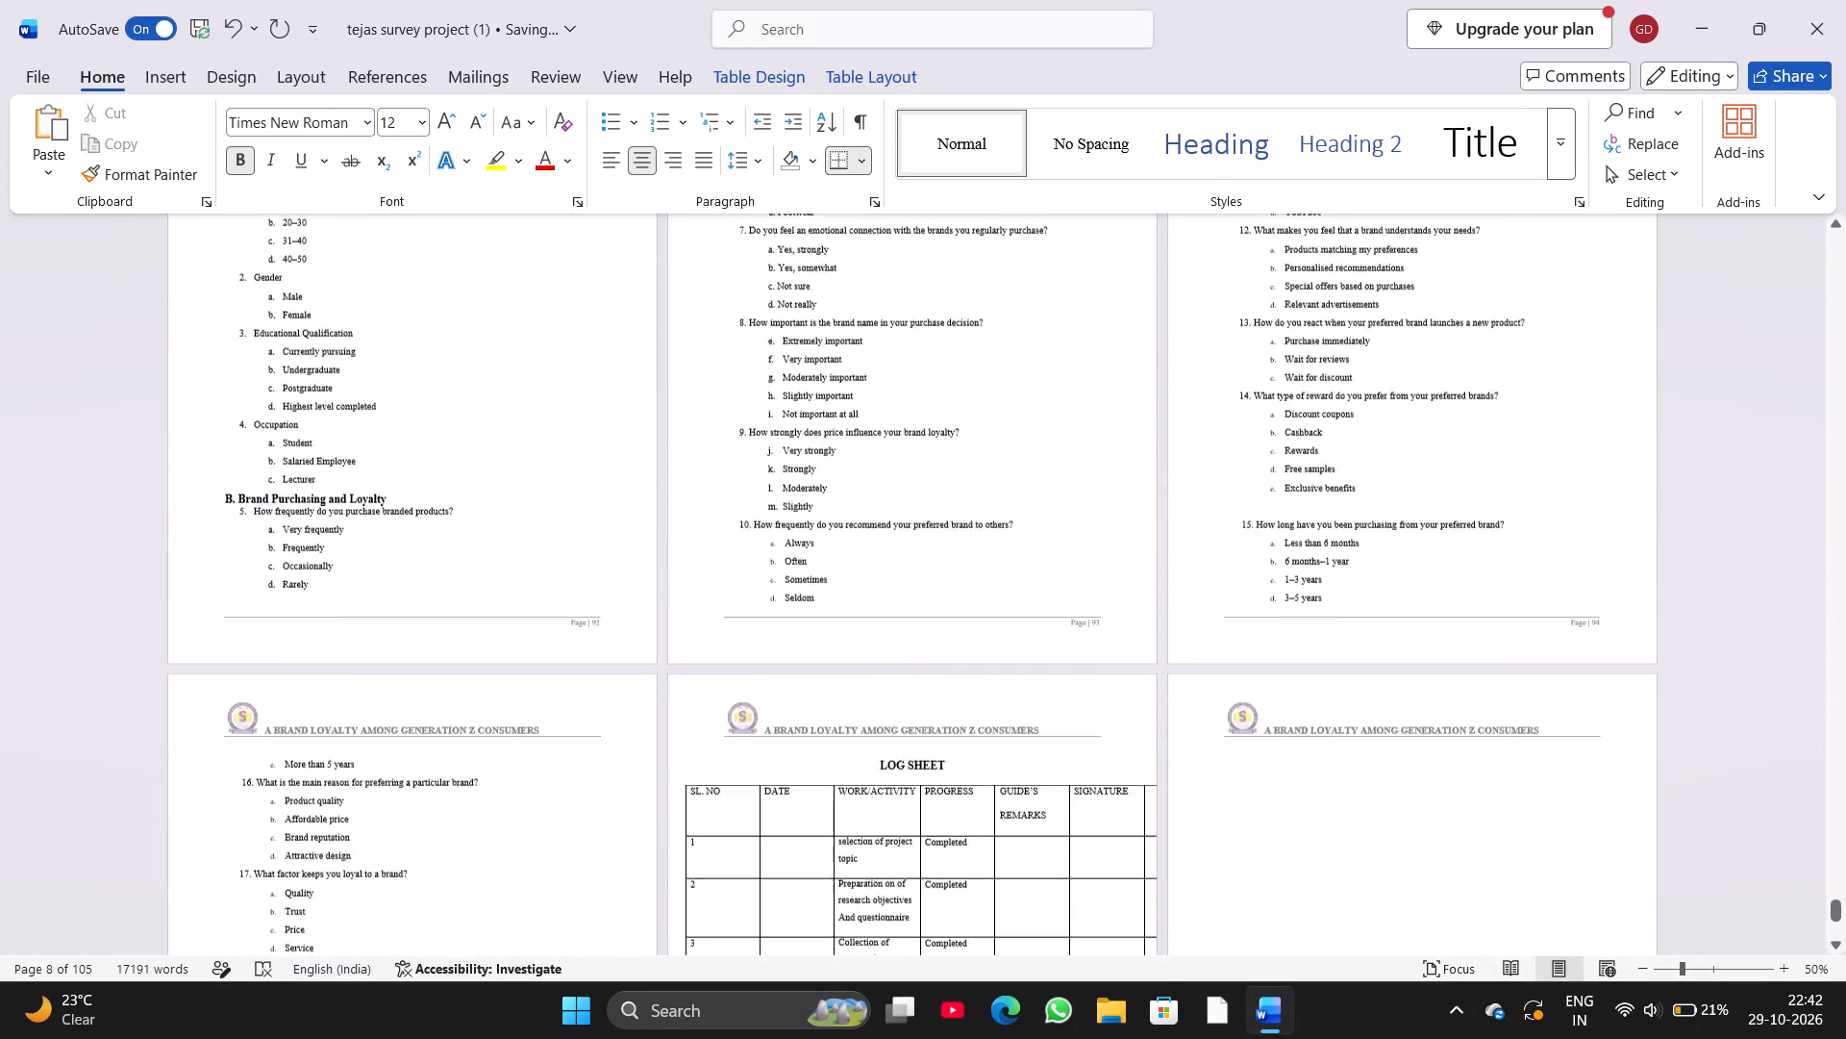
scroll(1101, 795, up, 3)
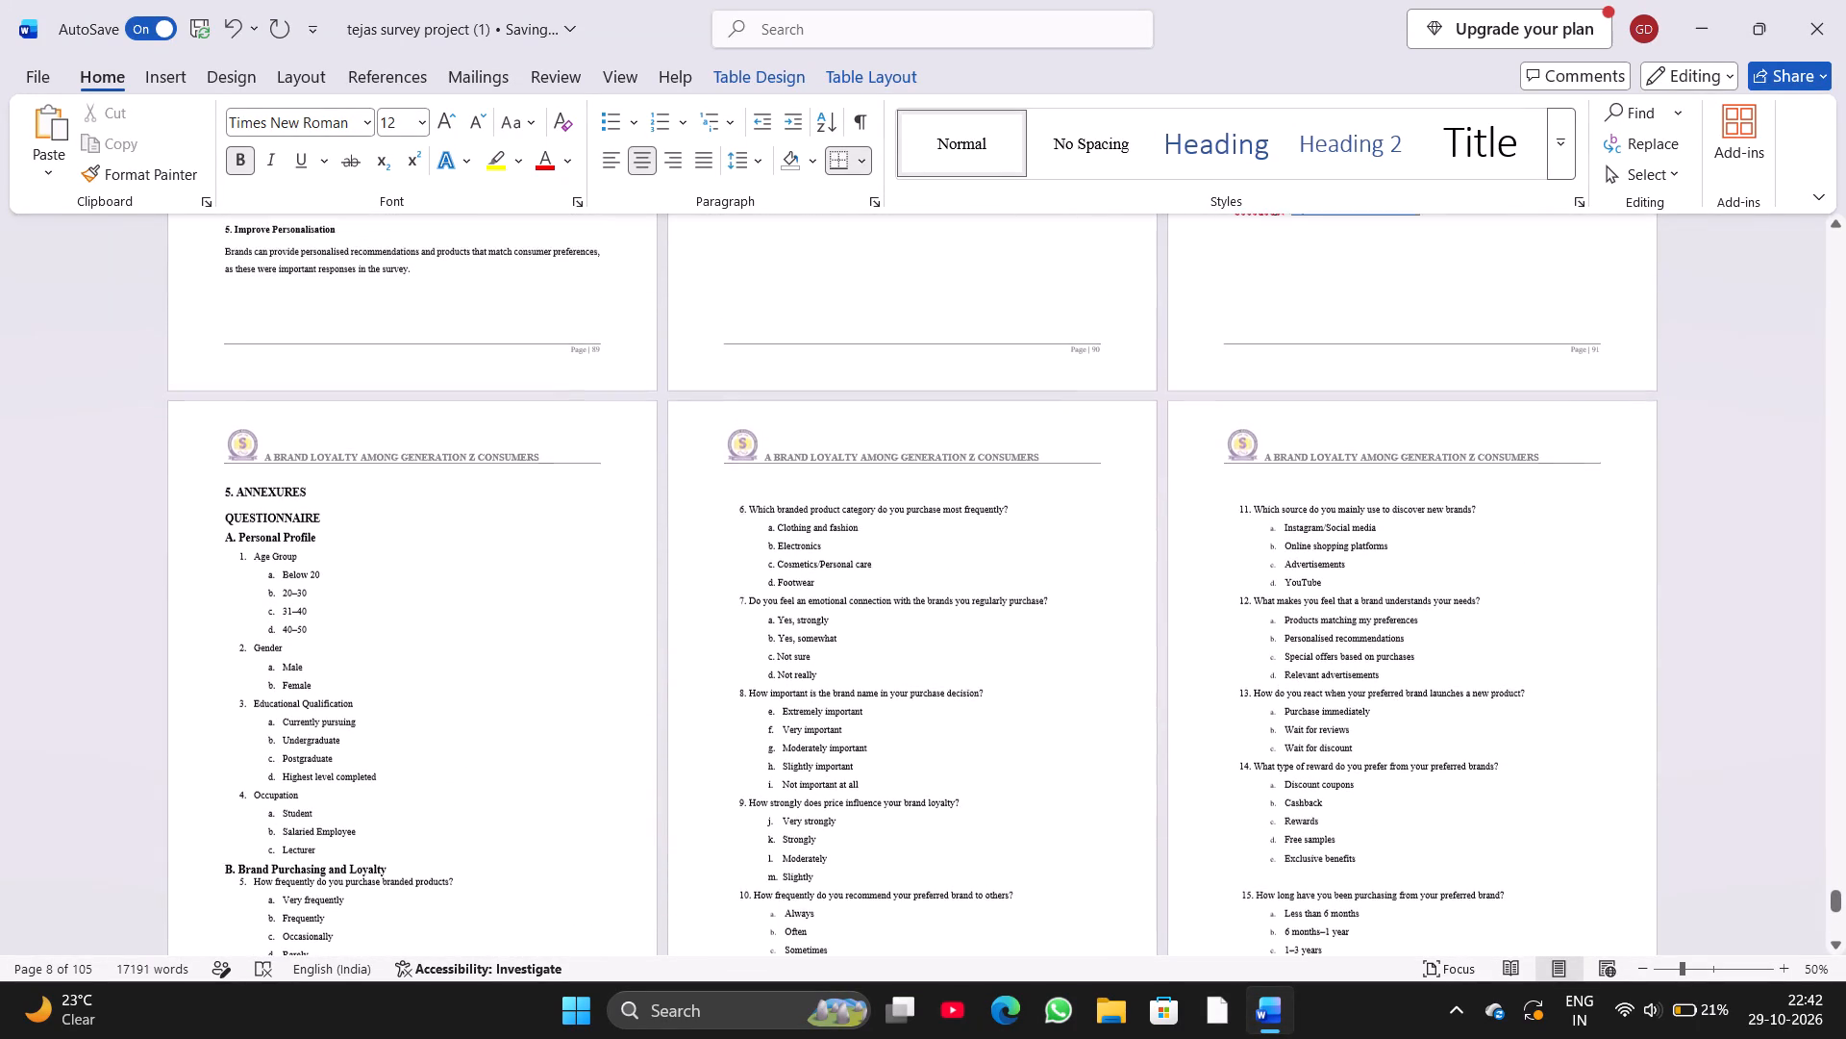
scroll(1101, 795, up, 5)
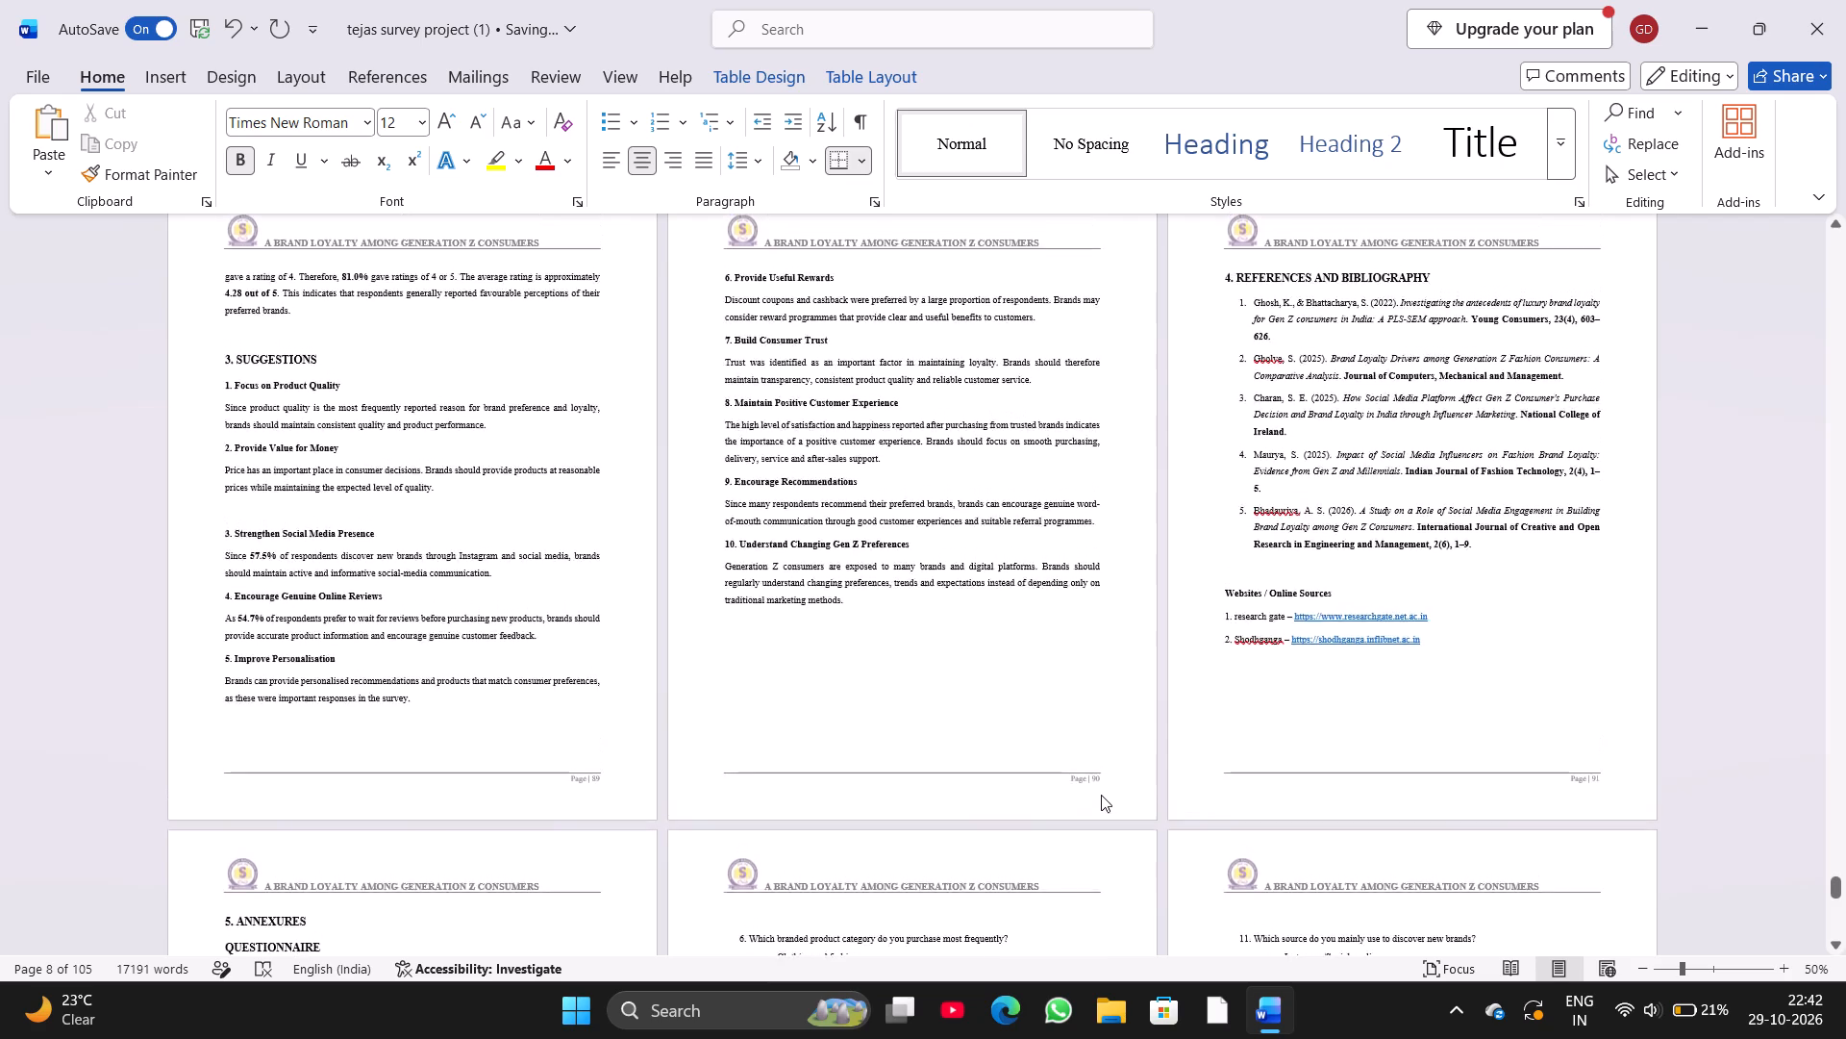
scroll(1101, 795, up, 1)
scroll(1101, 795, up, 20)
scroll(1101, 795, up, 20)
scroll(1101, 795, up, 20)
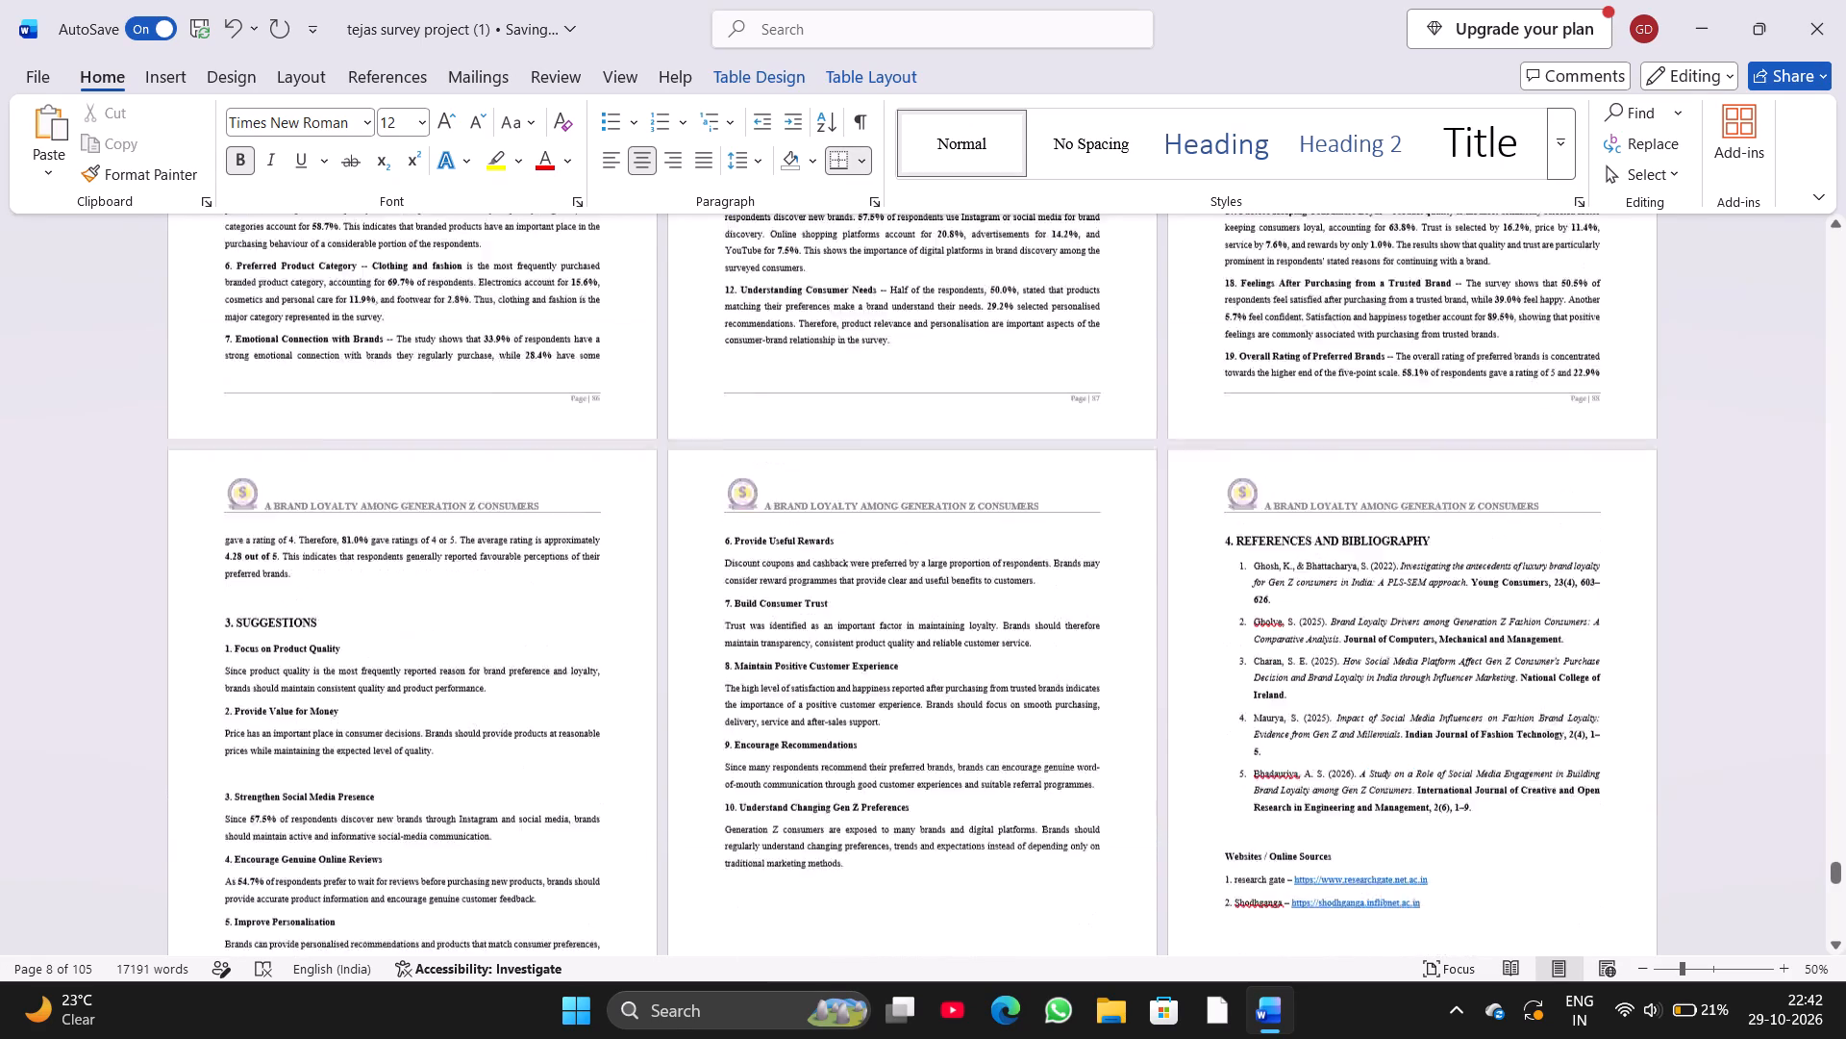
In the list of contents, set the References & Bibliography row's page number to 91.
scroll(1101, 795, up, 20)
scroll(1101, 795, up, 20)
scroll(1101, 795, up, 20)
scroll(1101, 795, up, 20)
scroll(1101, 795, up, 20)
scroll(1101, 795, up, 20)
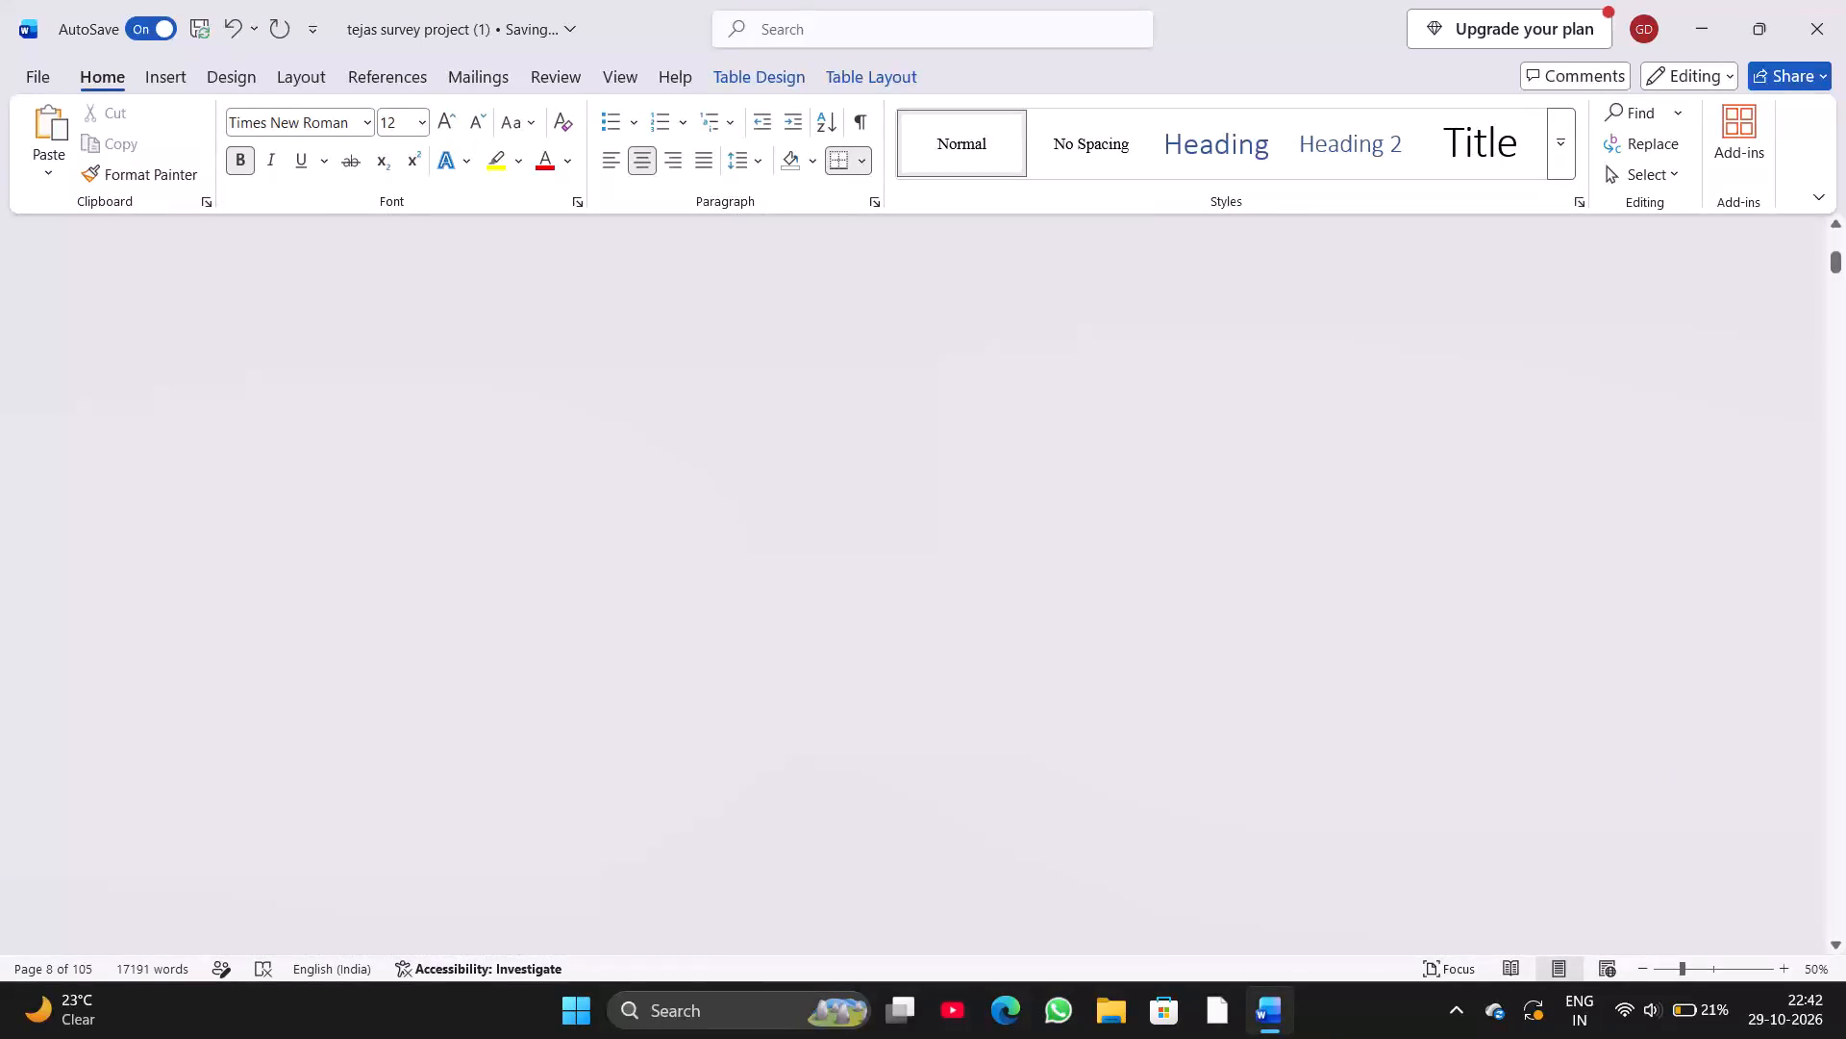
scroll(1101, 795, up, 20)
scroll(1101, 795, up, 20)
scroll(1101, 795, up, 20)
scroll(1247, 440, down, 2)
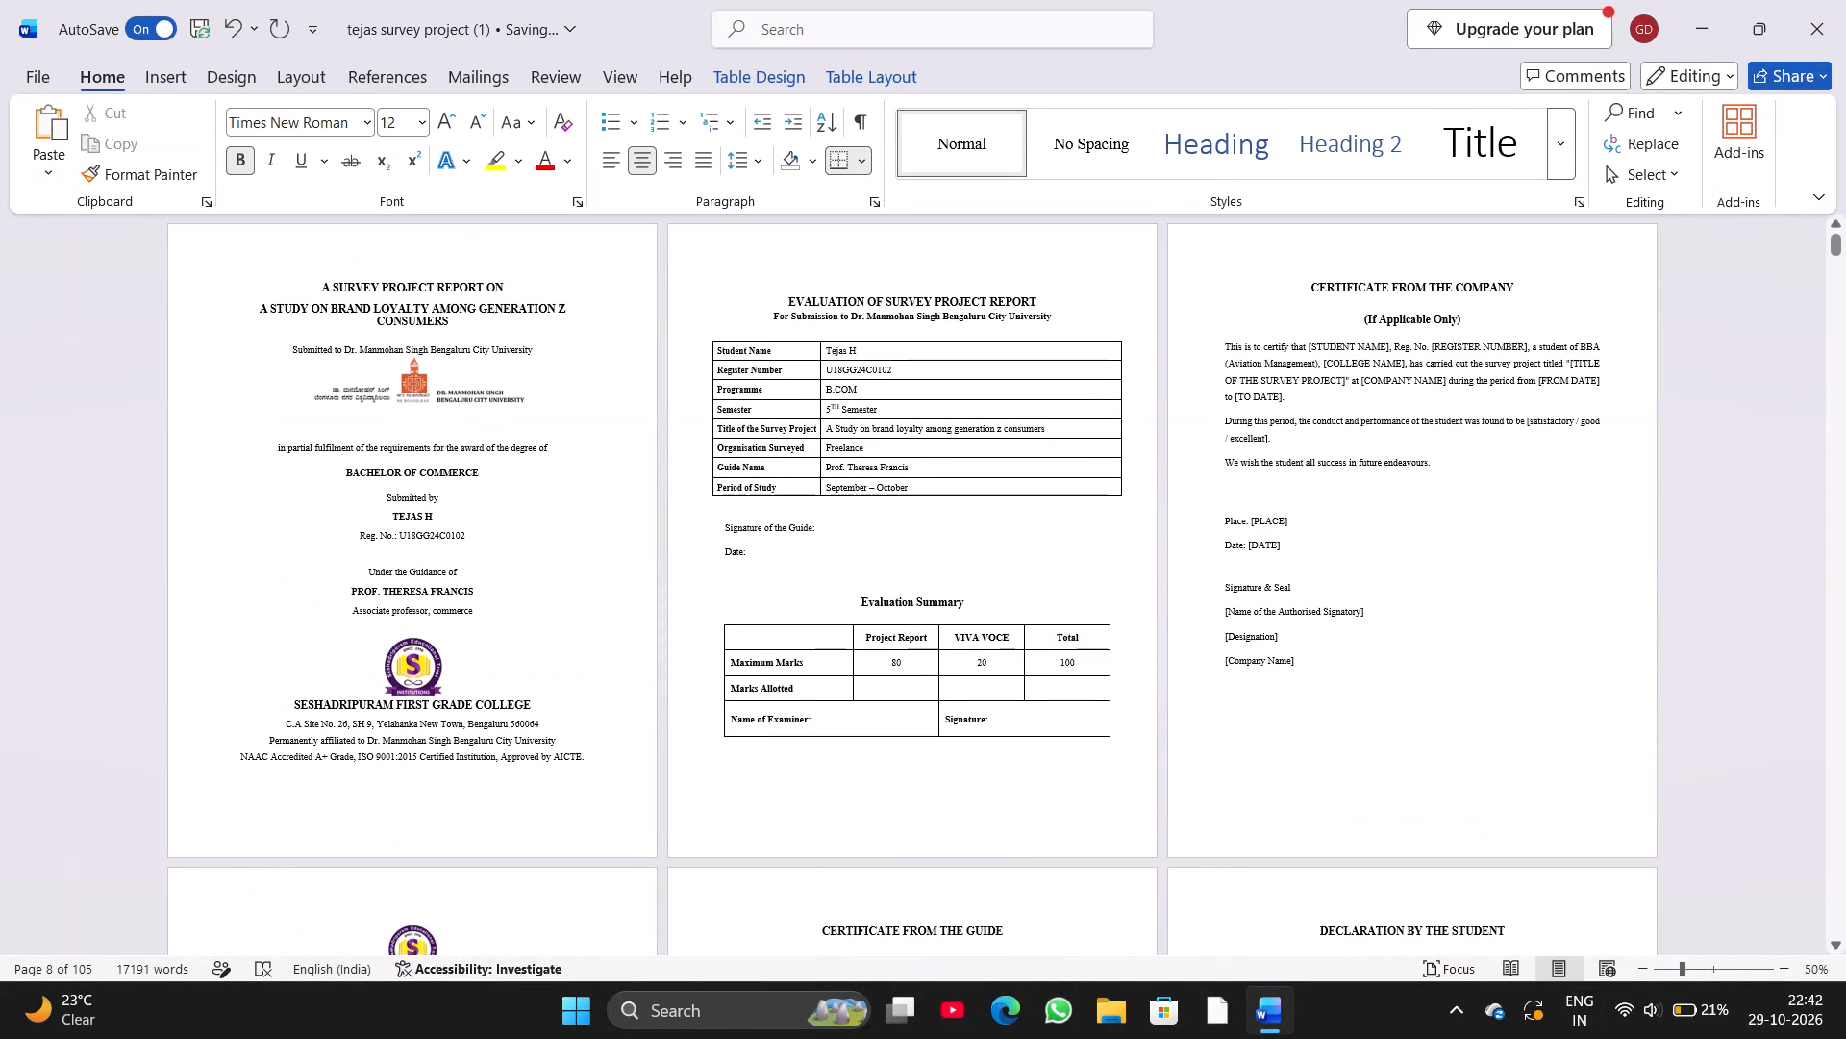
scroll(1247, 440, down, 14)
scroll(1248, 438, up, 1)
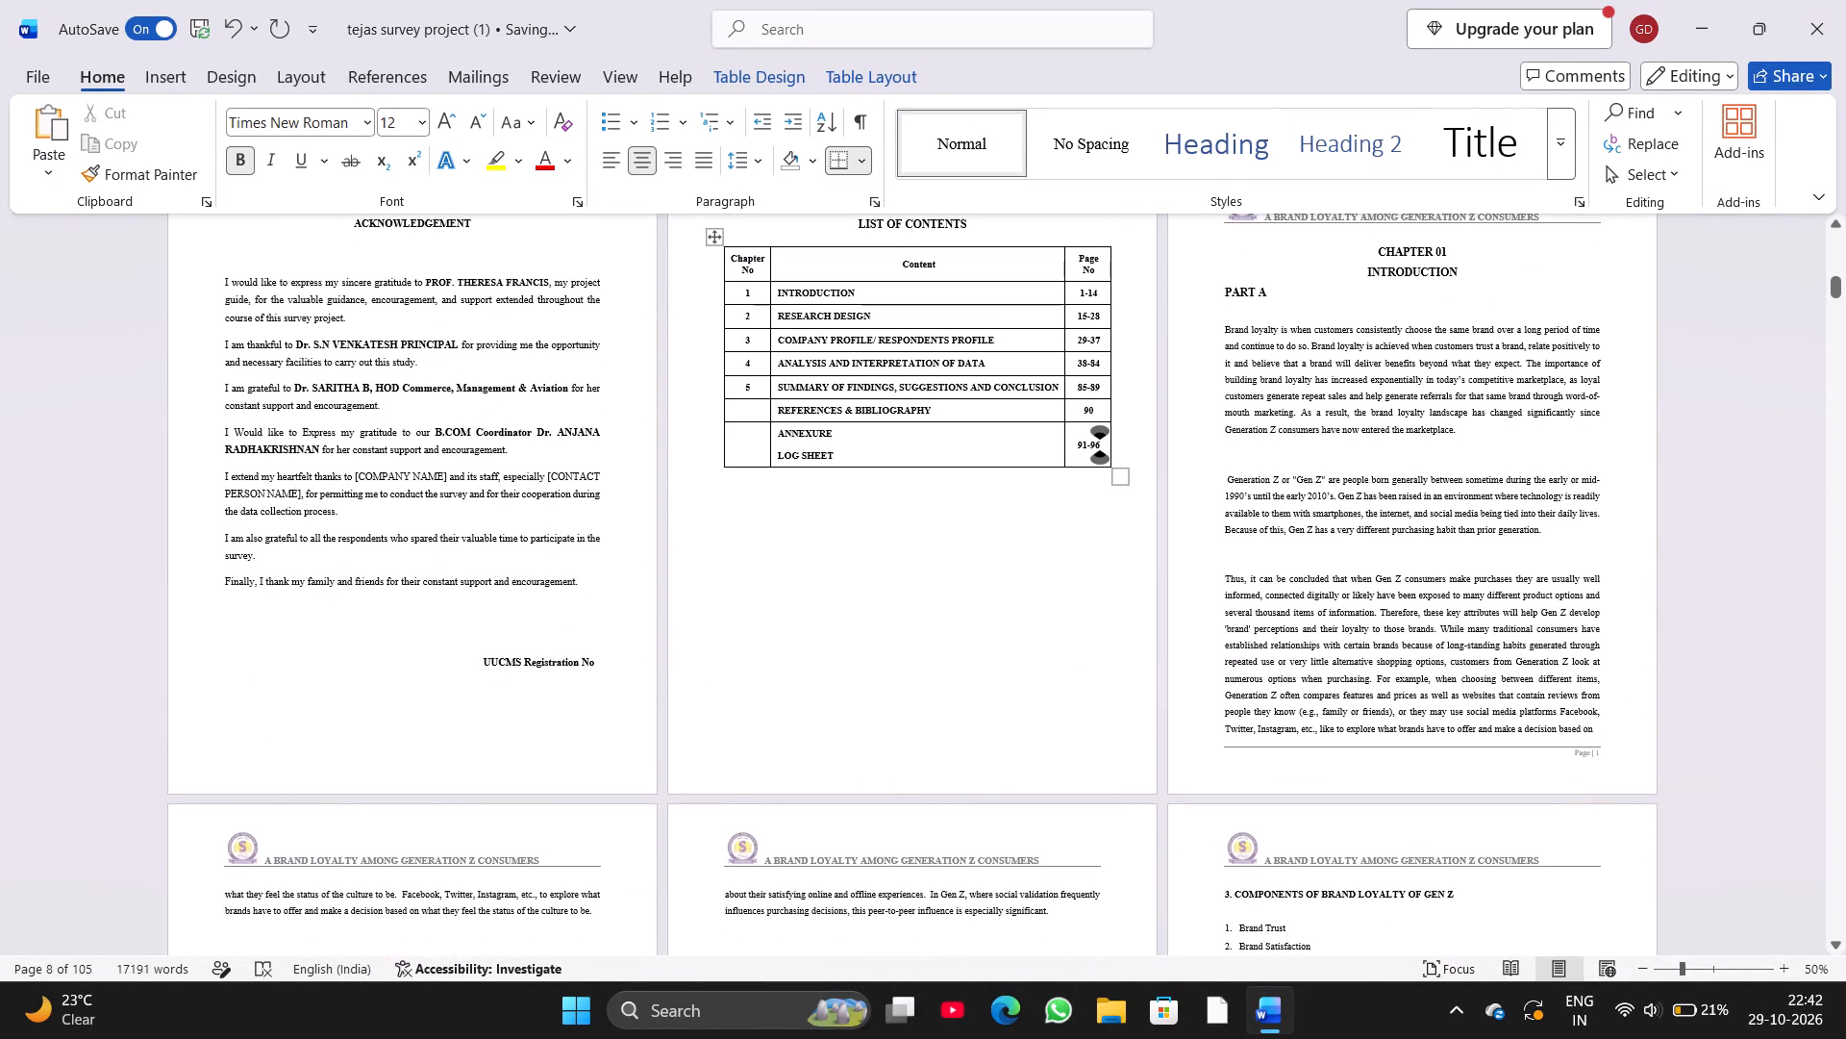
click(1097, 409)
key(BackSpace)
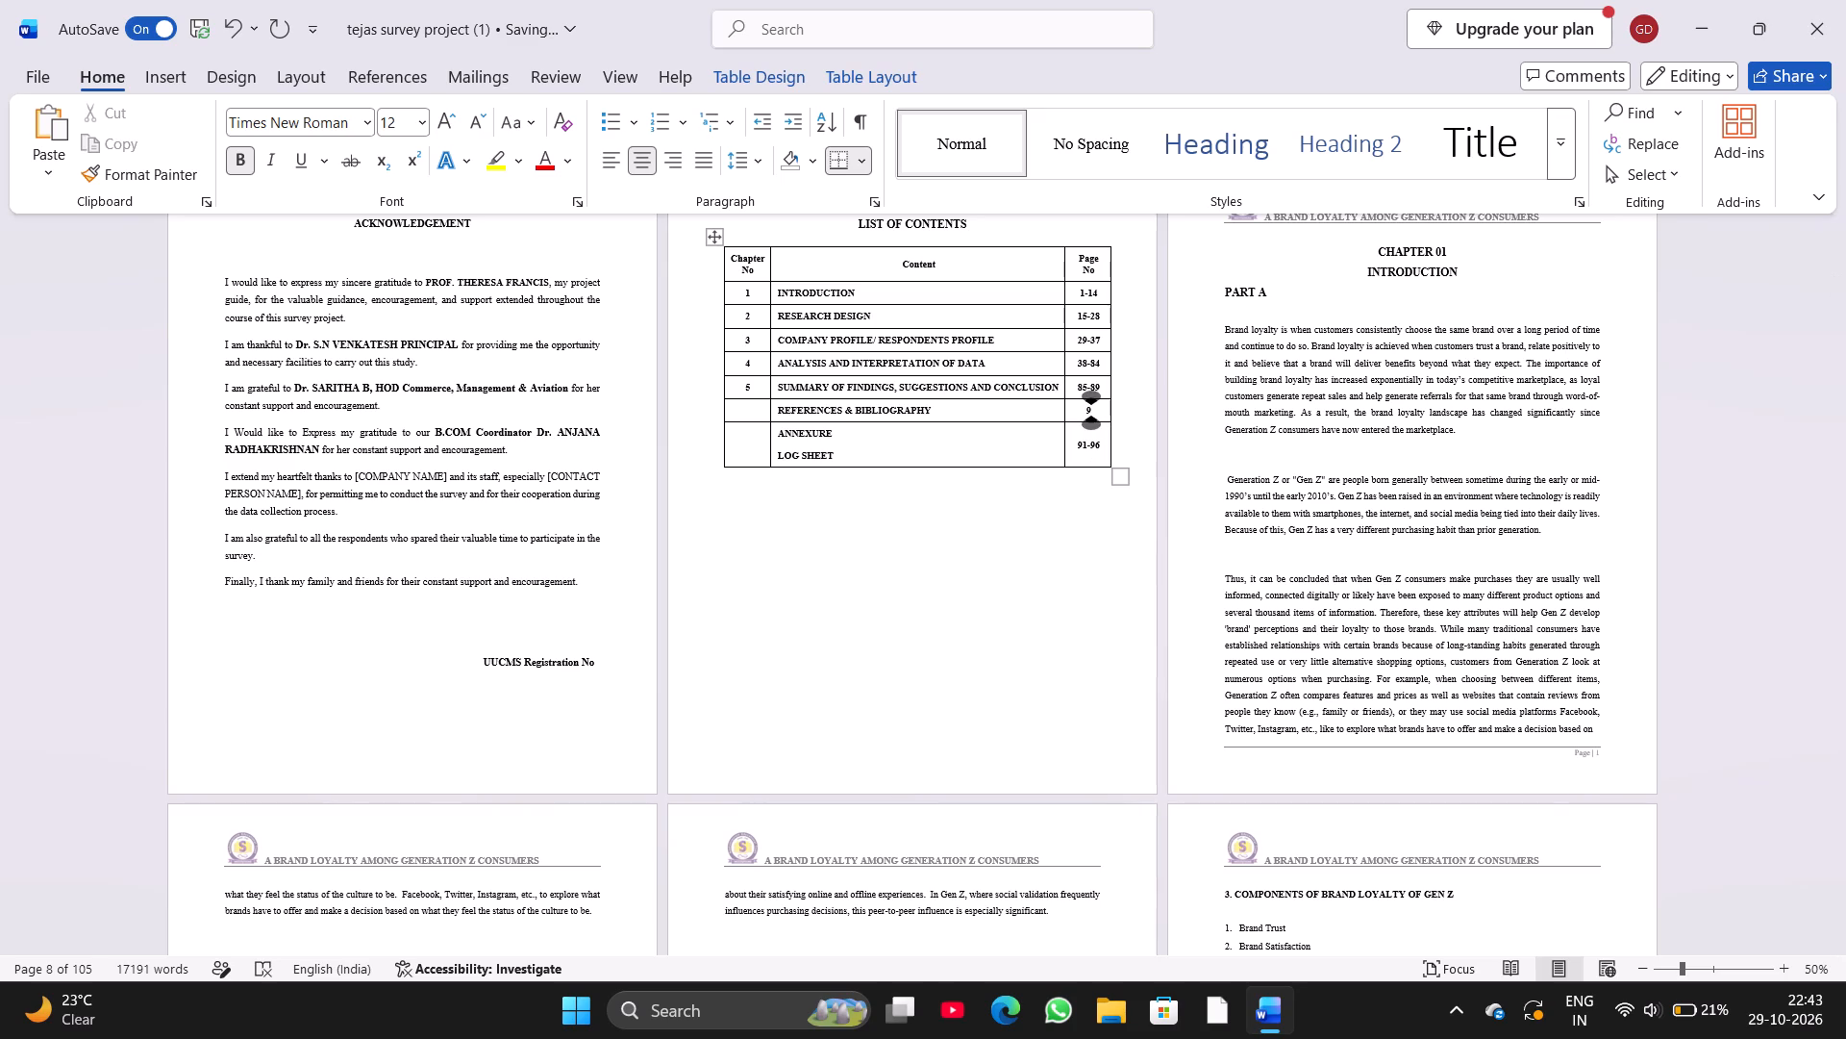
key(1)
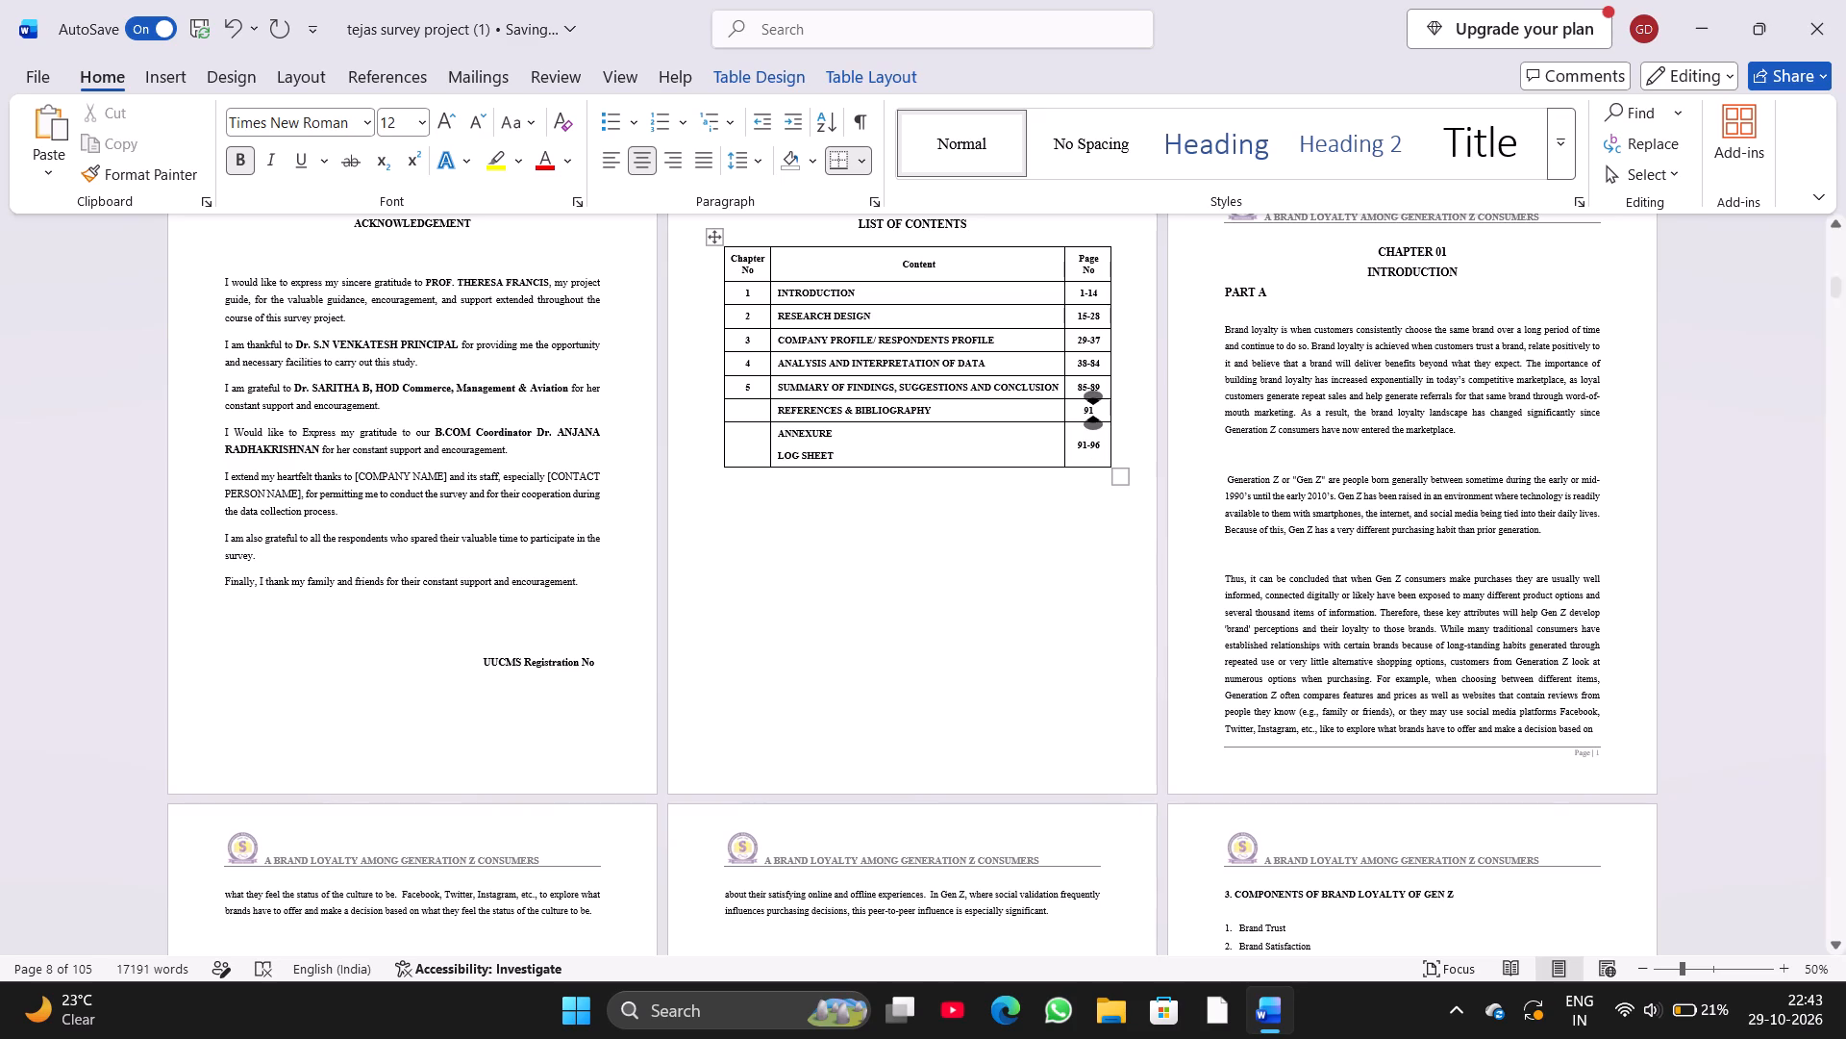
In the list of contents, set the last page of the Summary of Findings, Suggestions and Conclusion row to 90.
click(1098, 389)
key(BackSpace)
key(BackSpace)
text(90)
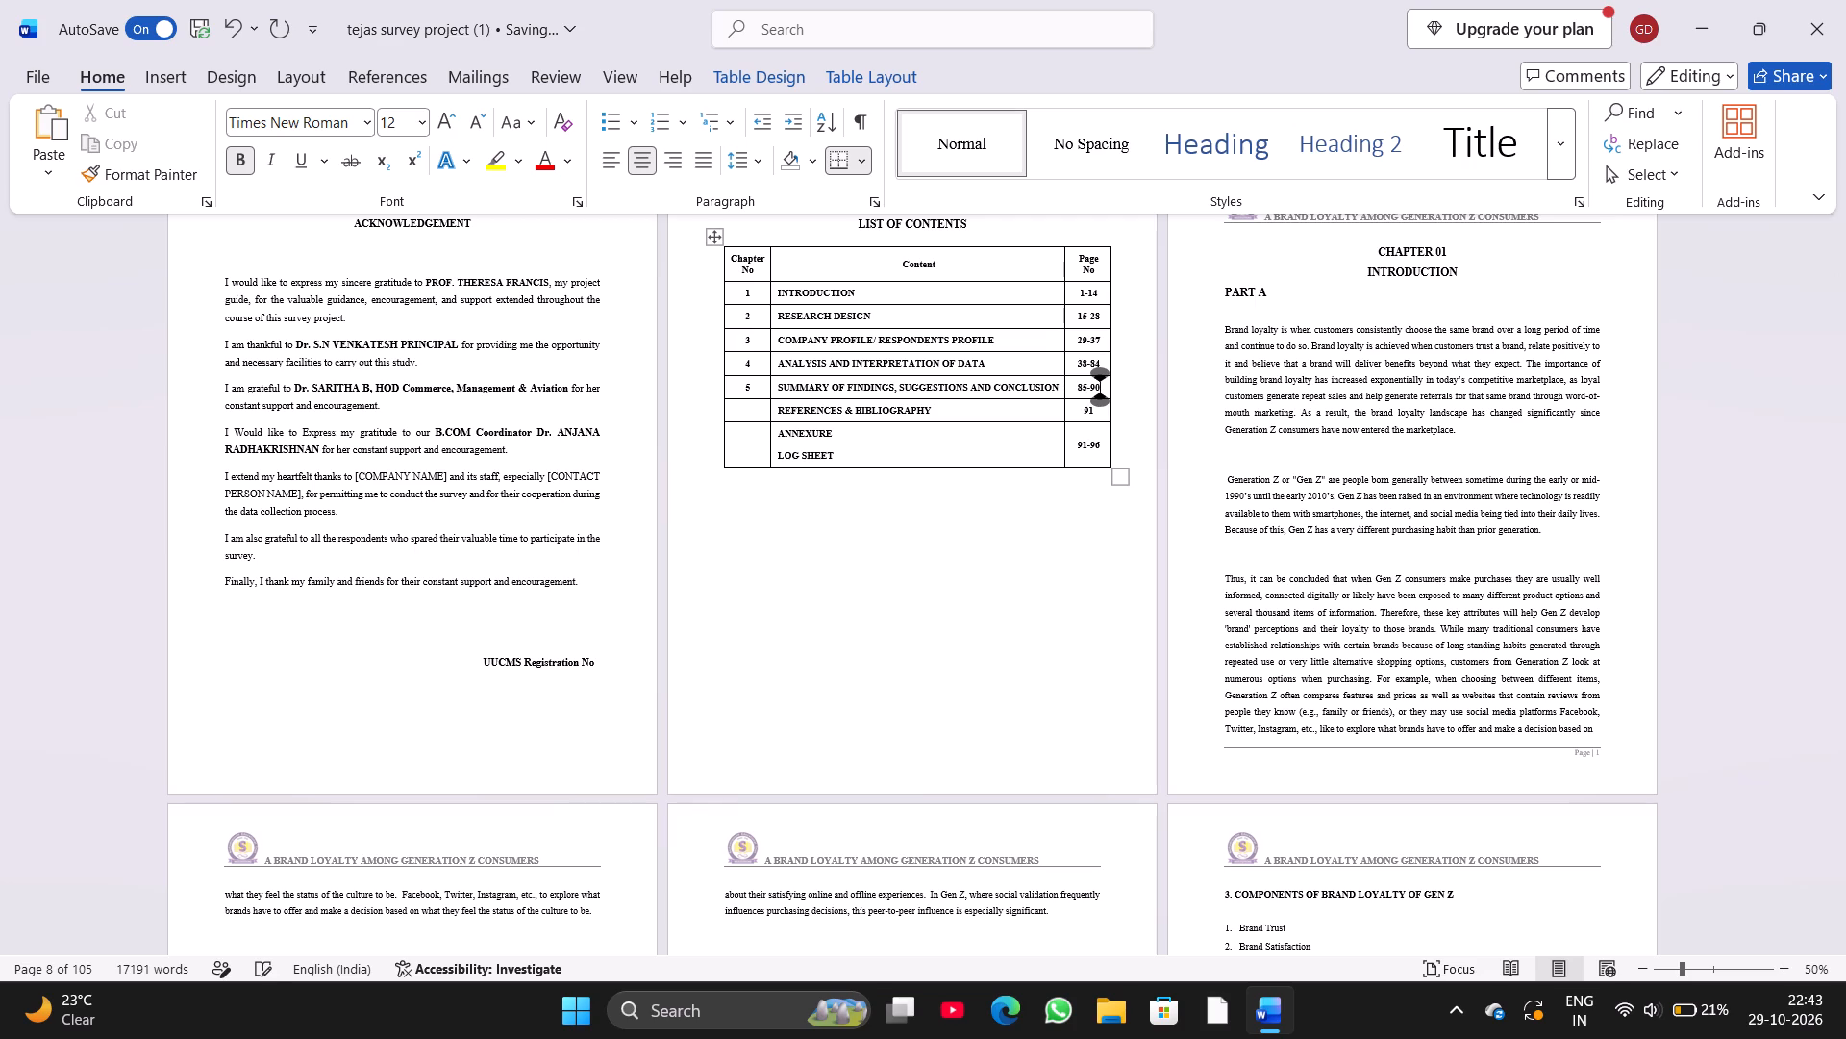
In the list of contents, set the Annexure and Log Sheet row's first page to 90.
click(1085, 445)
key(BackSpace)
key(9)
key(Right)
key(BackSpace)
key(0)
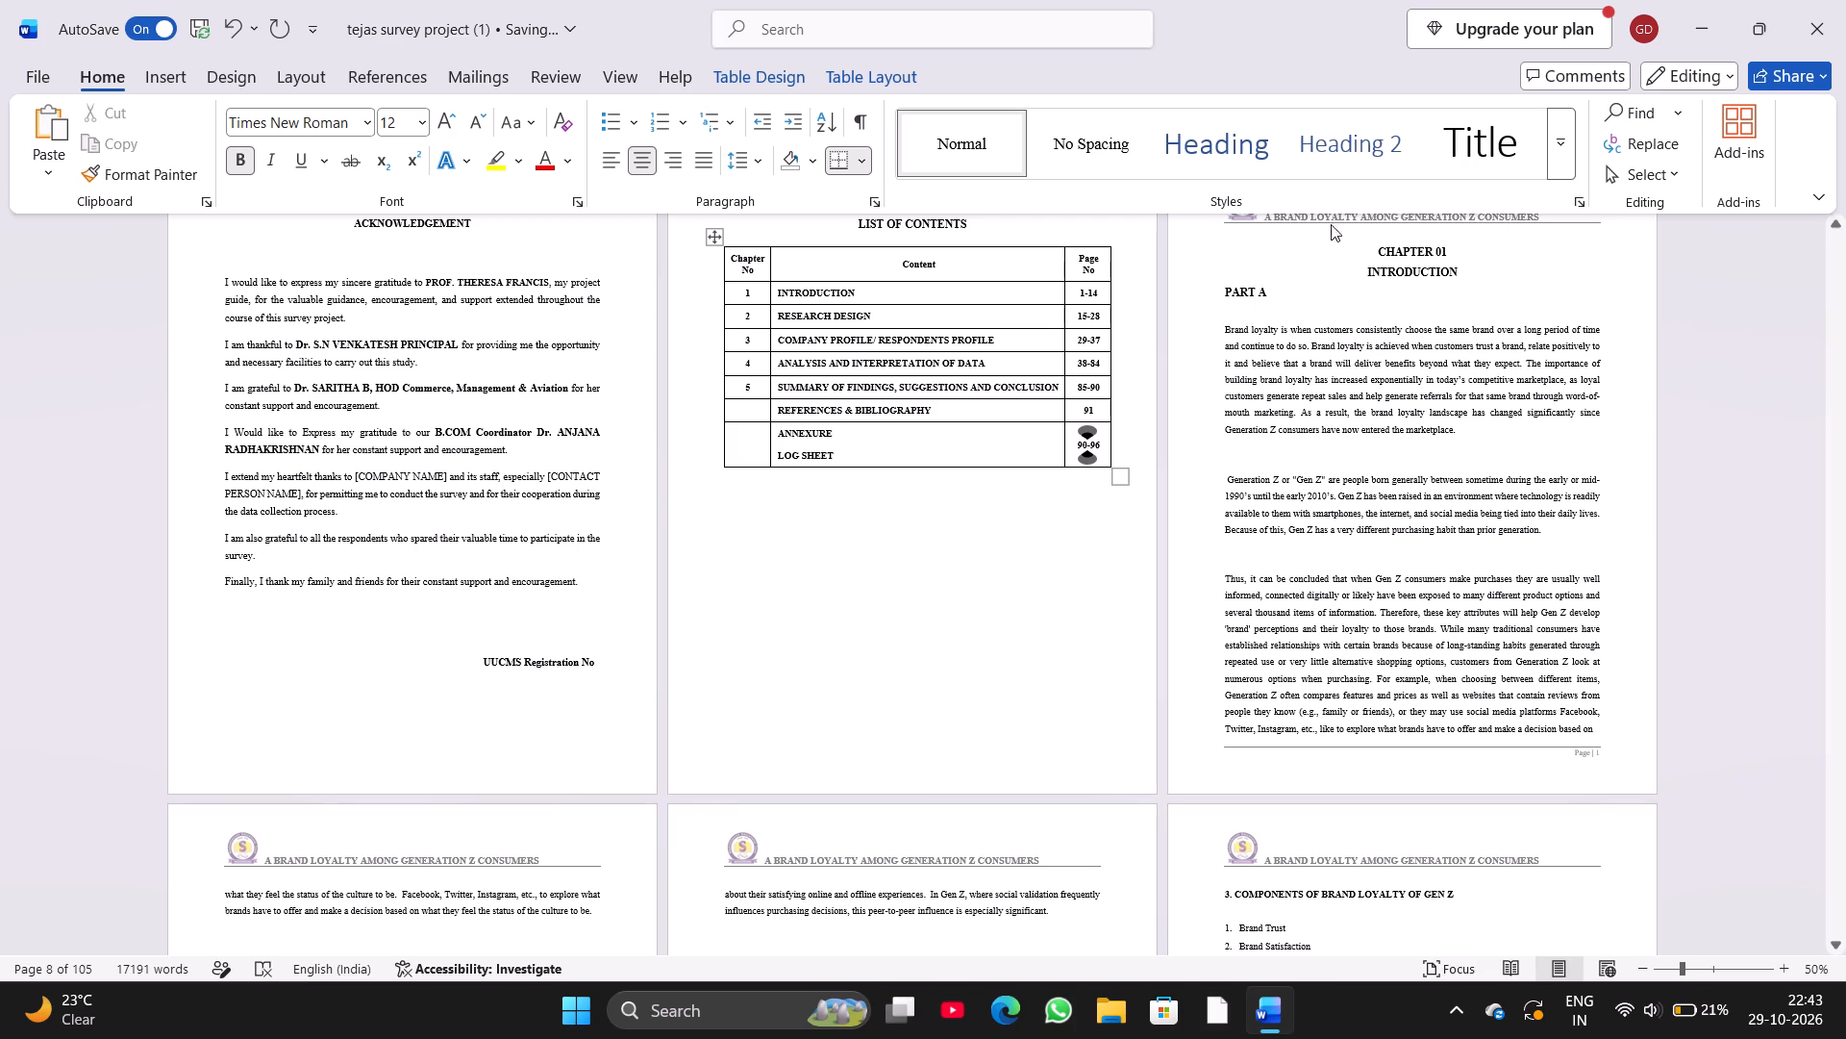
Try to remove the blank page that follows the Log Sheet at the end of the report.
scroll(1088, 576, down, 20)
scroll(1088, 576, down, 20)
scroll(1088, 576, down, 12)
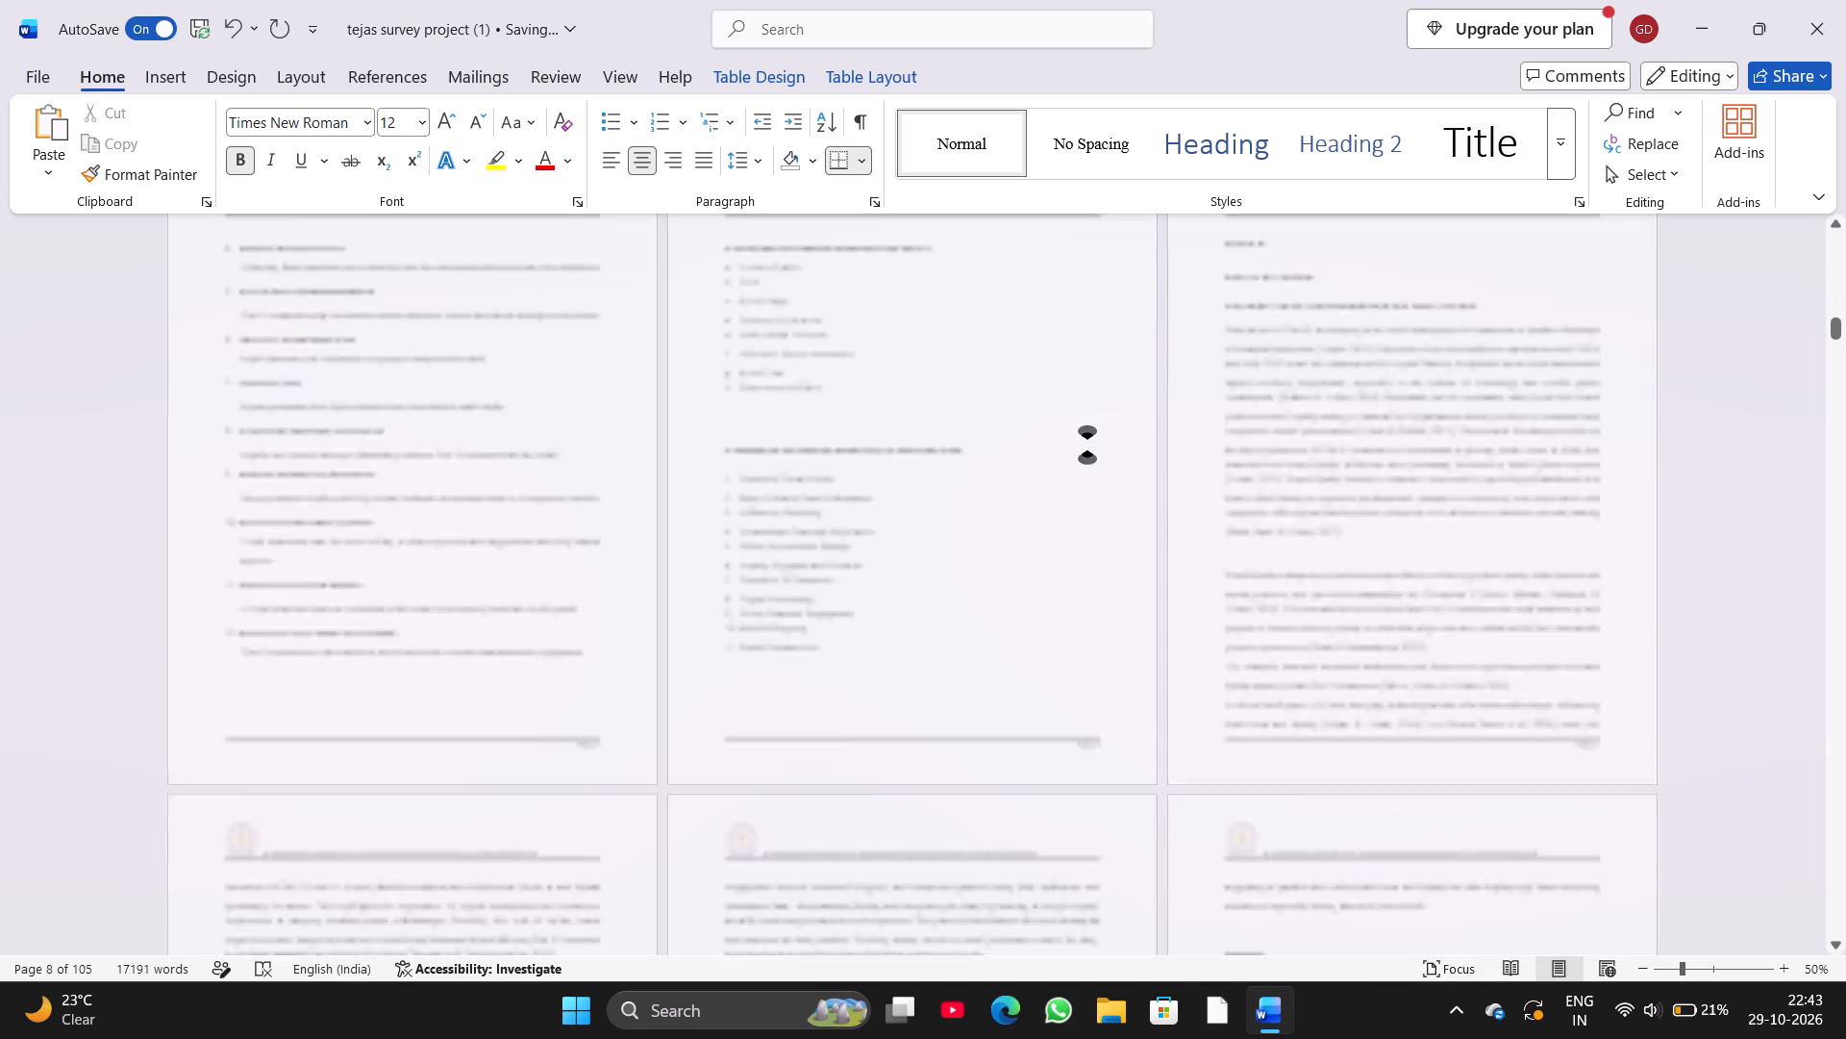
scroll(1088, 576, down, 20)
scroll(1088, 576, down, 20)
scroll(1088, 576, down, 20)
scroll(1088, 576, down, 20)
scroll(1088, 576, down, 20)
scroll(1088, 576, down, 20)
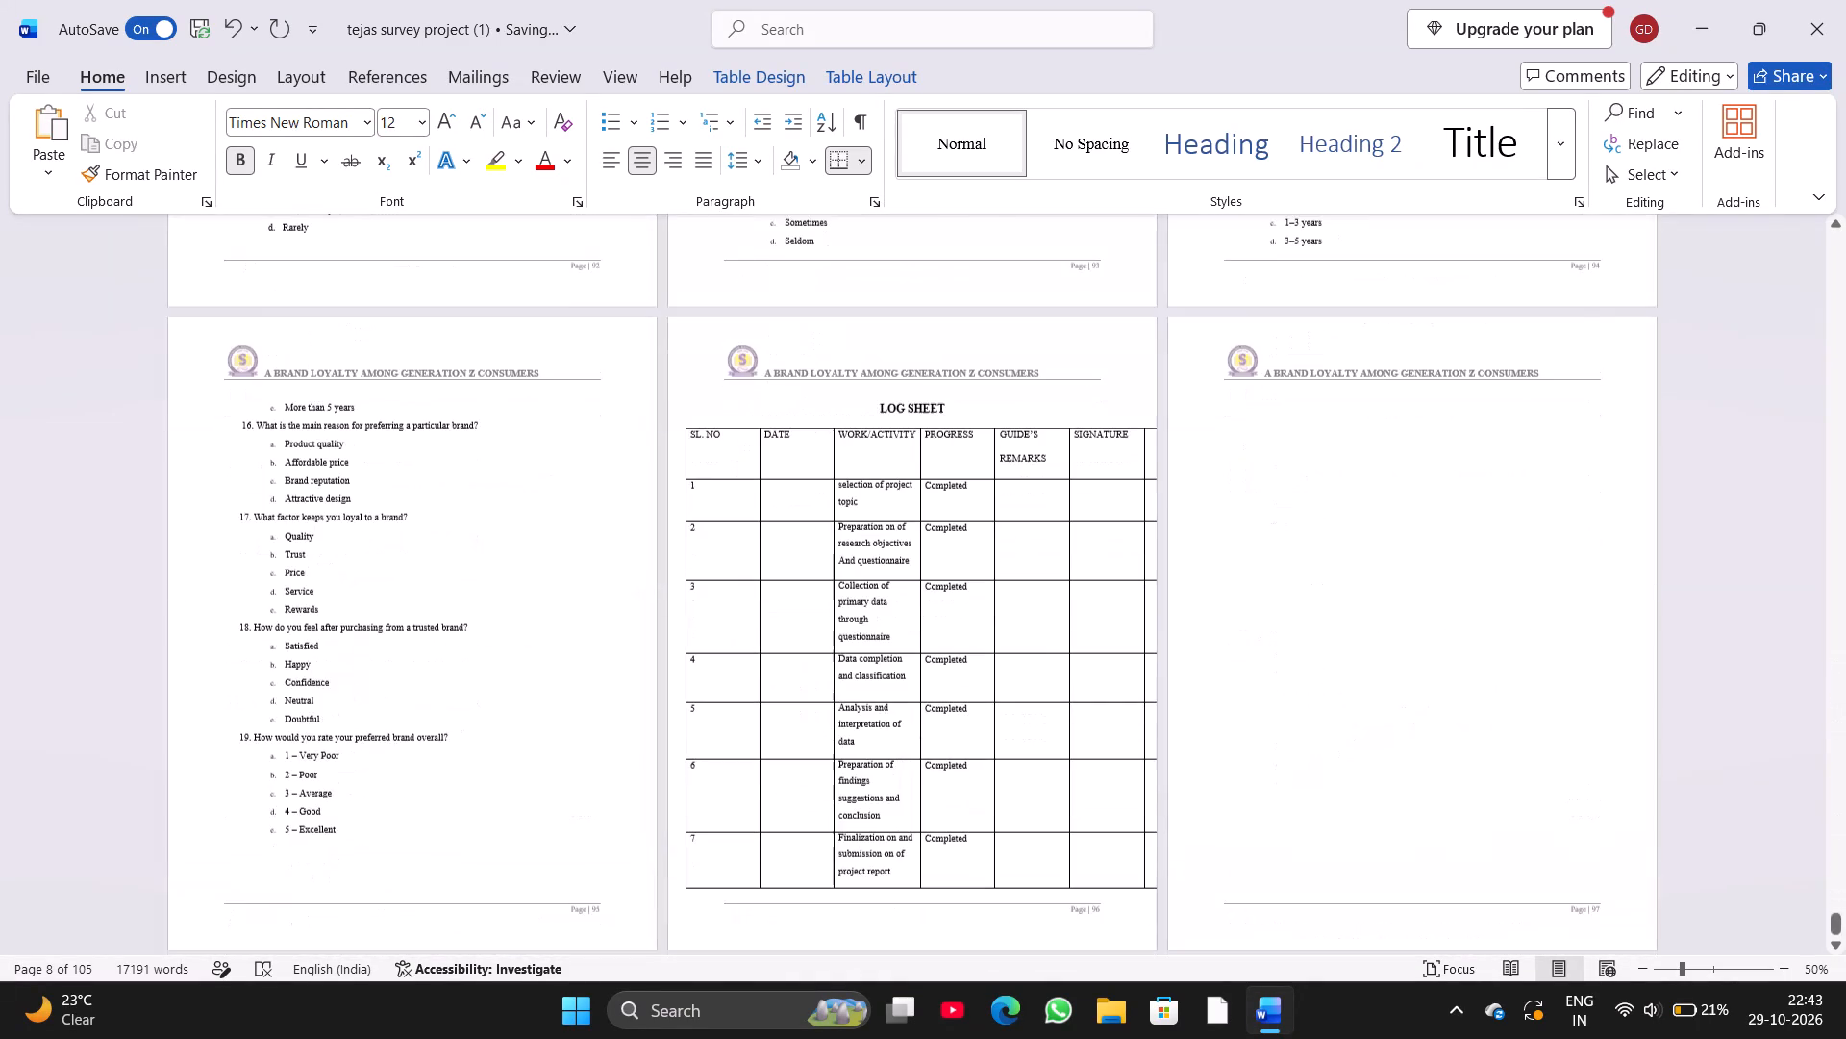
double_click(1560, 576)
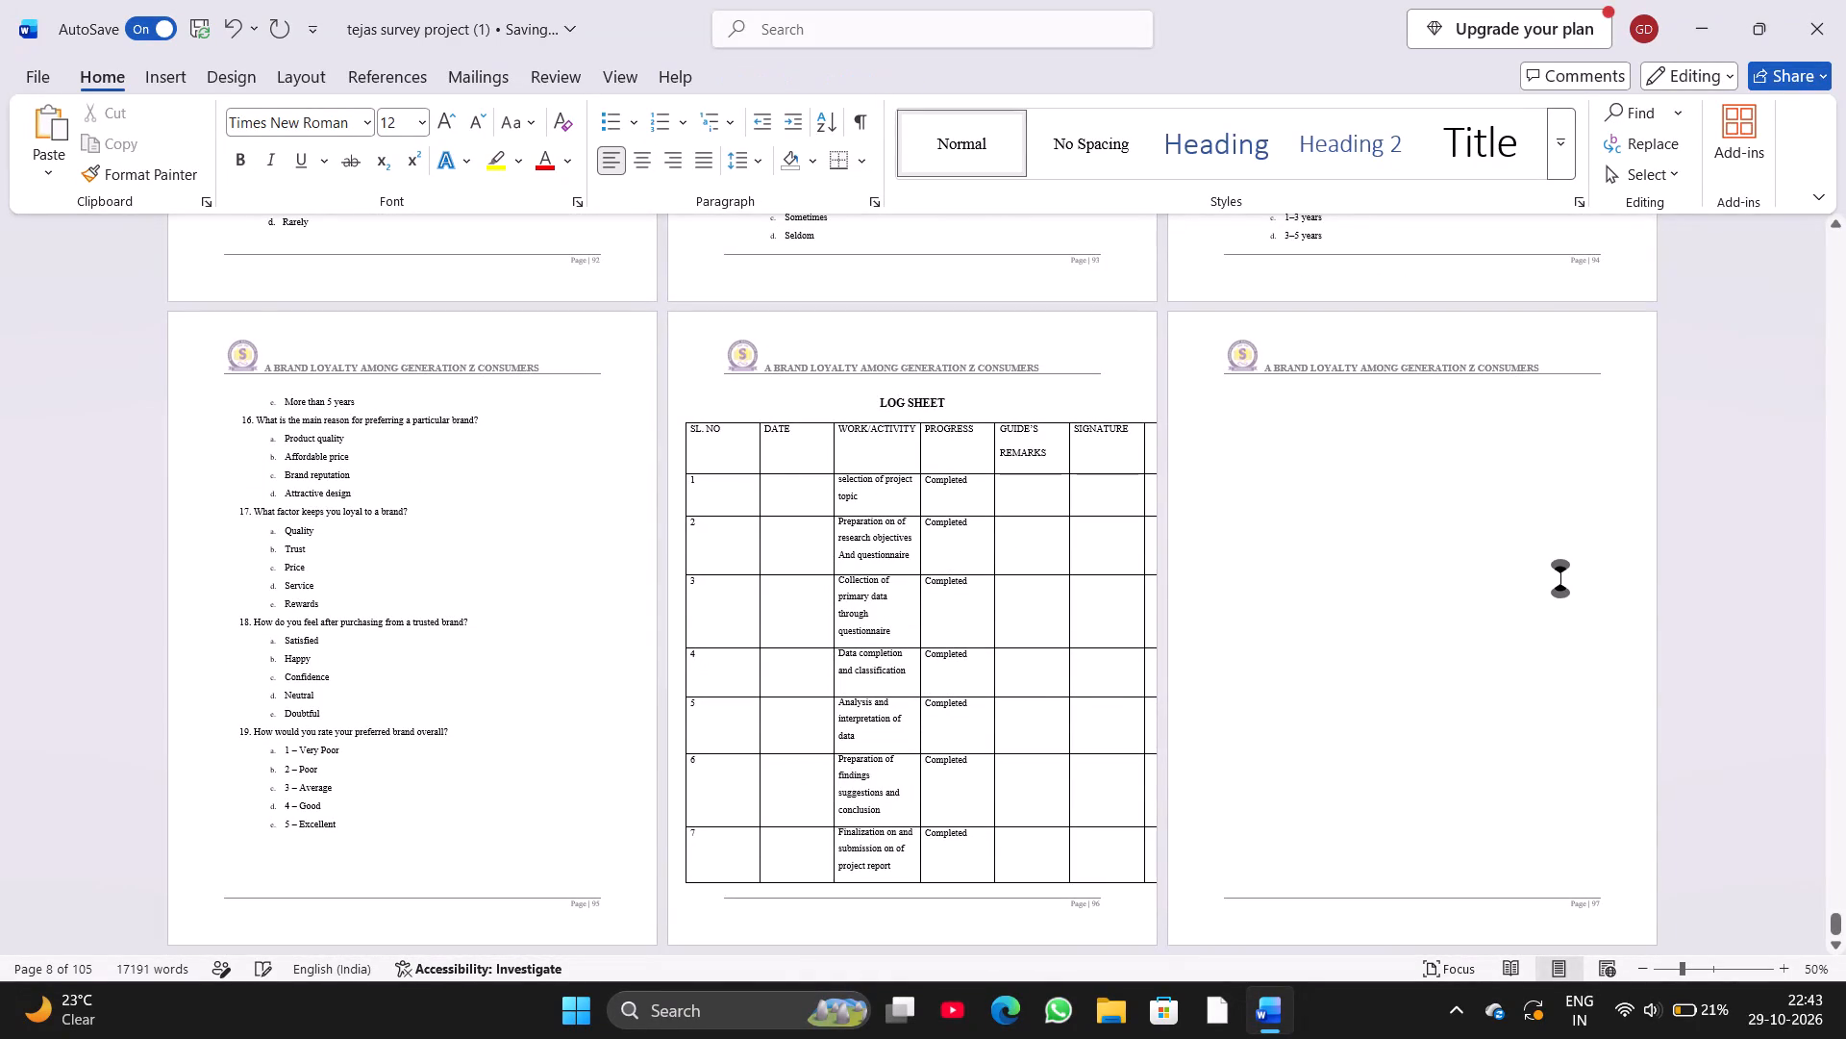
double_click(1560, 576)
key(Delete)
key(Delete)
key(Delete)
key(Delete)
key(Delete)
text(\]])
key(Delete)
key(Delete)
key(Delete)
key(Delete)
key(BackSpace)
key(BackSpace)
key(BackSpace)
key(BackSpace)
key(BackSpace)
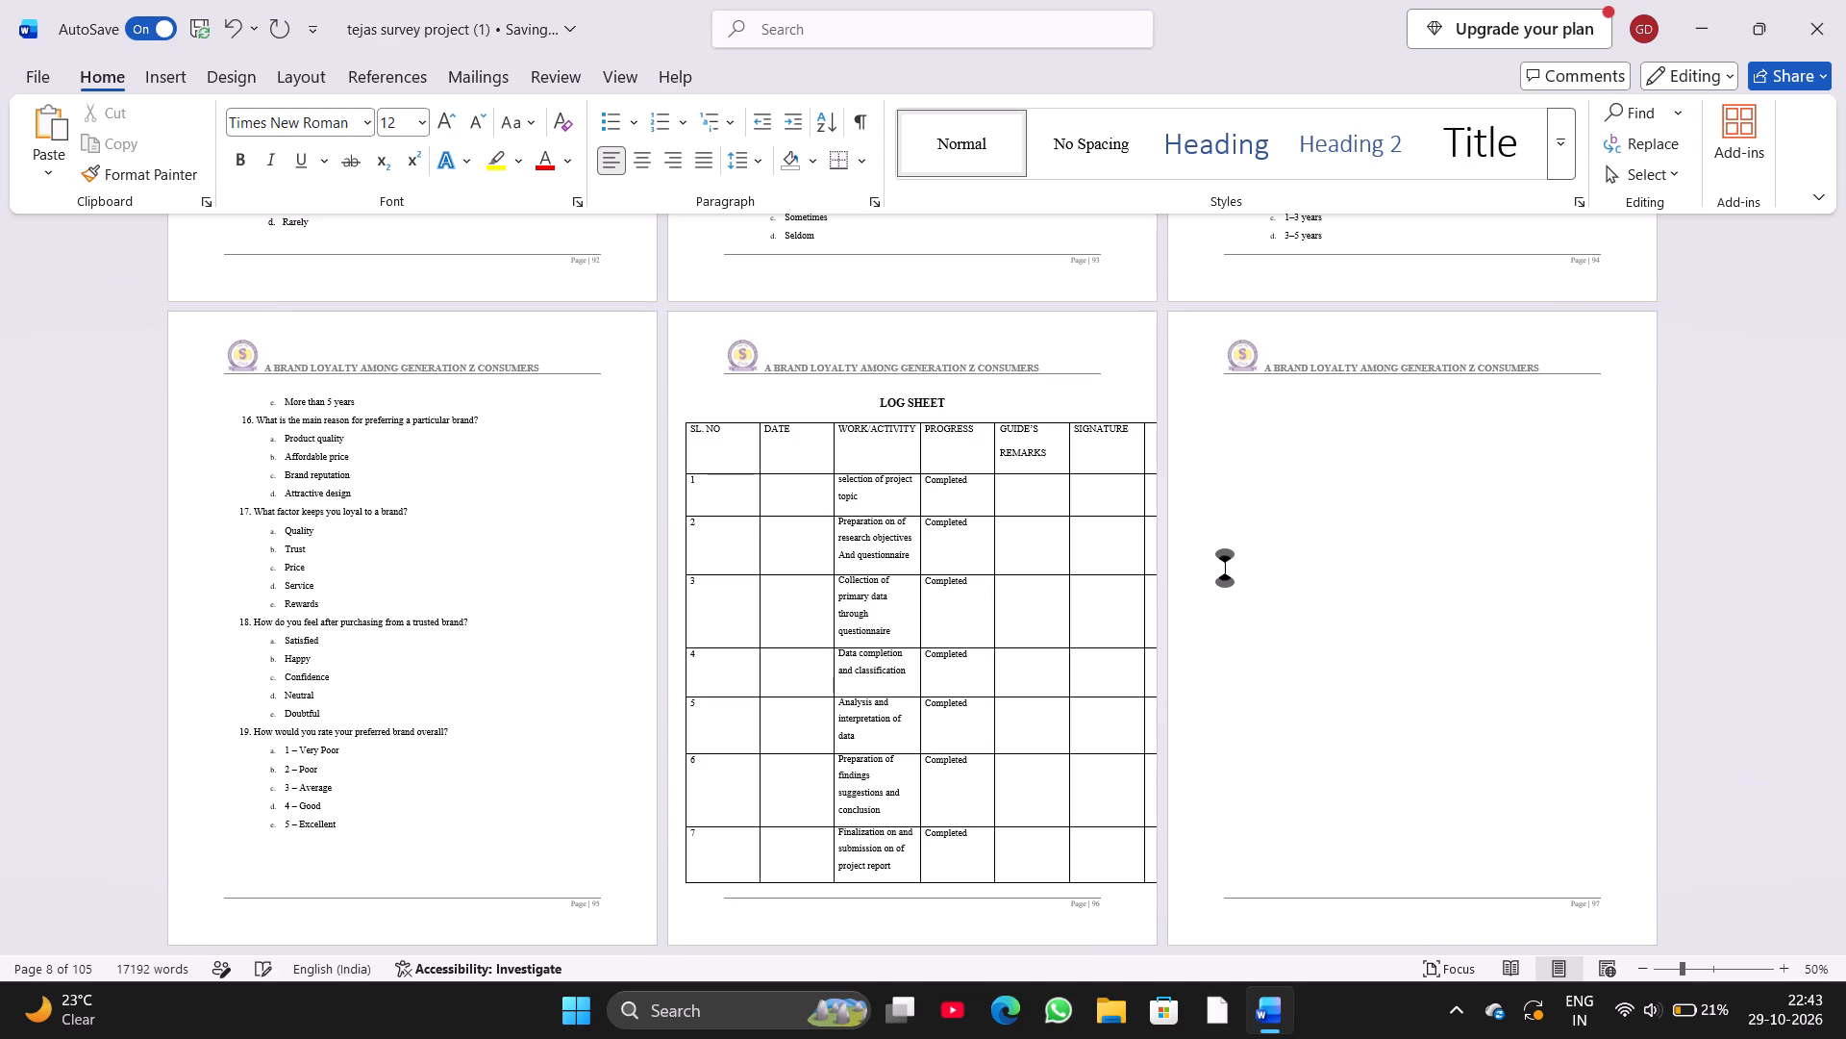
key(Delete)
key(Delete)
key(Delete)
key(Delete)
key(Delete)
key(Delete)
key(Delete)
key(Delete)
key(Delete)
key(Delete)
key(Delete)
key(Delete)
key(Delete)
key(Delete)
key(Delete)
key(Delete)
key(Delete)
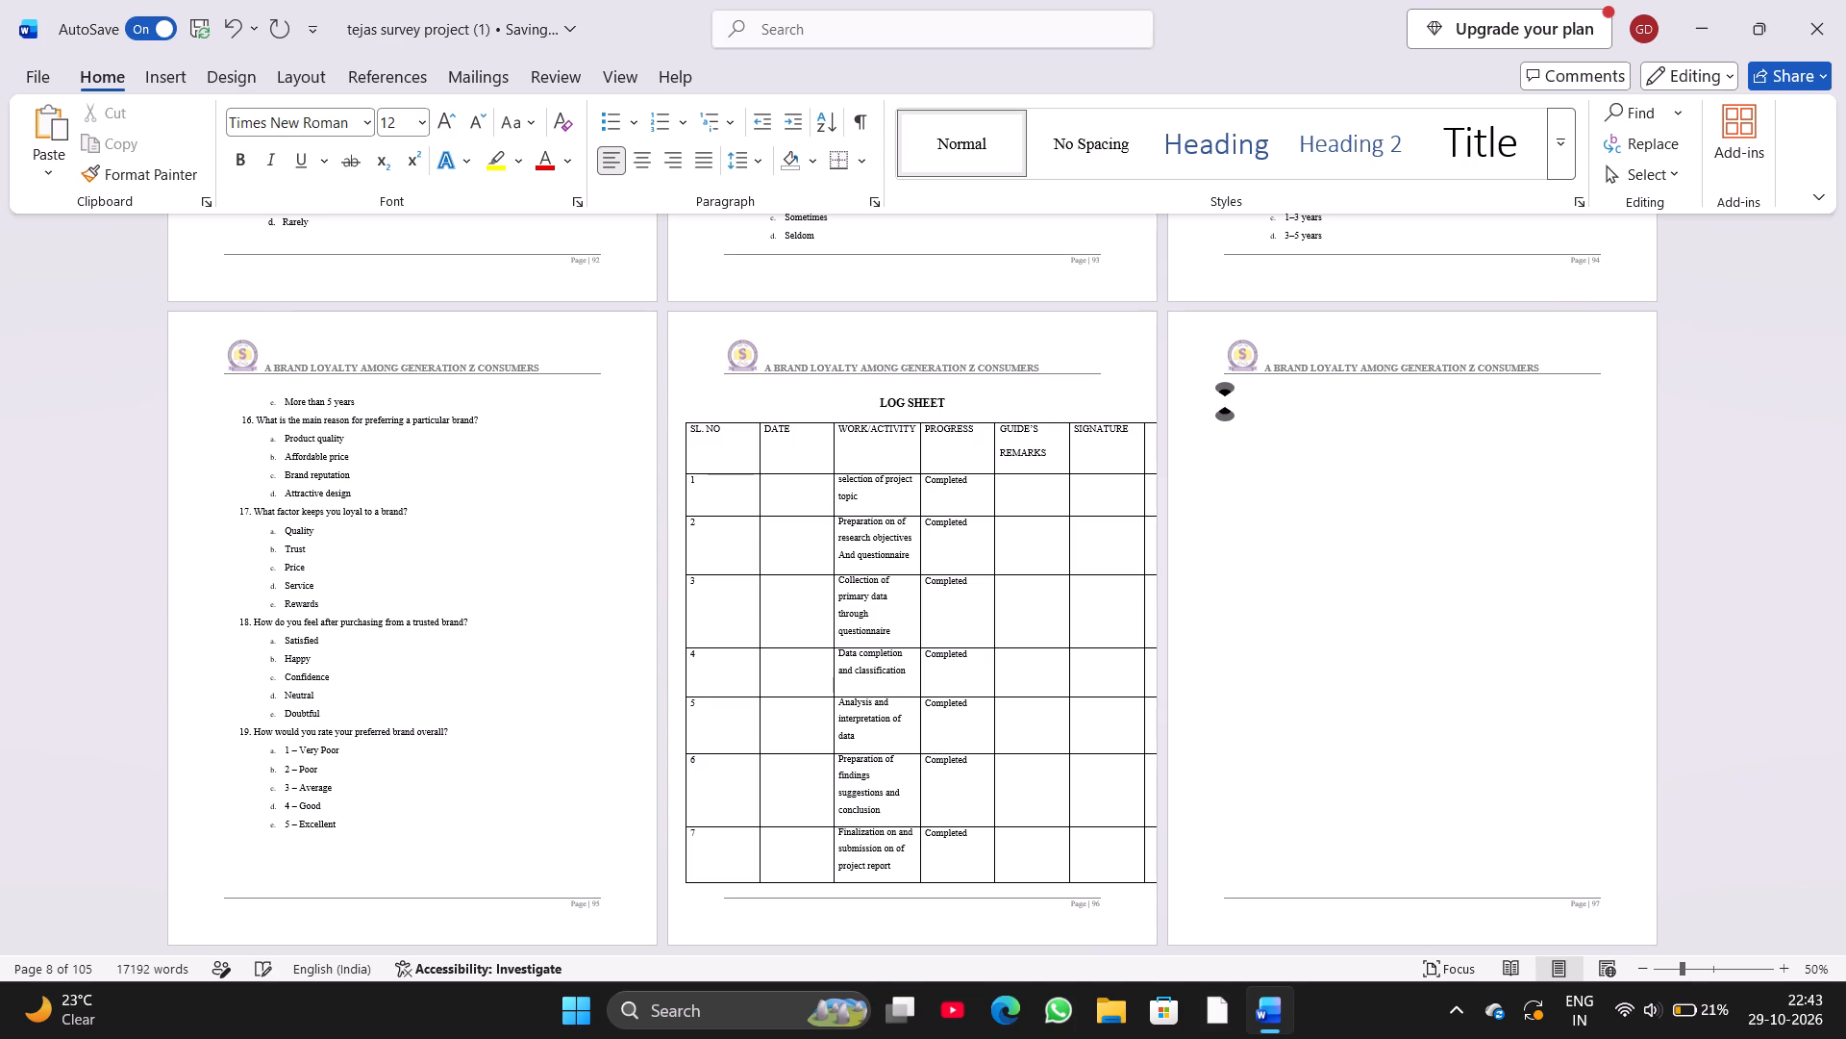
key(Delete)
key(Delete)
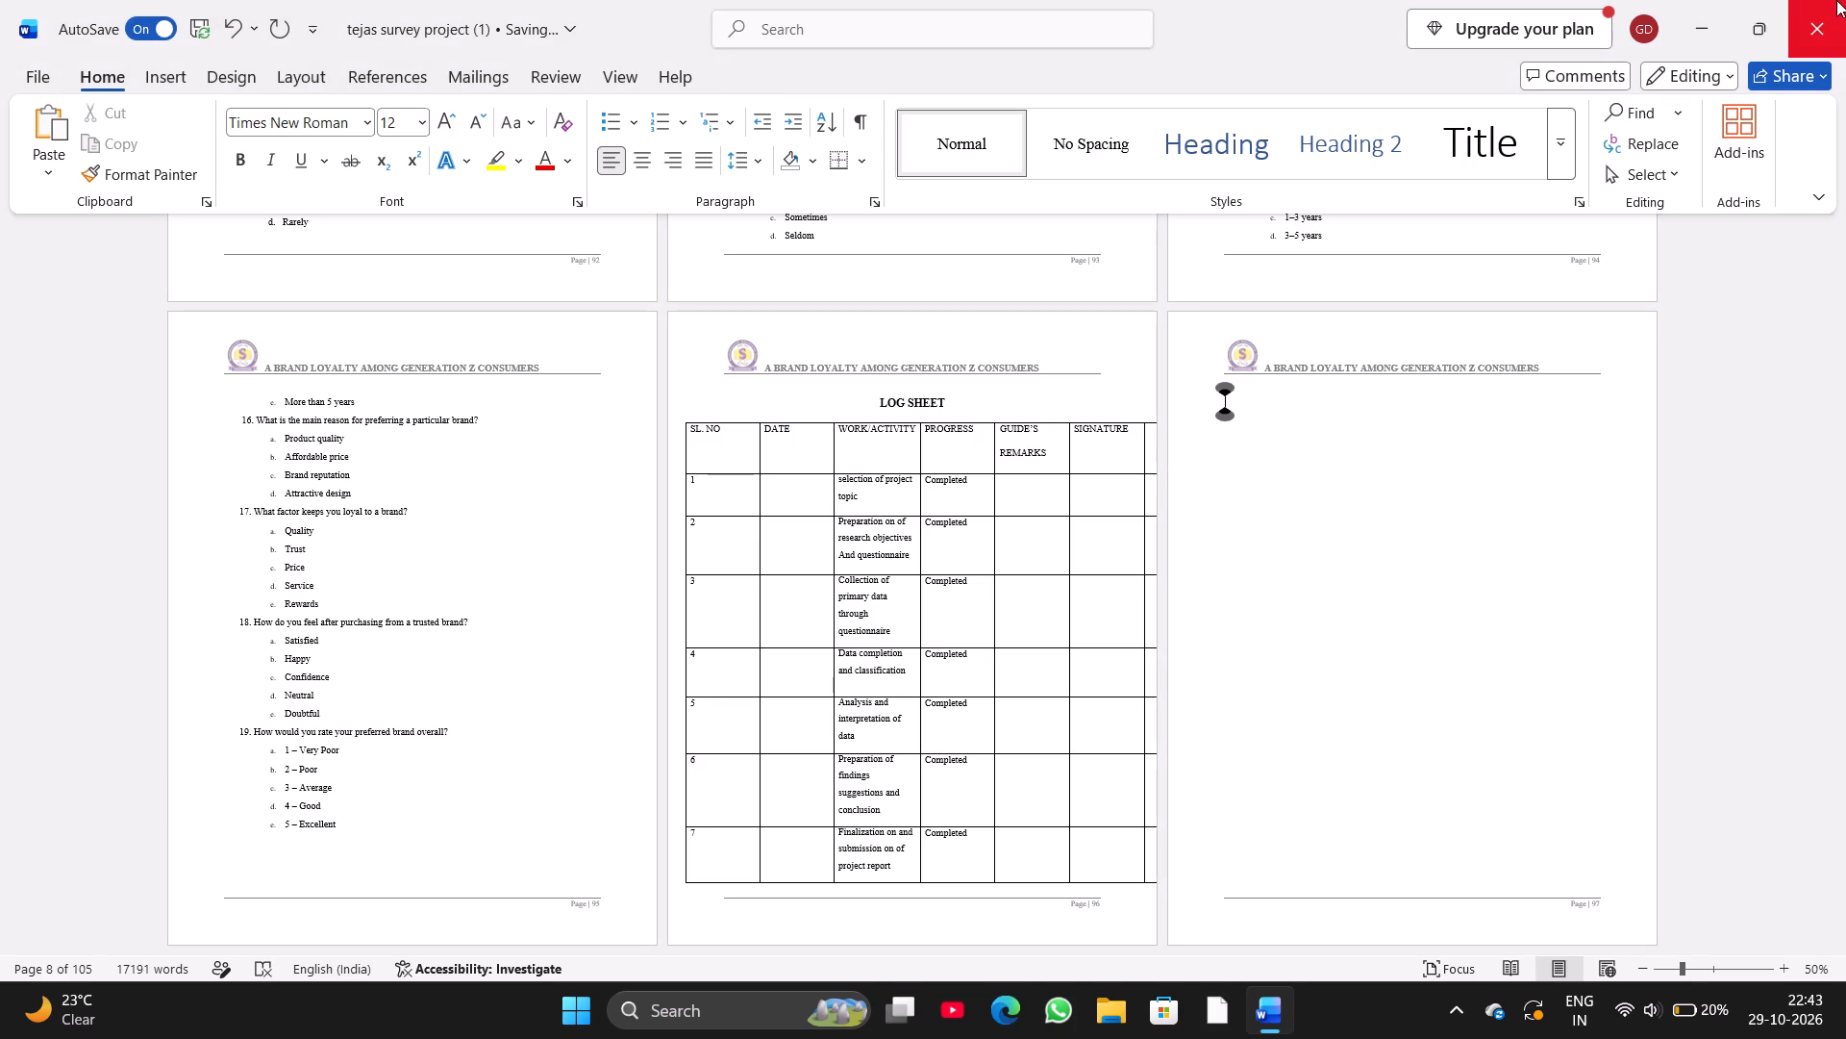
Close the report and reopen tejas survey project (1) from Word's recent documents.
click(1834, 0)
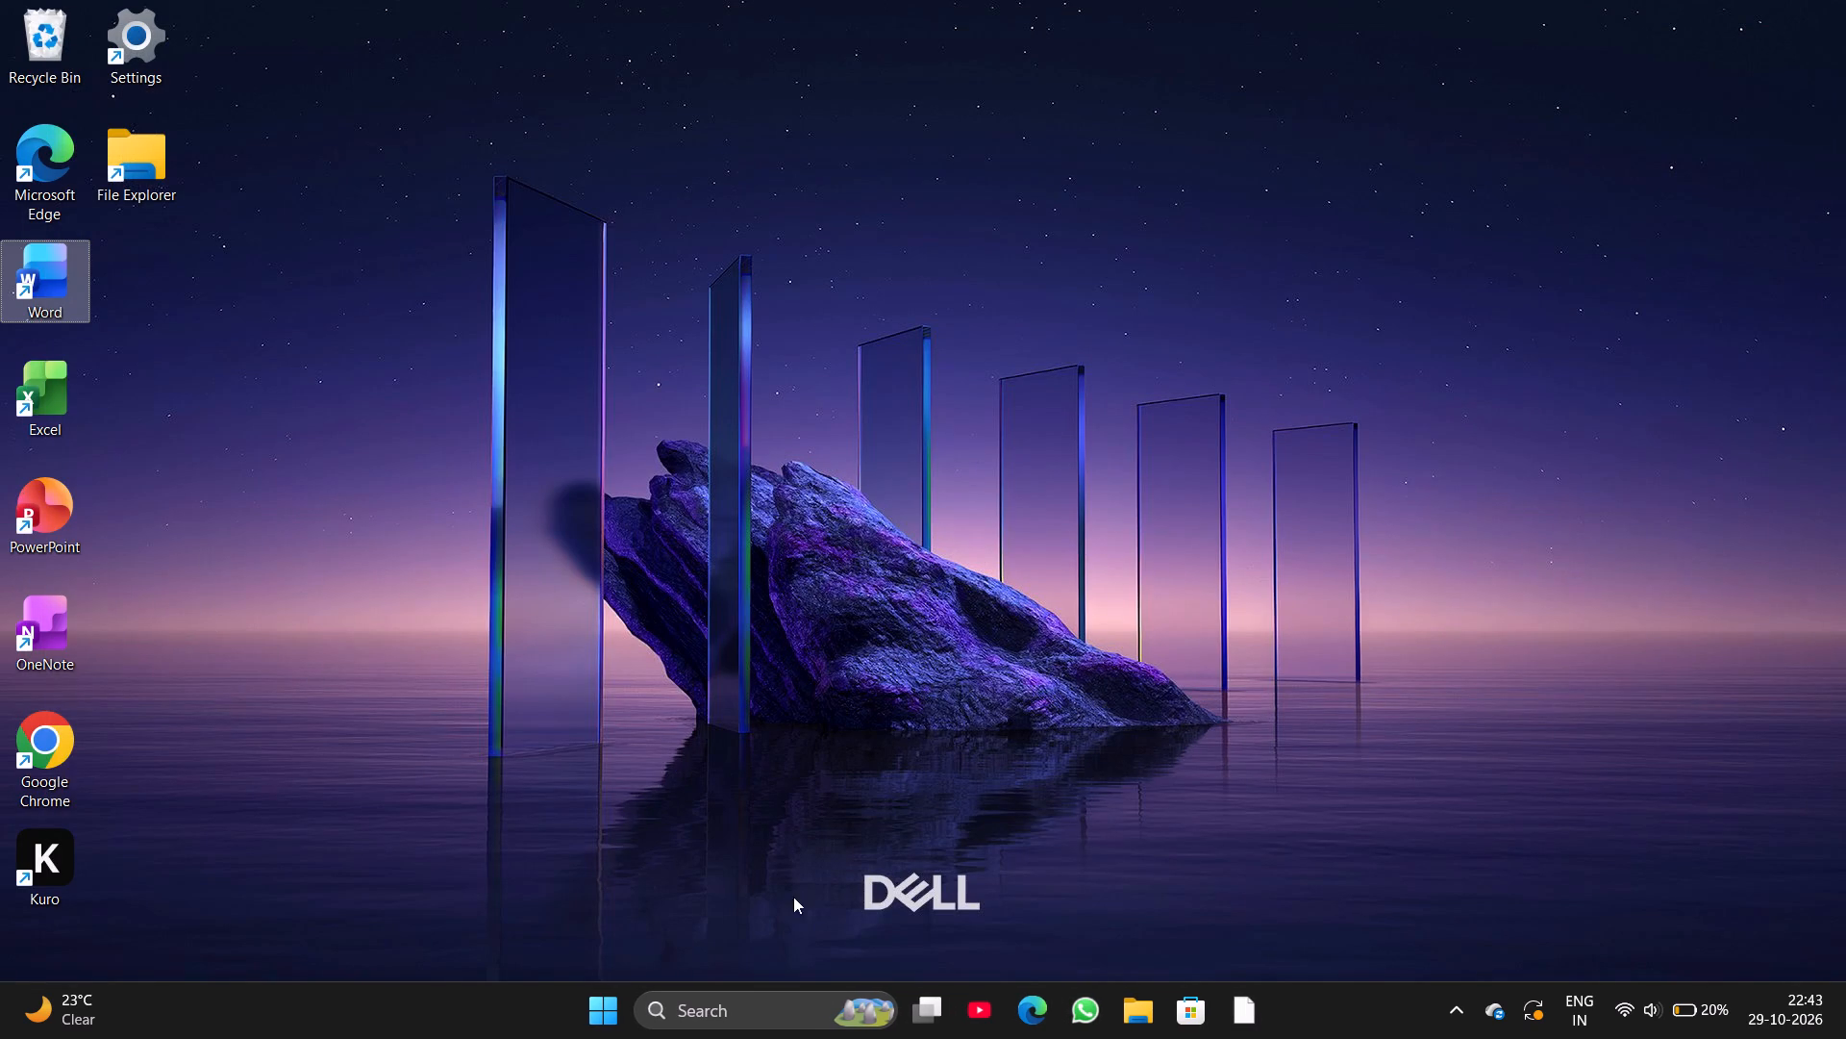
click(97, 278)
click(55, 269)
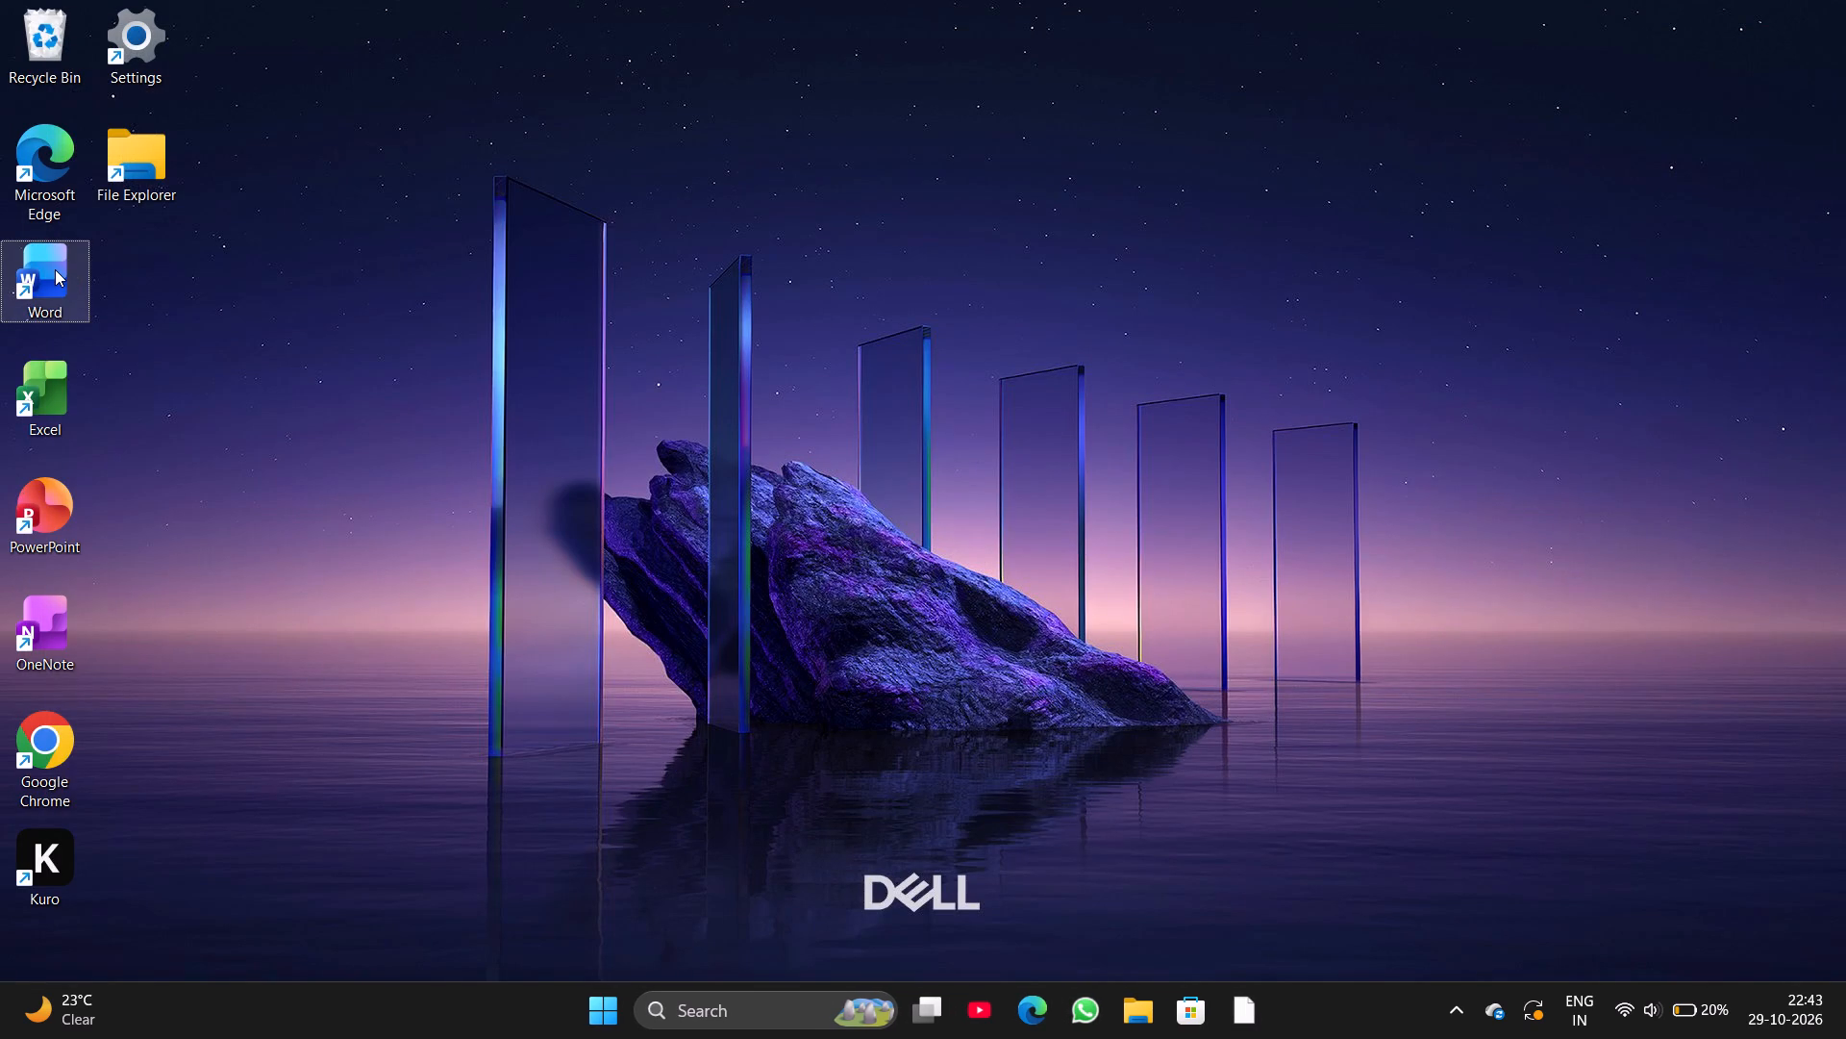
click(55, 269)
double_click(41, 302)
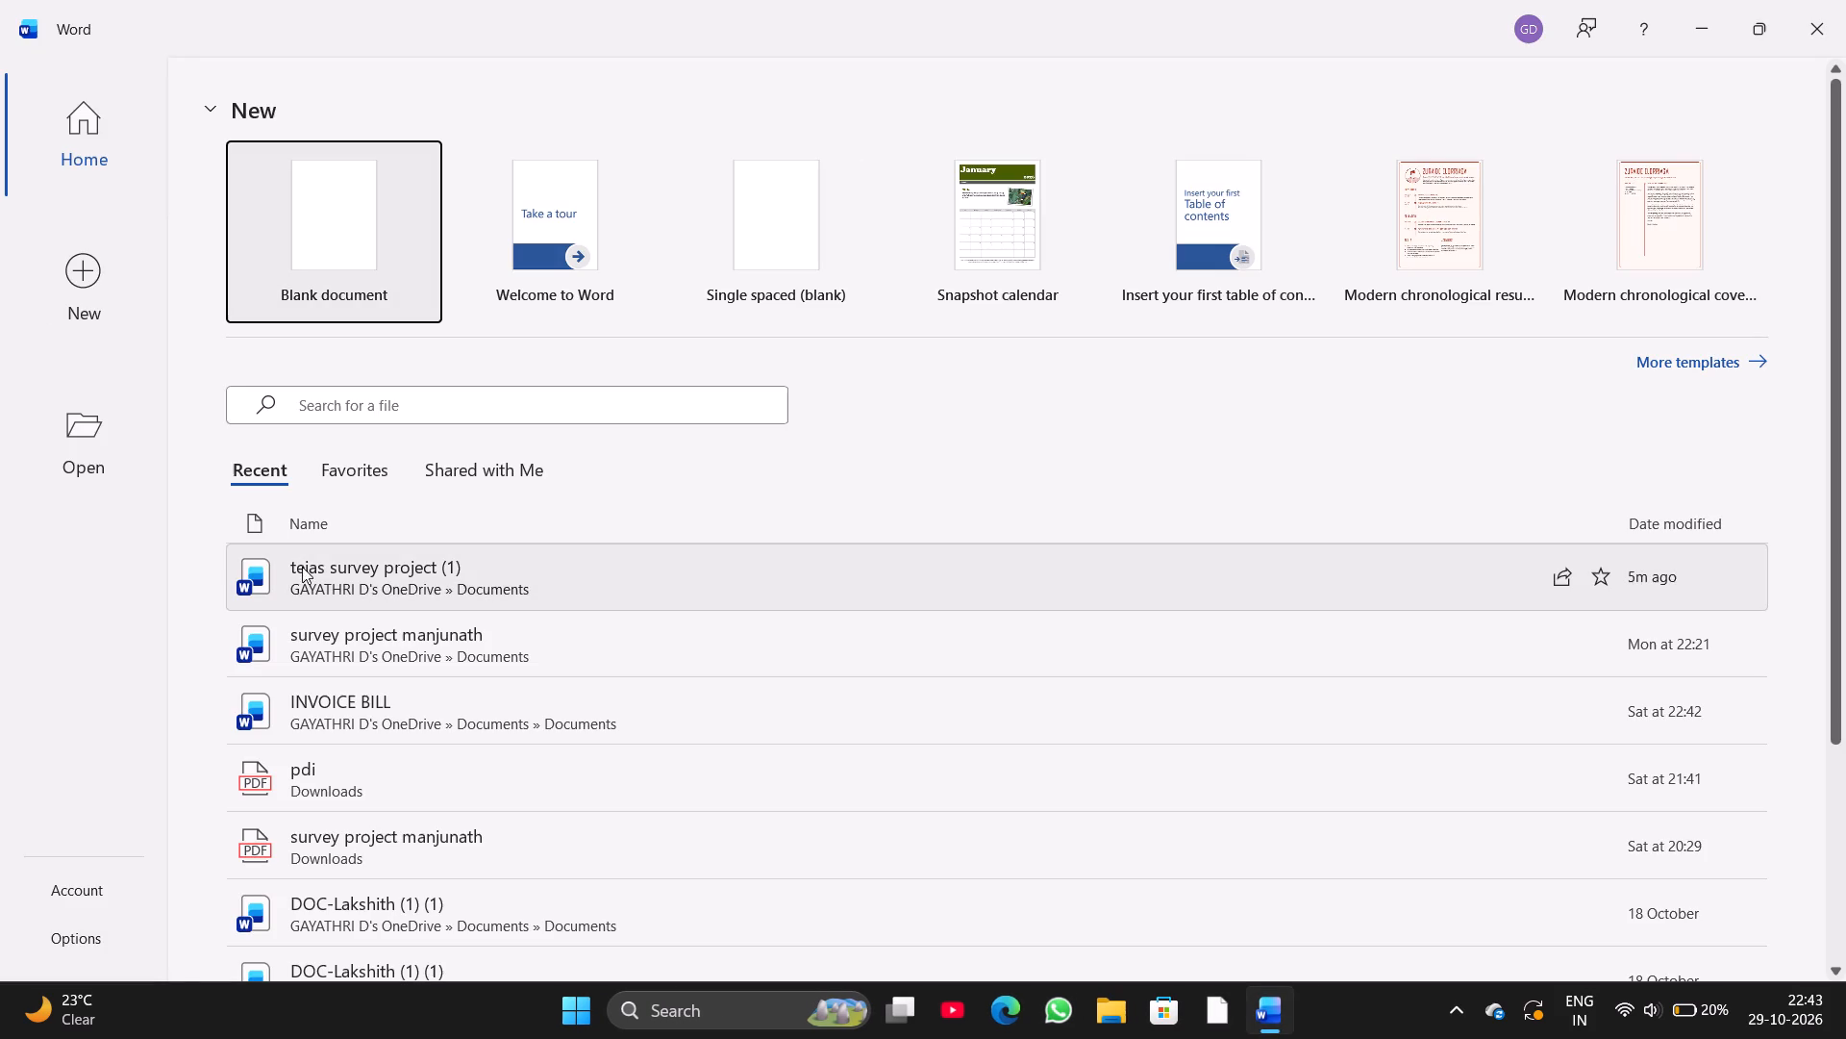
click(320, 570)
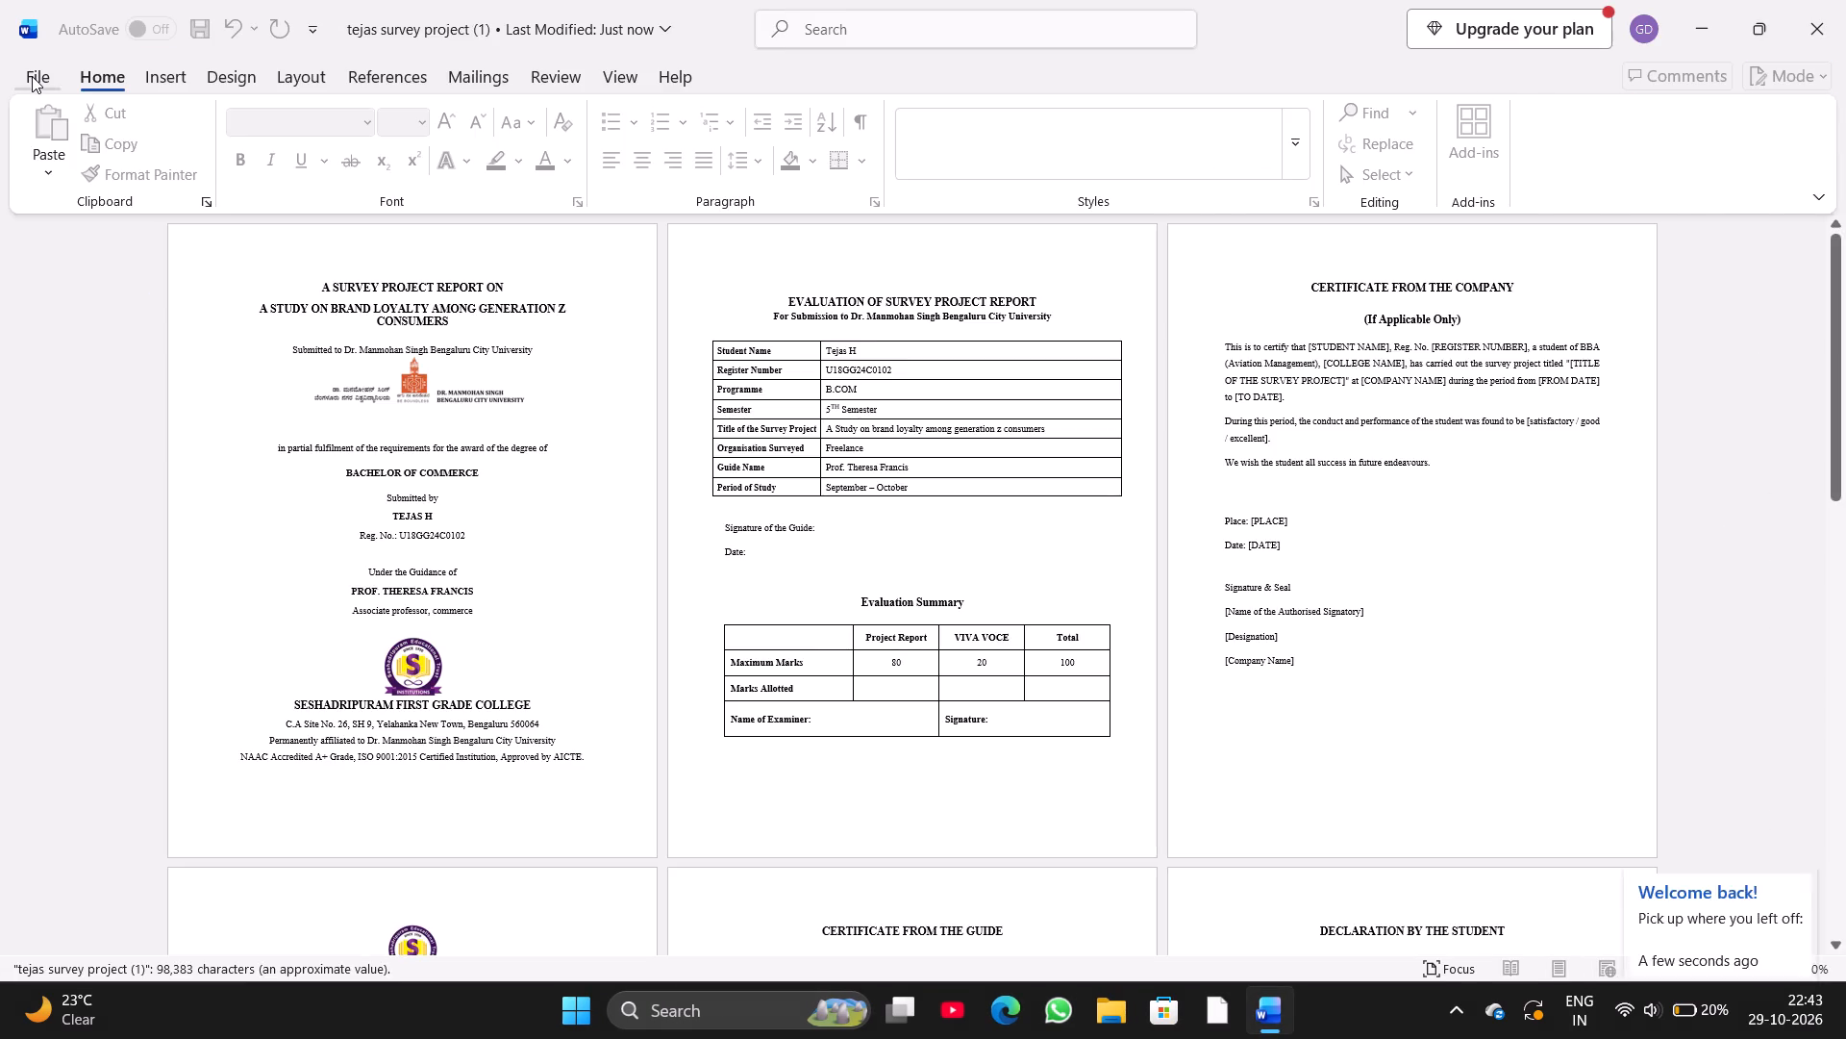
Export the report as a PDF named tejas survey project (1) in the Documents folder, replacing the existing file.
click(32, 76)
click(66, 491)
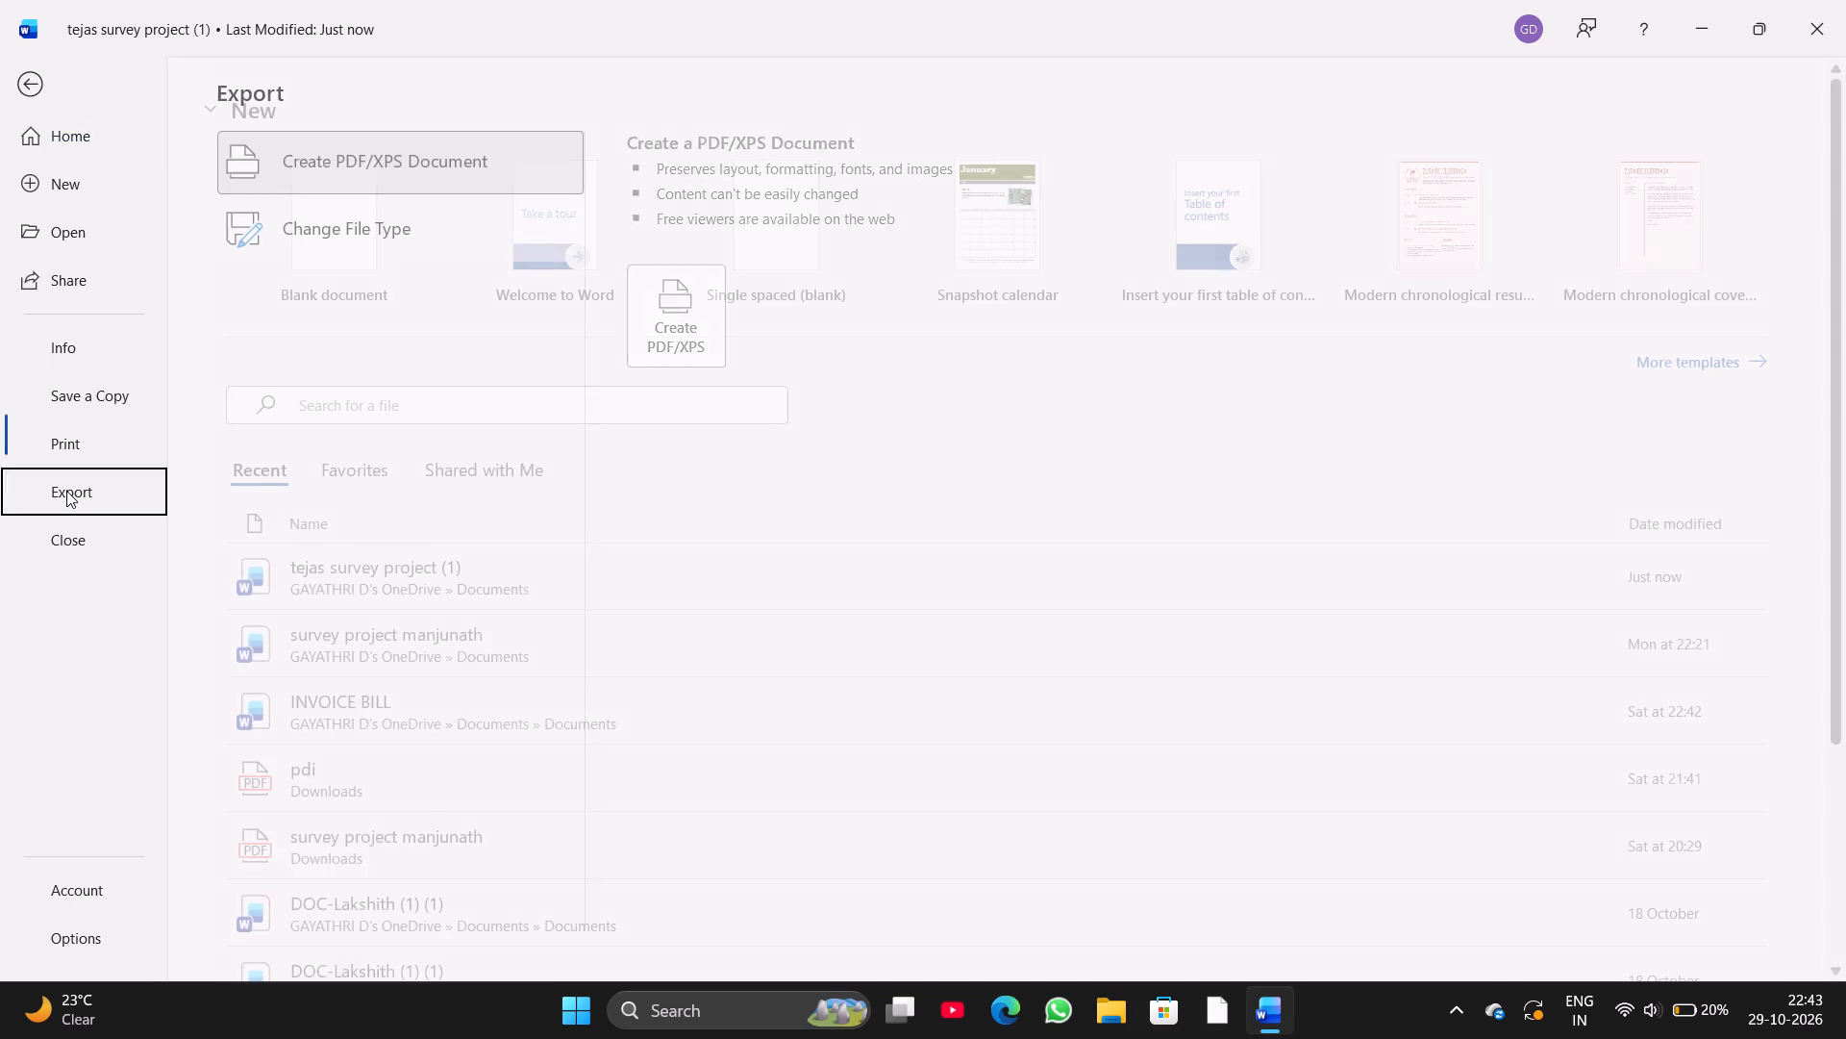
click(409, 149)
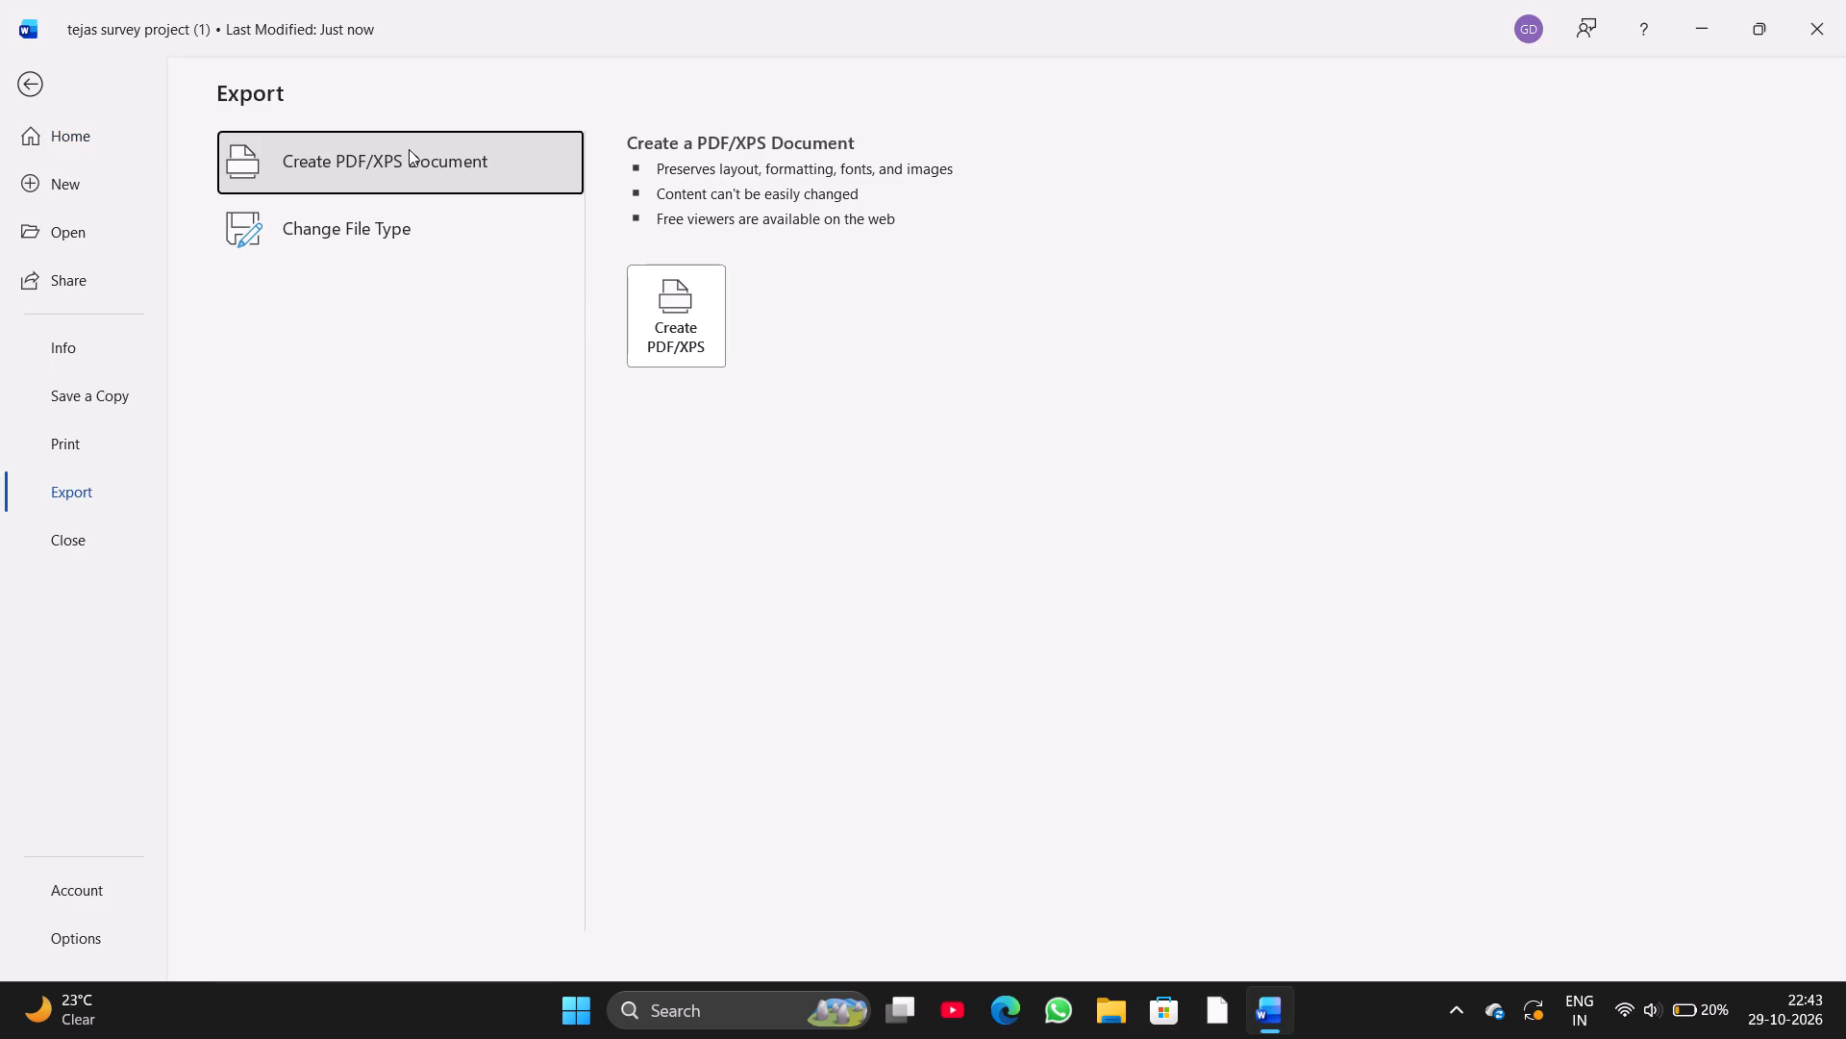
click(654, 326)
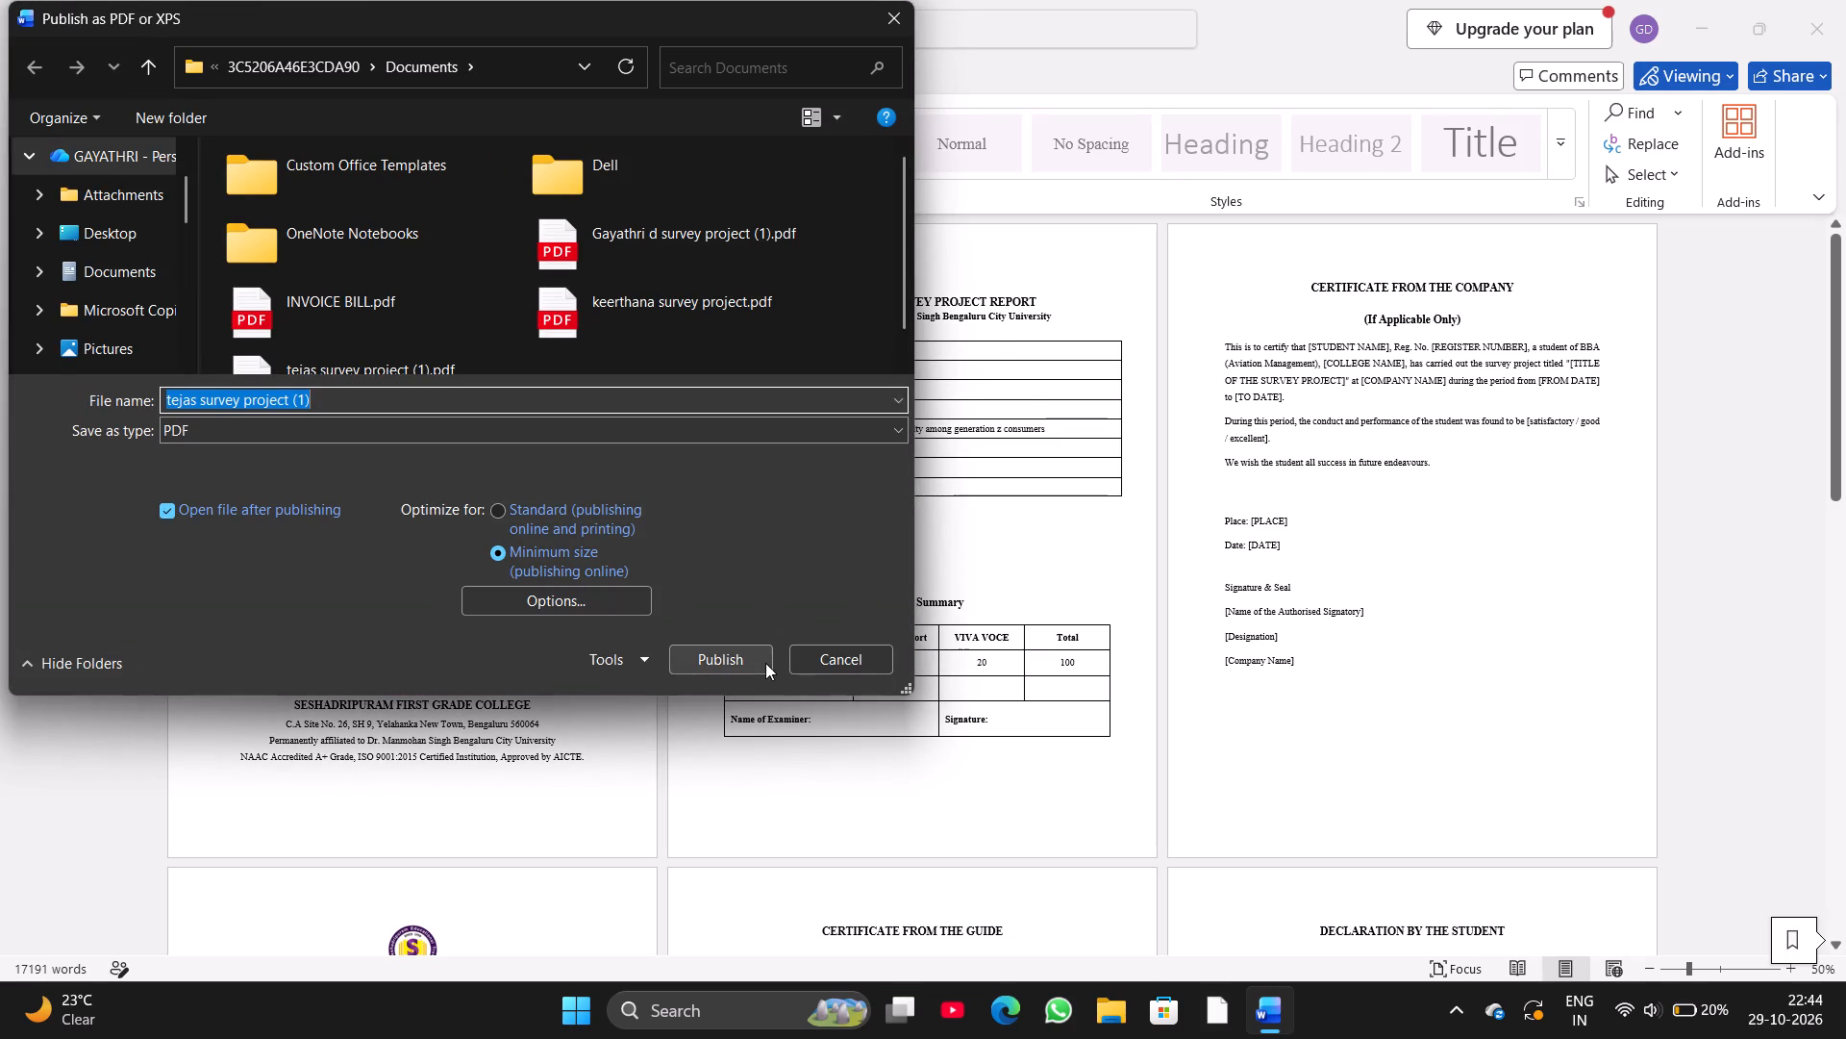
click(765, 663)
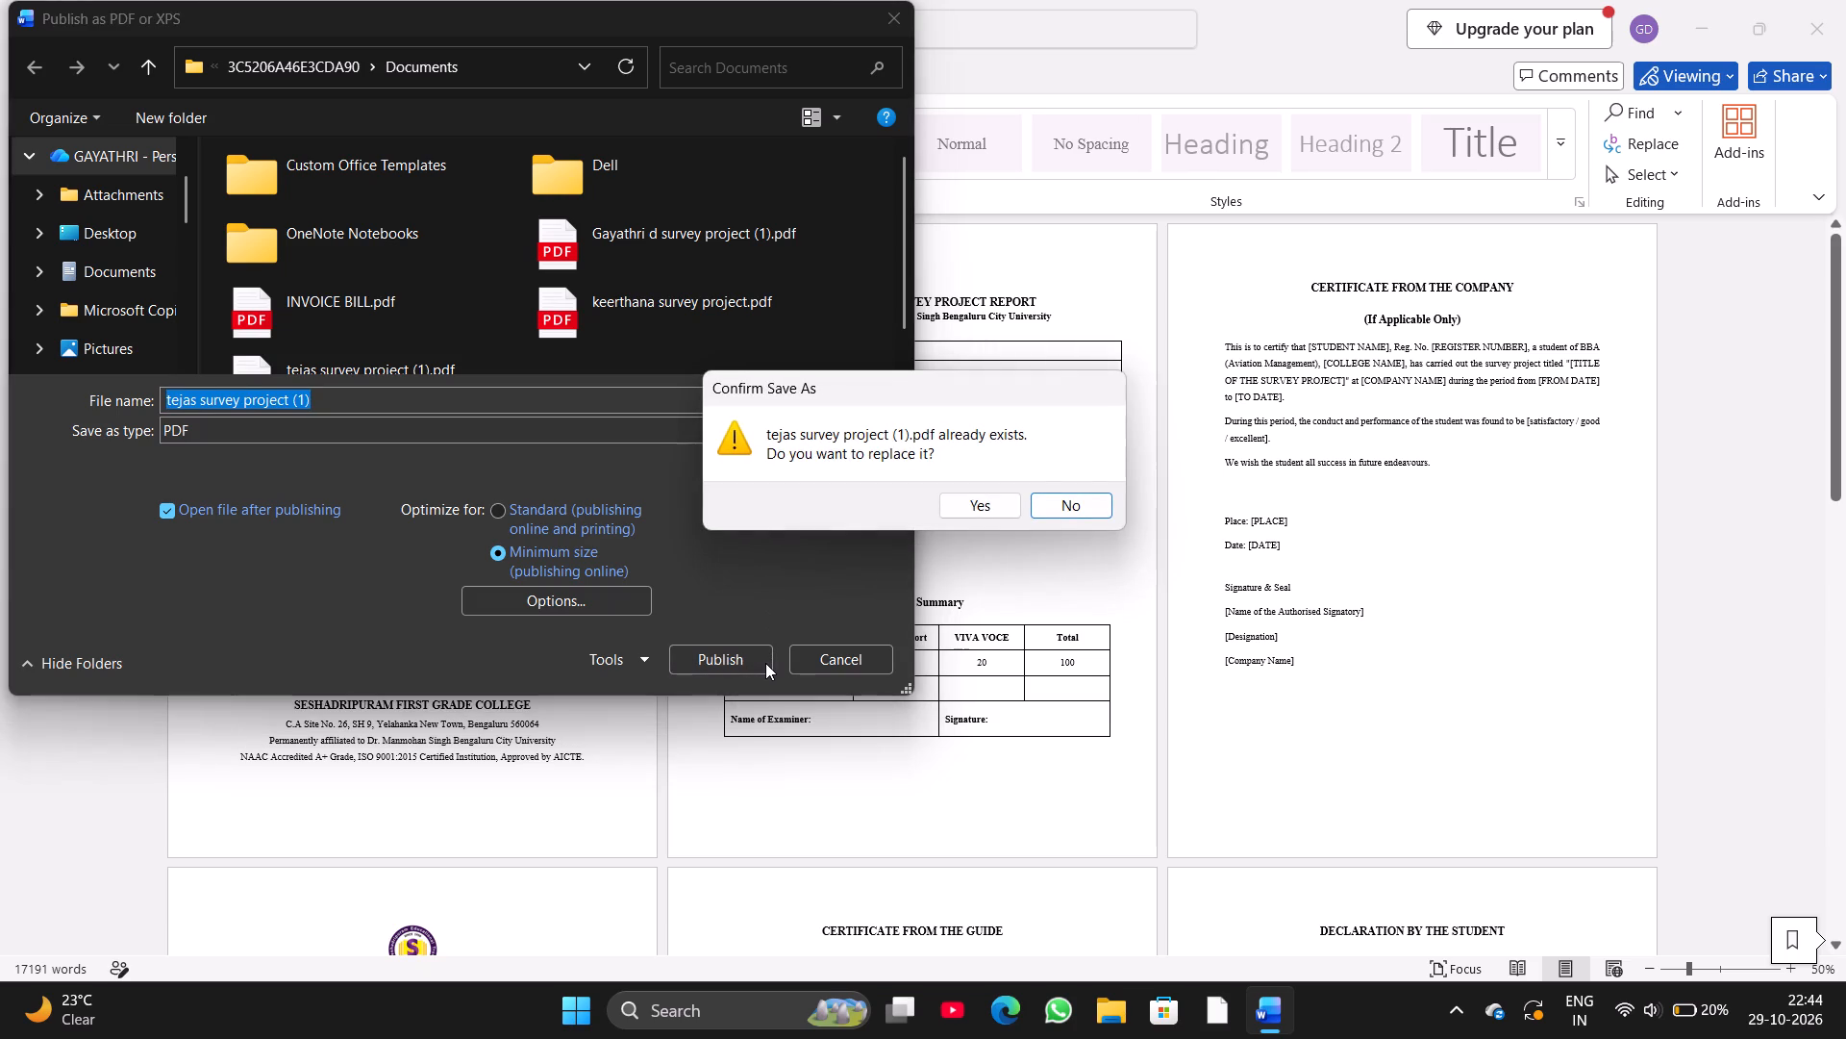
click(975, 495)
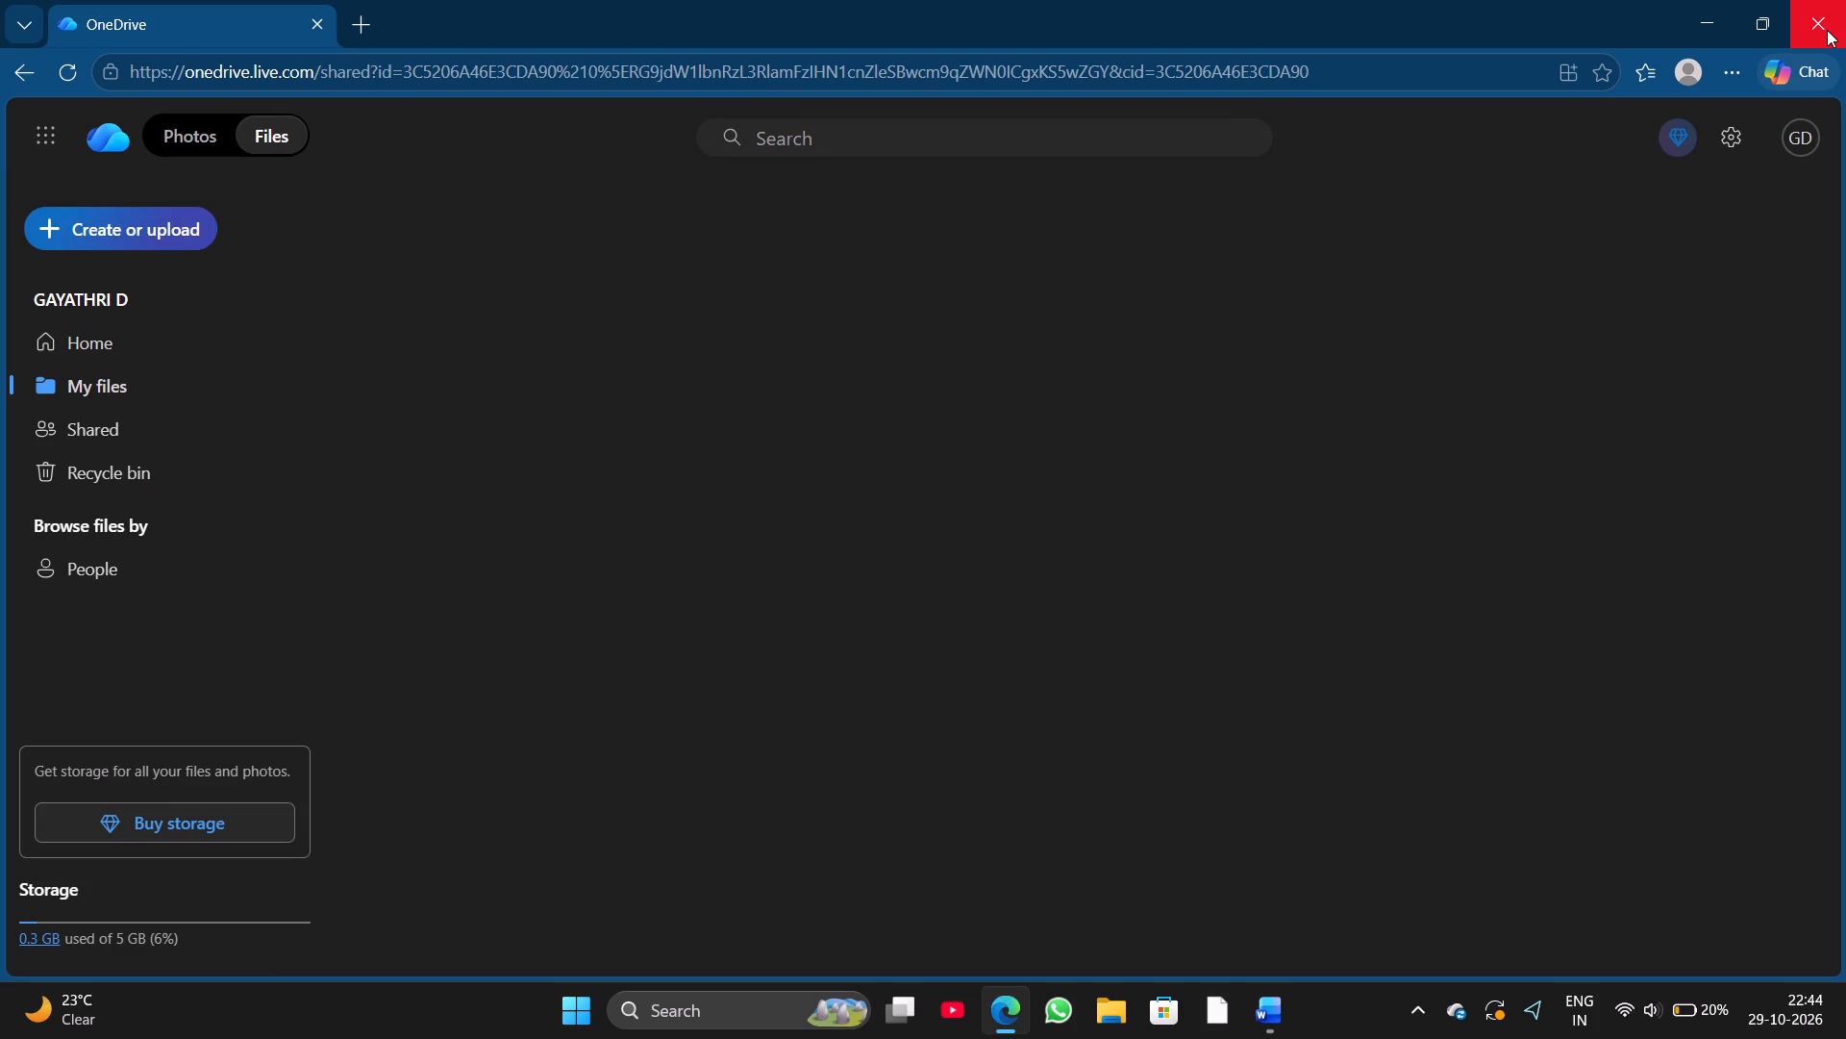
Close the OneDrive browser window.
click(1827, 30)
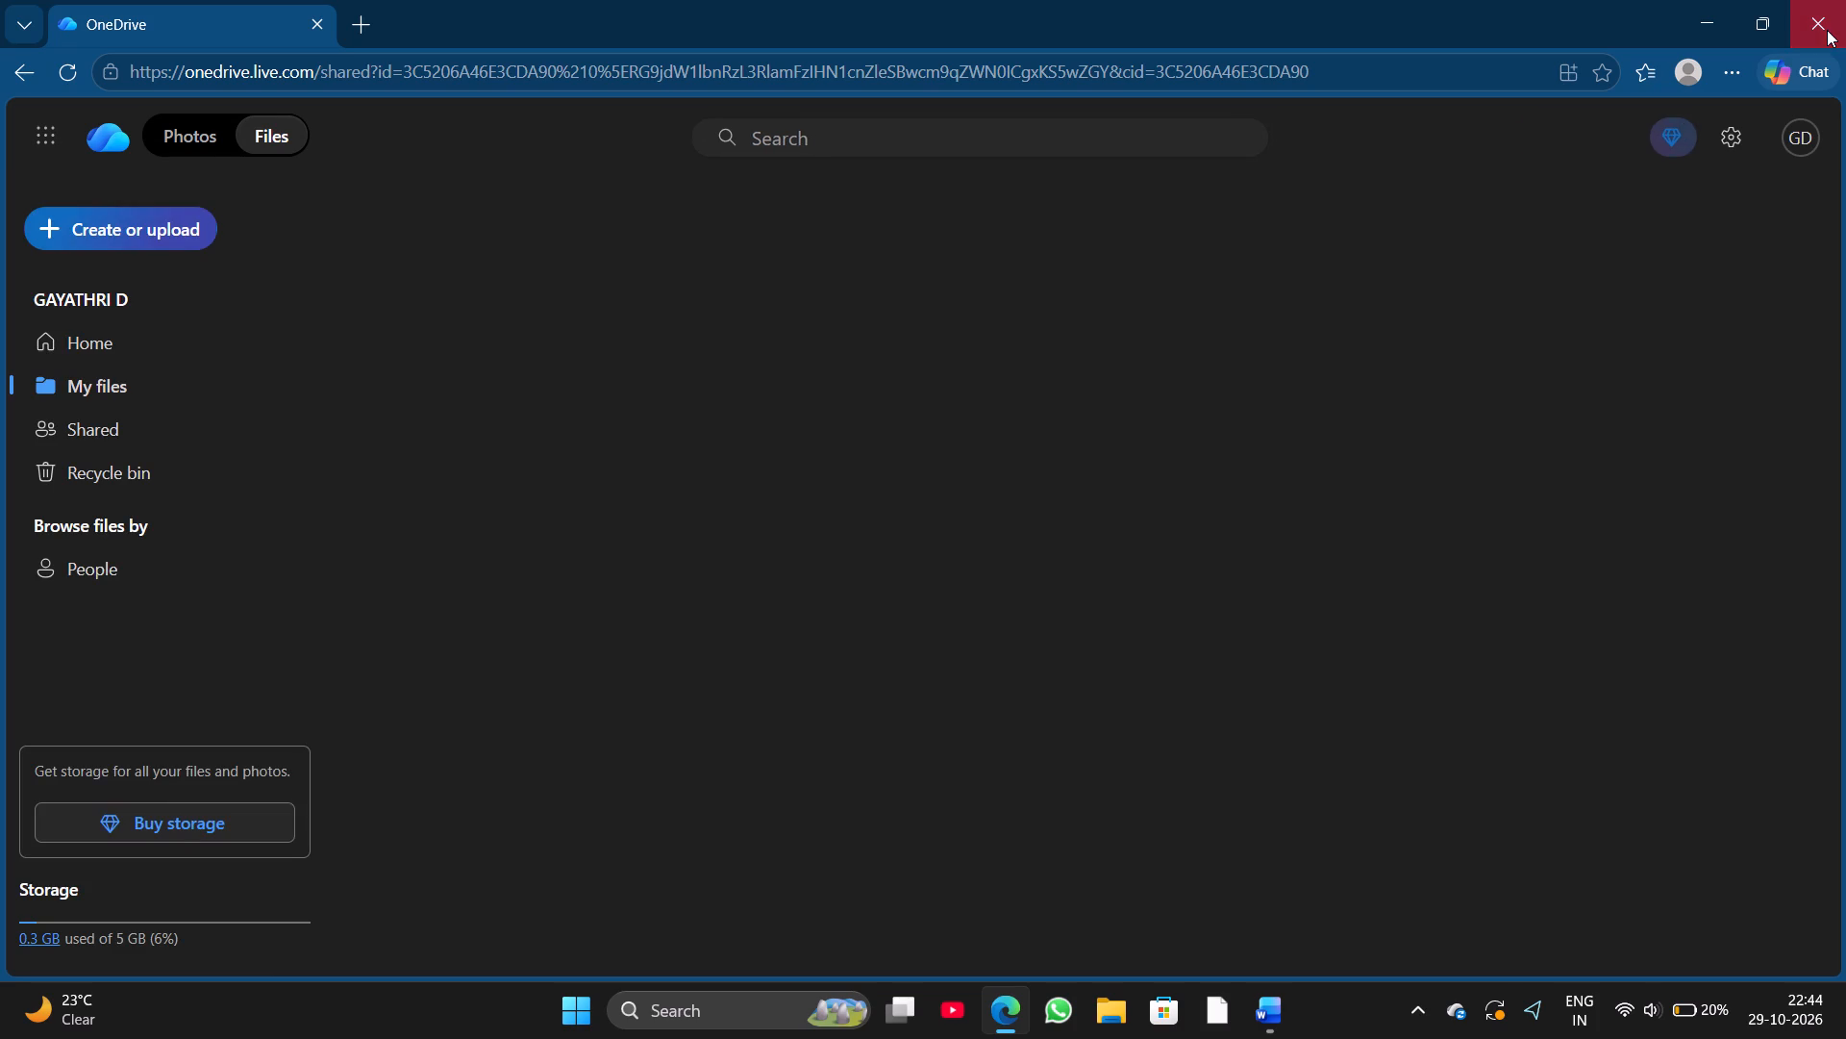
Close the Word window of the tejas survey project (1) report.
click(1827, 30)
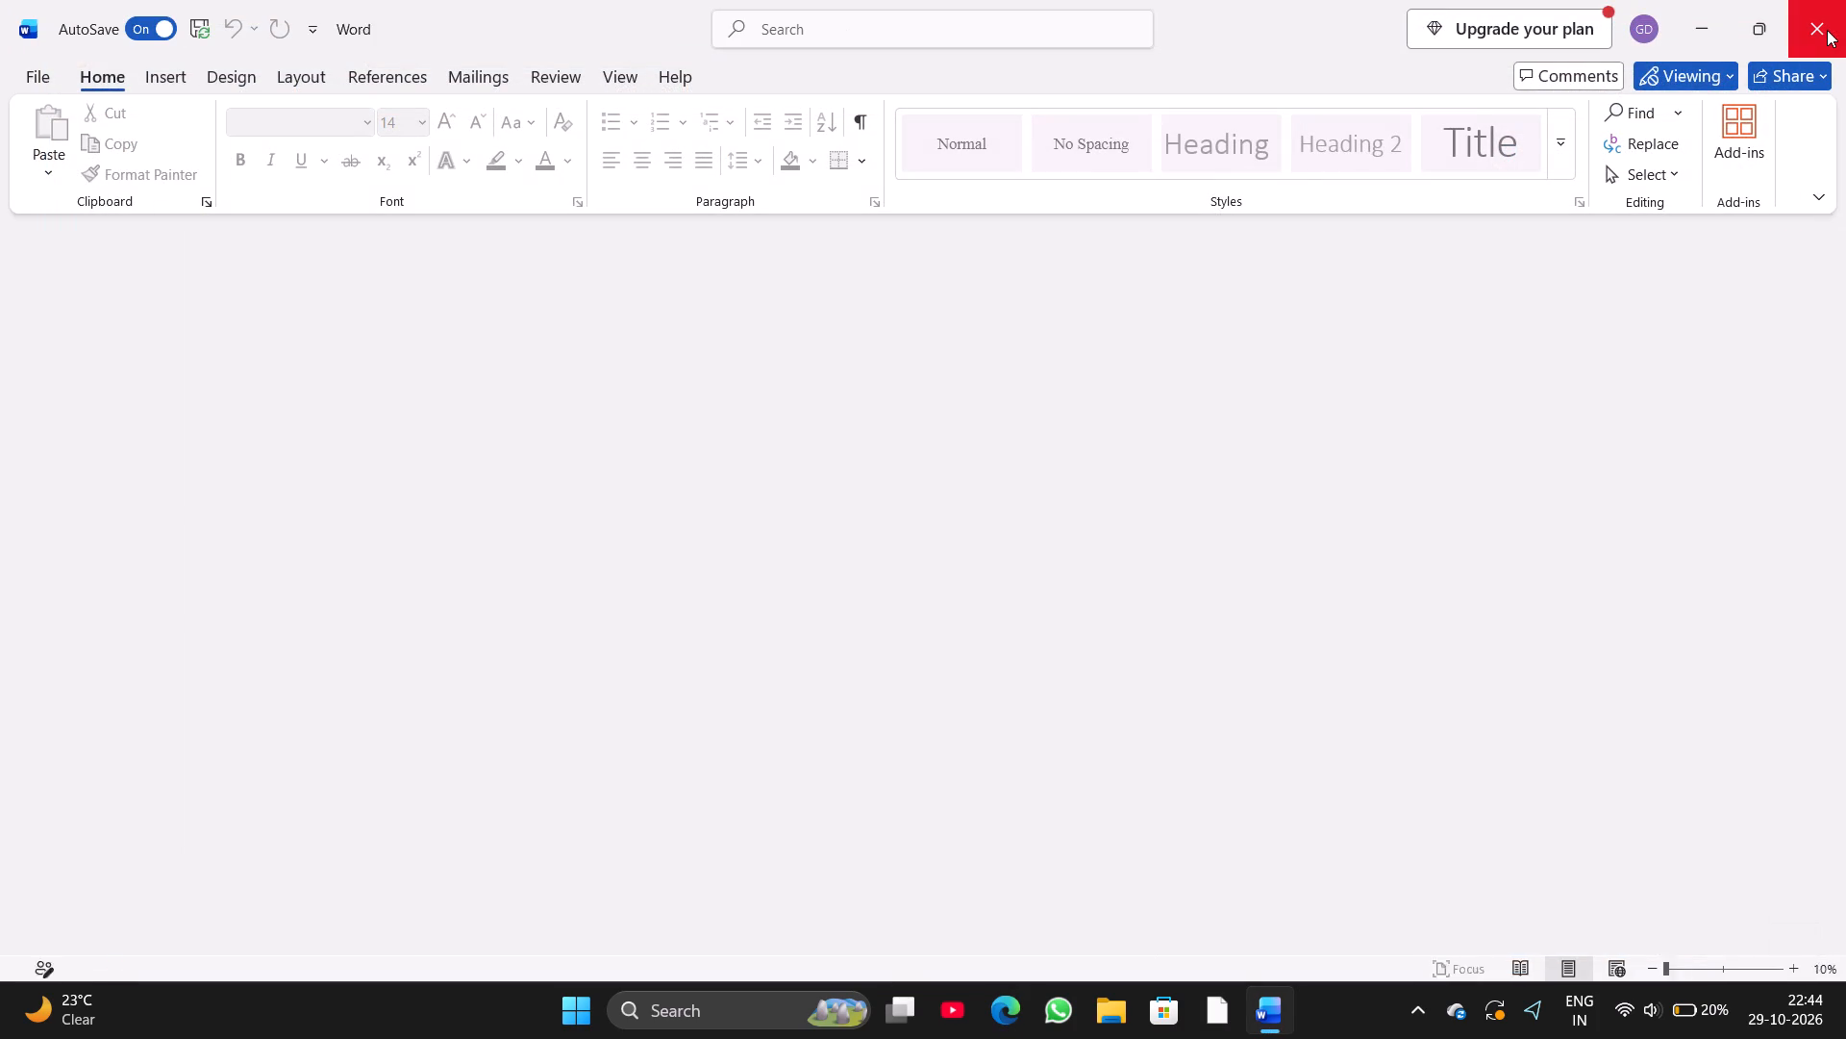
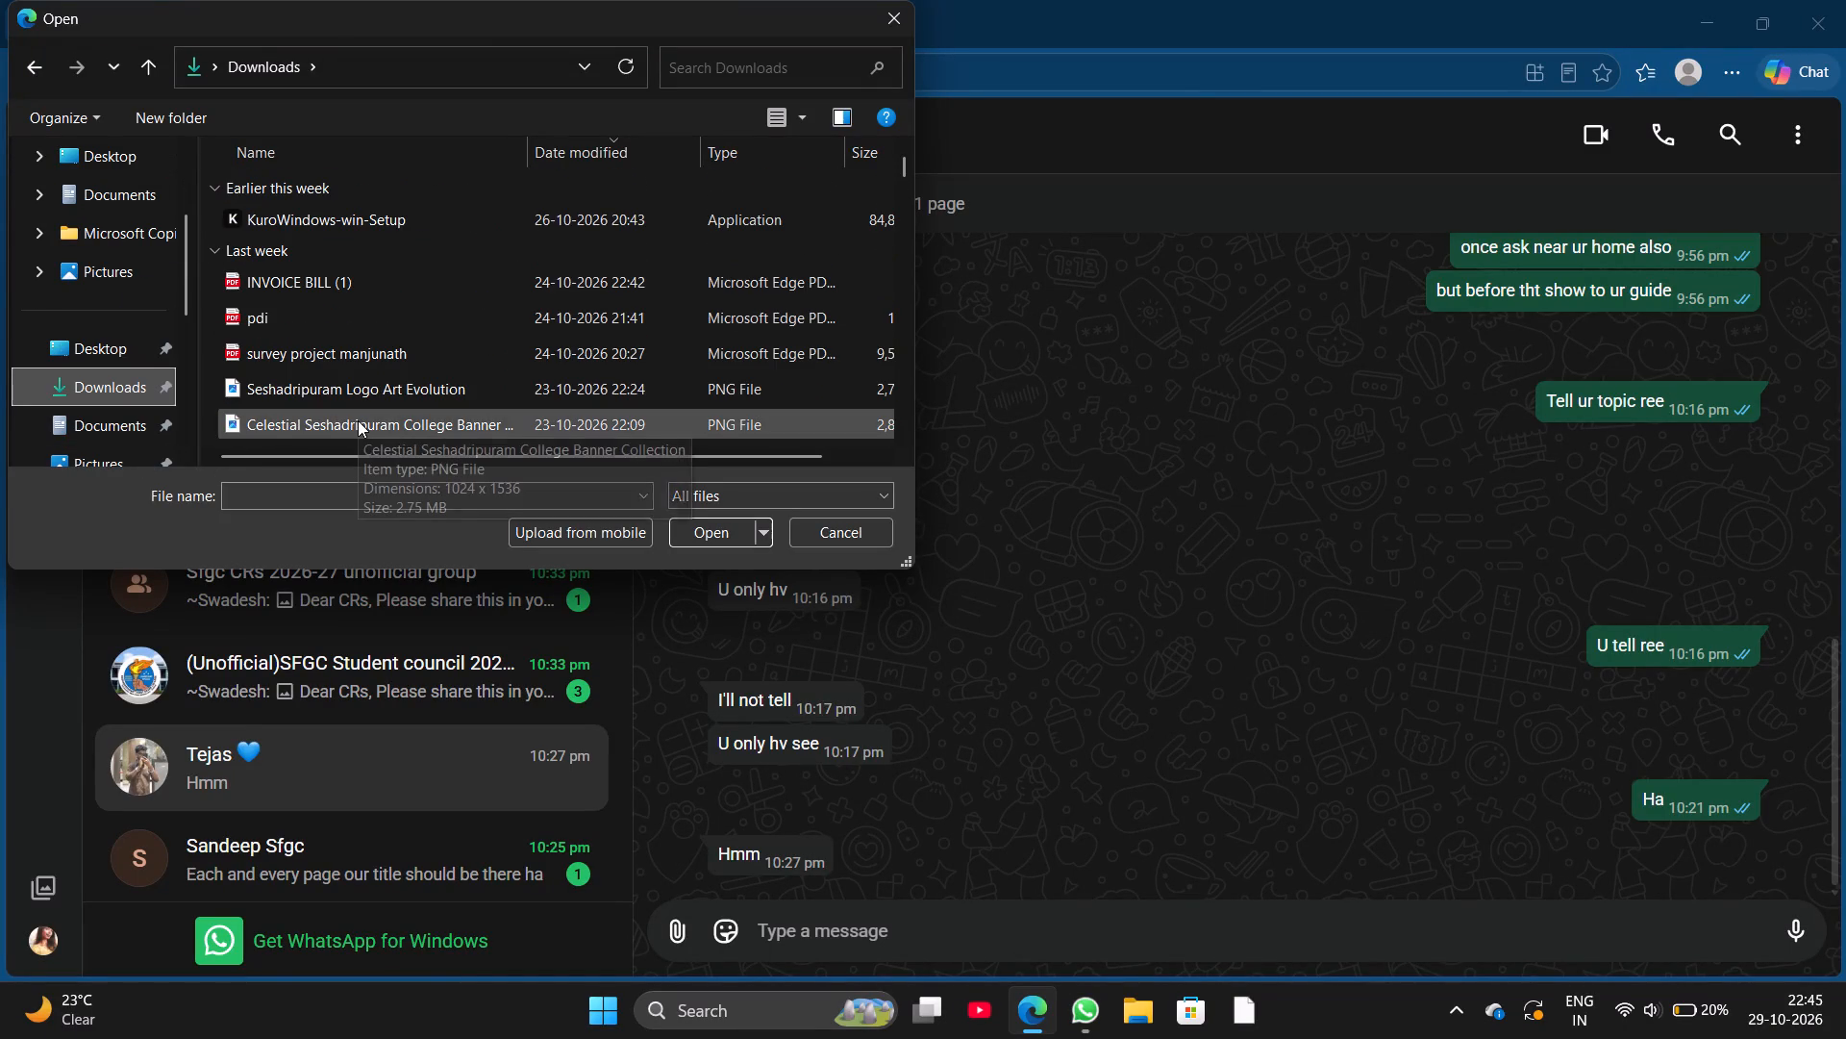
scroll(358, 420, down, 1)
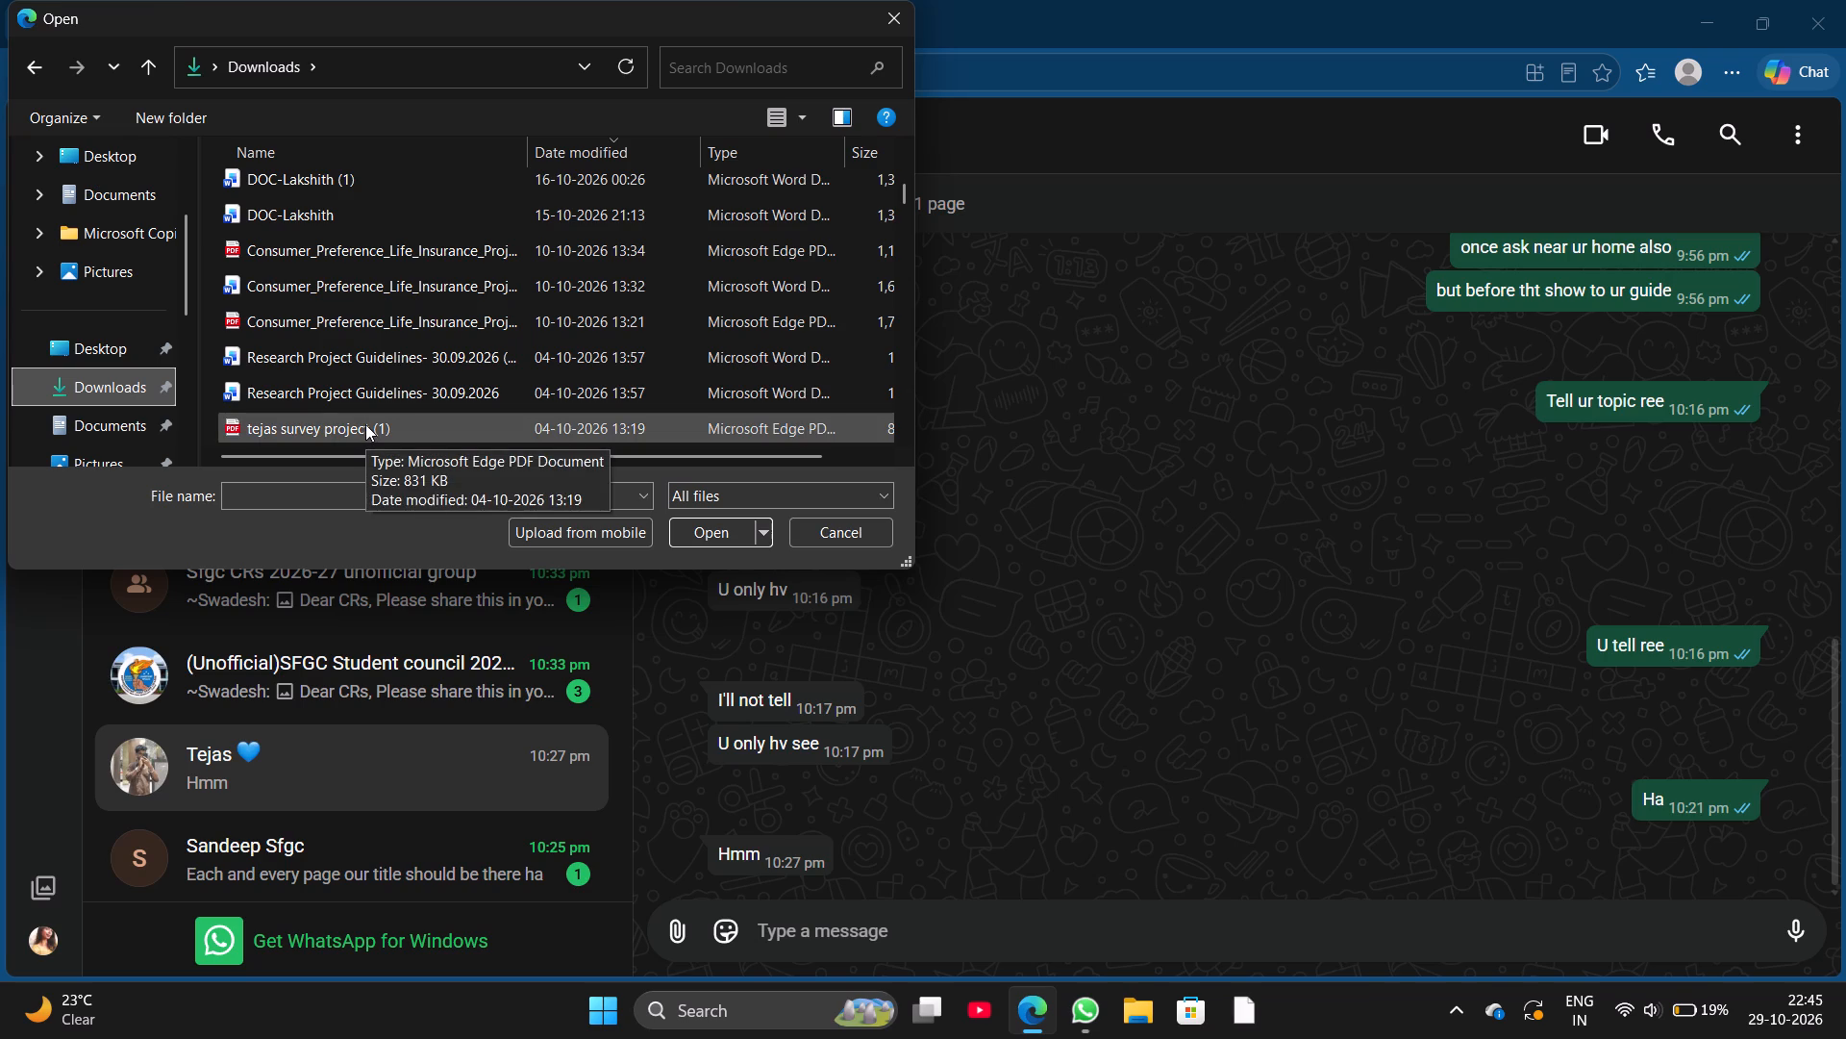
scroll(386, 332, down, 2)
scroll(386, 332, up, 4)
scroll(386, 332, down, 1)
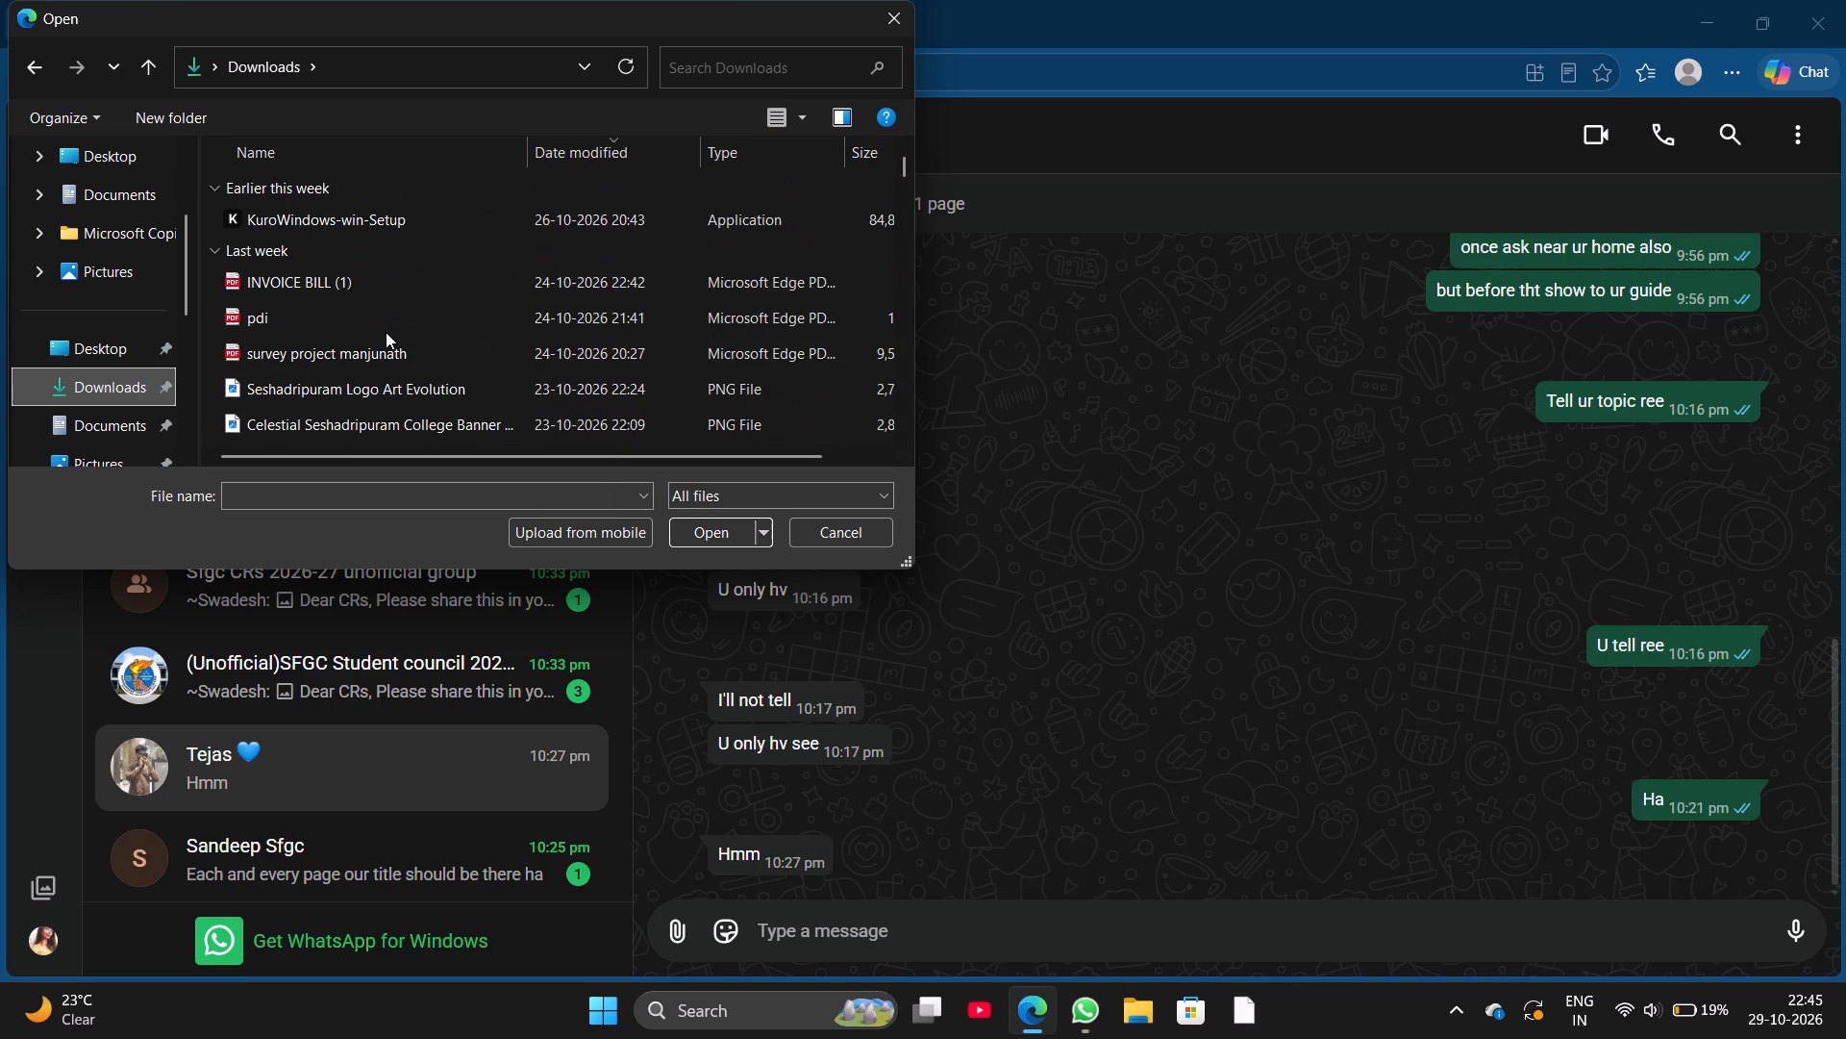
scroll(386, 332, down, 1)
key(Down)
key(Down)
key(Down)
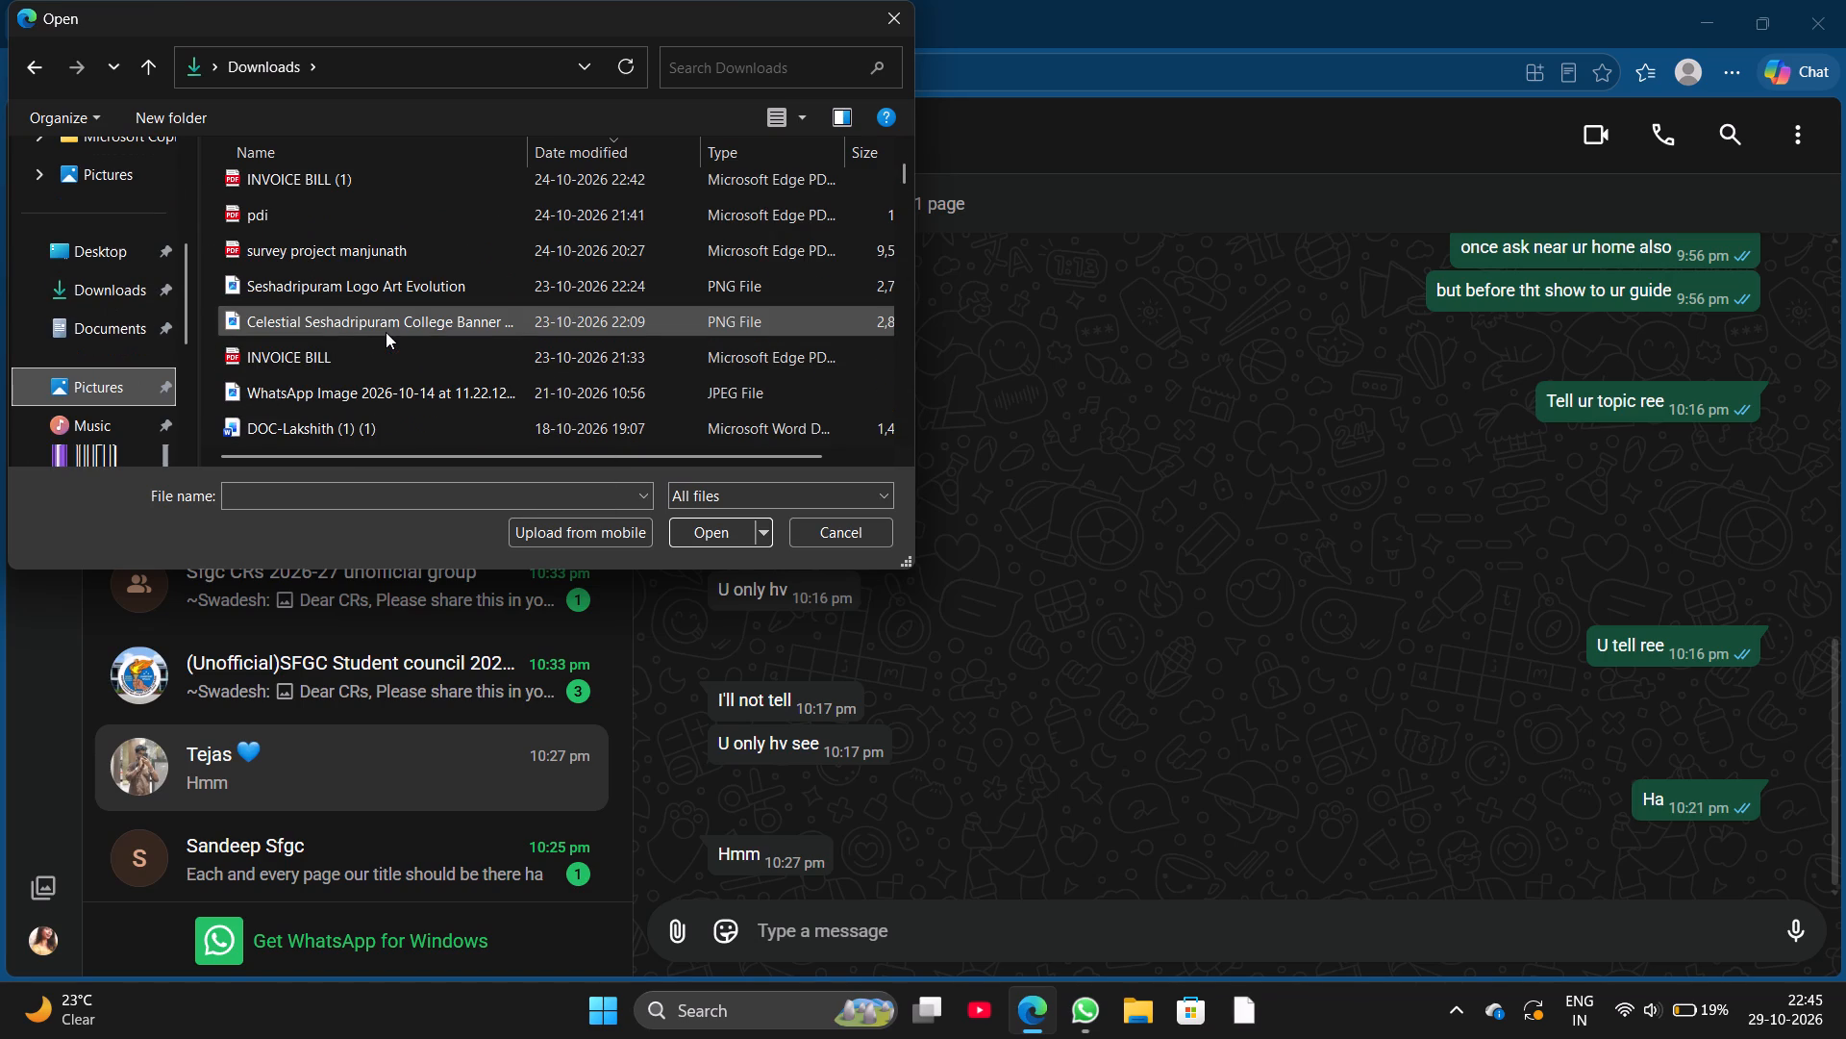
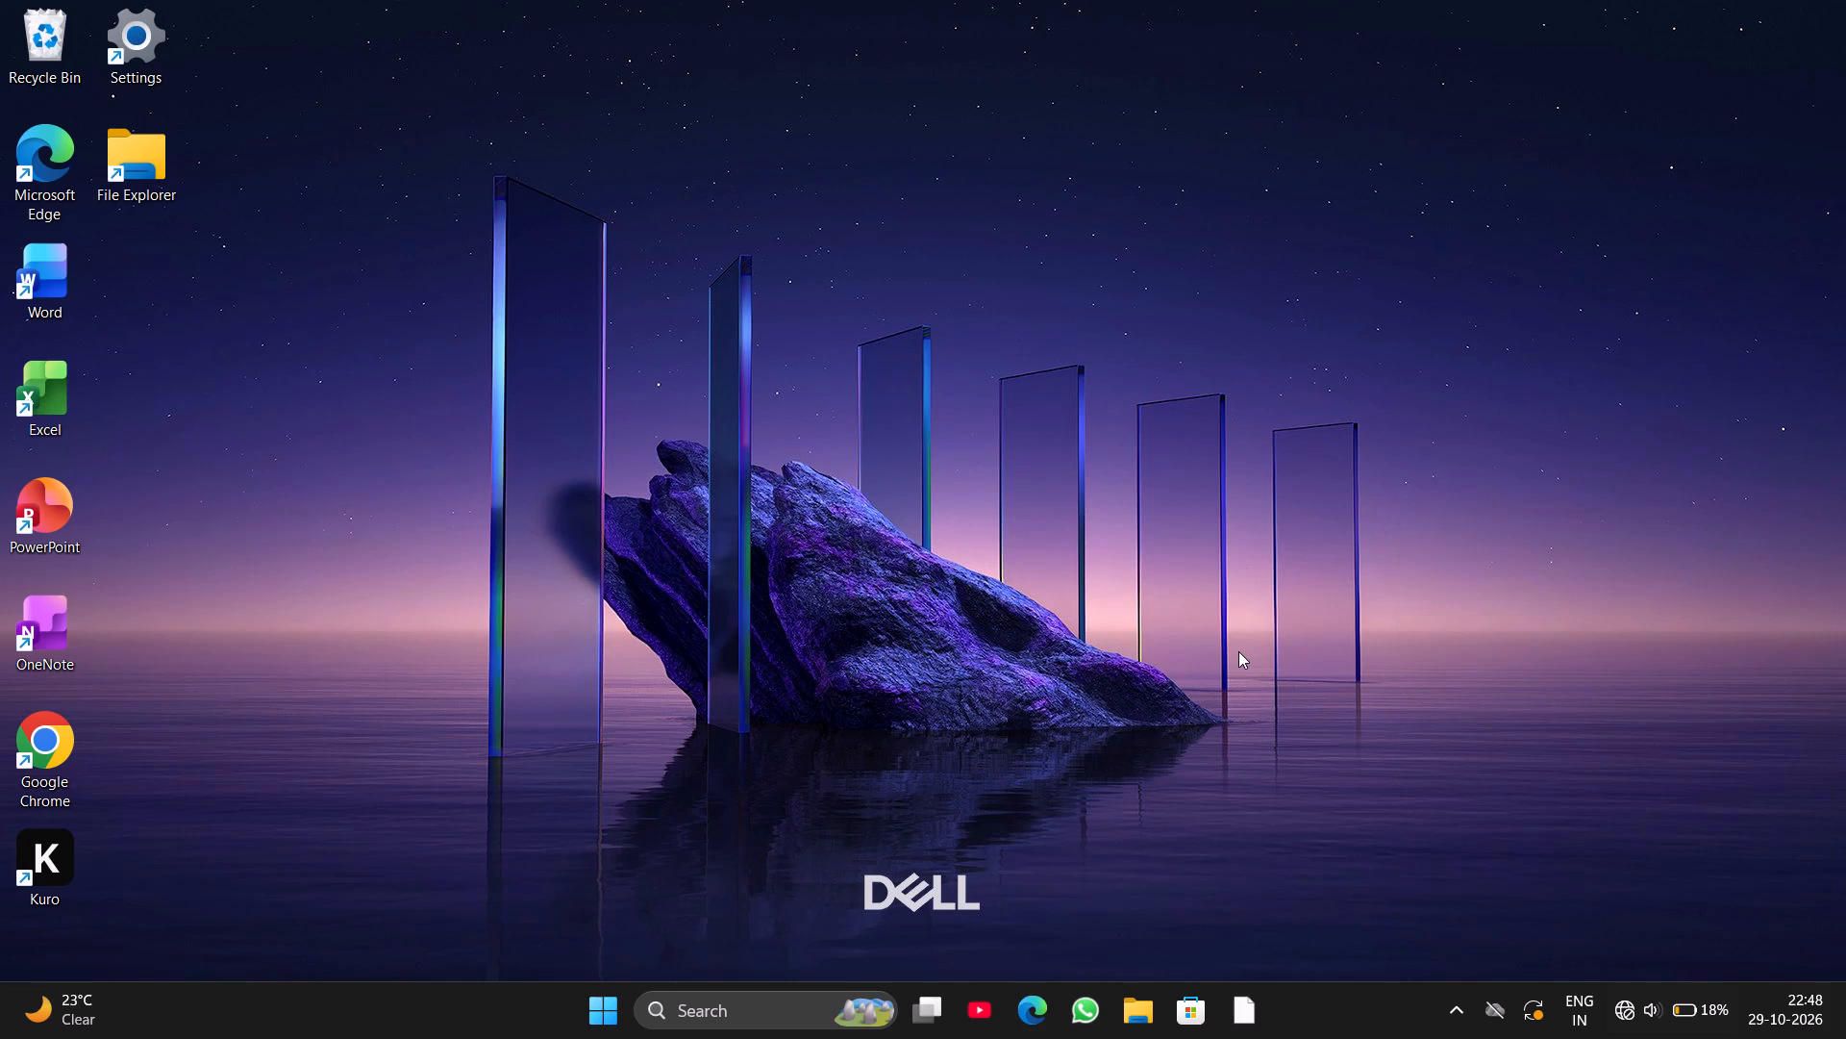
Shut down the PC and accept the slide-to-shut-down prompt.
key(super+F16)
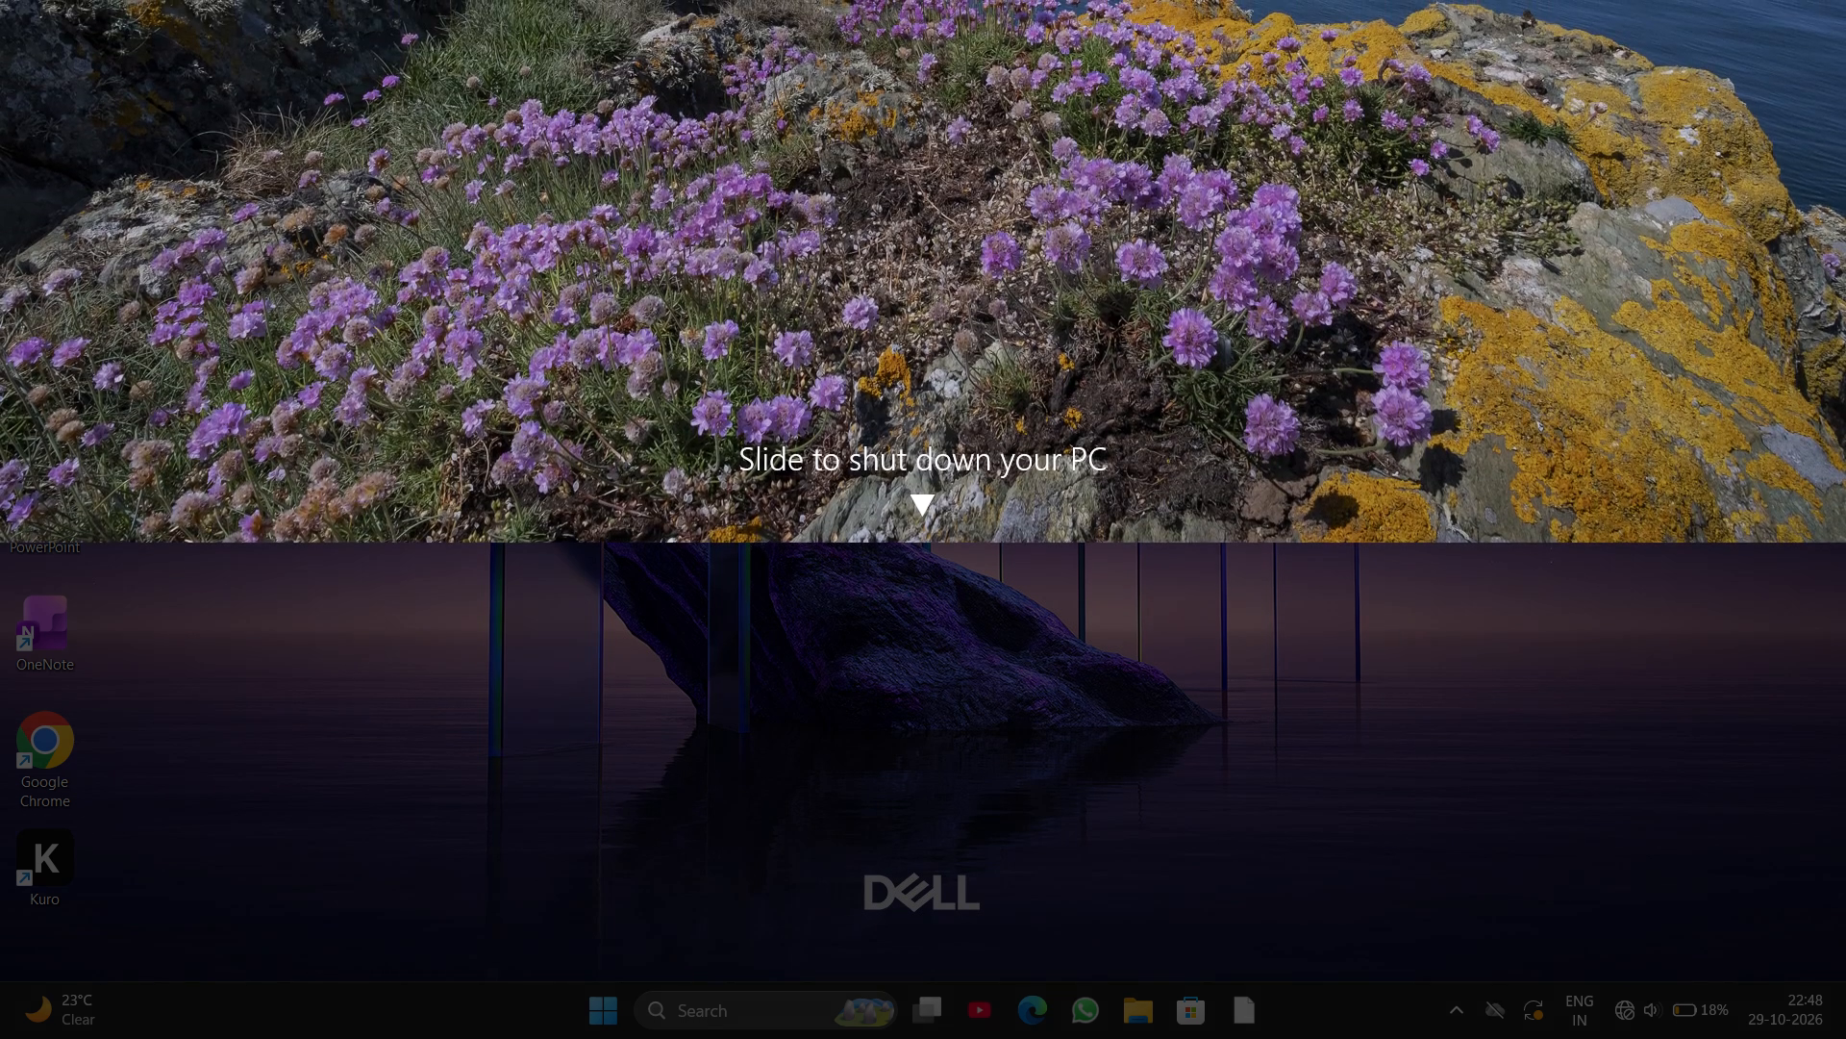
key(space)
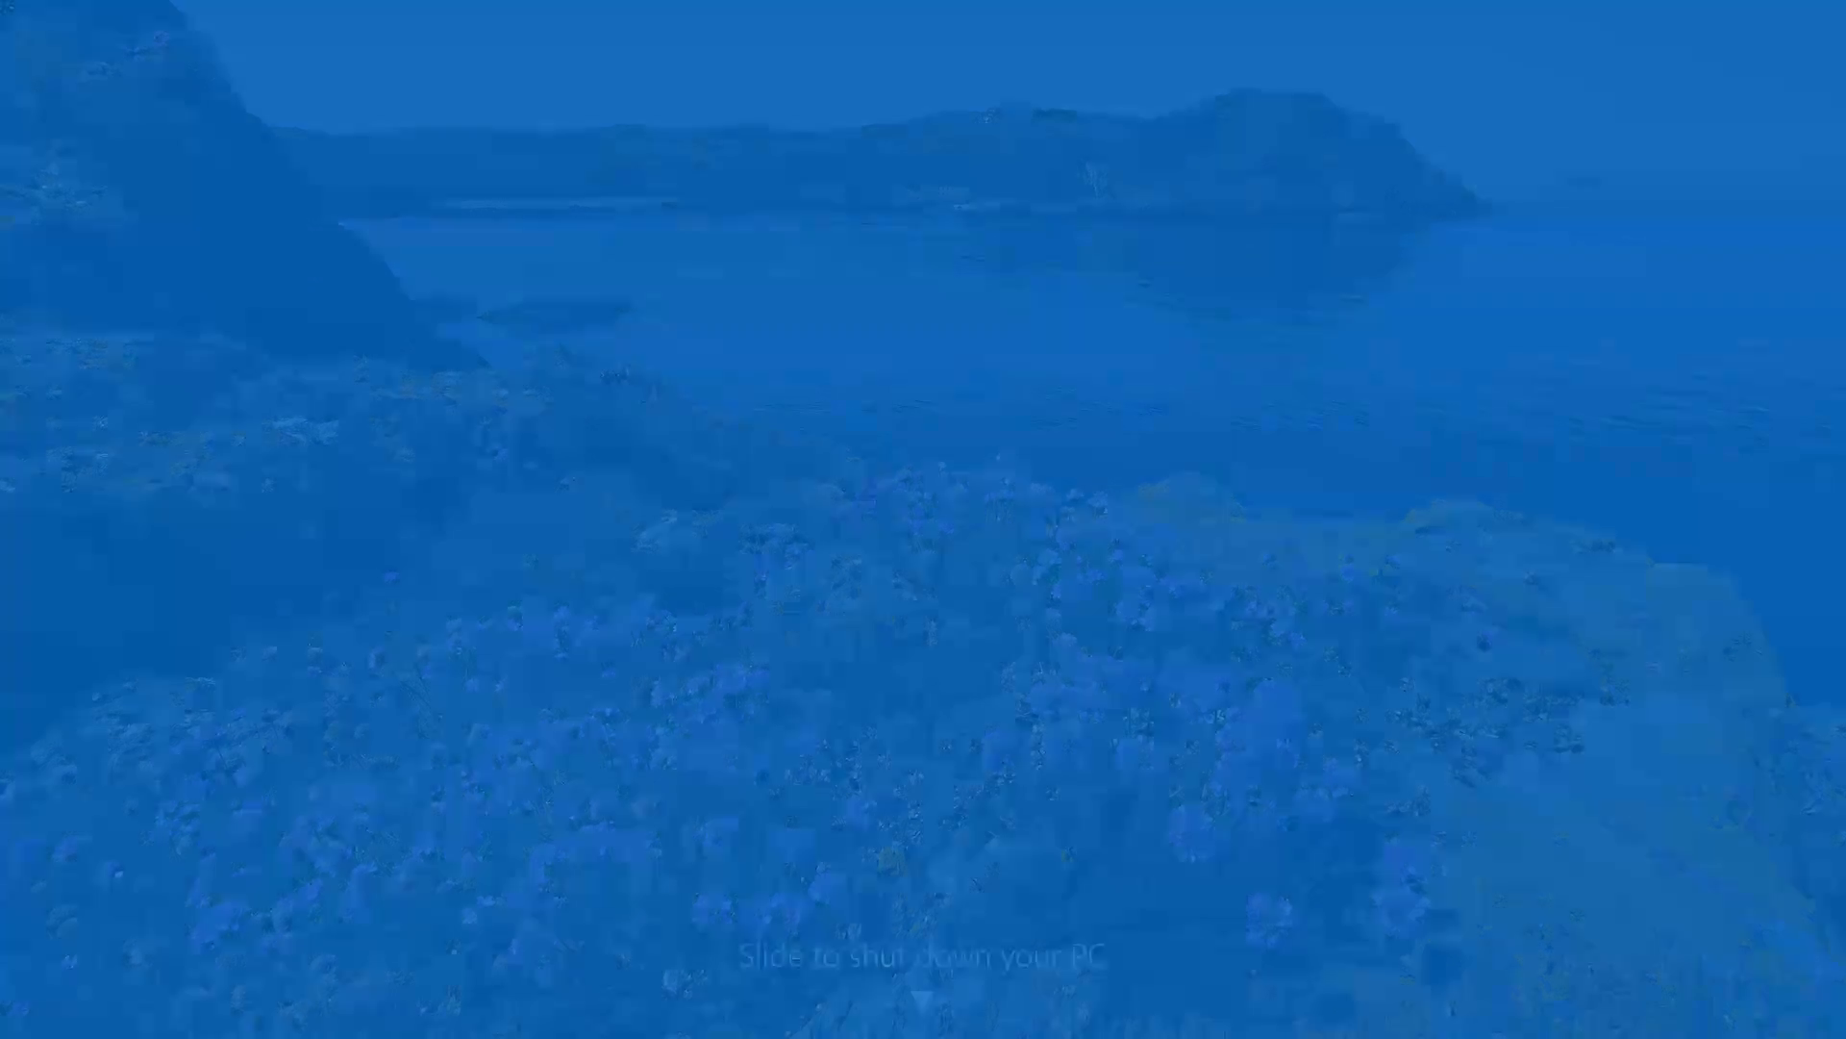